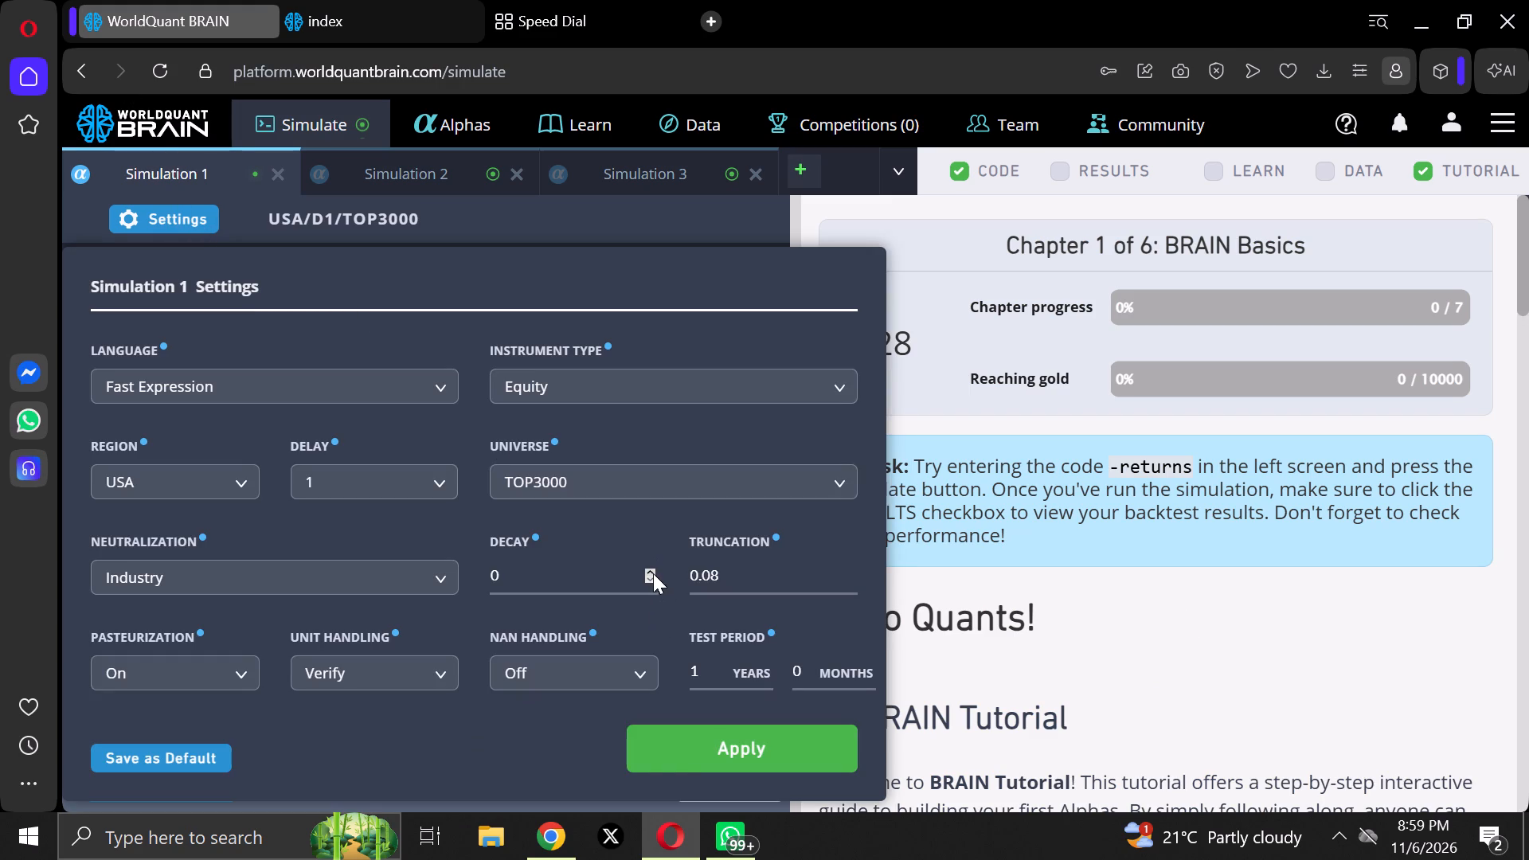
Increase the decay in Simulation 1's settings, apply it, and run the simulation.
{"action": "left_click", "coordinate": [653, 573]}
{"action": "left_click", "coordinate": [677, 756]}
{"action": "left_click", "coordinate": [677, 756]}
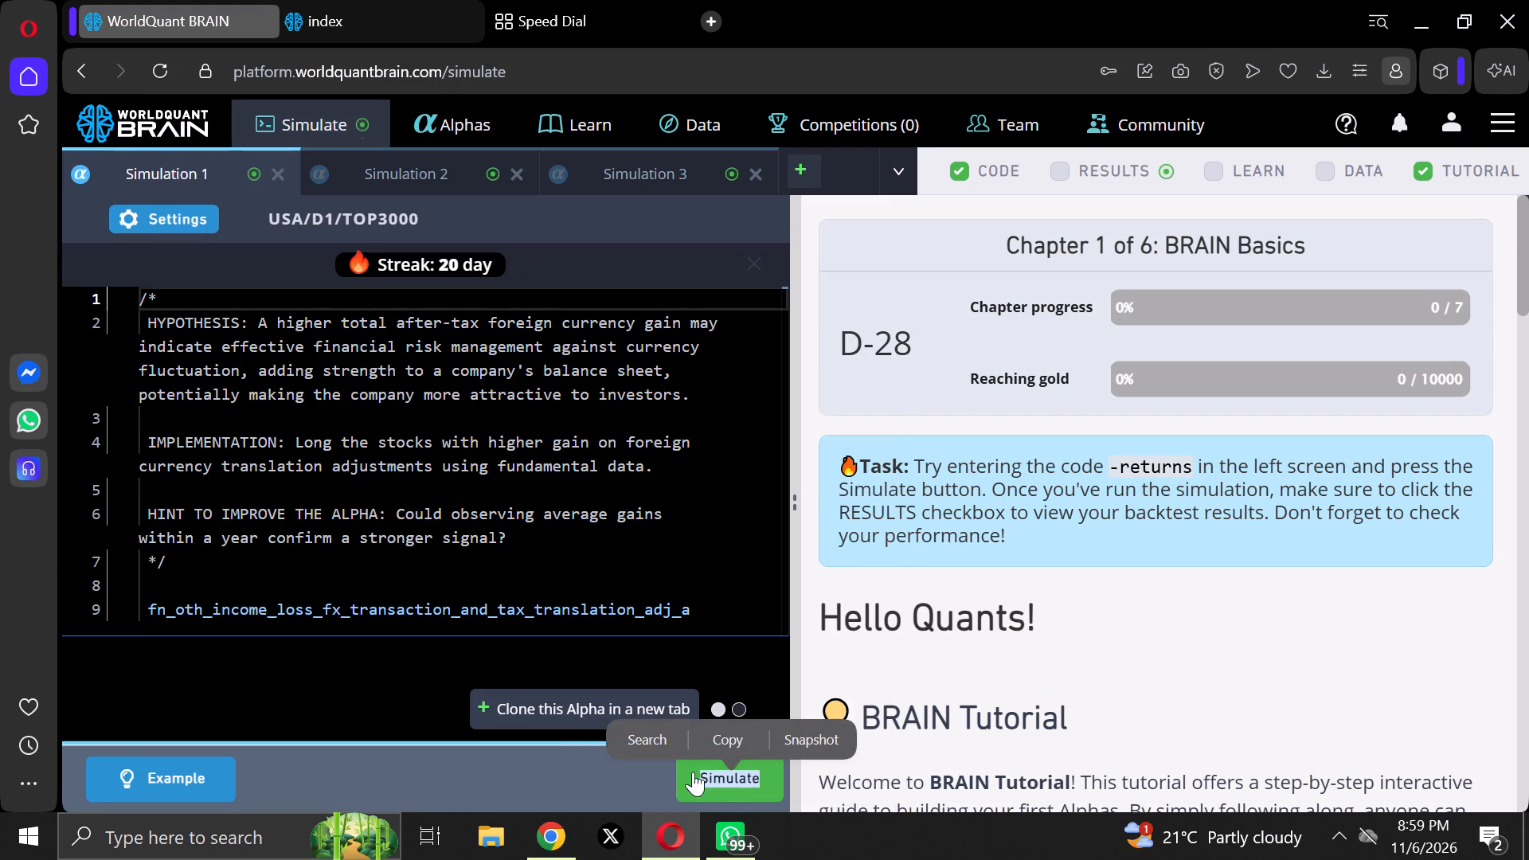
{"action": "left_click", "coordinate": [701, 778]}
Set the decay of Simulation 2, the Sector-neutralized alpha, to 1 and run its simulation.
{"action": "left_click", "coordinate": [443, 171]}
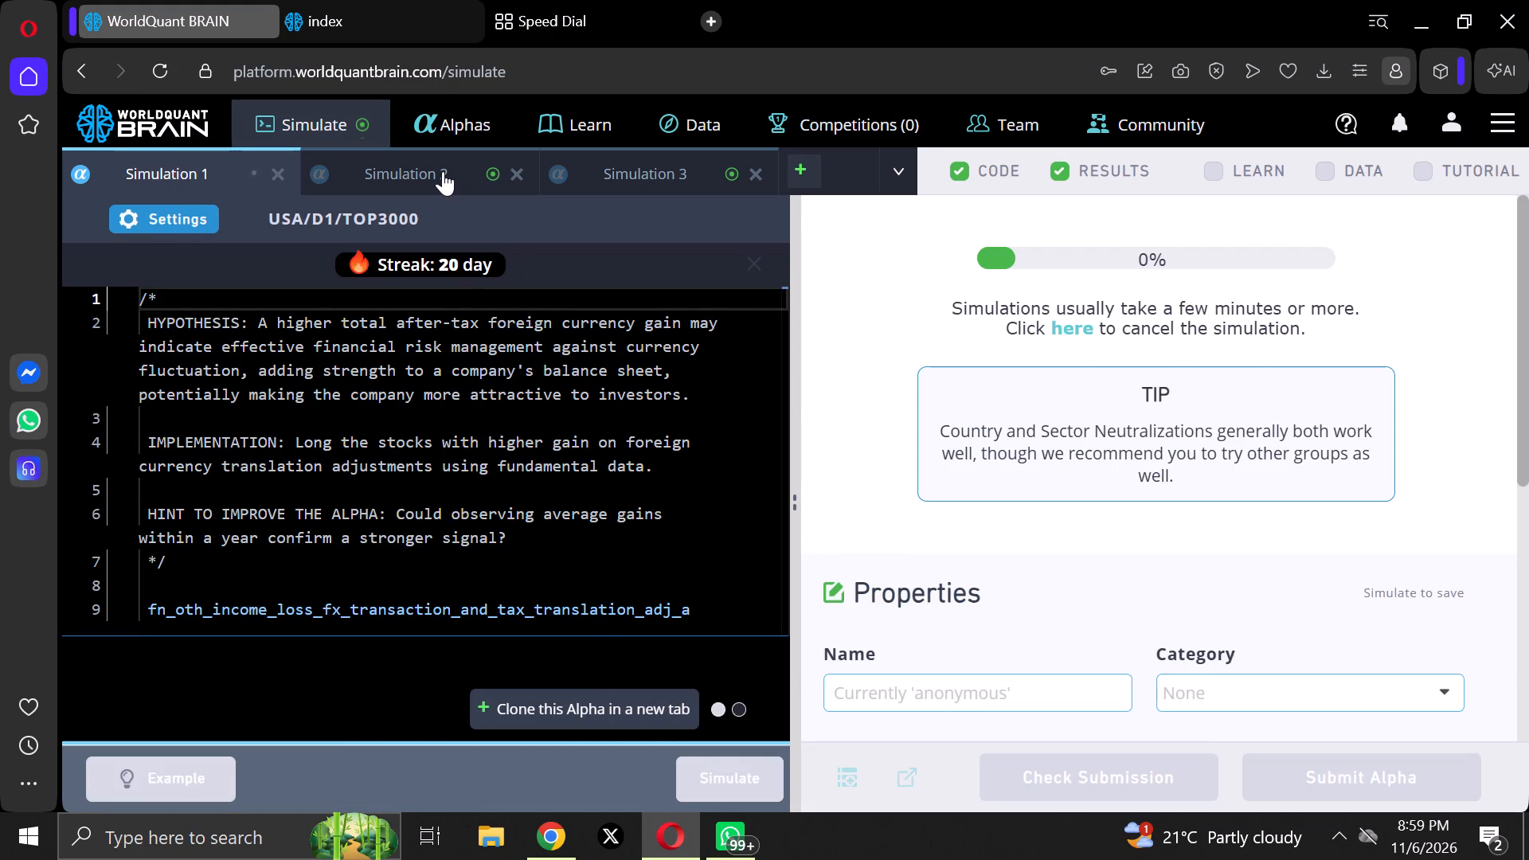
{"action": "left_click", "coordinate": [171, 218]}
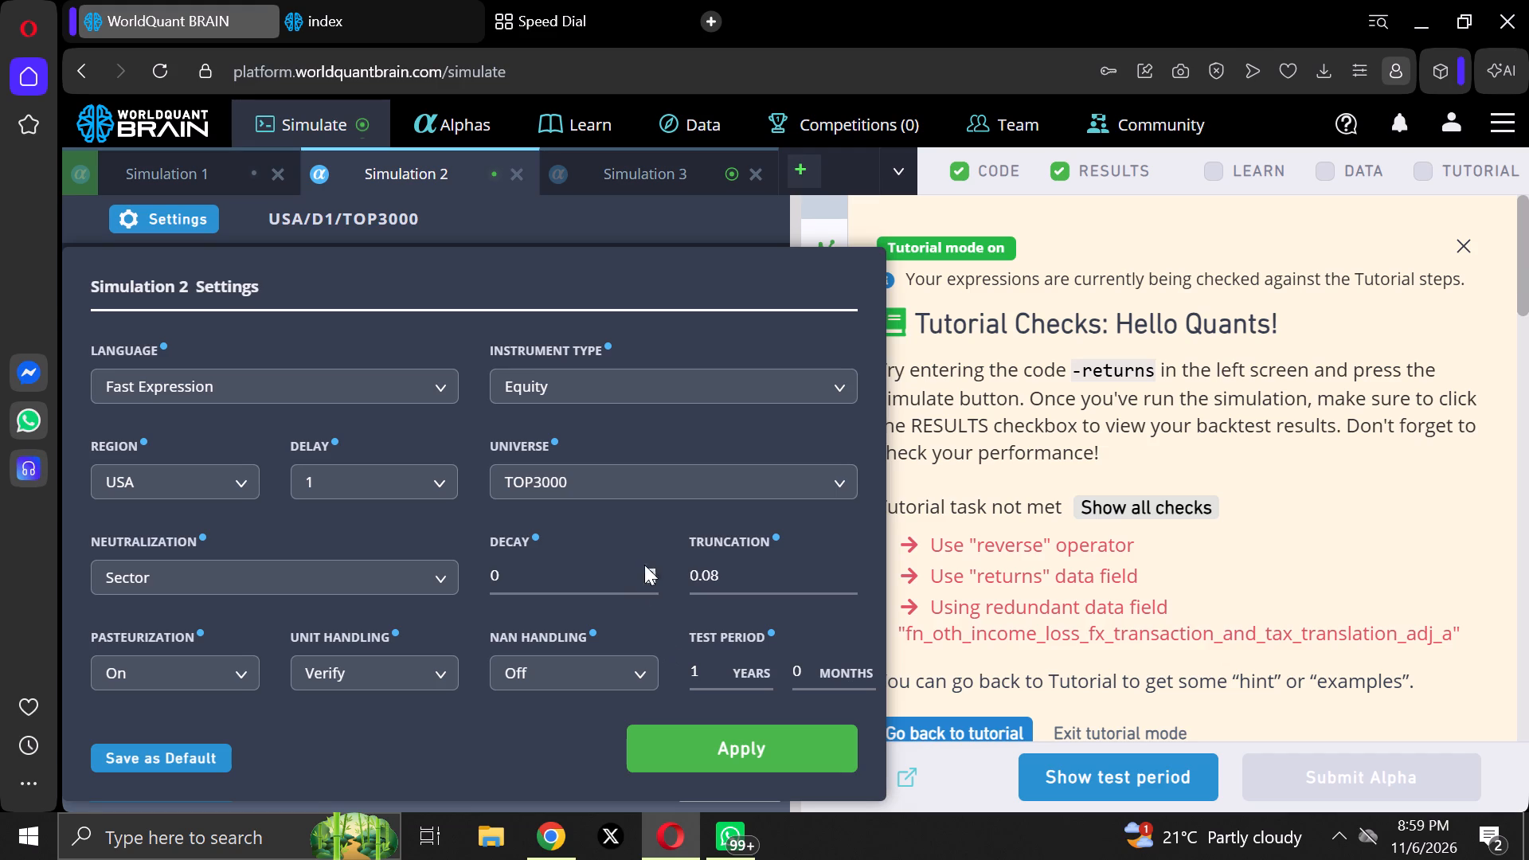
{"action": "left_click", "coordinate": [647, 567]}
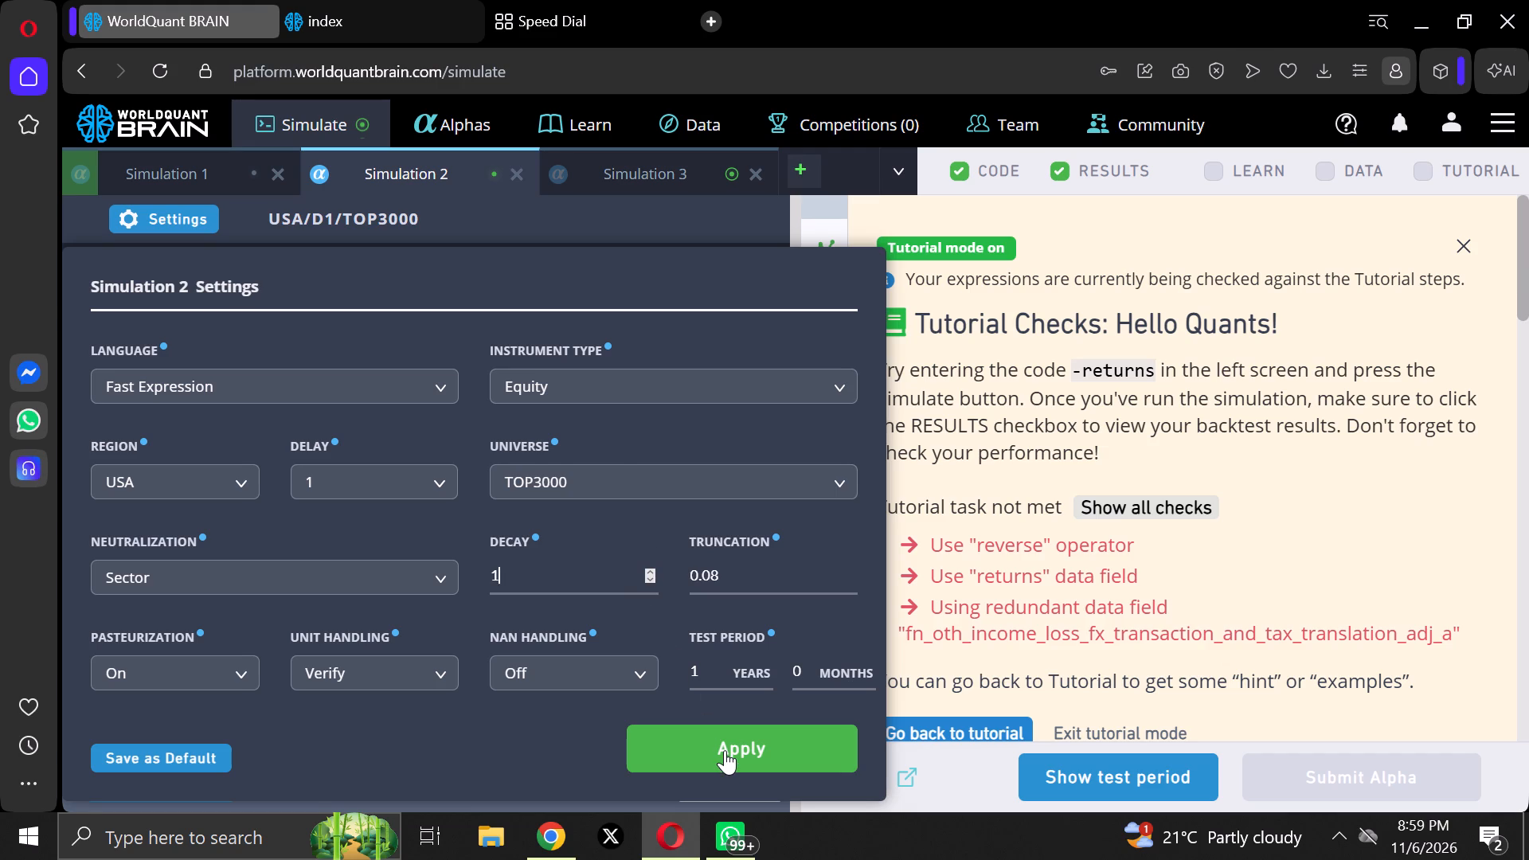
{"action": "left_click", "coordinate": [725, 749]}
{"action": "left_click", "coordinate": [700, 774]}
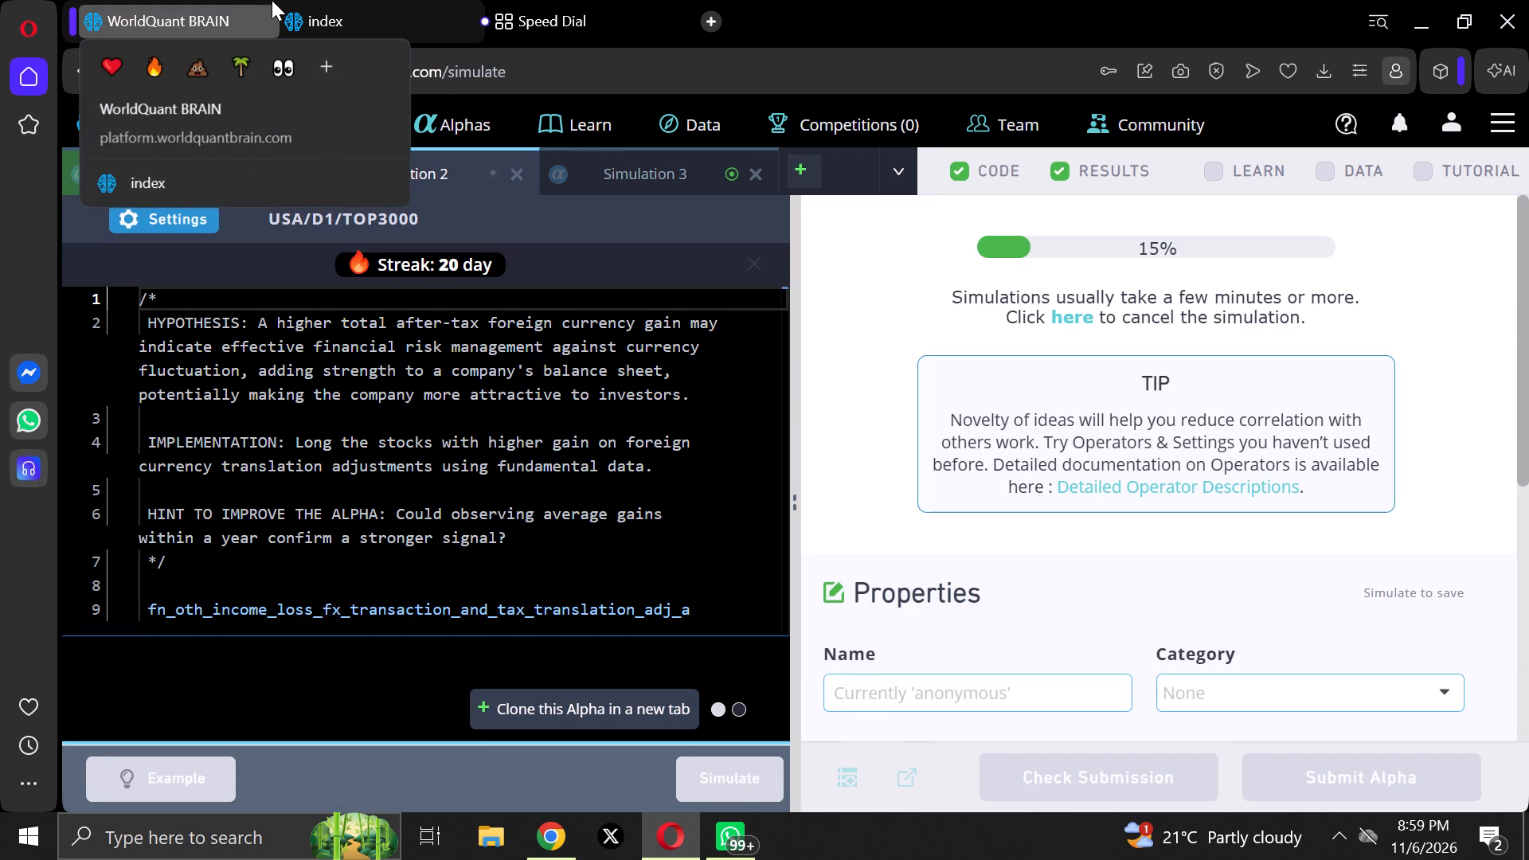
Set the decay of Simulation 3, the Subindustry-neutralized alpha, to 1 and run its simulation.
{"action": "left_click", "coordinate": [641, 170]}
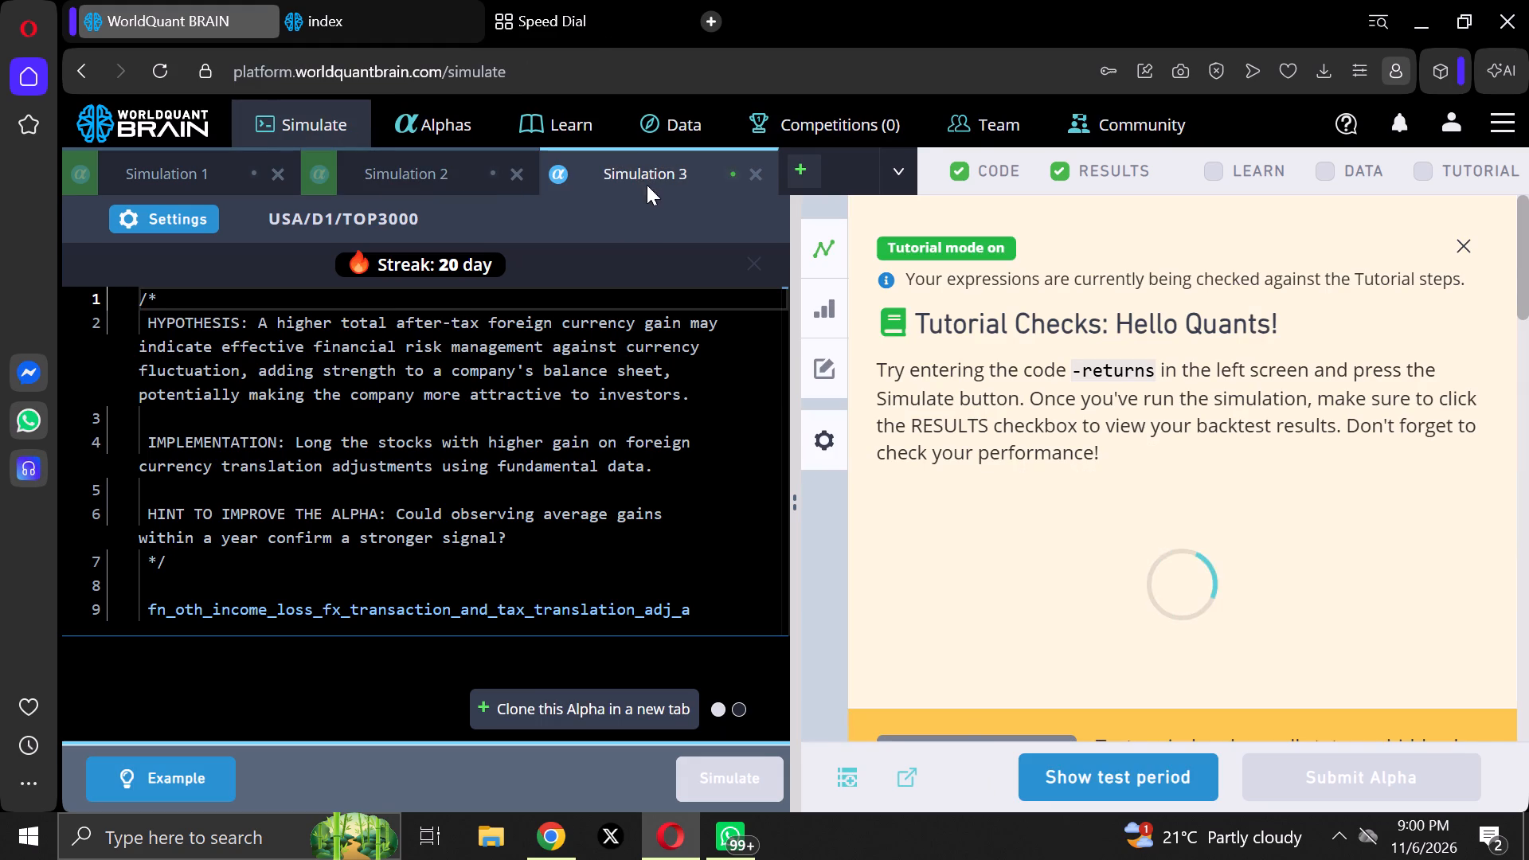
{"action": "left_click", "coordinate": [115, 224]}
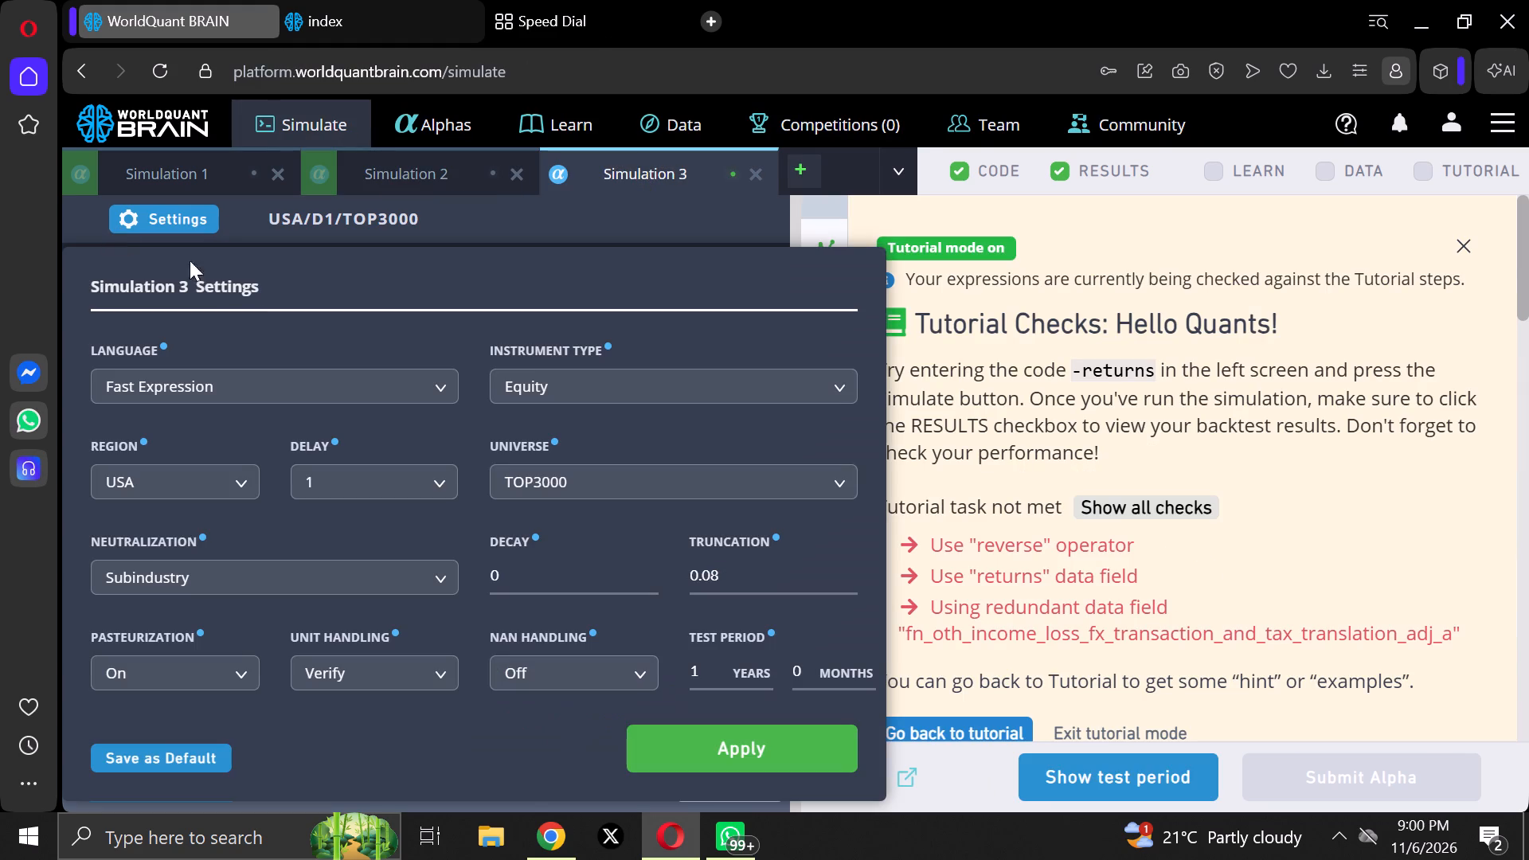
{"action": "left_click", "coordinate": [647, 569]}
{"action": "left_click", "coordinate": [660, 744]}
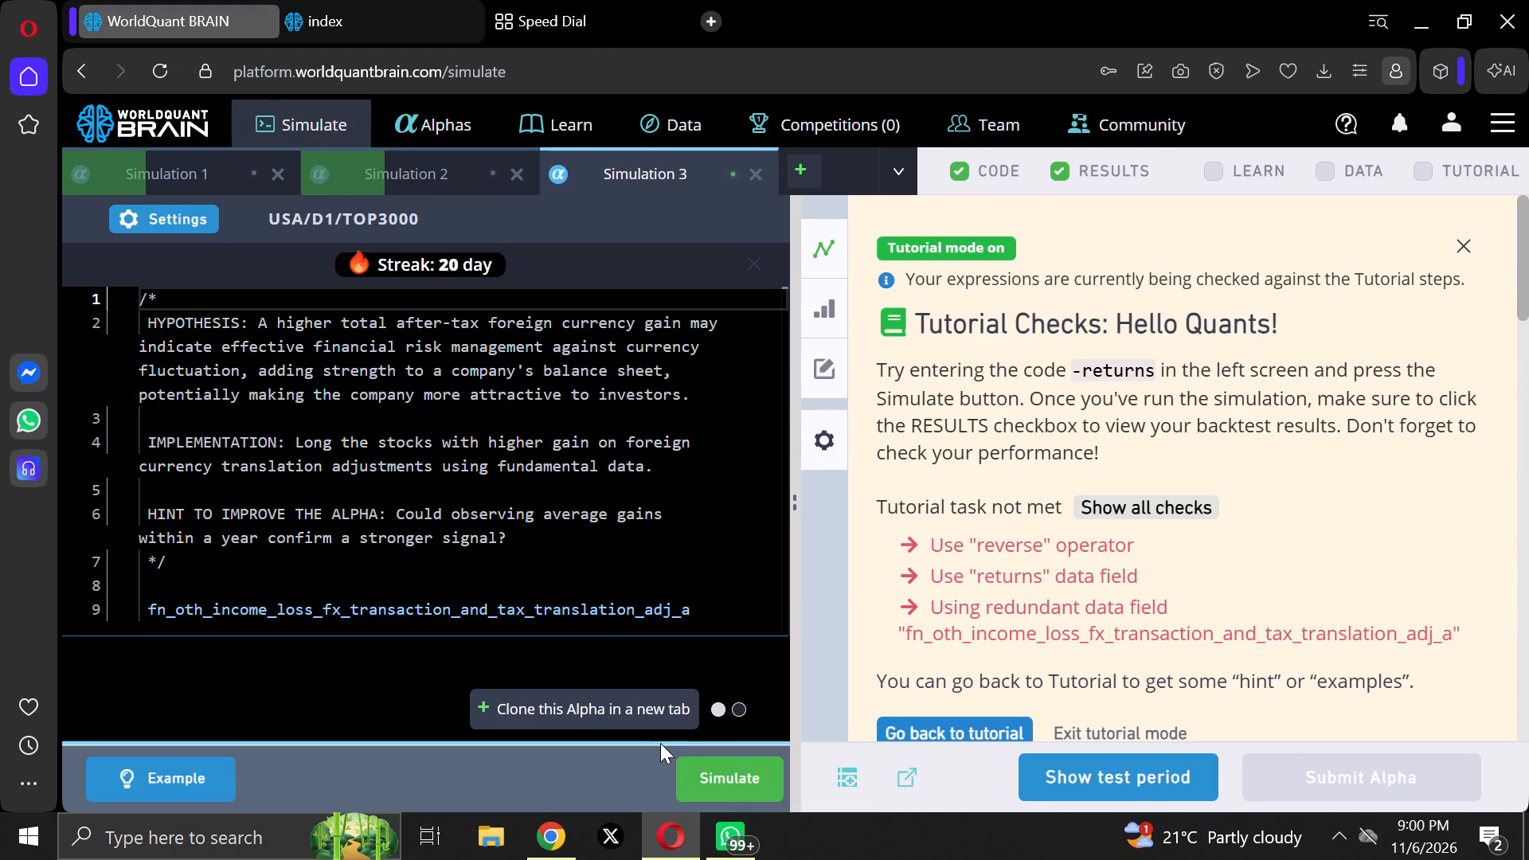
{"action": "left_click_drag", "start_coordinate": [751, 776], "coordinate": [784, 784]}
{"action": "left_click", "coordinate": [764, 781]}
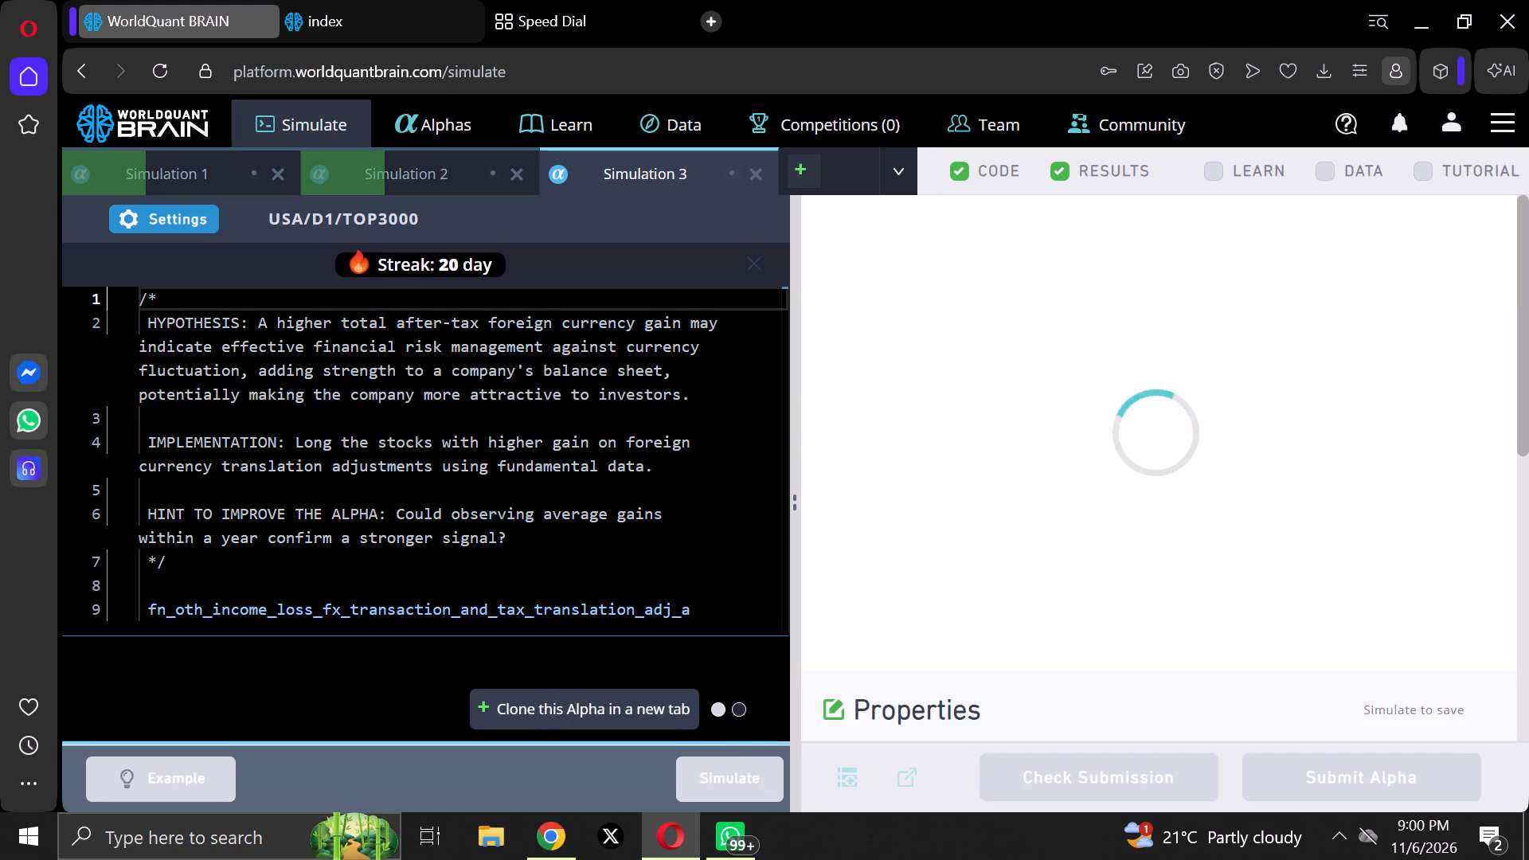
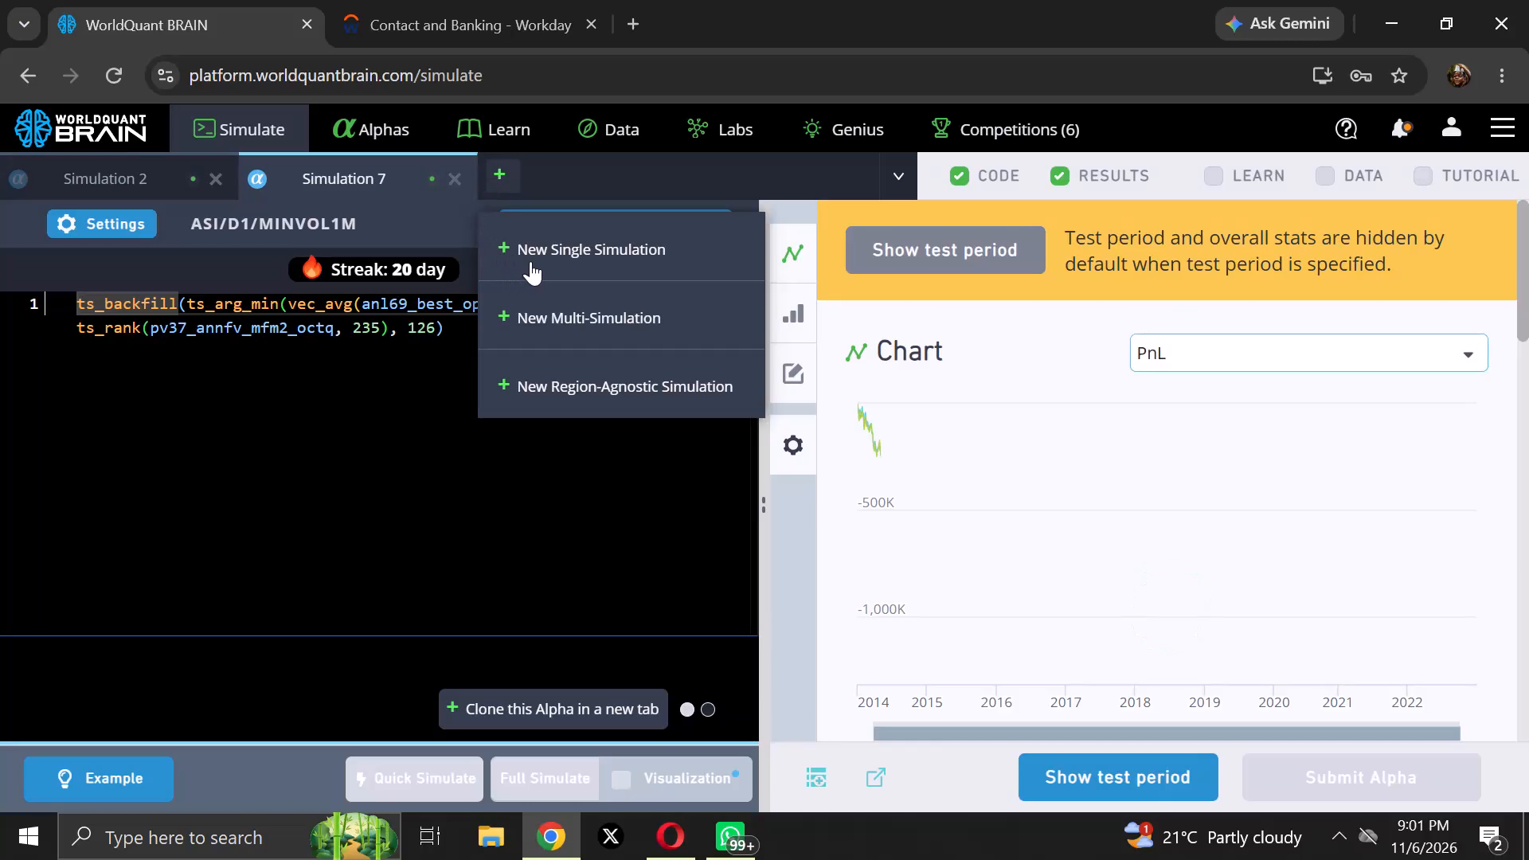
Paste the copied alpha expression, the min of two group_rank terms using mdl264_1l_1oscq and probability_second_bucket_five_day_label_zero_tech17_1, into Simulation 8's empty editor.
{"action": "right_click", "coordinate": [92, 315]}
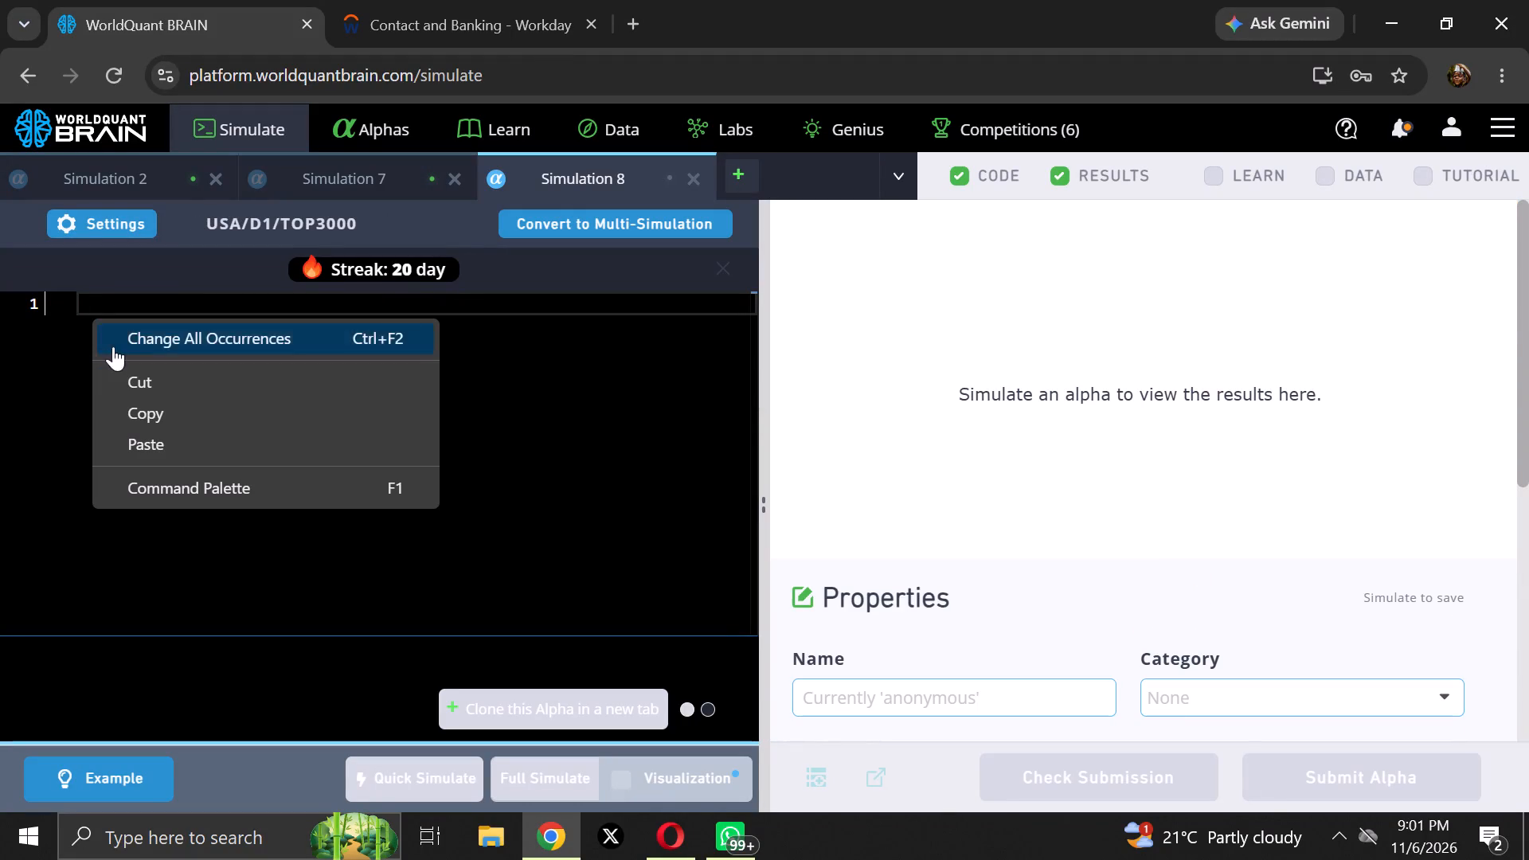
{"action": "left_click", "coordinate": [162, 442]}
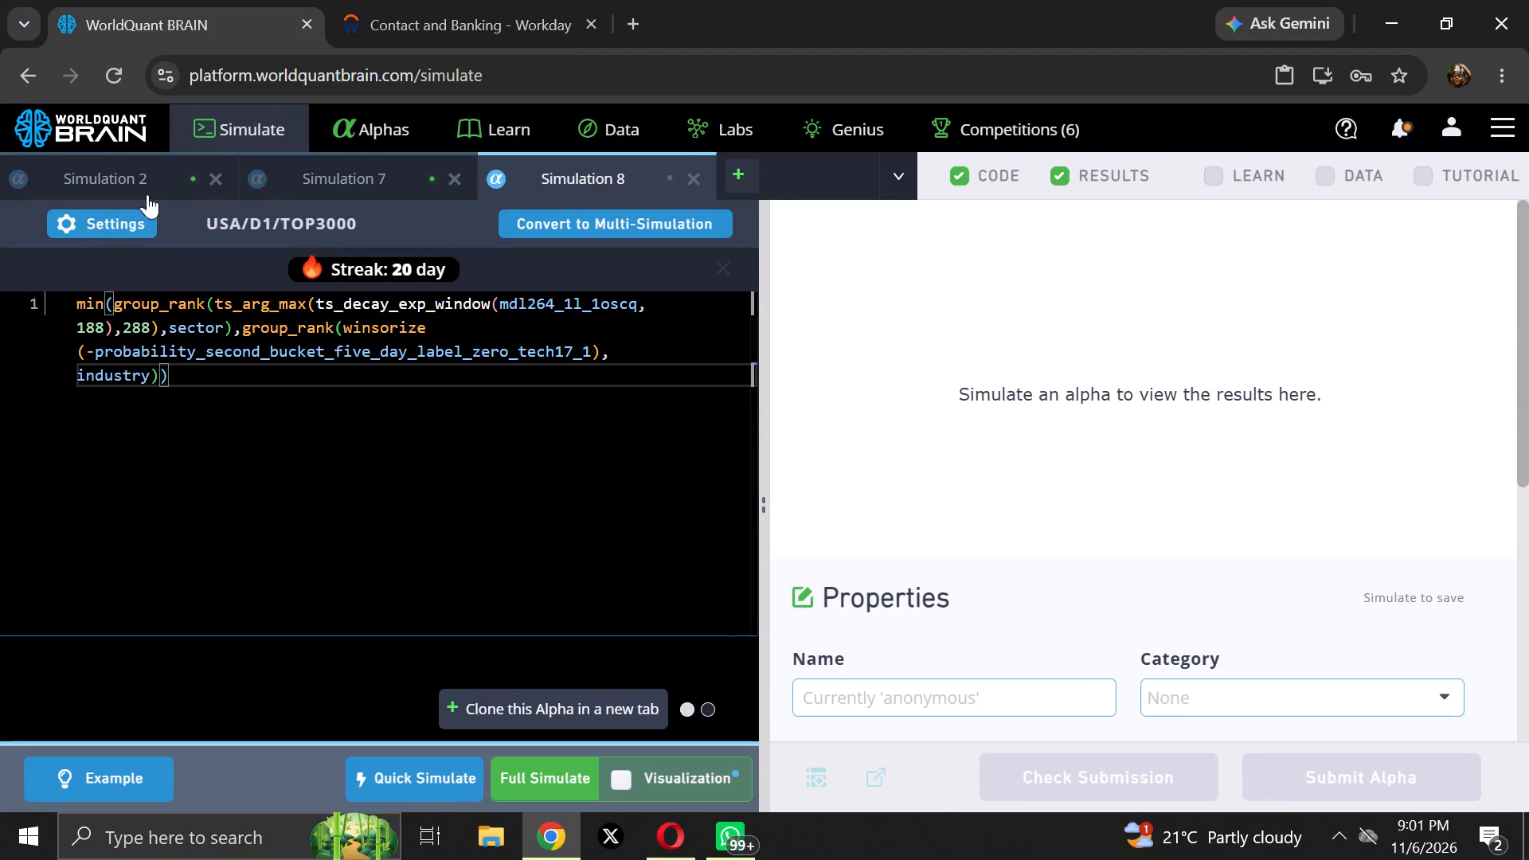
Set the region to GLB in Simulation 8's settings.
{"action": "left_click", "coordinate": [114, 222]}
{"action": "left_click", "coordinate": [123, 476]}
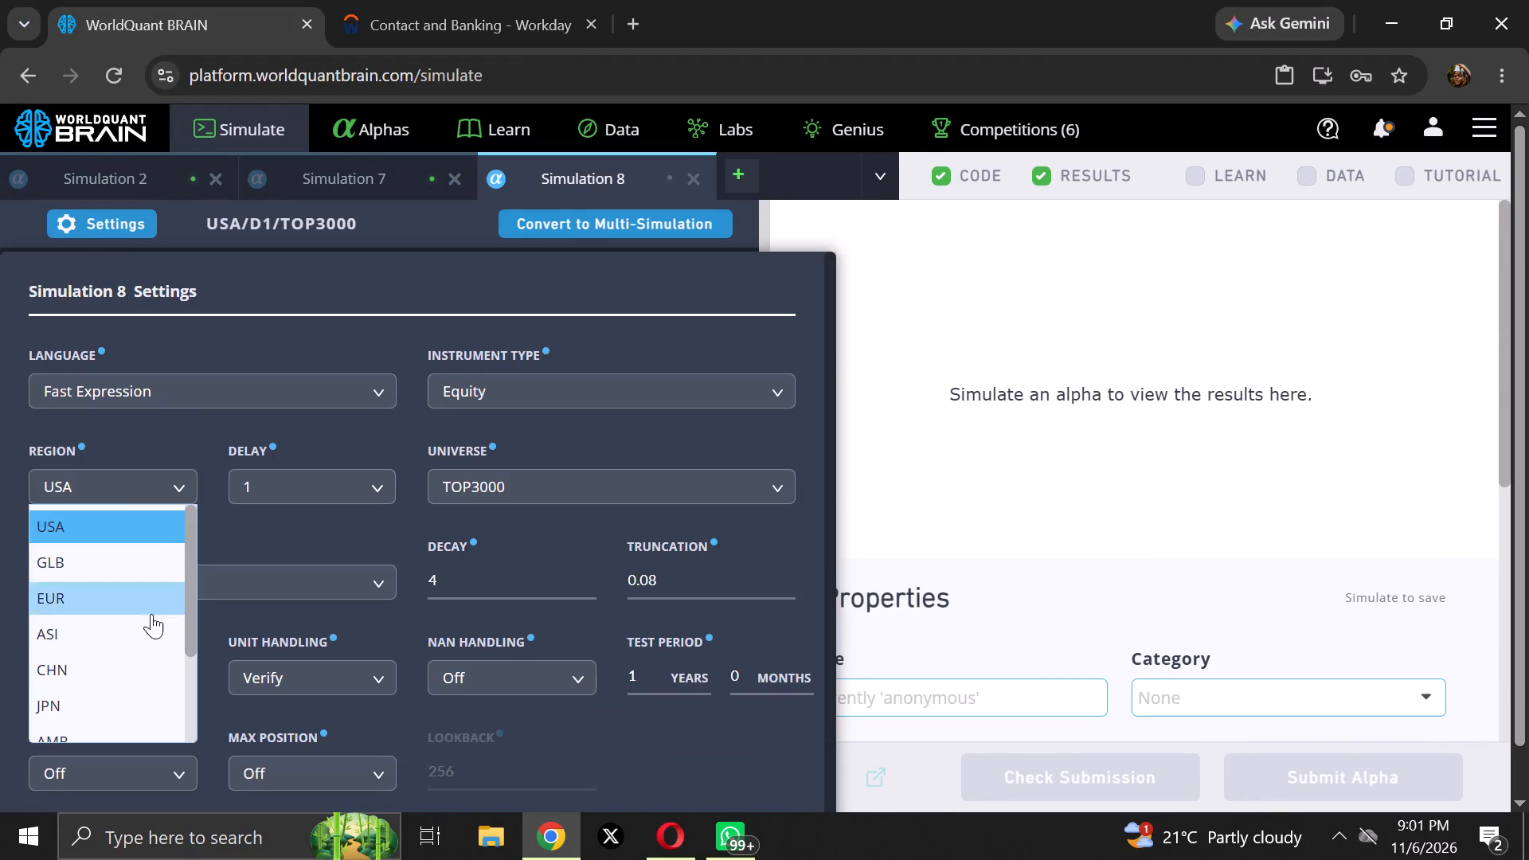
{"action": "left_click", "coordinate": [139, 563]}
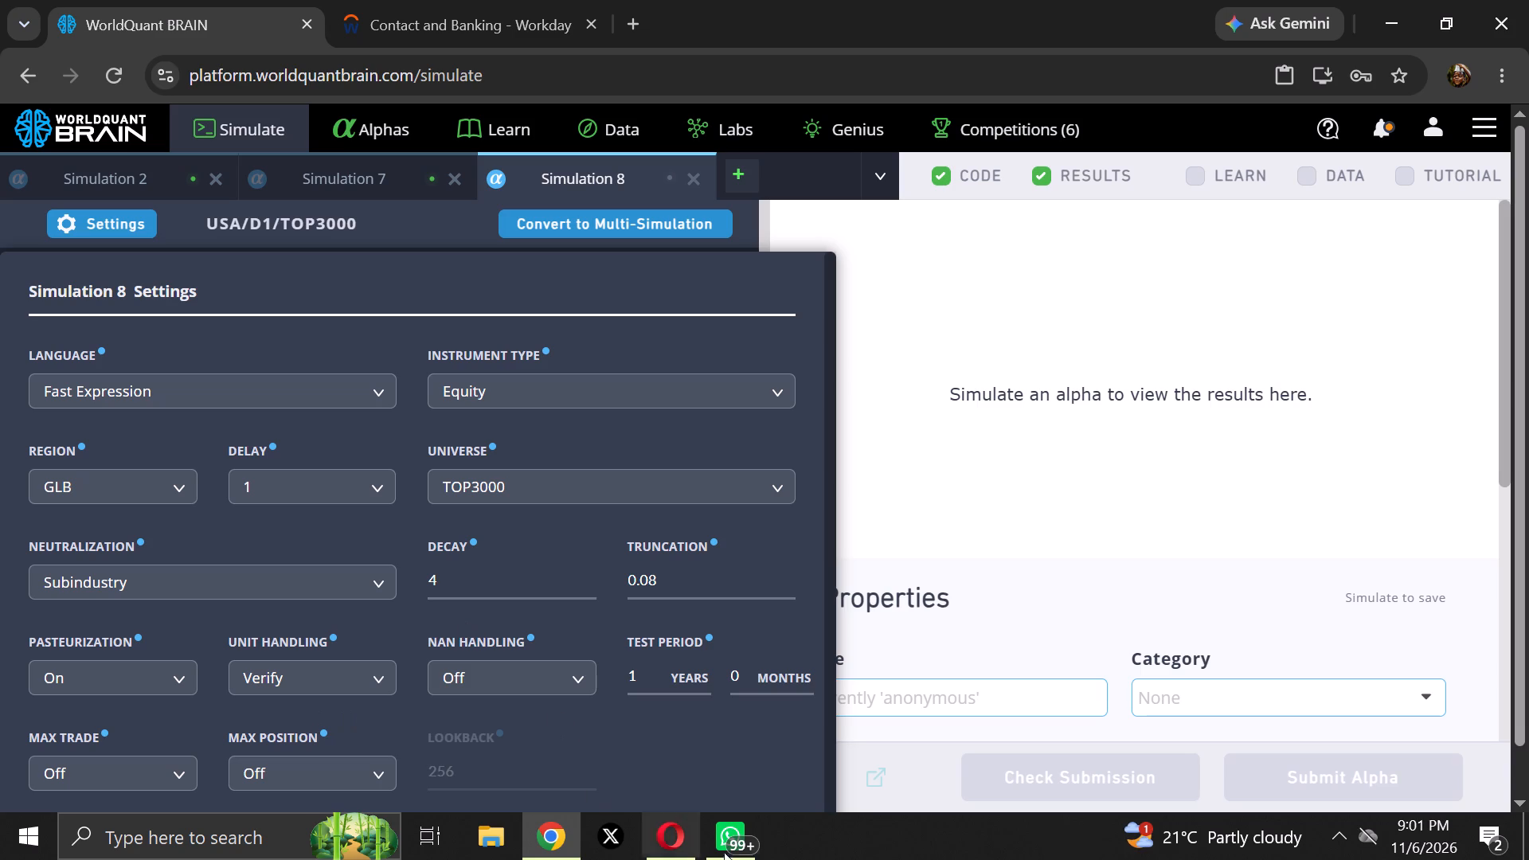
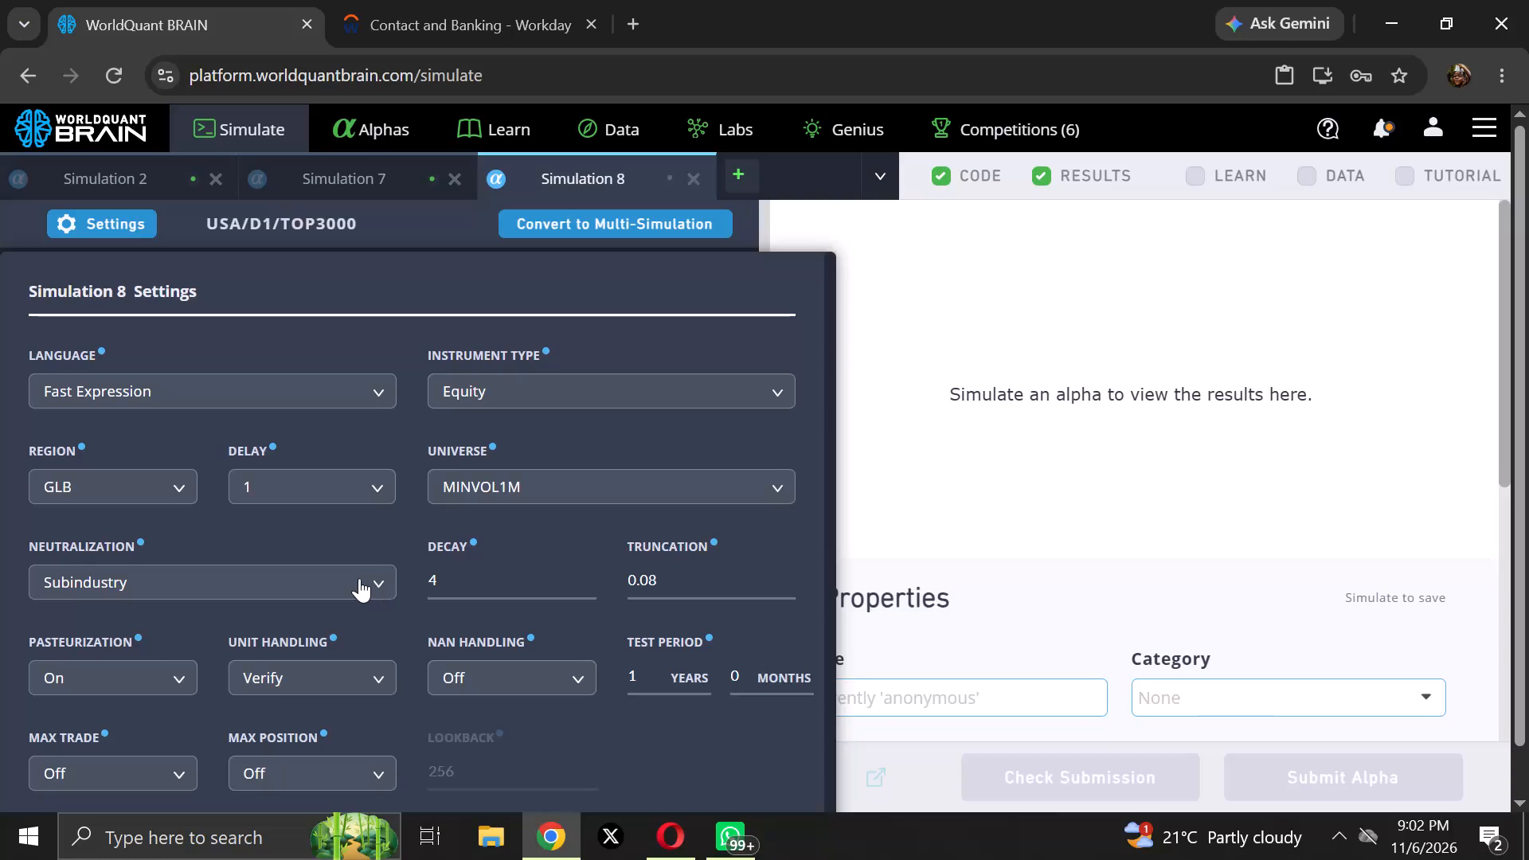
Set the neutralization to Country / Region in Simulation 8's settings.
{"action": "scroll", "coordinate": [247, 624], "scroll_direction": "down", "scroll_amount": 5}
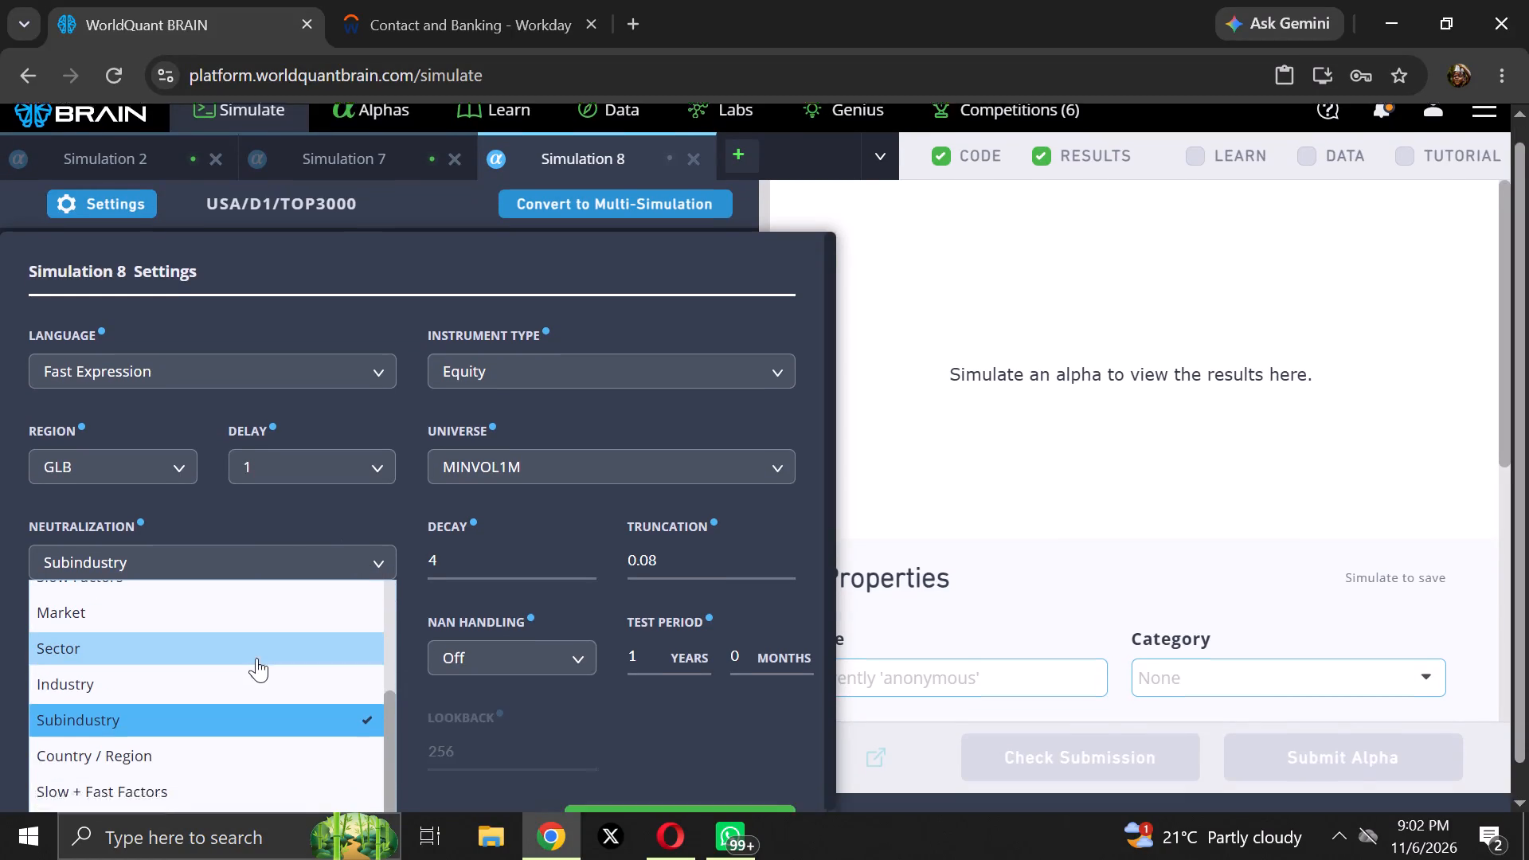
{"action": "left_click", "coordinate": [250, 729]}
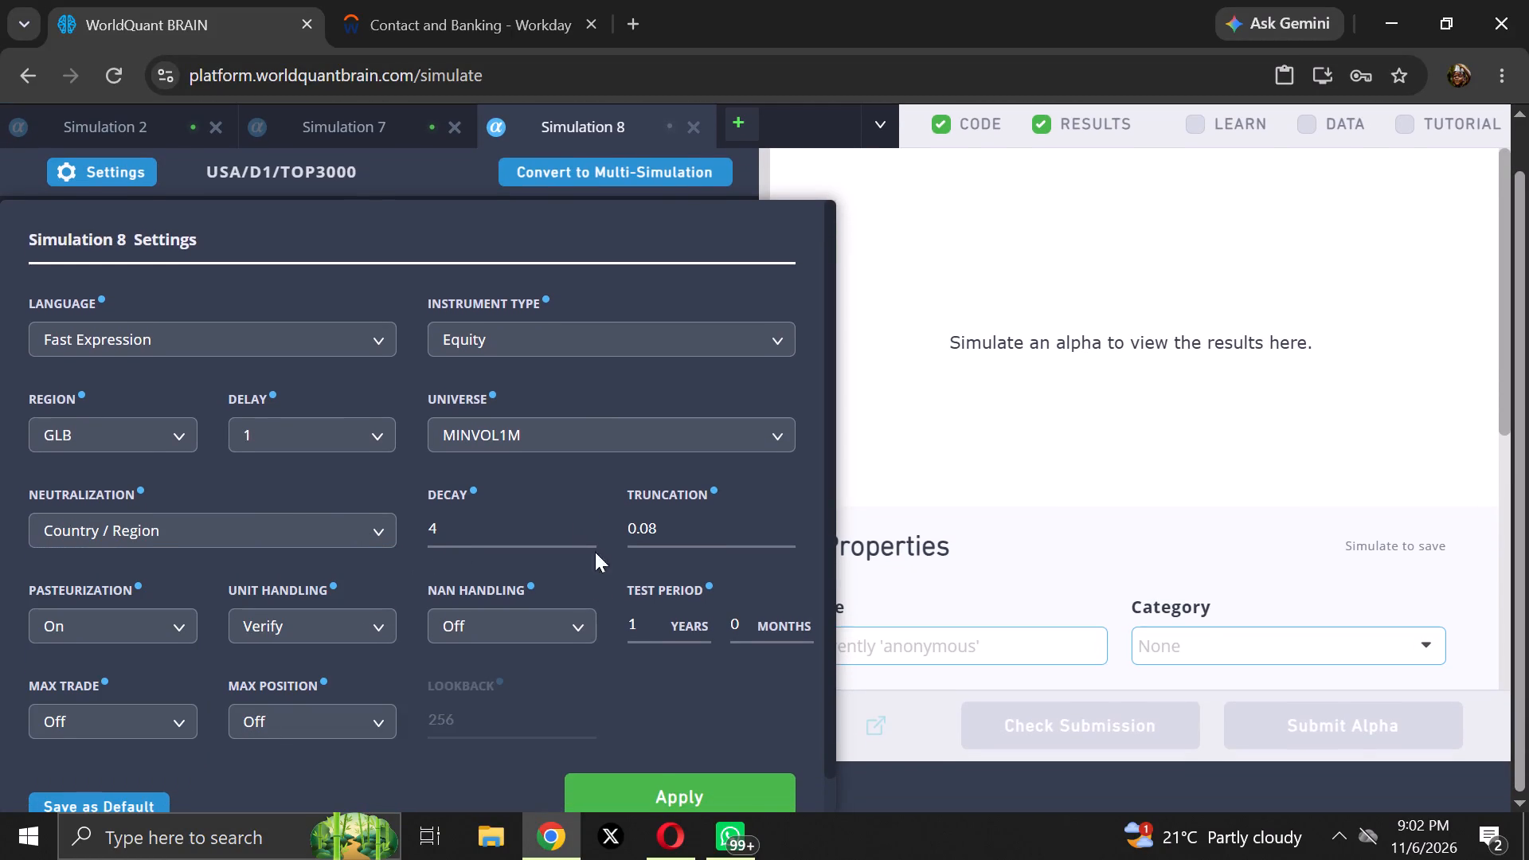
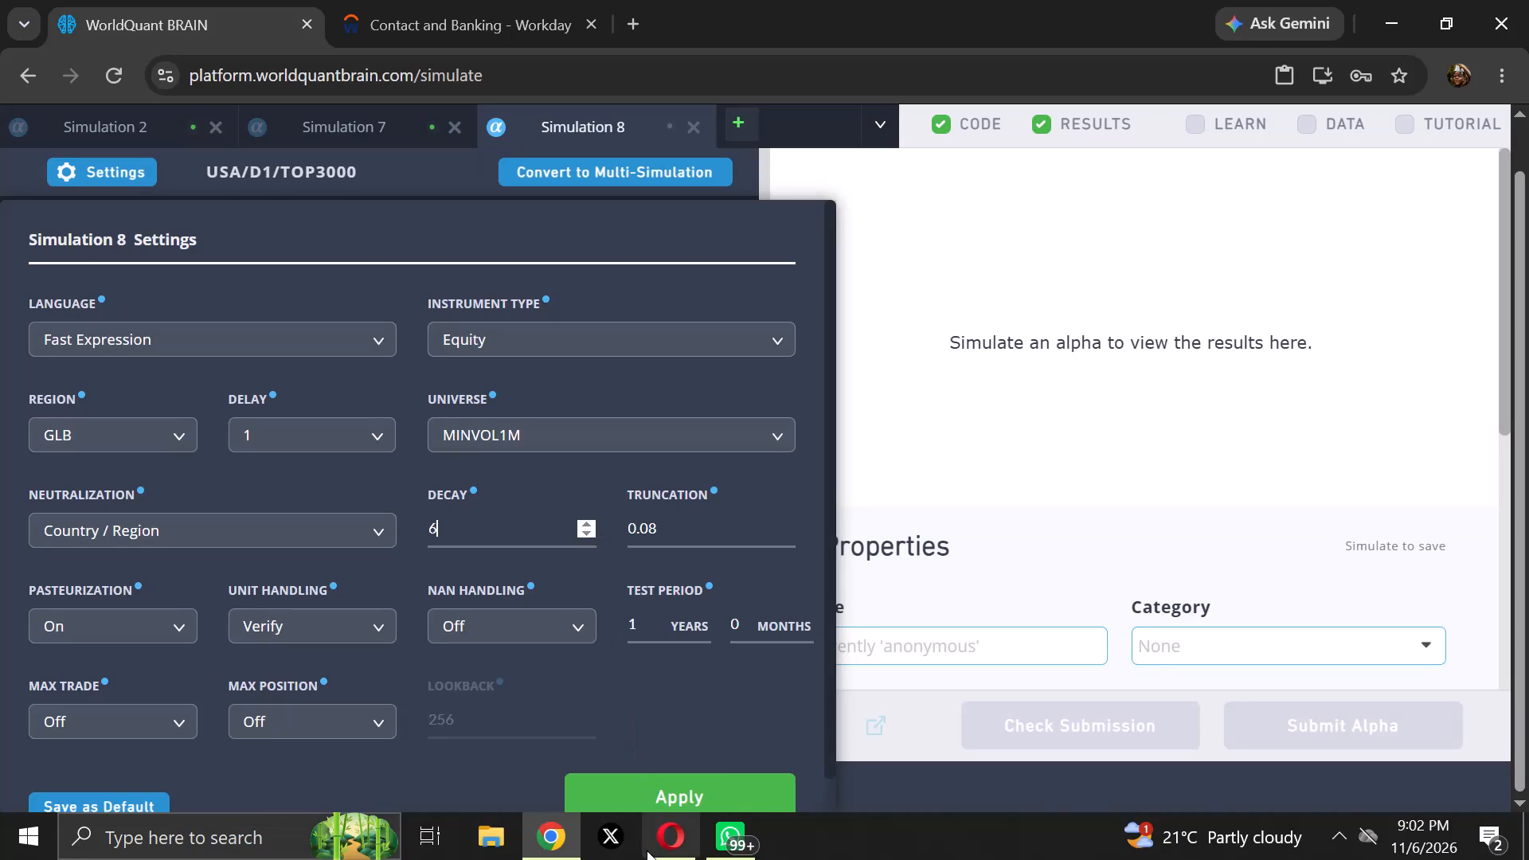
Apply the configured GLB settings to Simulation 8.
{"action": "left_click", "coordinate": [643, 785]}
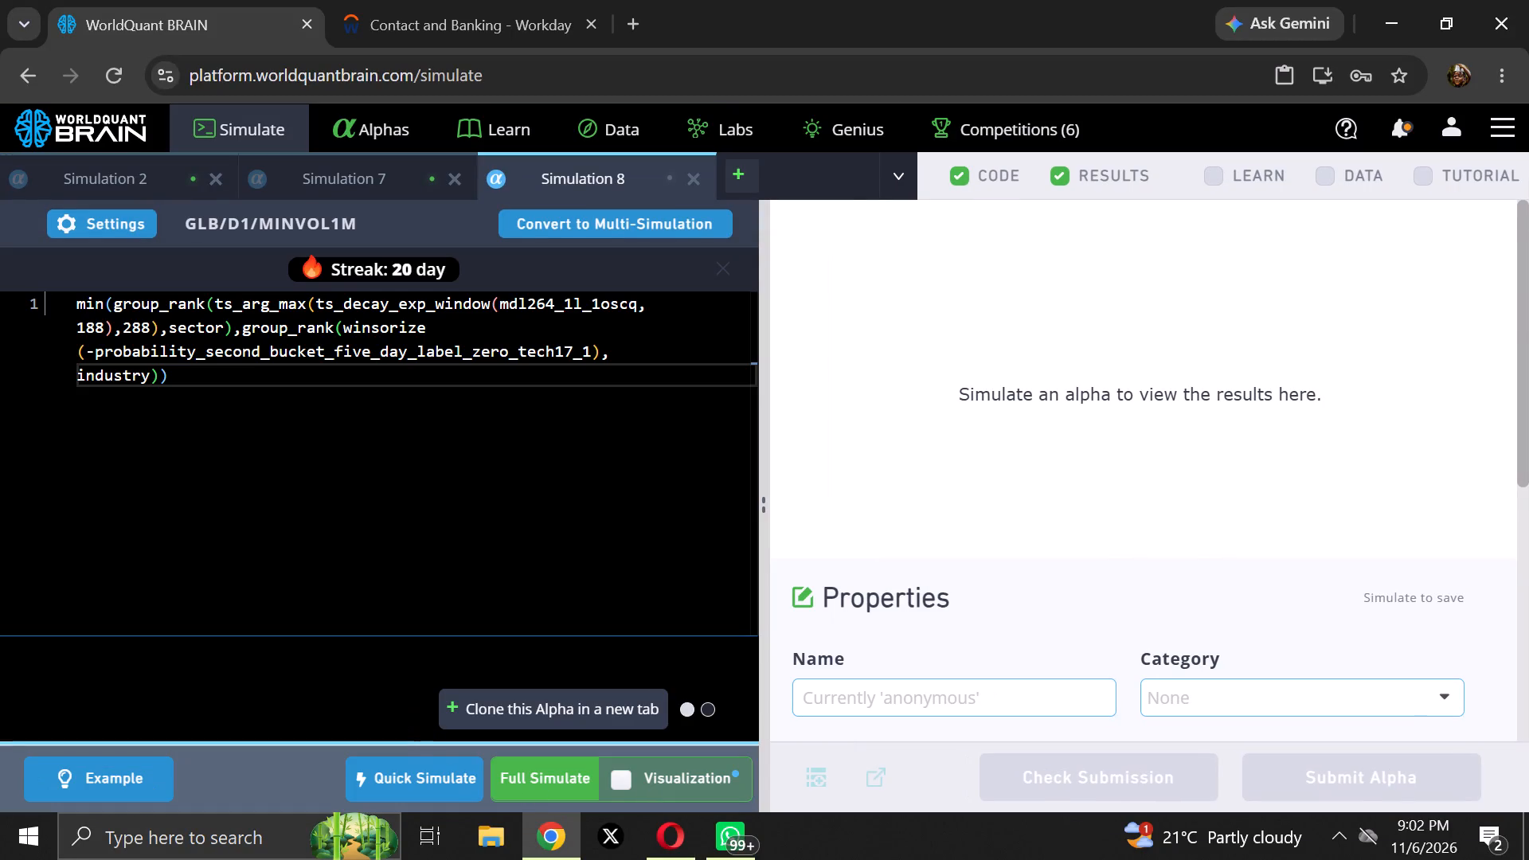
Search the data library, with region GLB, for the field probability_second_bucket_five_day_label_zero_tech17_1 copied from Simulation 8's expression.
{"action": "double_click", "coordinate": [252, 352]}
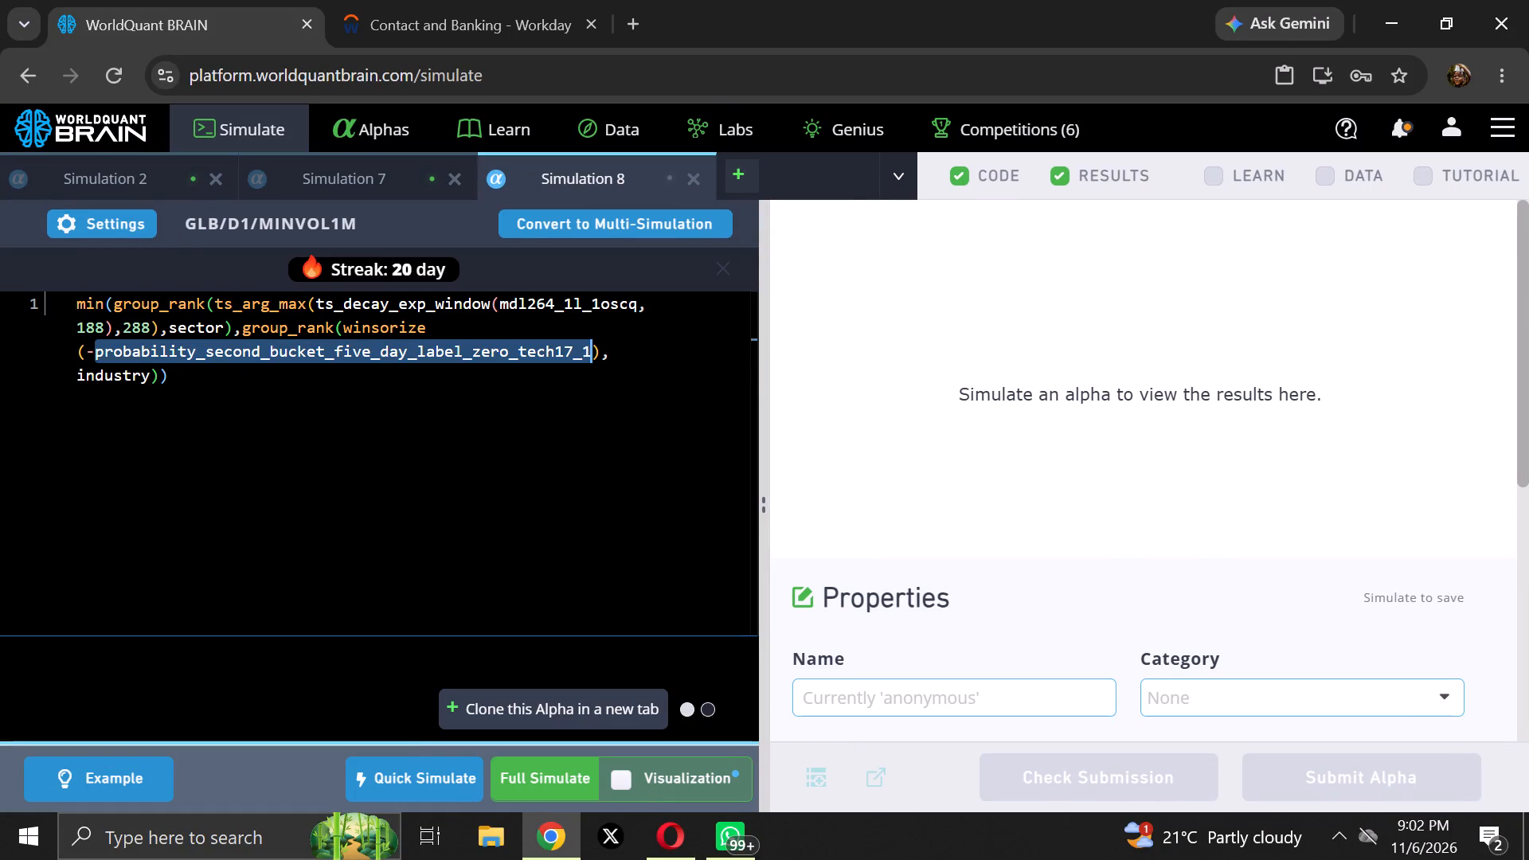
{"action": "right_click", "coordinate": [252, 352]}
{"action": "left_click", "coordinate": [365, 436]}
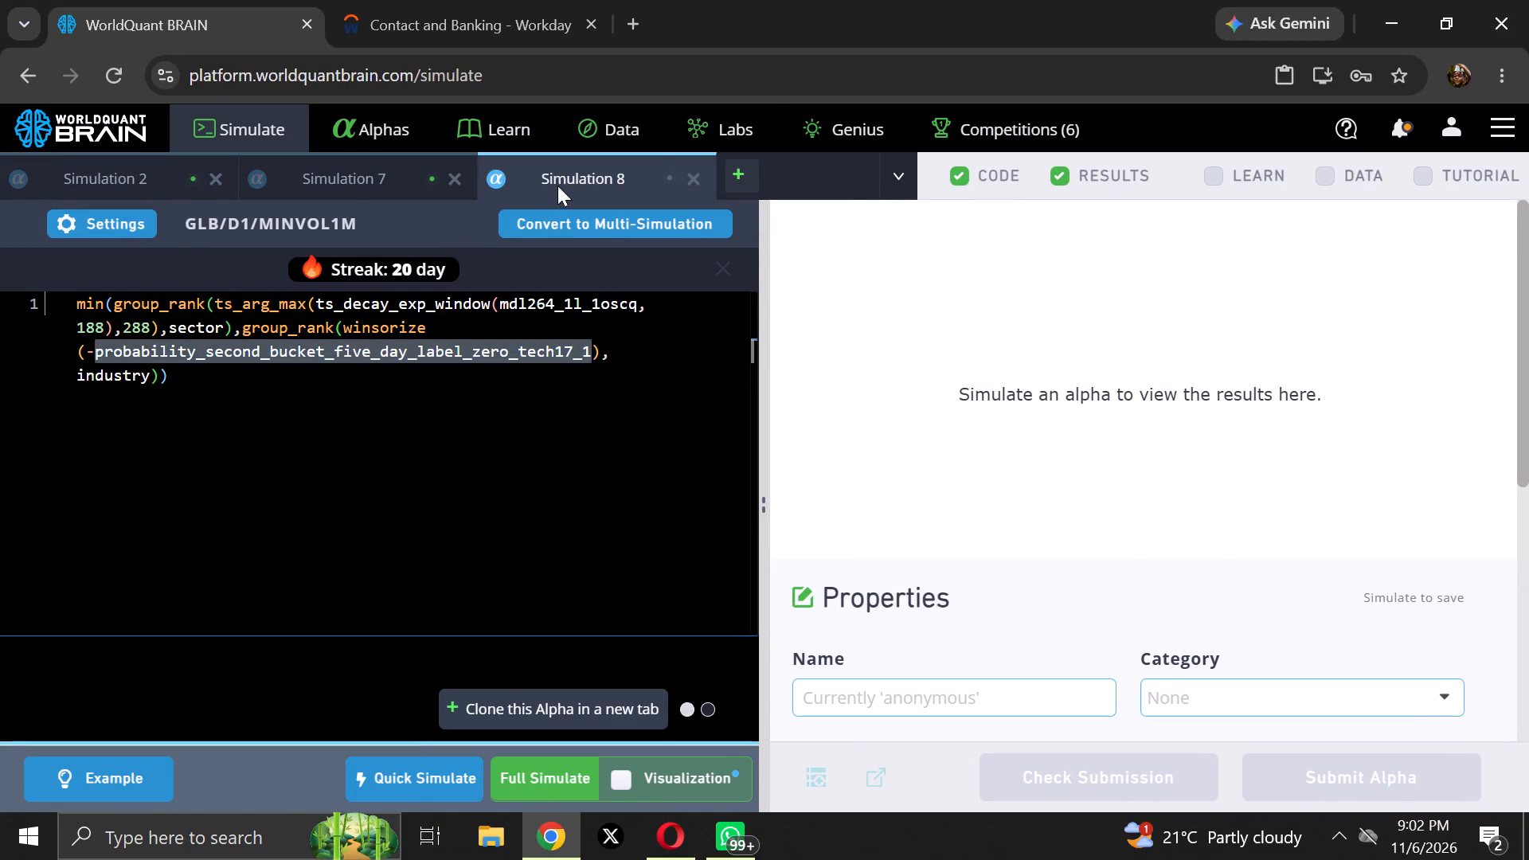
{"action": "left_click", "coordinate": [629, 126]}
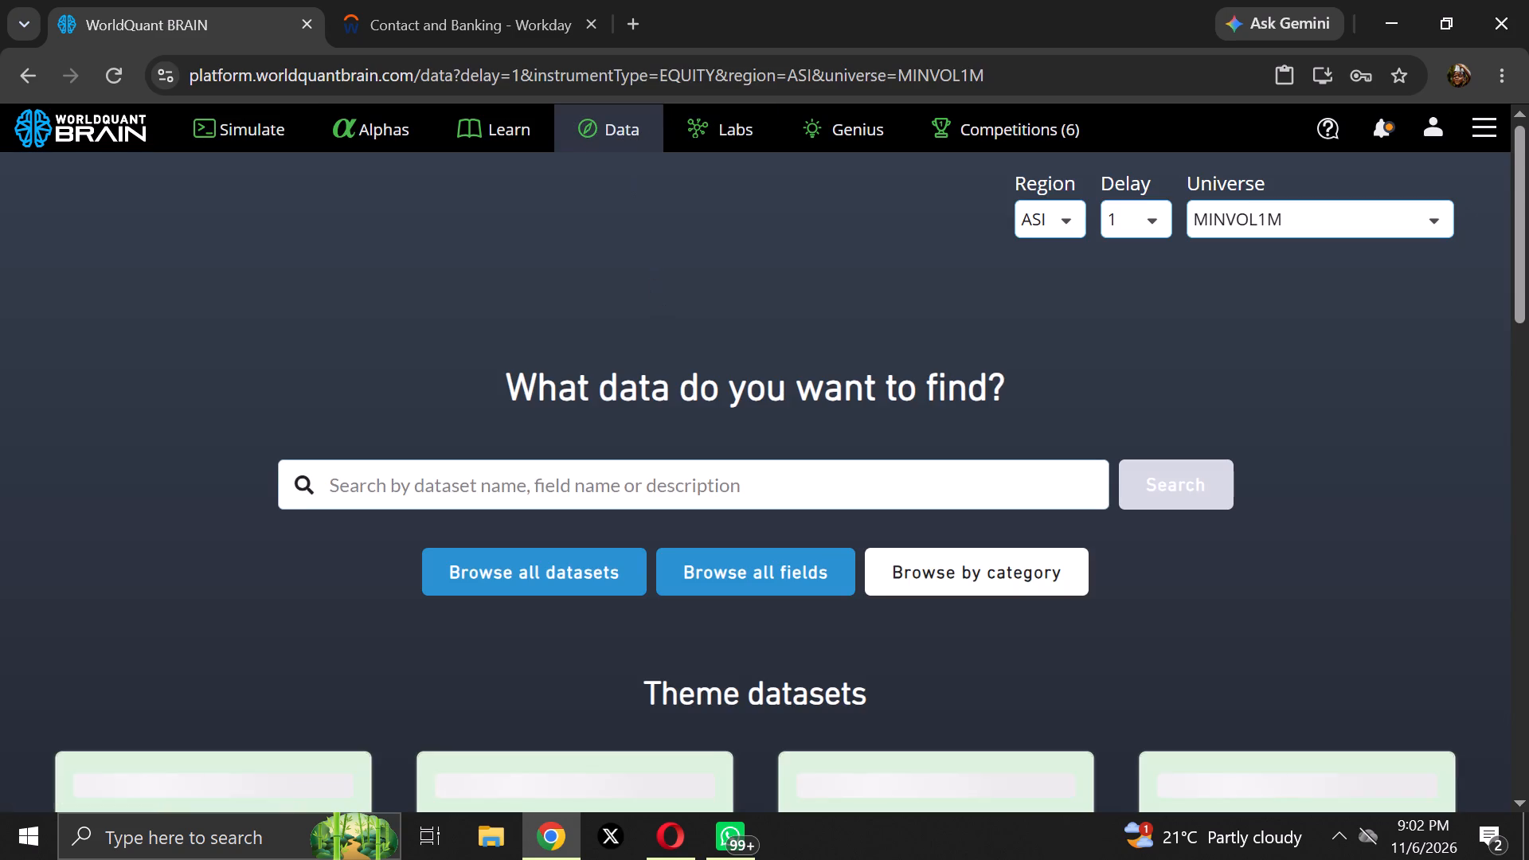
{"action": "left_click", "coordinate": [1058, 213]}
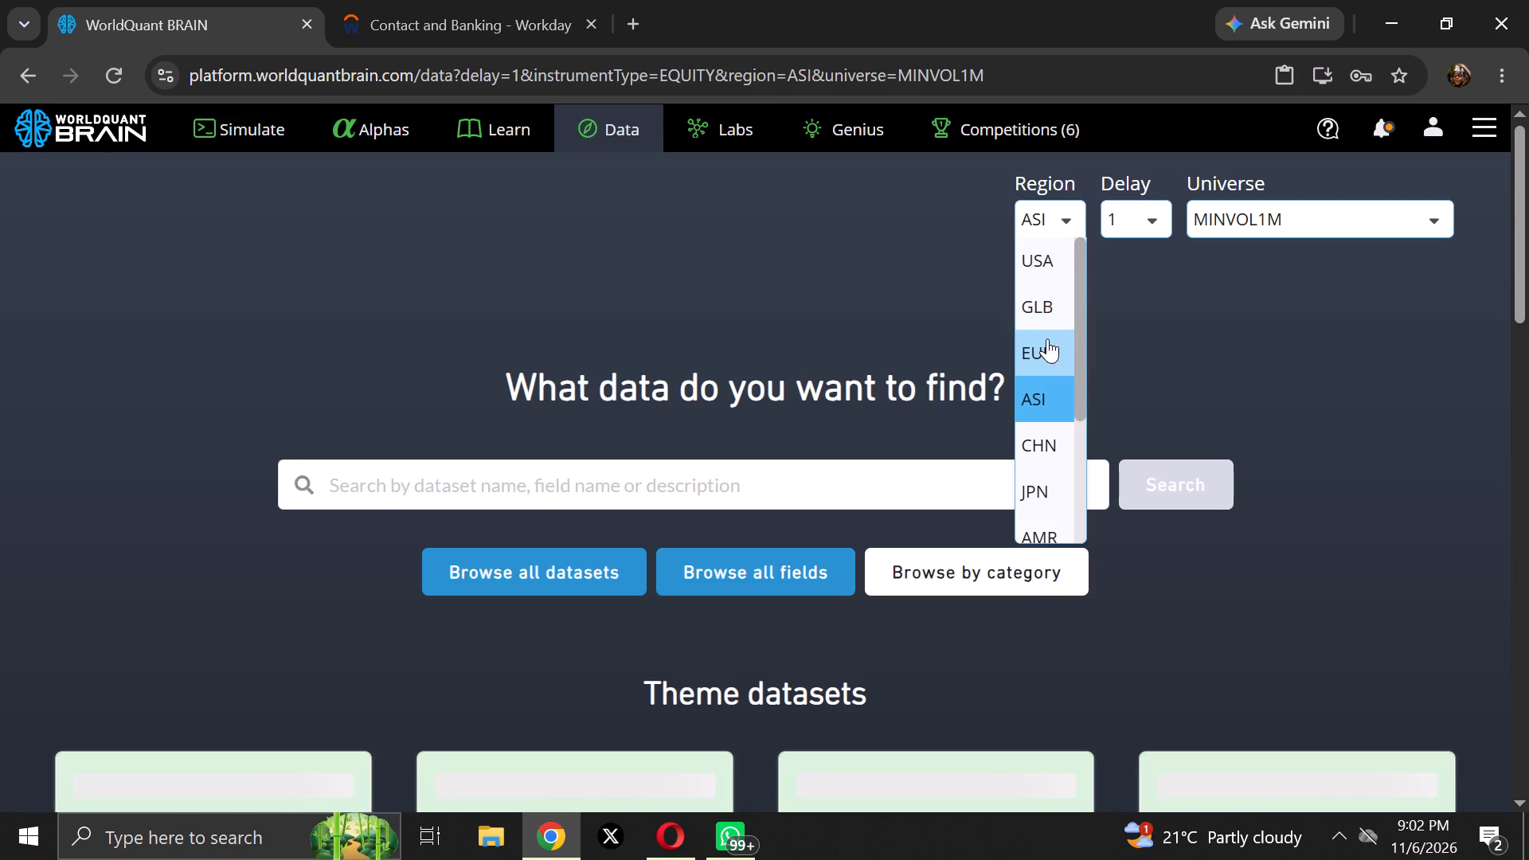
{"action": "left_click", "coordinate": [1046, 310]}
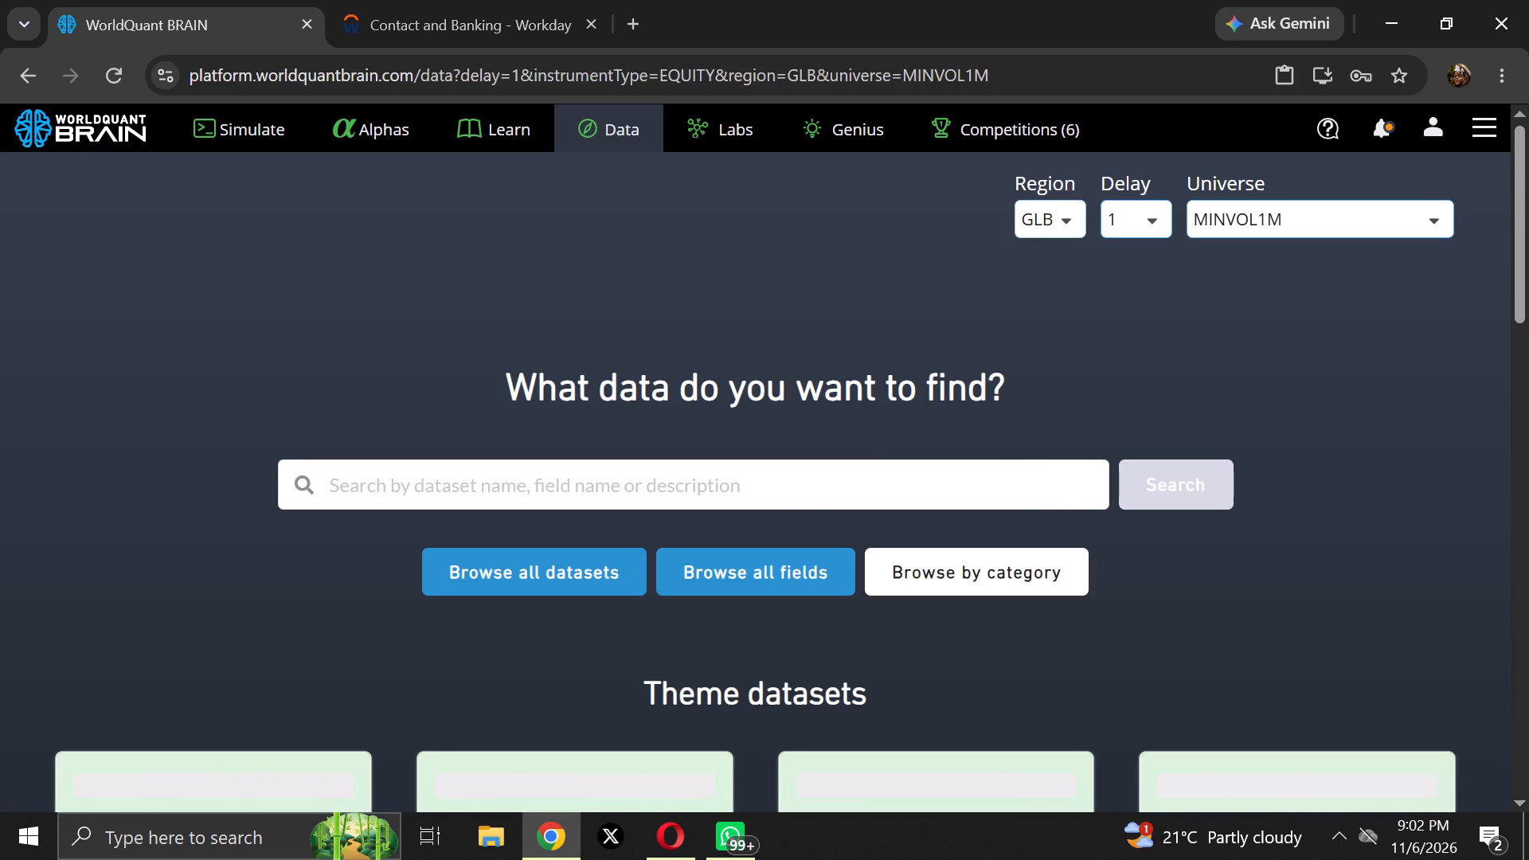
{"action": "right_click", "coordinate": [376, 498]}
{"action": "left_click", "coordinate": [481, 553]}
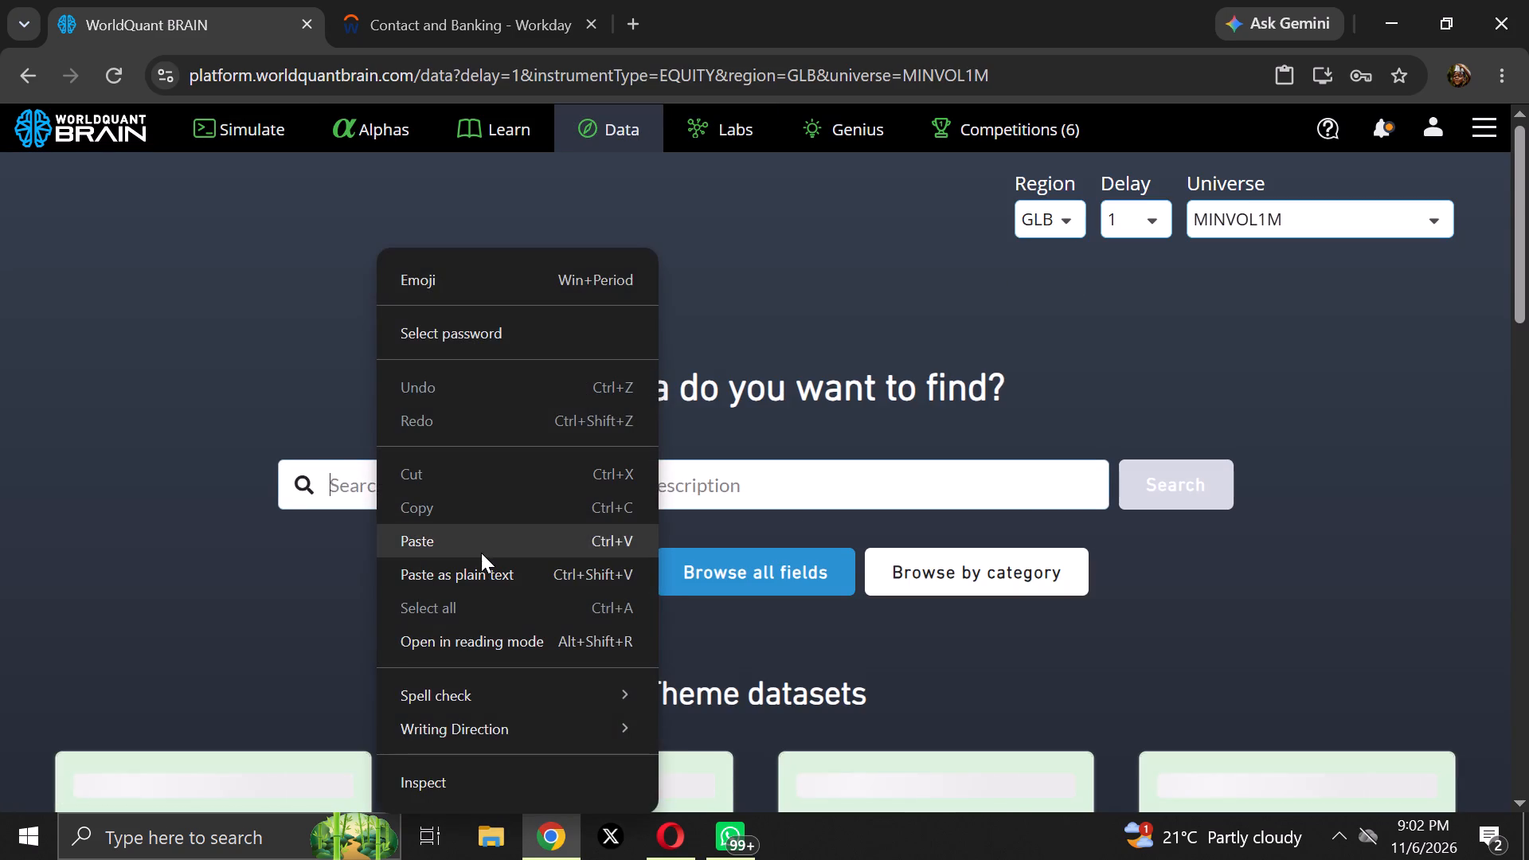
{"action": "left_click", "coordinate": [1159, 463]}
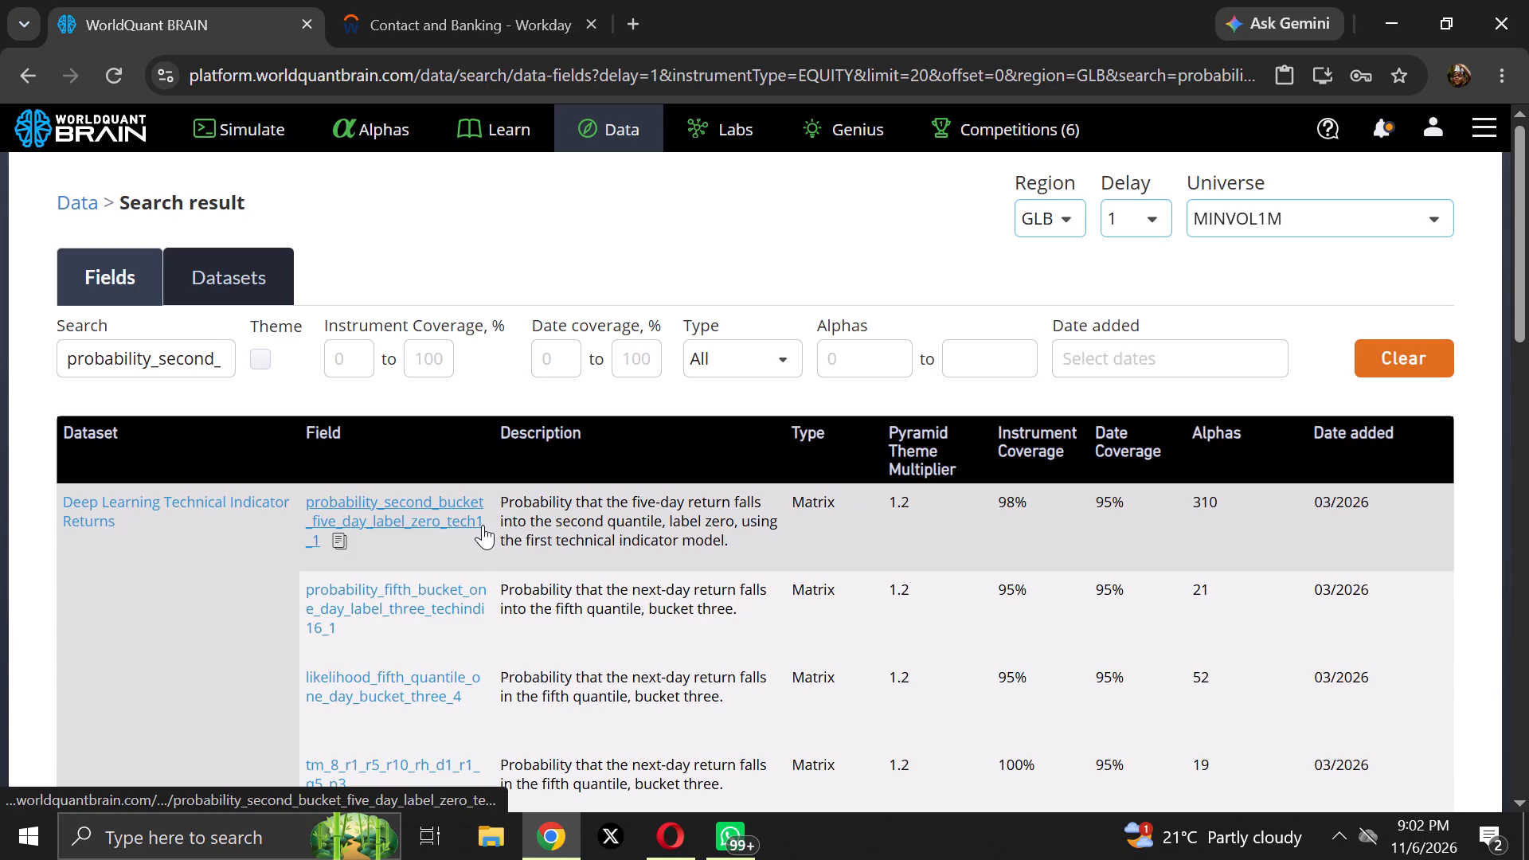
Look through the matching fields and open the Deep Learning Technical Indicator Returns dataset from the results.
{"action": "scroll", "coordinate": [661, 691], "scroll_direction": "down", "scroll_amount": 11}
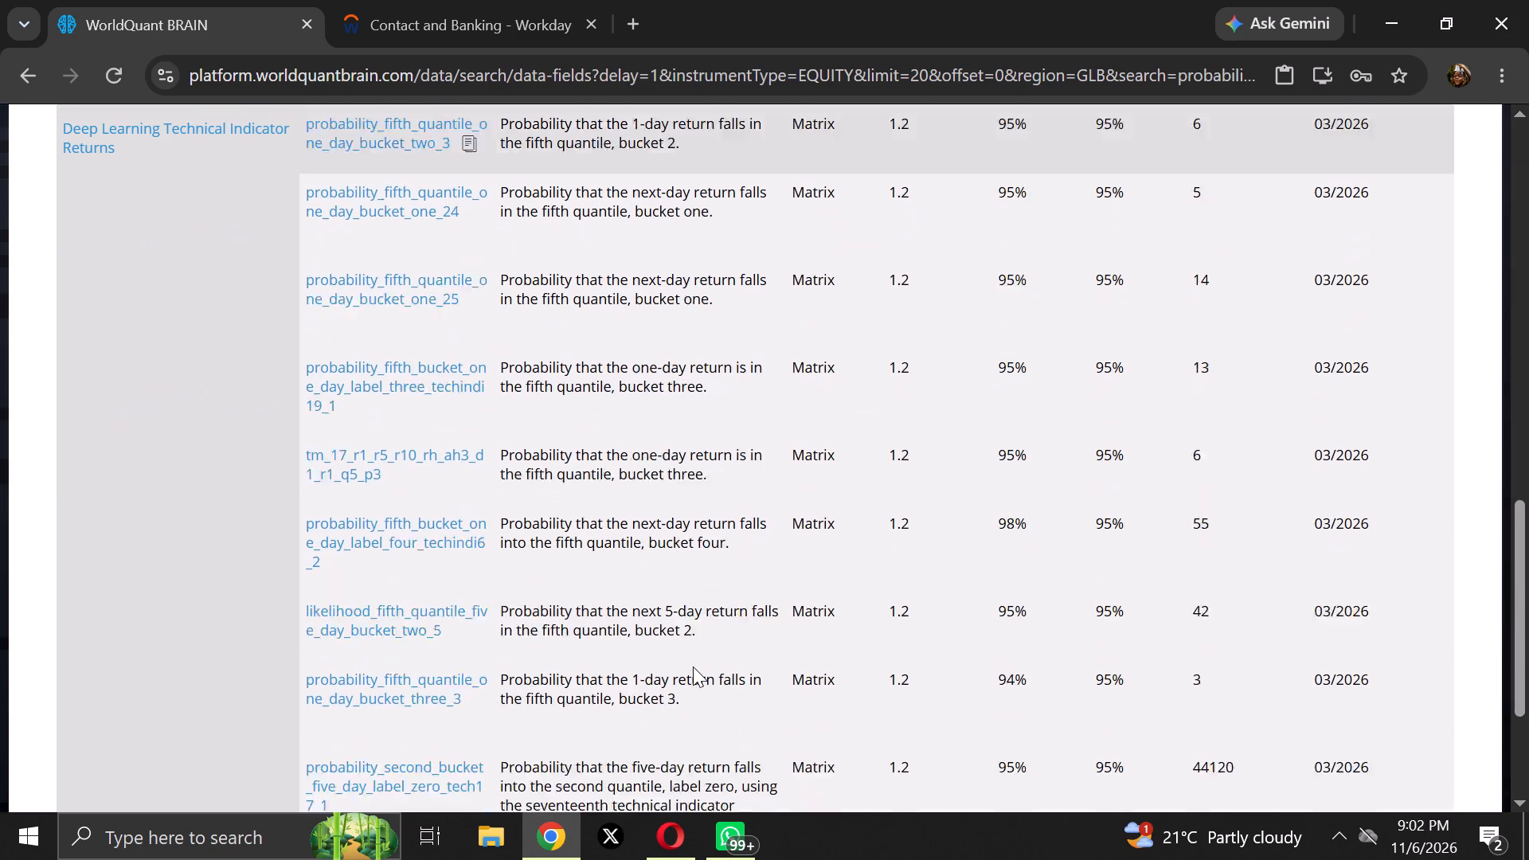
{"action": "scroll", "coordinate": [693, 666], "scroll_direction": "down", "scroll_amount": 7}
{"action": "left_click", "coordinate": [535, 614]}
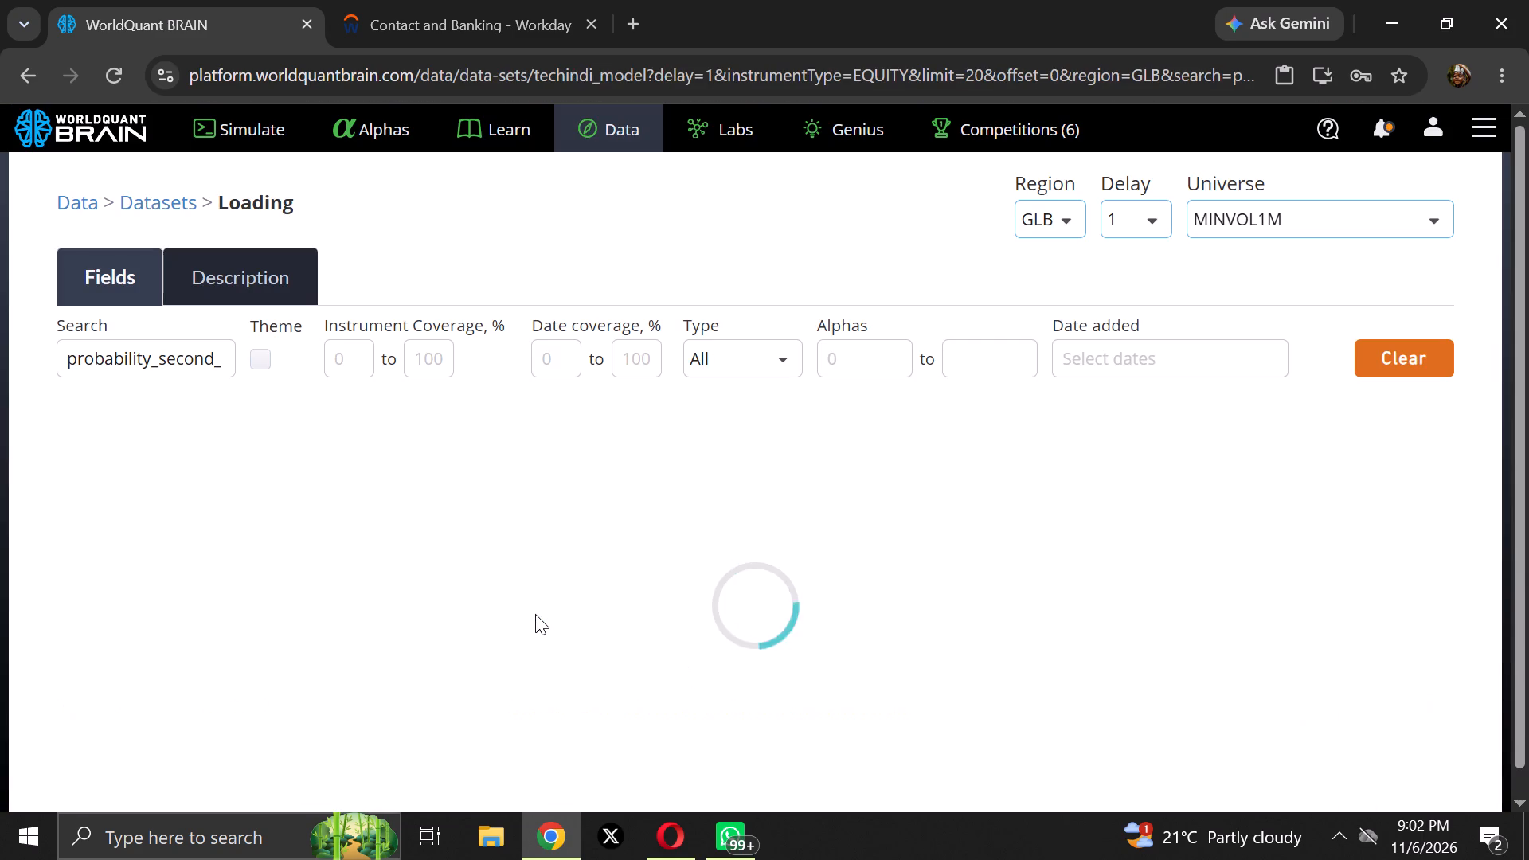
Browse the dataset's field list from page 1 through page 4 for a replacement probability field.
{"action": "scroll", "coordinate": [535, 614], "scroll_direction": "down", "scroll_amount": 9}
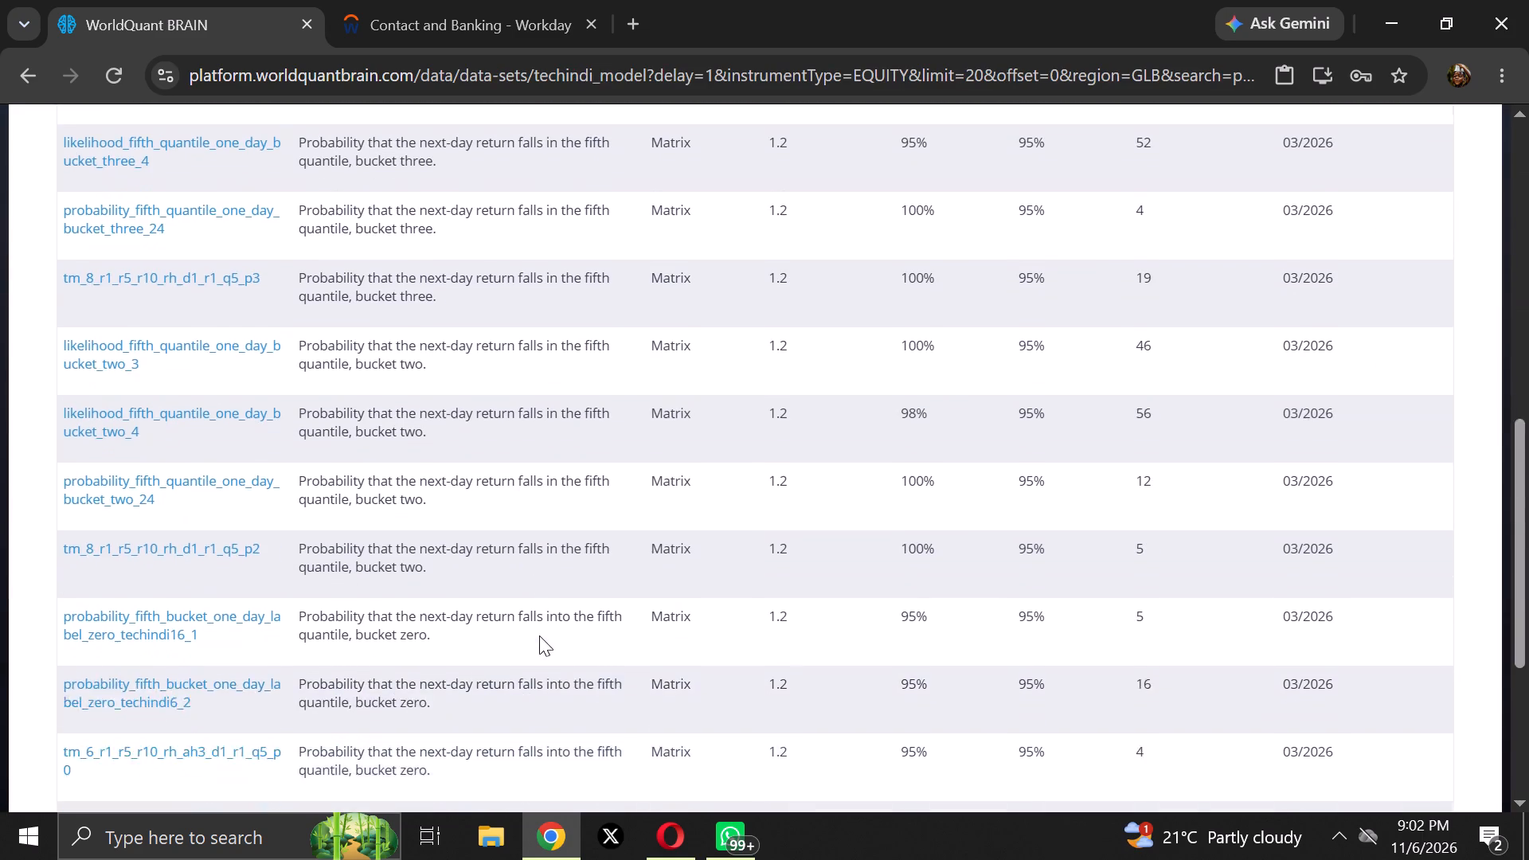
{"action": "scroll", "coordinate": [539, 635], "scroll_direction": "down", "scroll_amount": 1}
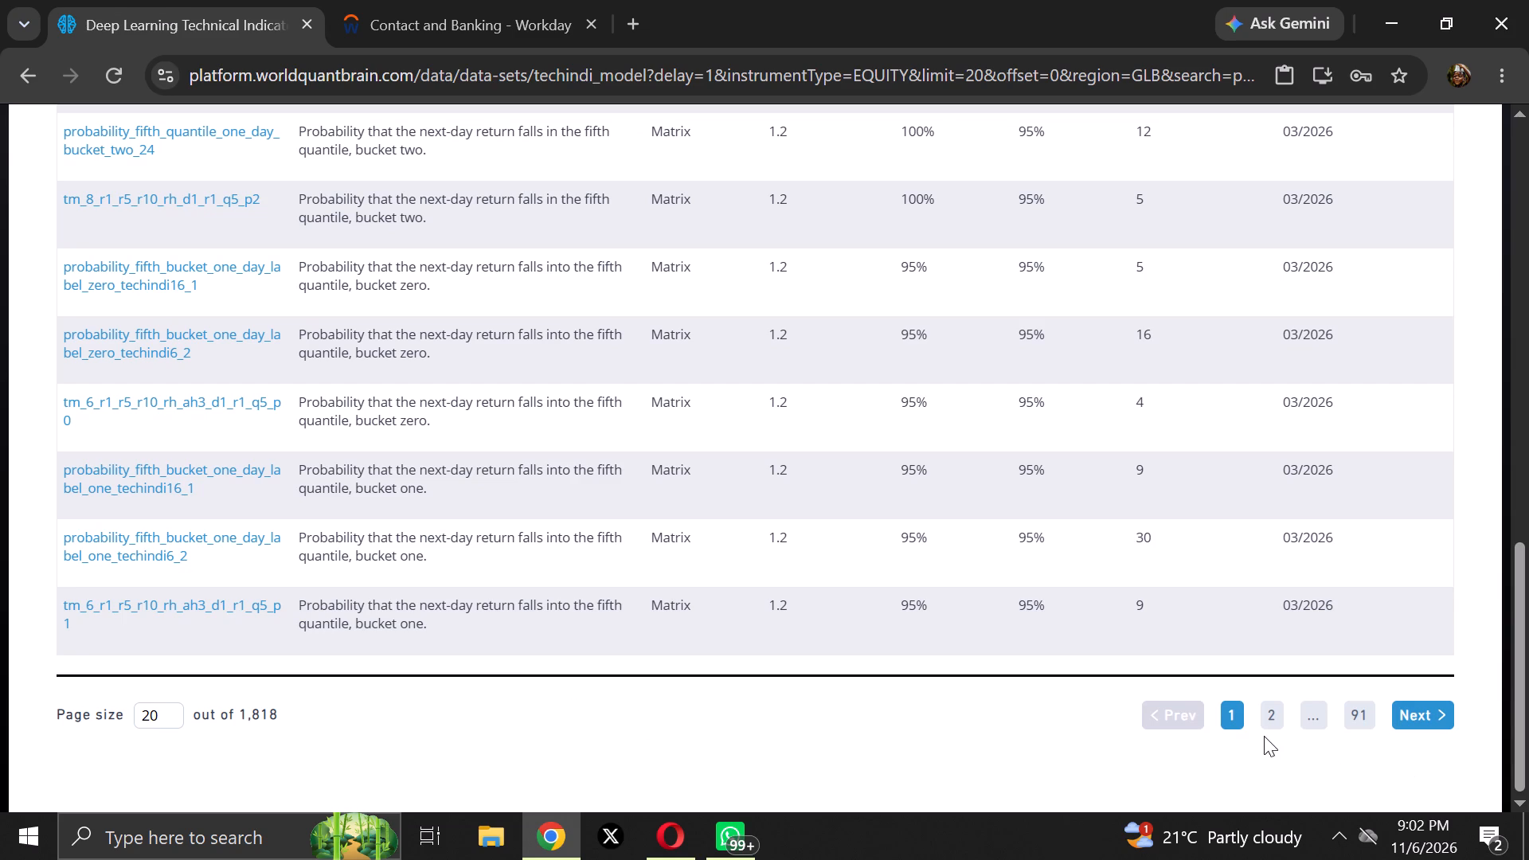
{"action": "left_click", "coordinate": [1277, 706]}
{"action": "scroll", "coordinate": [1282, 747], "scroll_direction": "down", "scroll_amount": 10}
{"action": "left_click", "coordinate": [1271, 711]}
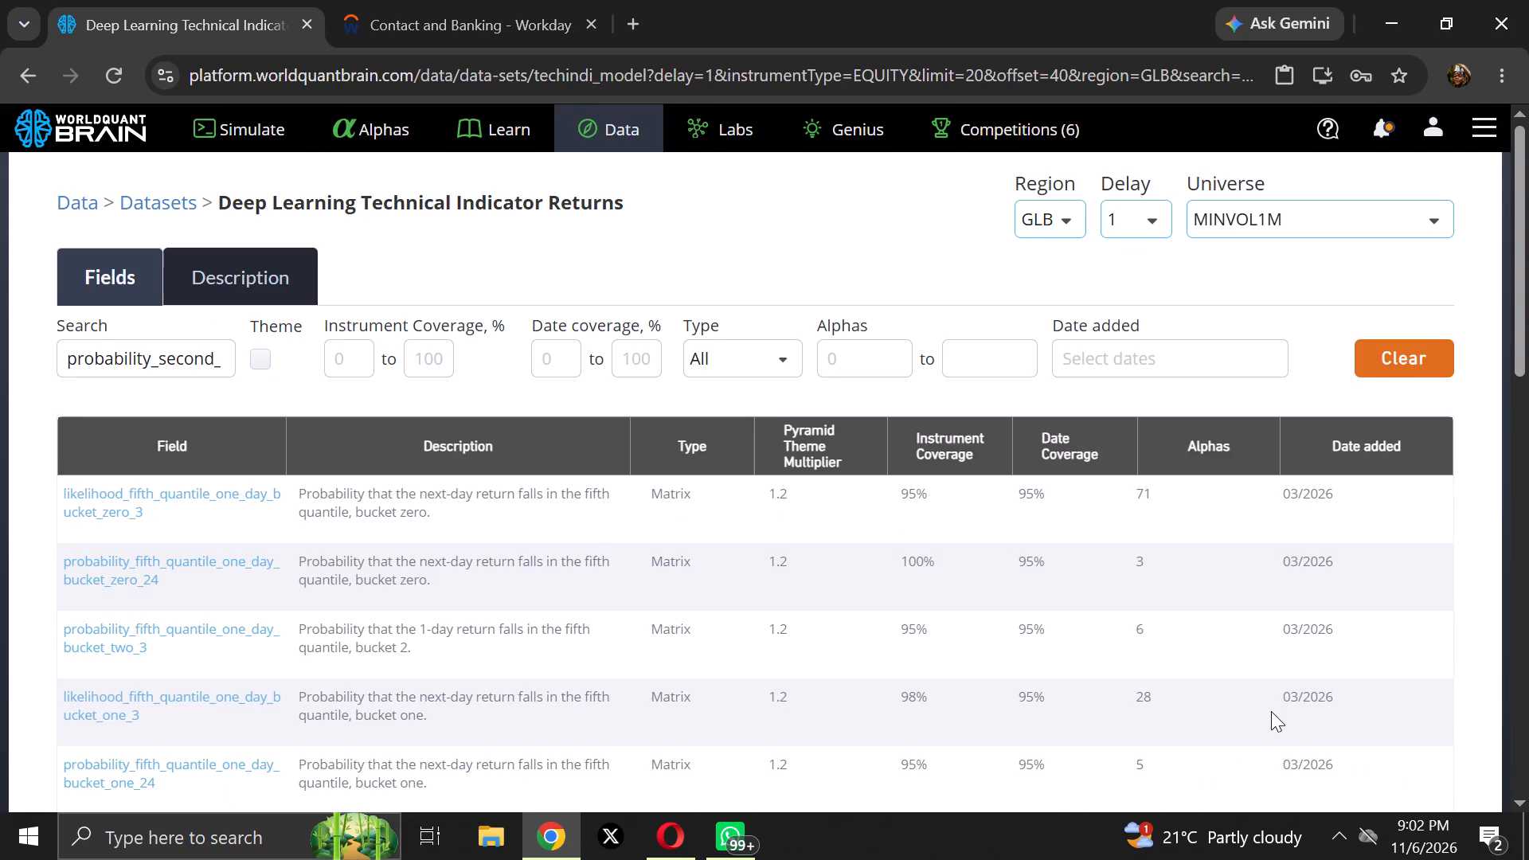
{"action": "scroll", "coordinate": [1271, 711], "scroll_direction": "down", "scroll_amount": 10}
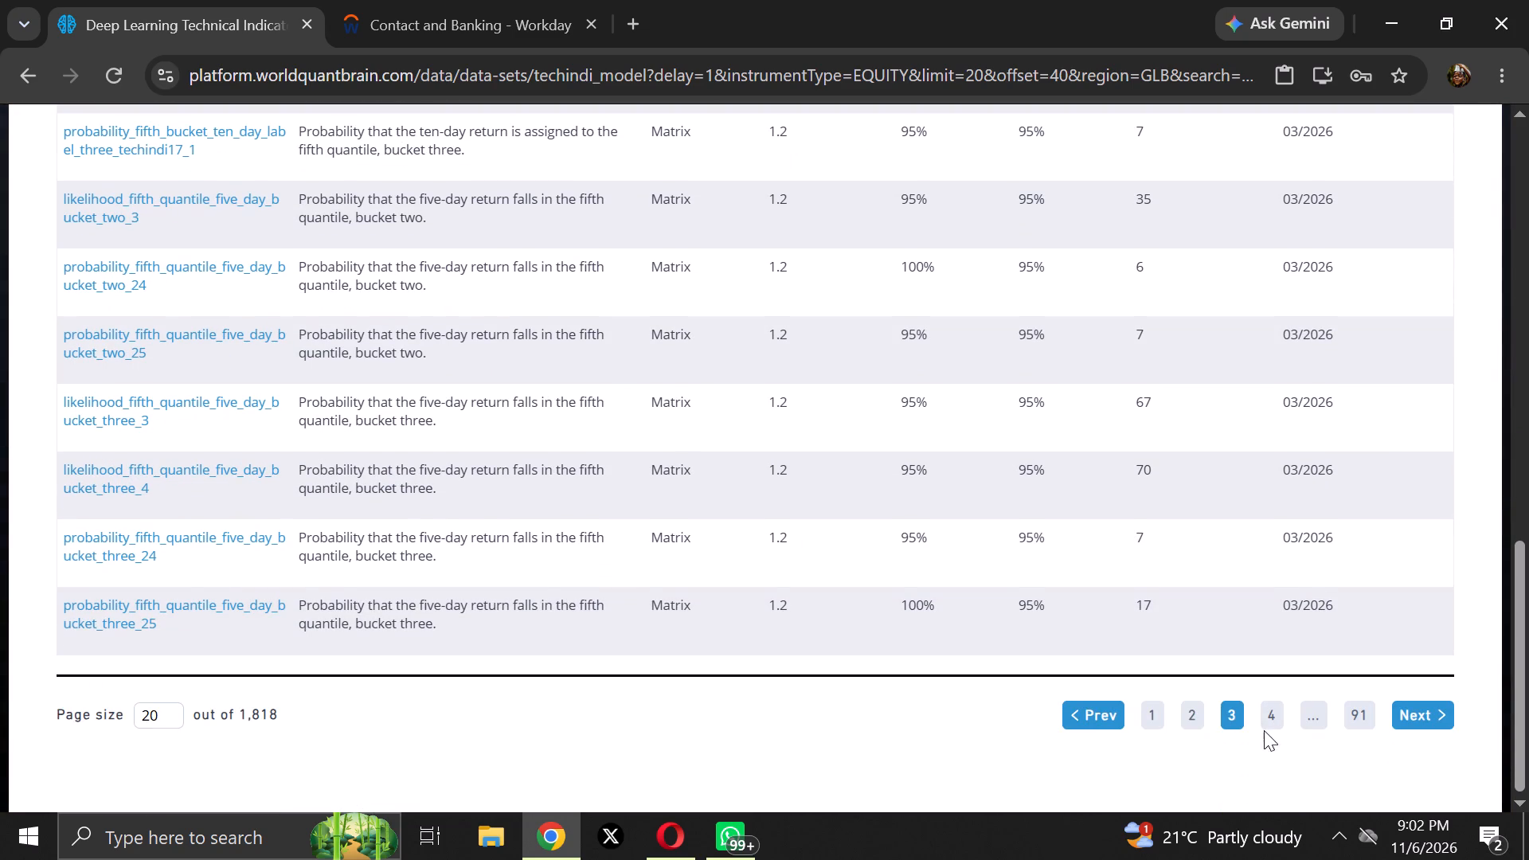
{"action": "left_click", "coordinate": [1272, 712]}
{"action": "scroll", "coordinate": [1184, 727], "scroll_direction": "down", "scroll_amount": 5}
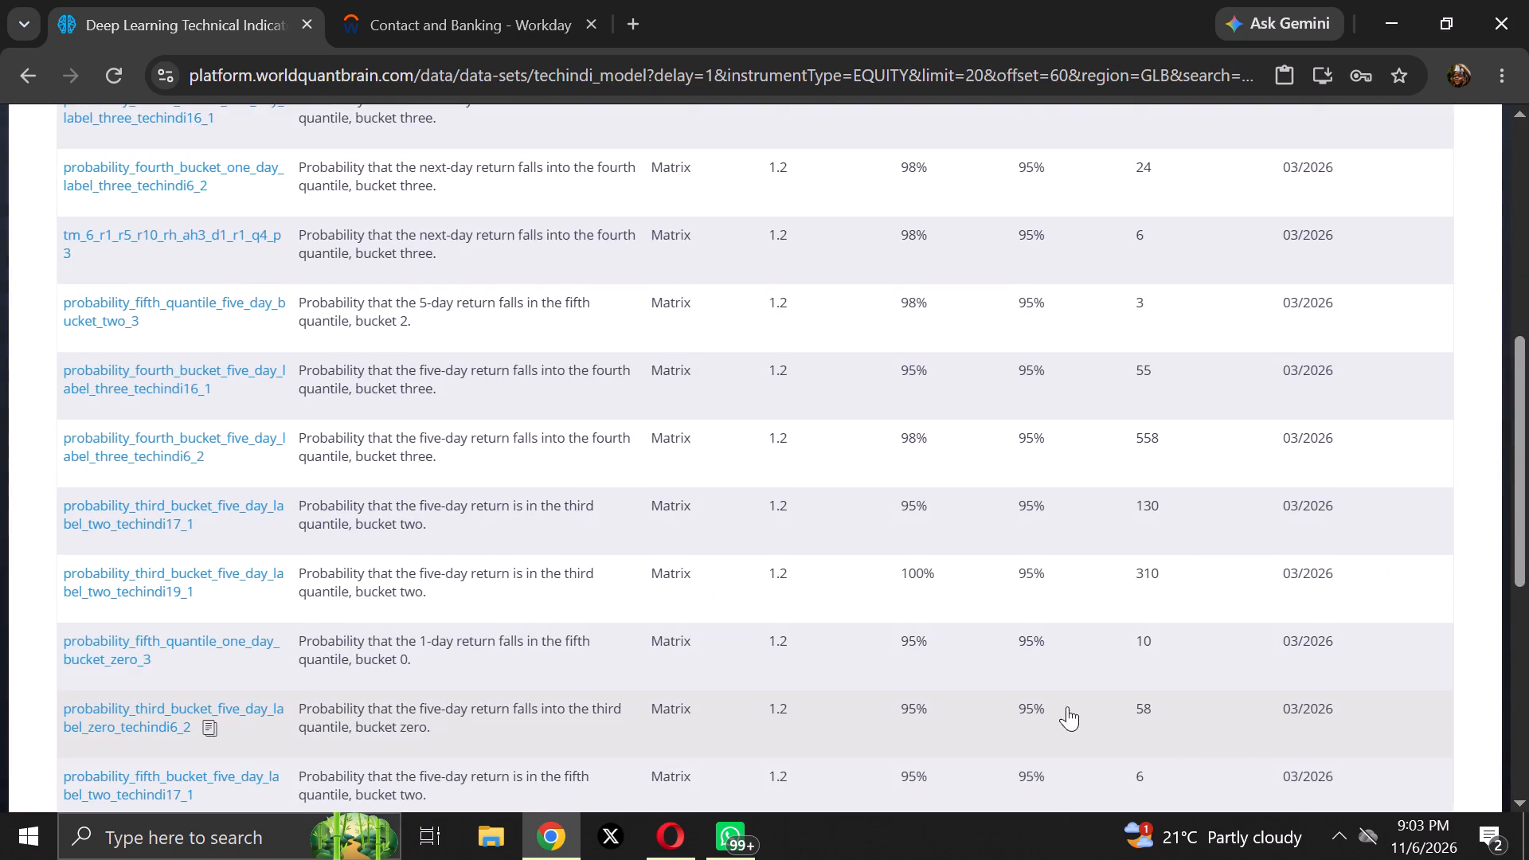
{"action": "scroll", "coordinate": [974, 697], "scroll_direction": "down", "scroll_amount": 4}
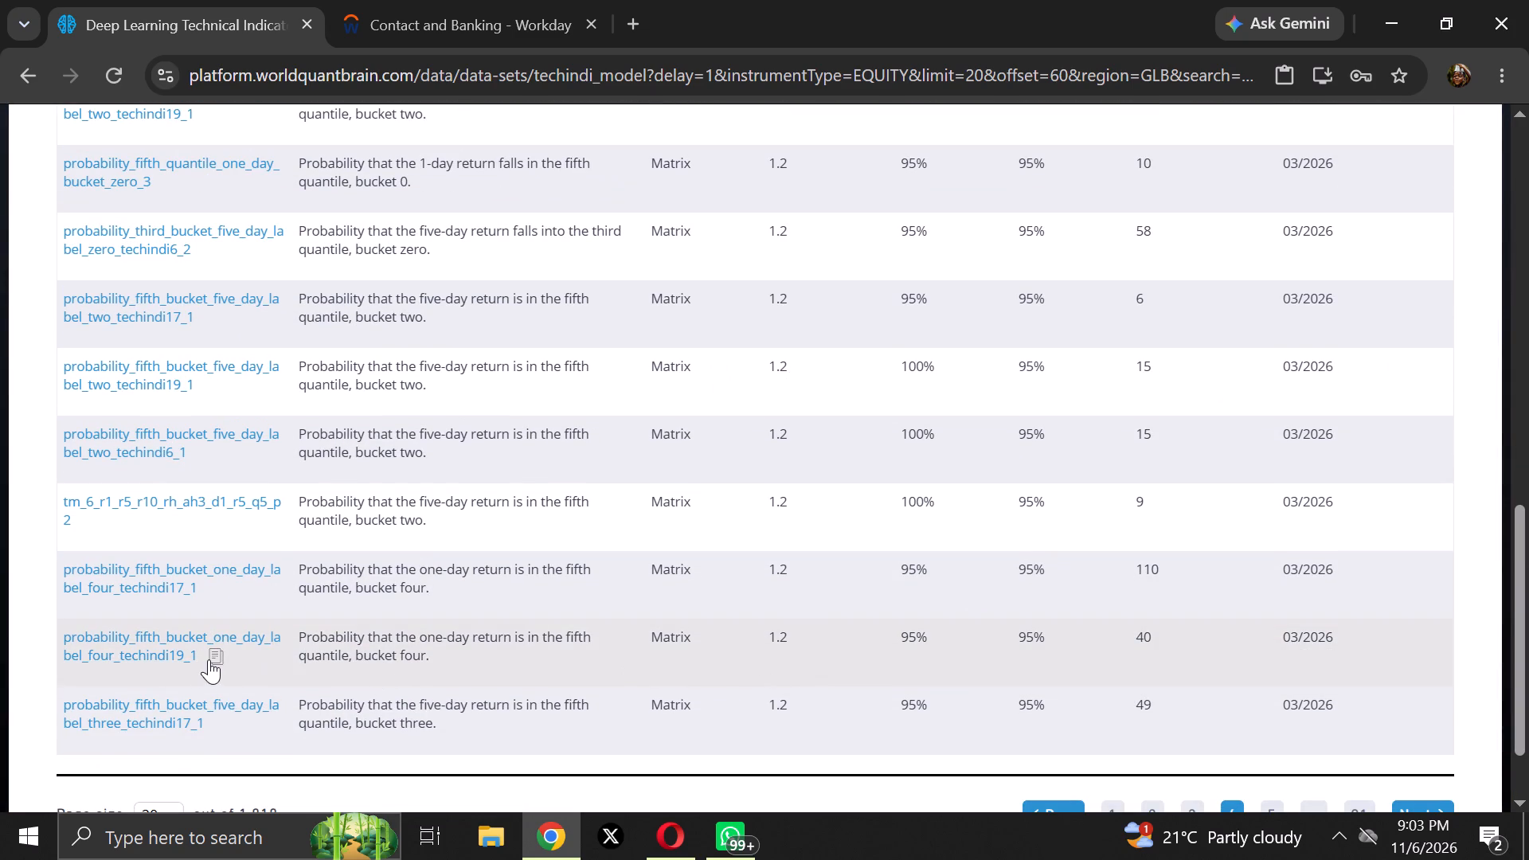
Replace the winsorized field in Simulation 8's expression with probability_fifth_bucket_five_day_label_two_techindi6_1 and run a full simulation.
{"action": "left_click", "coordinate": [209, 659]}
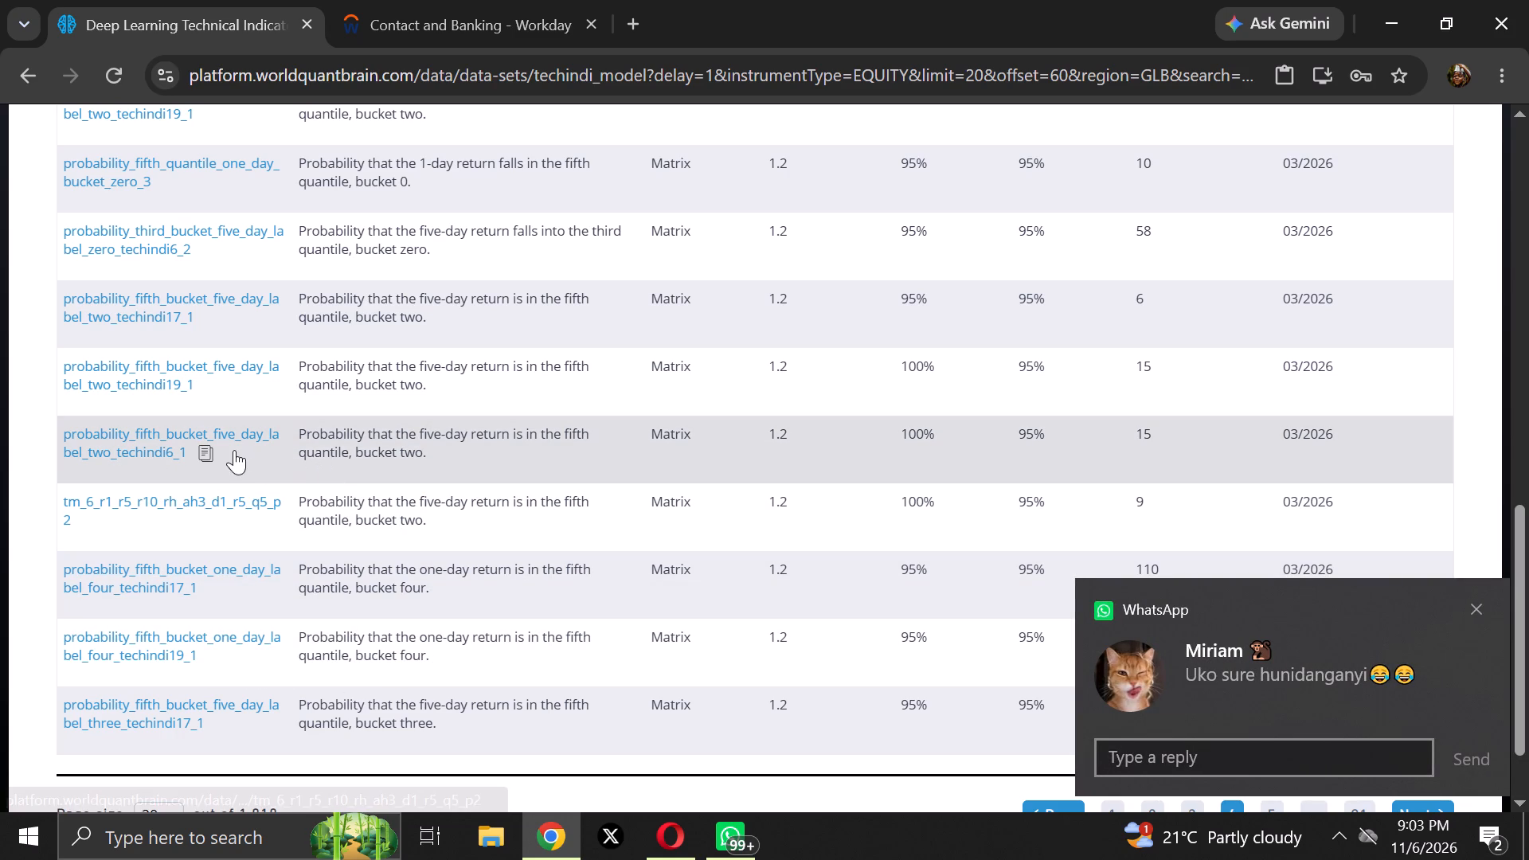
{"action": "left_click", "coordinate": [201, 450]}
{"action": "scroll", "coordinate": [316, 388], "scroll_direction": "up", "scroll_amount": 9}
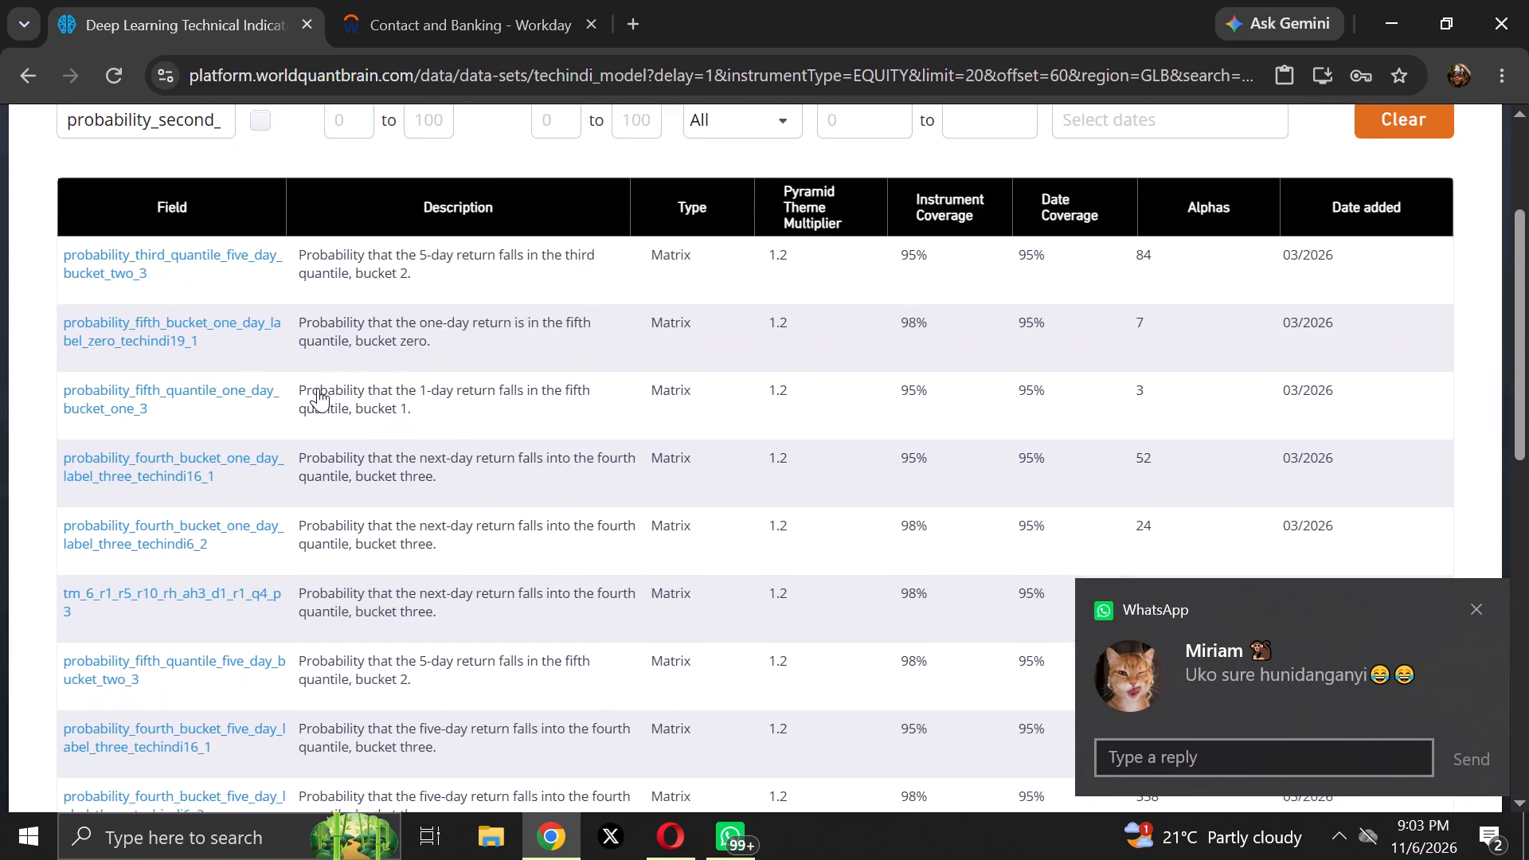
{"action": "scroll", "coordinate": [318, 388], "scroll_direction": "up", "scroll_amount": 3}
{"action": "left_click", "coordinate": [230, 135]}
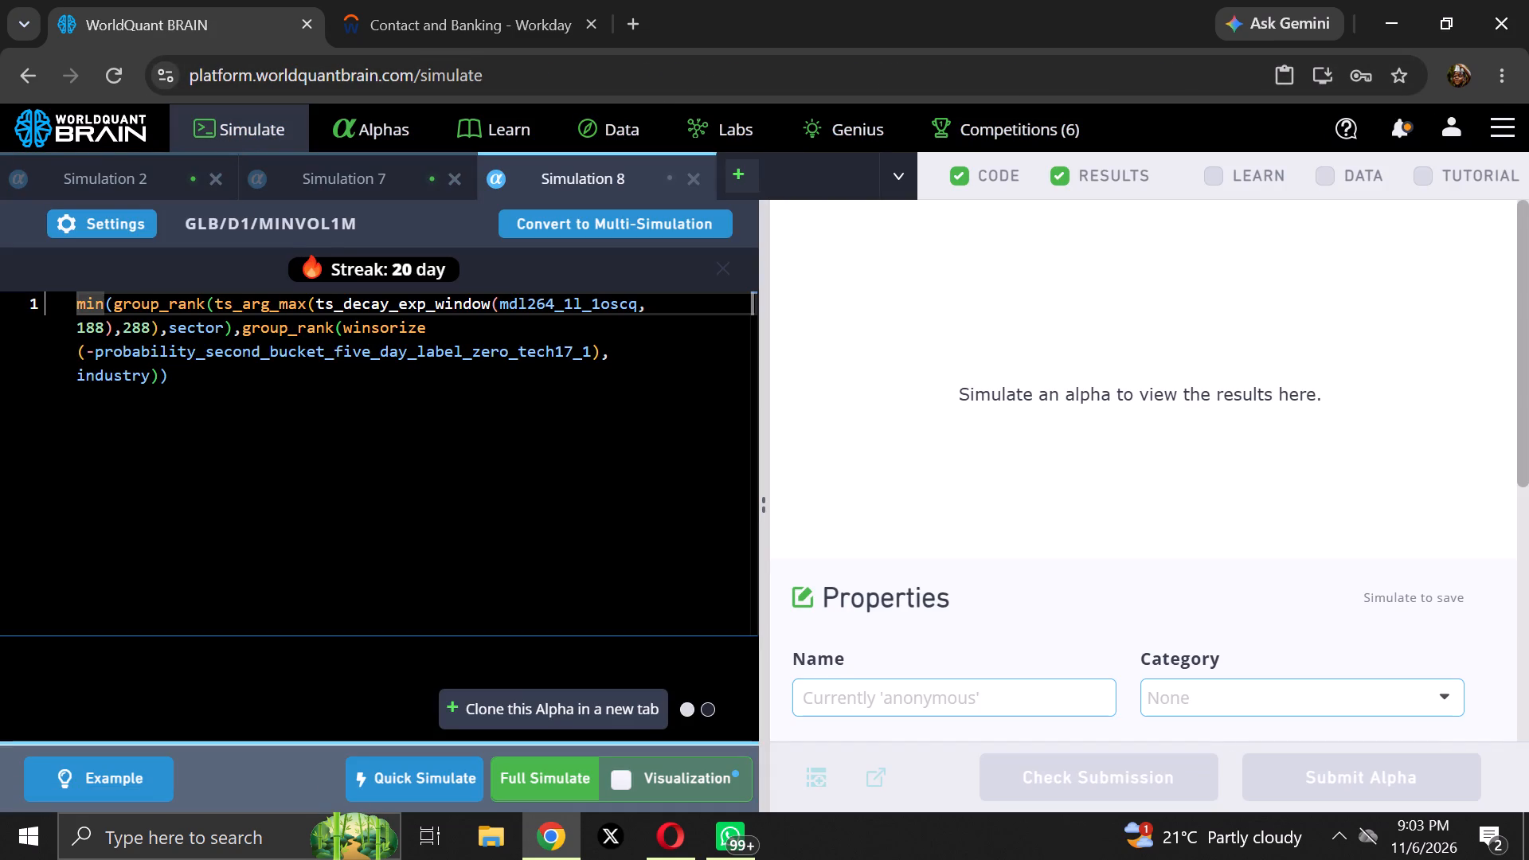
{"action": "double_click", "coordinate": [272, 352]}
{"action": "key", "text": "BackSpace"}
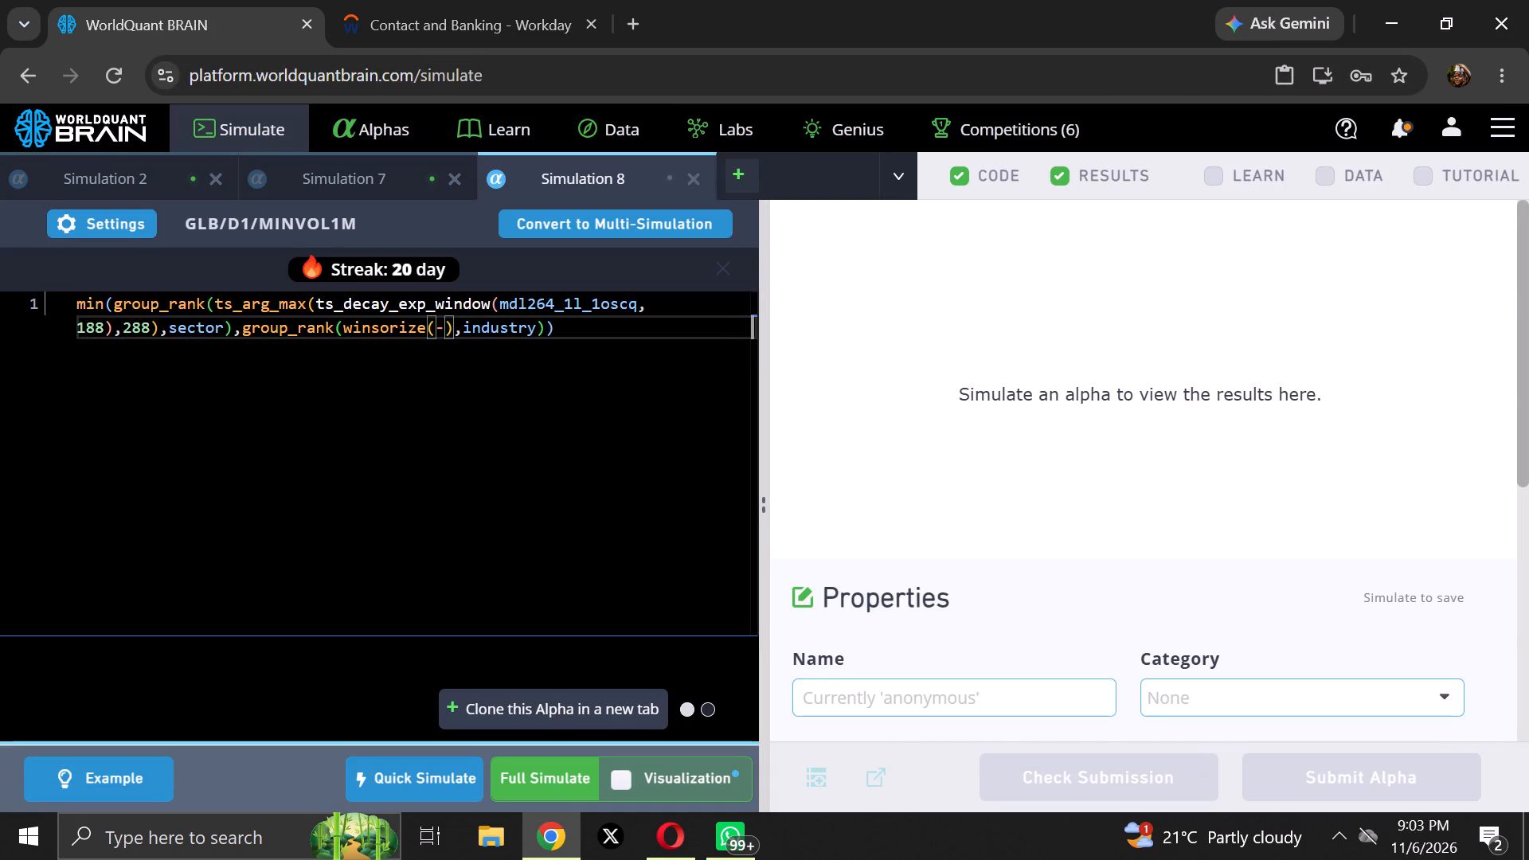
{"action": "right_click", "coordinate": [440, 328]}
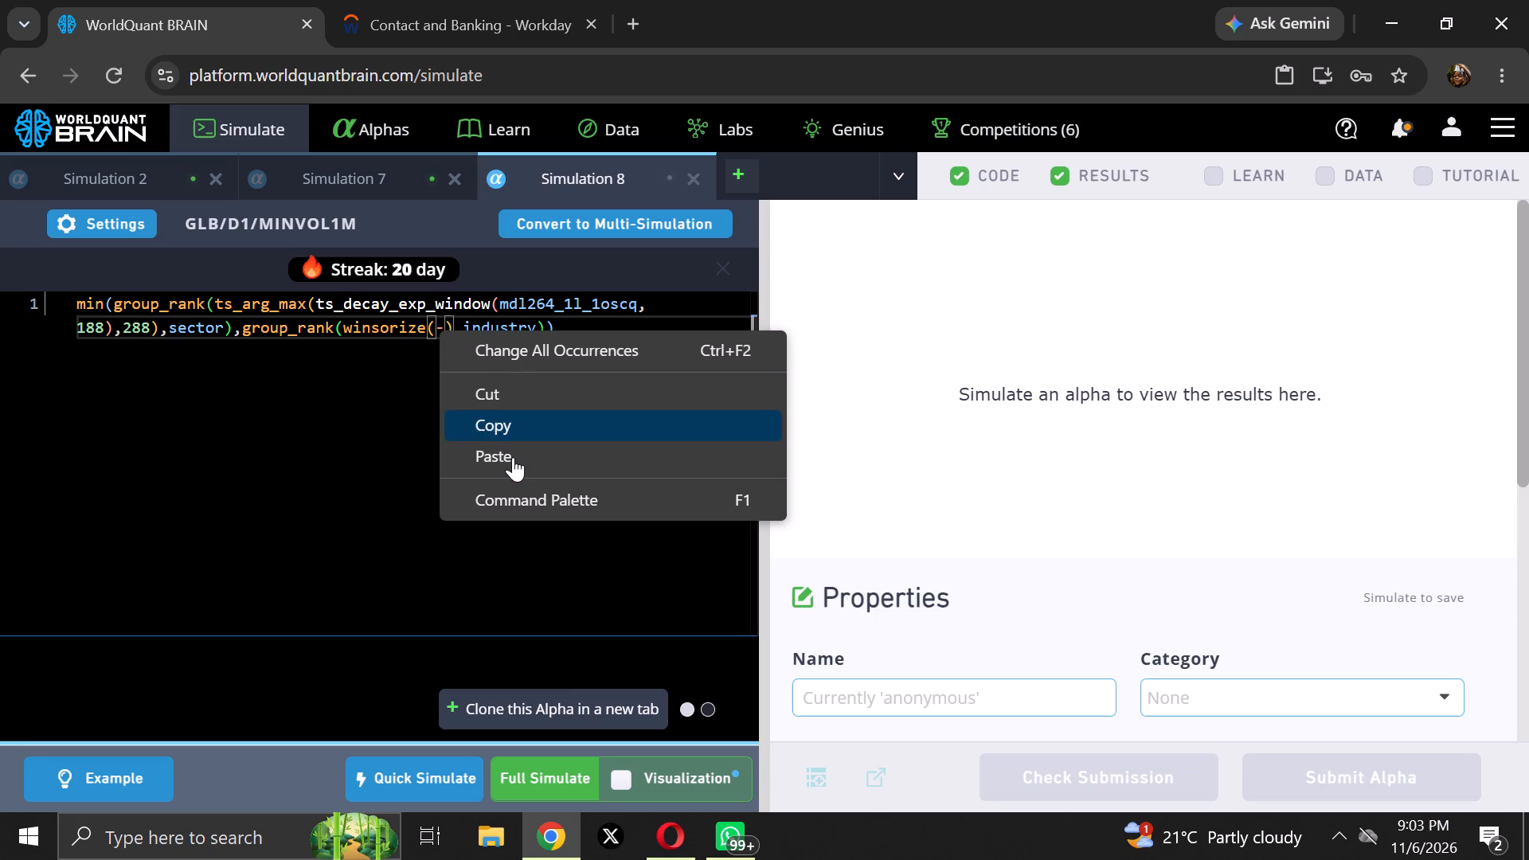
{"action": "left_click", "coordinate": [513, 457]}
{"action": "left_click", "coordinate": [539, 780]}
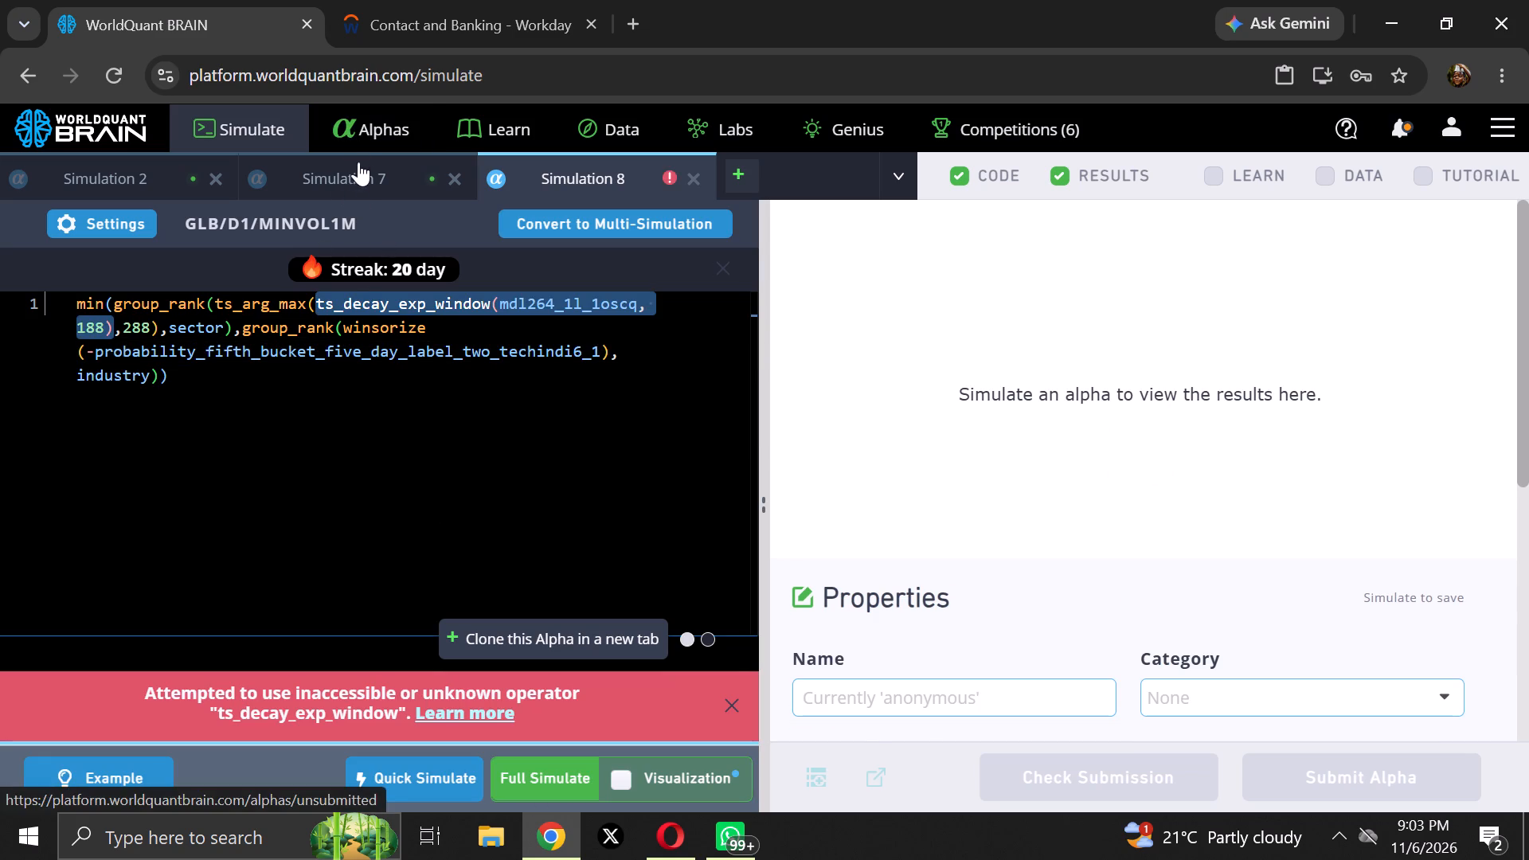
Show Simulation 7's test period and examine its IS summary and correlation sections.
{"action": "left_click", "coordinate": [358, 185]}
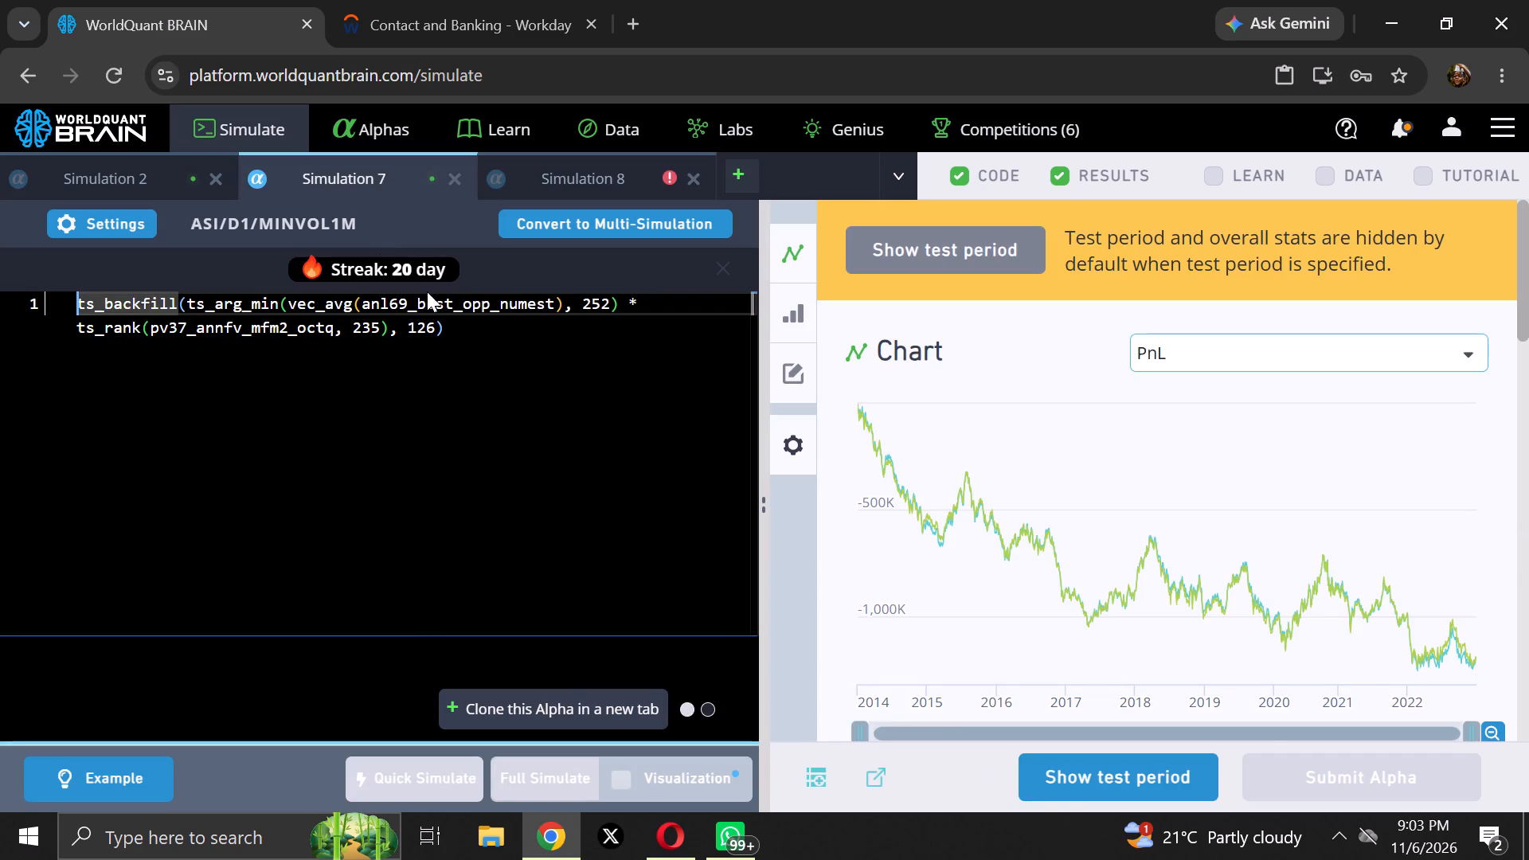
{"action": "left_click", "coordinate": [1070, 780]}
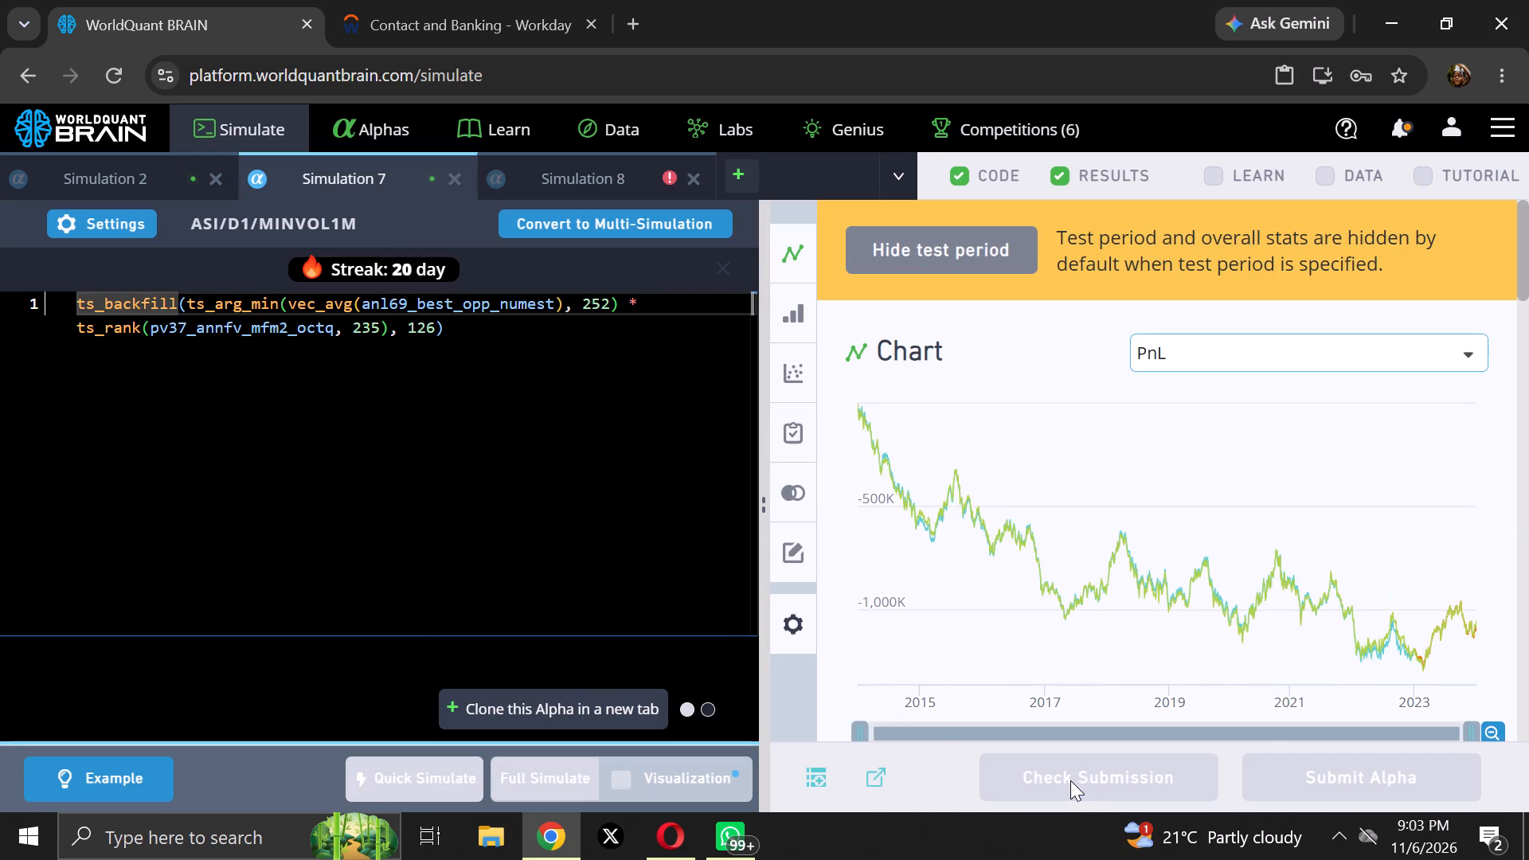
{"action": "scroll", "coordinate": [1051, 687], "scroll_direction": "down", "scroll_amount": 4}
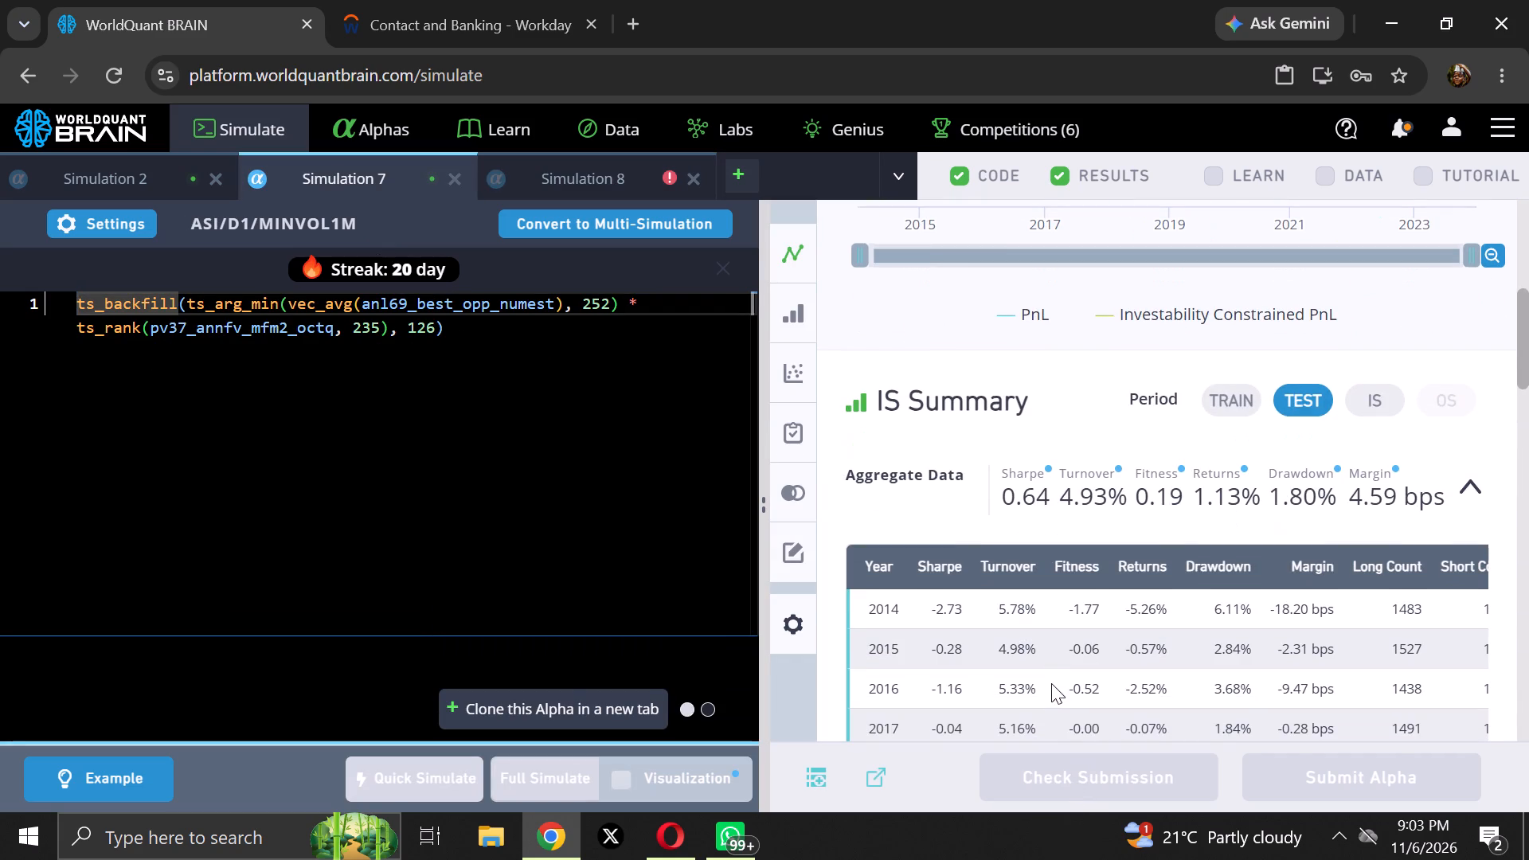
{"action": "scroll", "coordinate": [1051, 684], "scroll_direction": "down", "scroll_amount": 7}
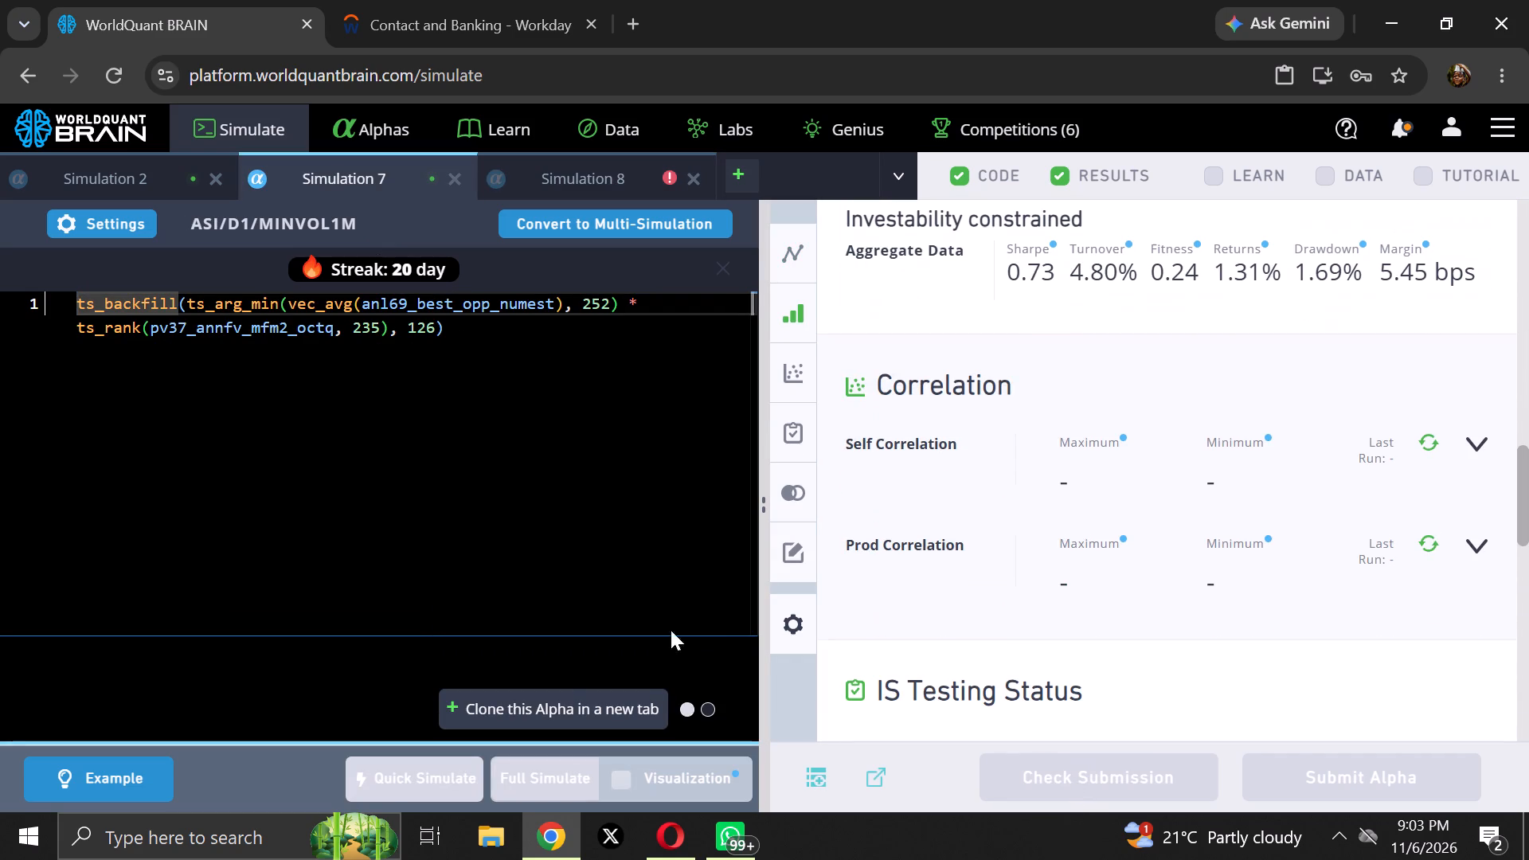
Set Simulation 7's decay to 4, apply the settings and run a full simulation.
{"action": "left_click", "coordinate": [98, 240]}
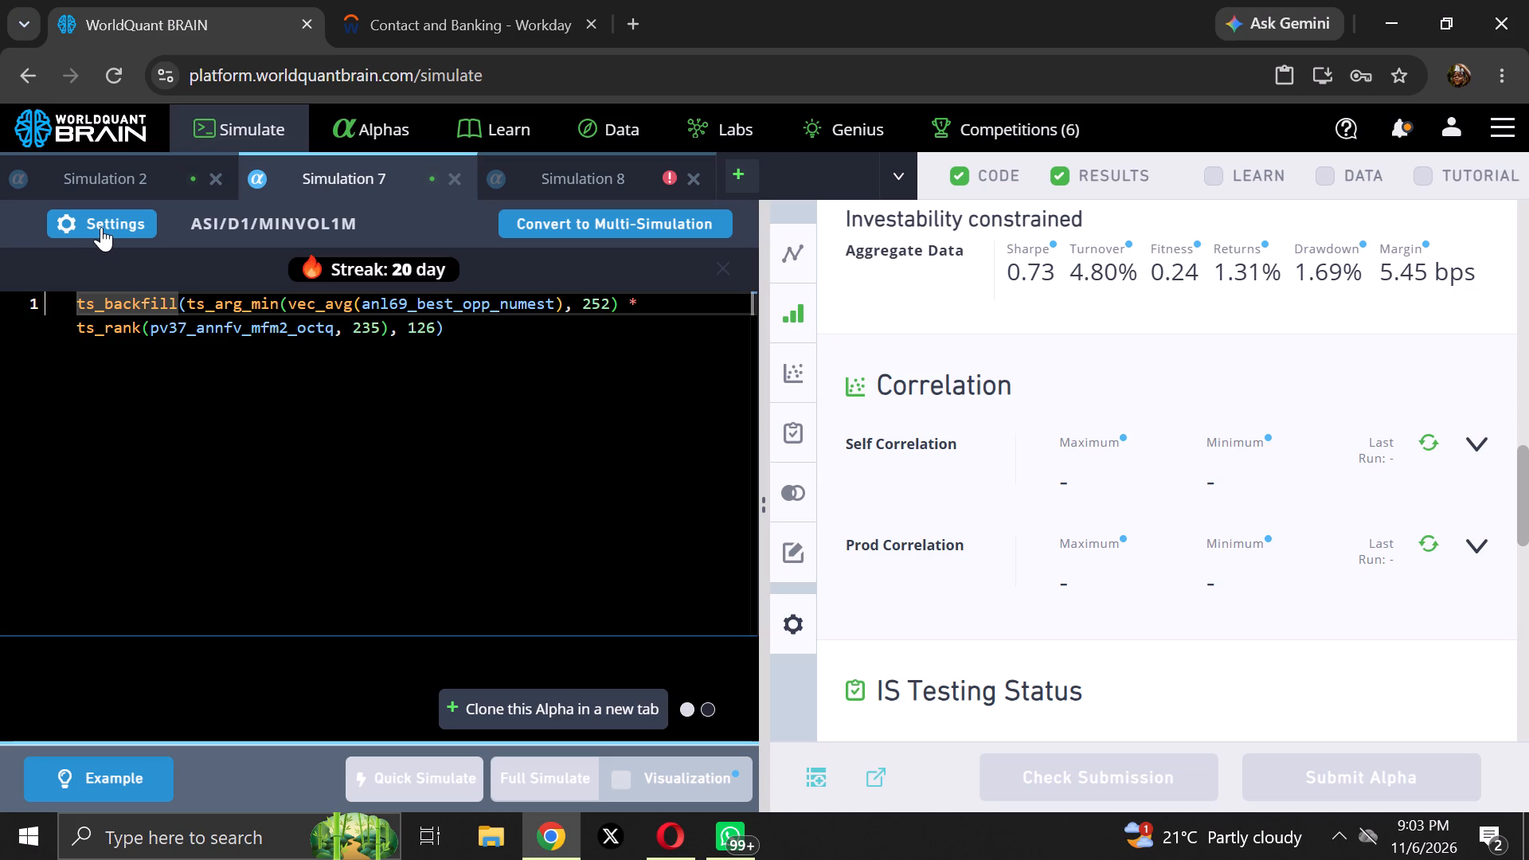
{"action": "left_click", "coordinate": [101, 227]}
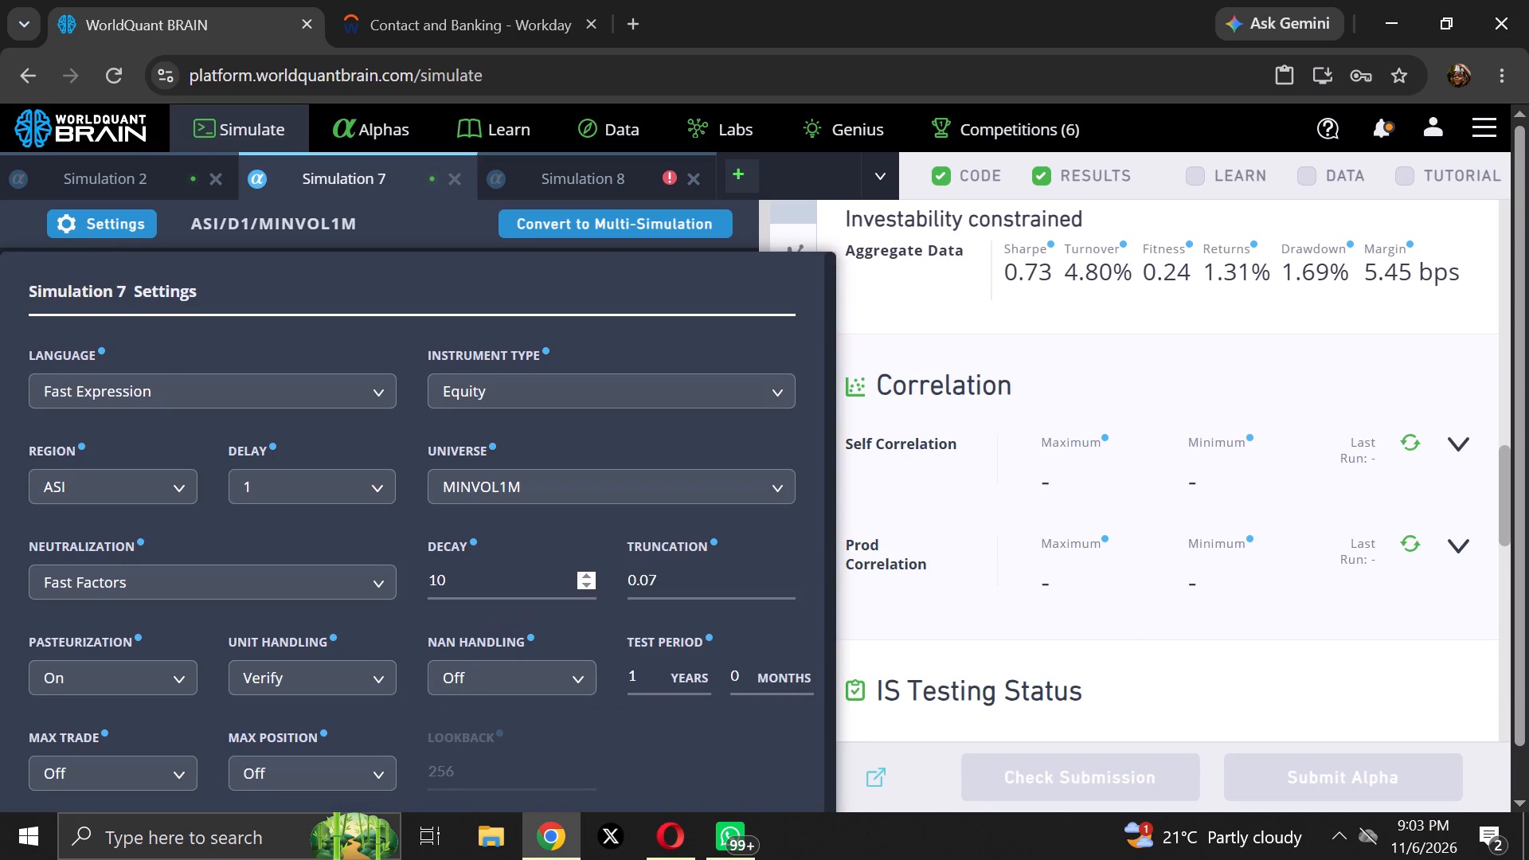
{"action": "left_click", "coordinate": [581, 588]}
{"action": "scroll", "coordinate": [630, 749], "scroll_direction": "down", "scroll_amount": 9}
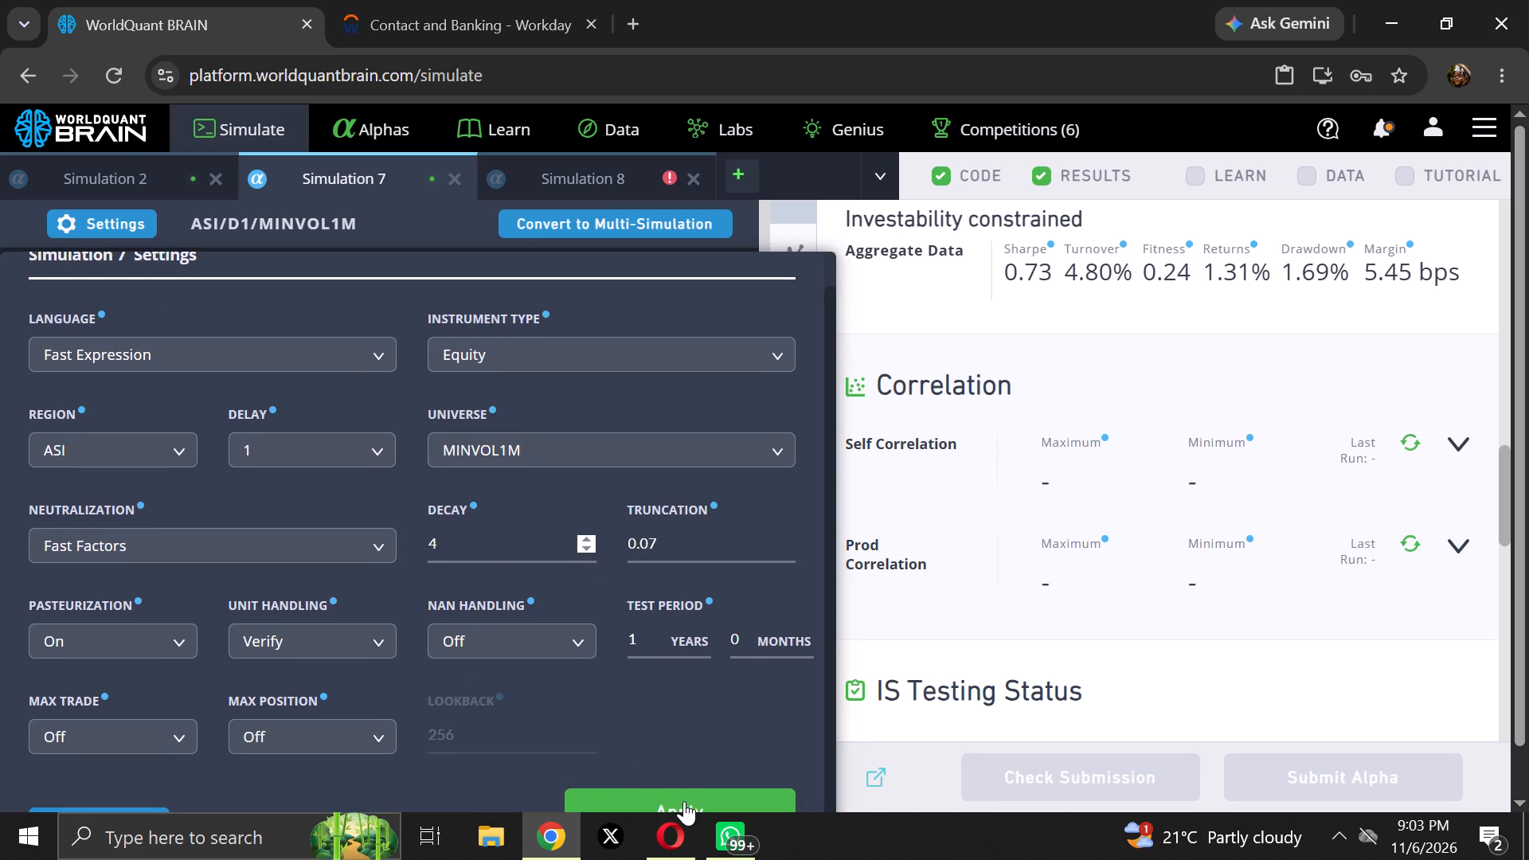
{"action": "left_click", "coordinate": [684, 801]}
{"action": "left_click", "coordinate": [557, 777]}
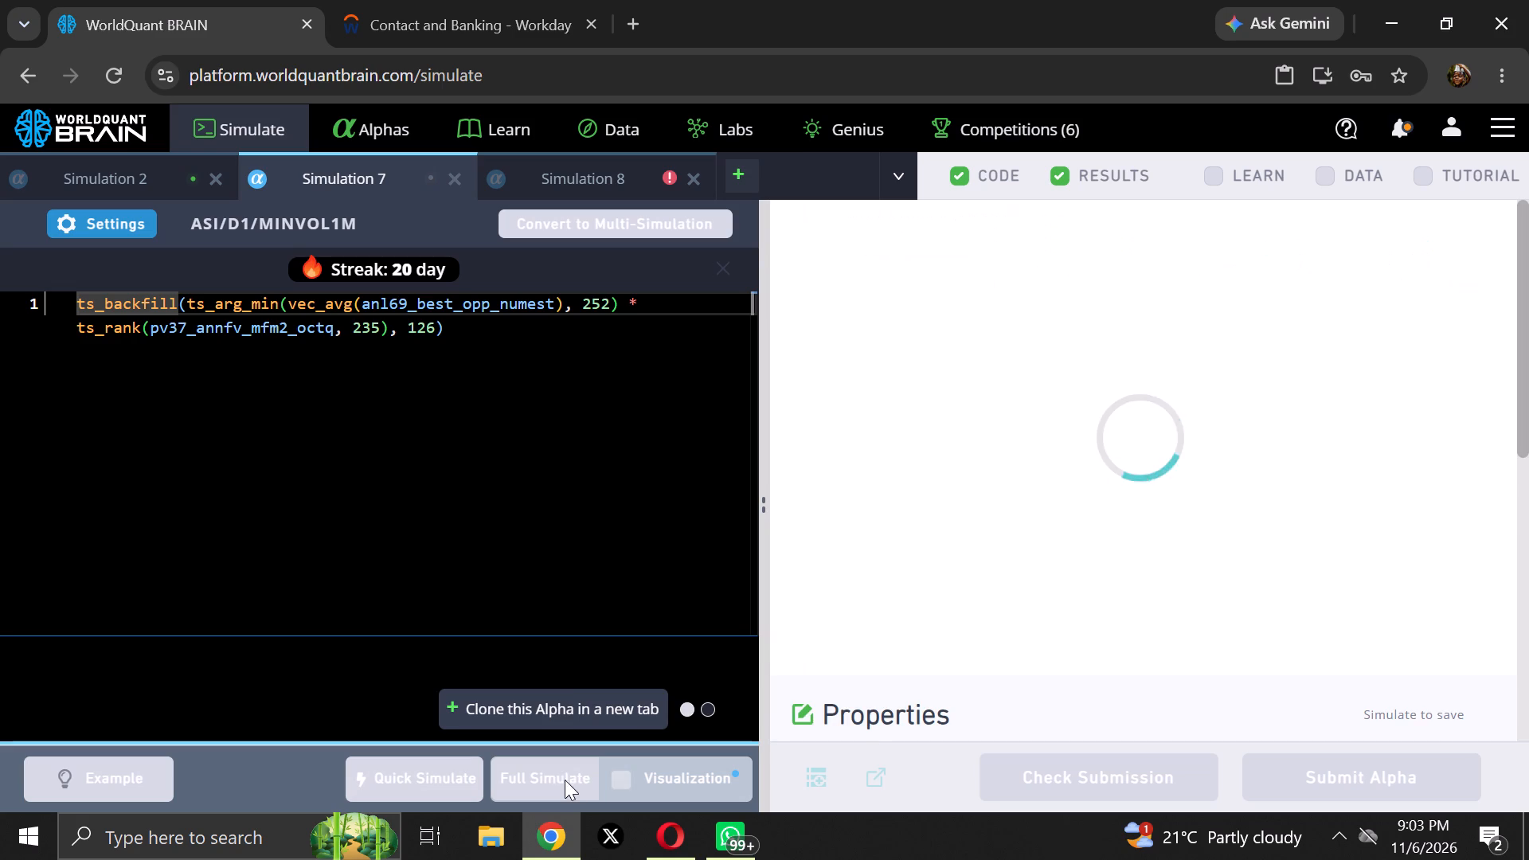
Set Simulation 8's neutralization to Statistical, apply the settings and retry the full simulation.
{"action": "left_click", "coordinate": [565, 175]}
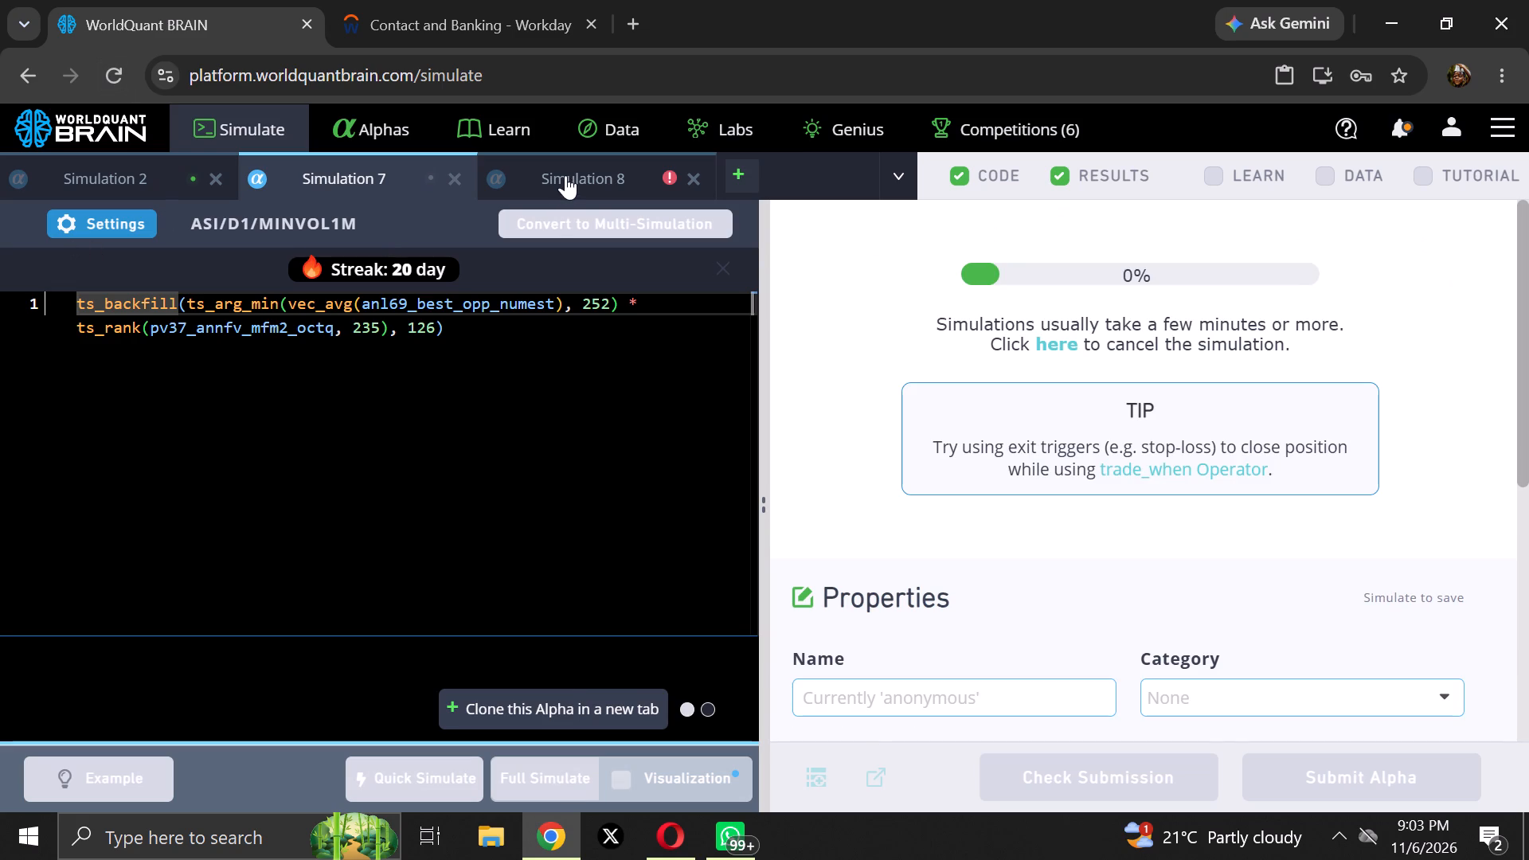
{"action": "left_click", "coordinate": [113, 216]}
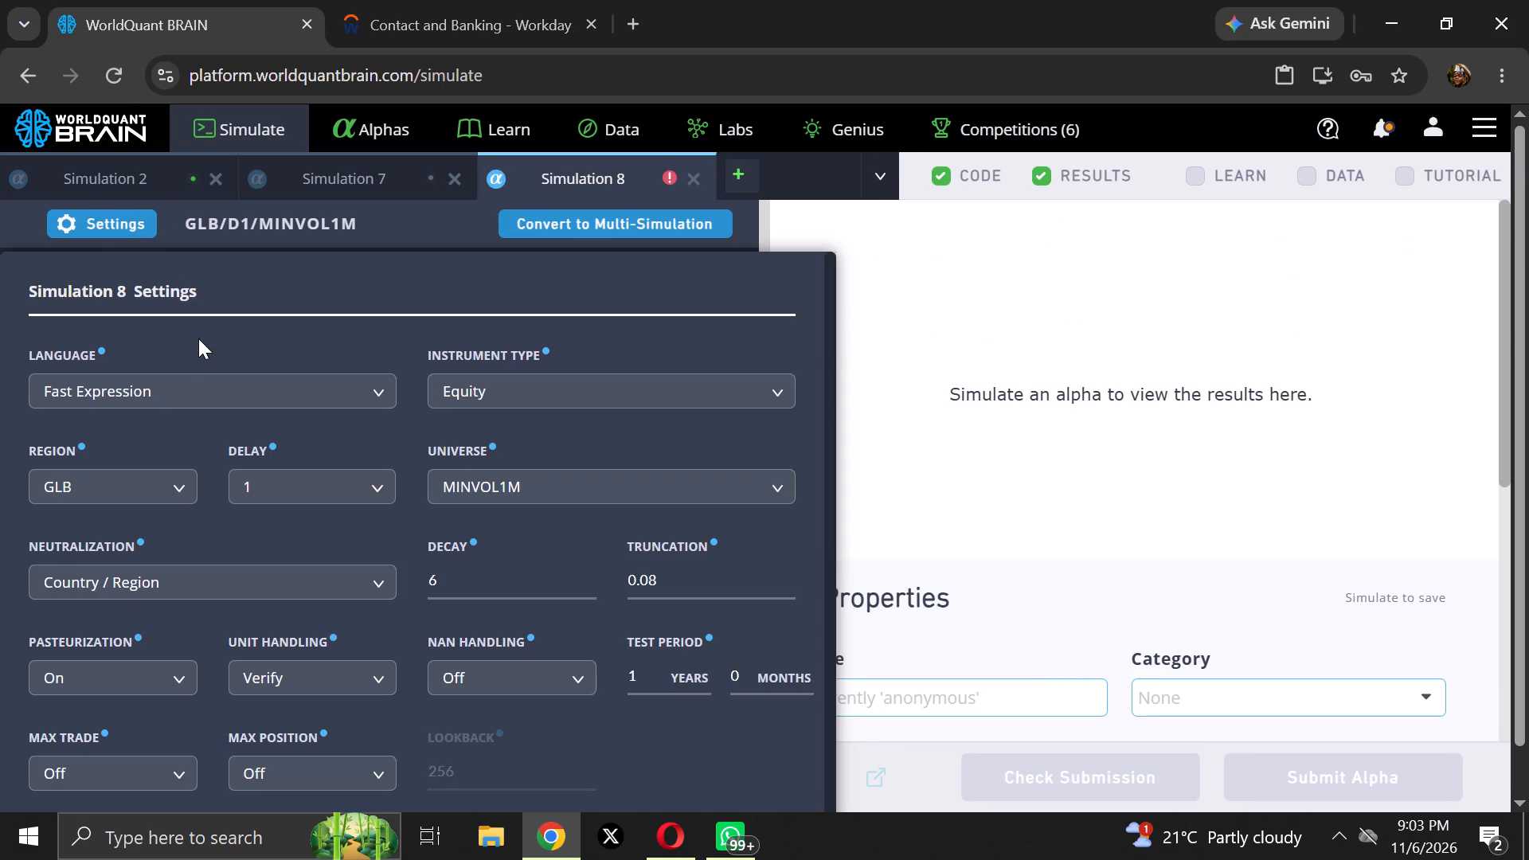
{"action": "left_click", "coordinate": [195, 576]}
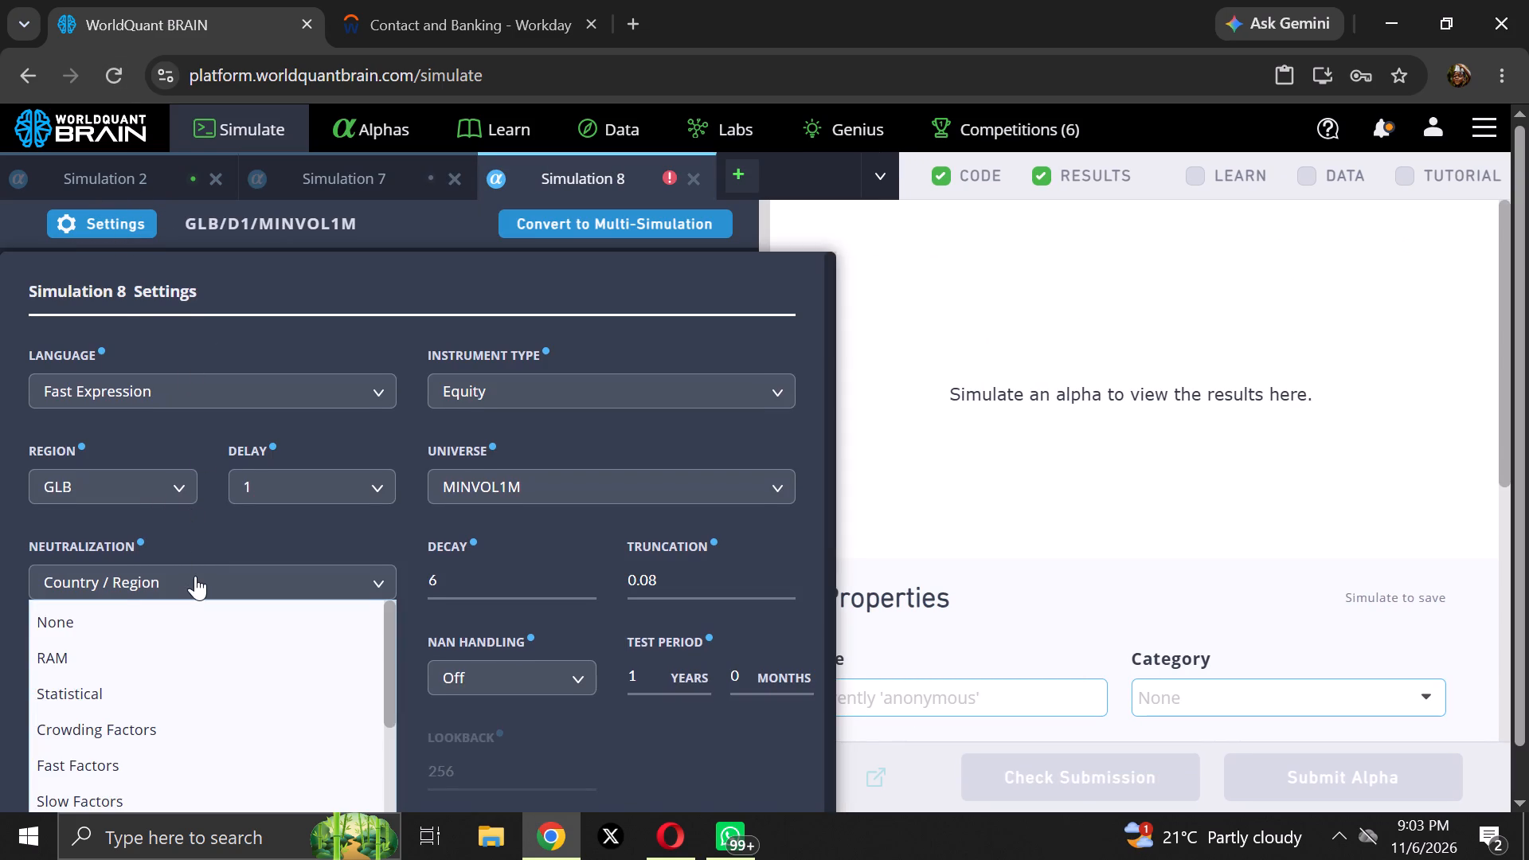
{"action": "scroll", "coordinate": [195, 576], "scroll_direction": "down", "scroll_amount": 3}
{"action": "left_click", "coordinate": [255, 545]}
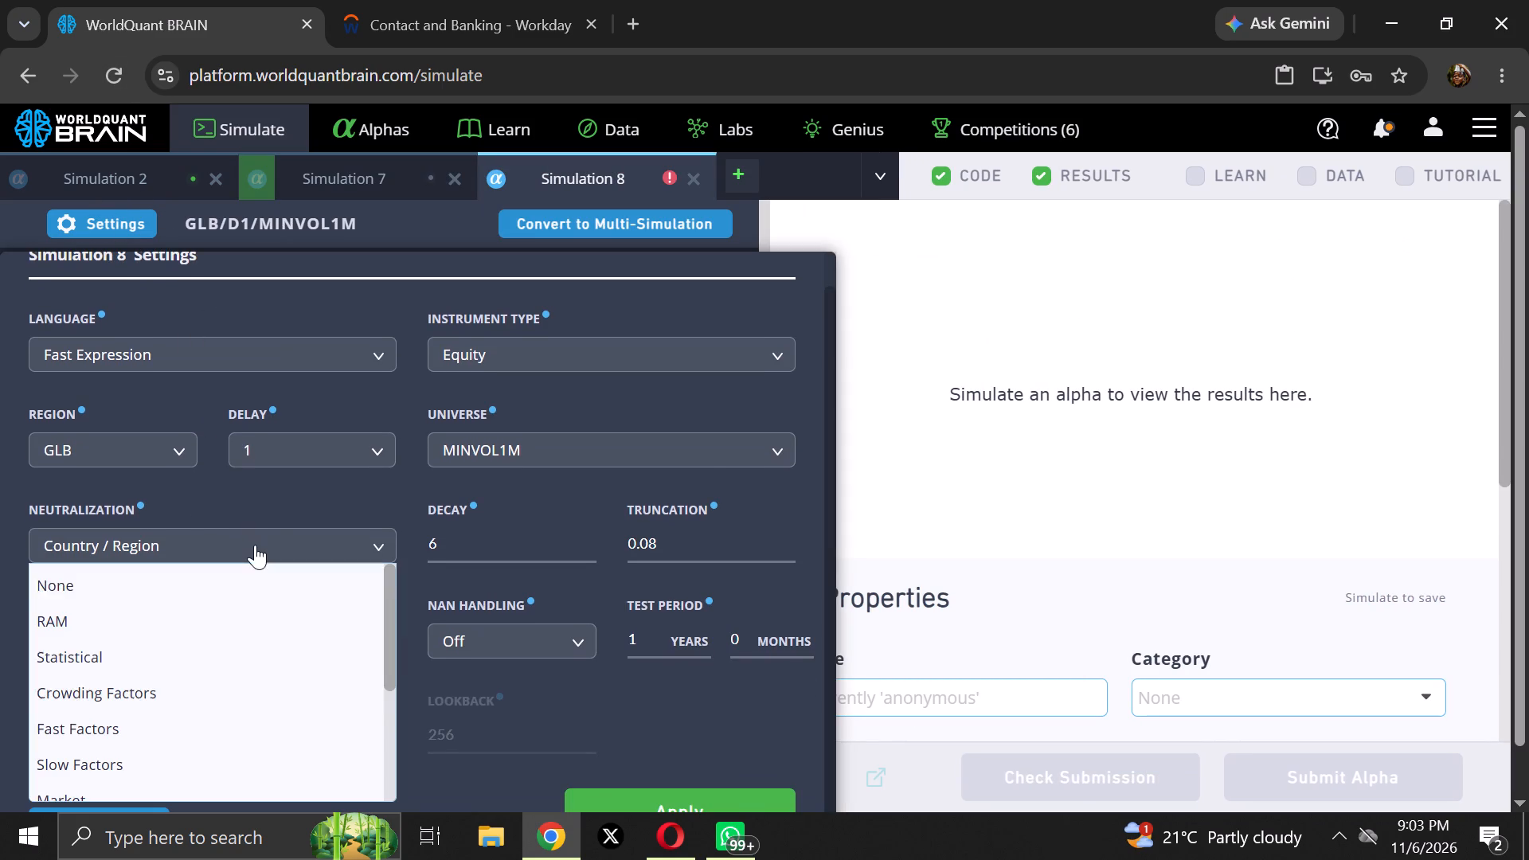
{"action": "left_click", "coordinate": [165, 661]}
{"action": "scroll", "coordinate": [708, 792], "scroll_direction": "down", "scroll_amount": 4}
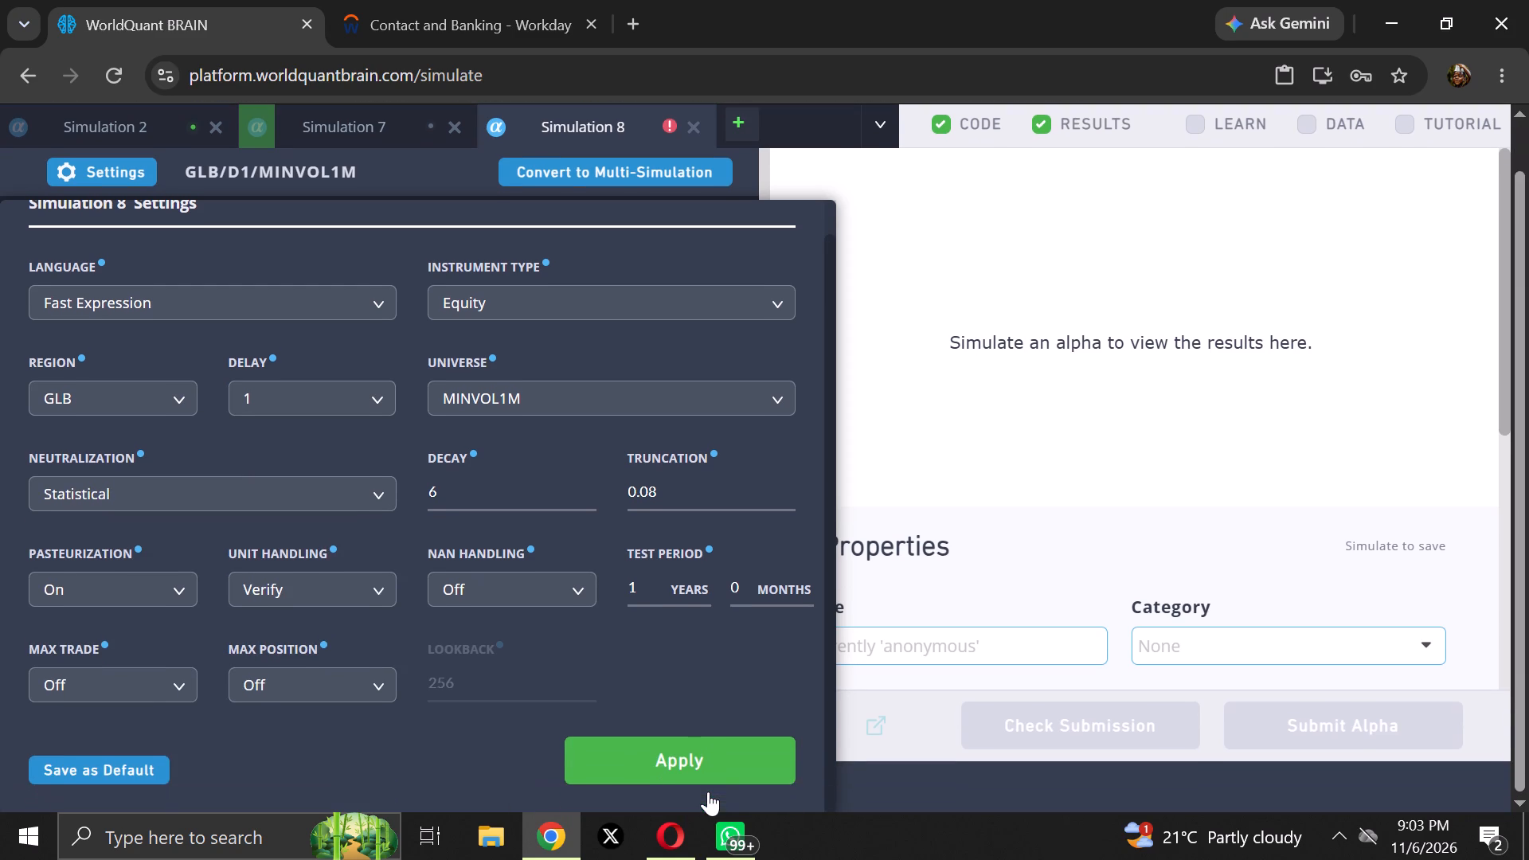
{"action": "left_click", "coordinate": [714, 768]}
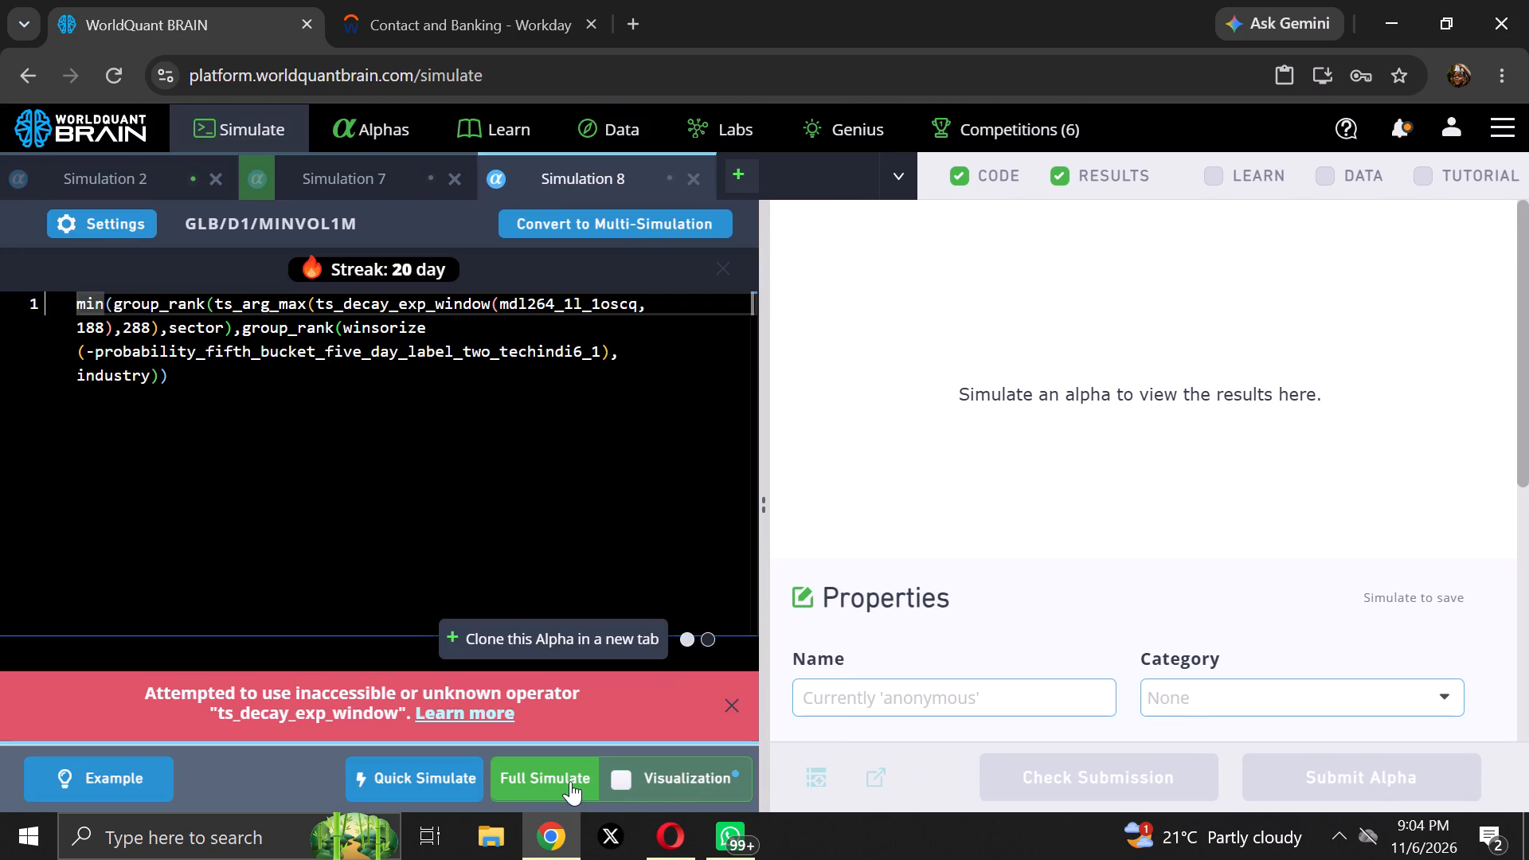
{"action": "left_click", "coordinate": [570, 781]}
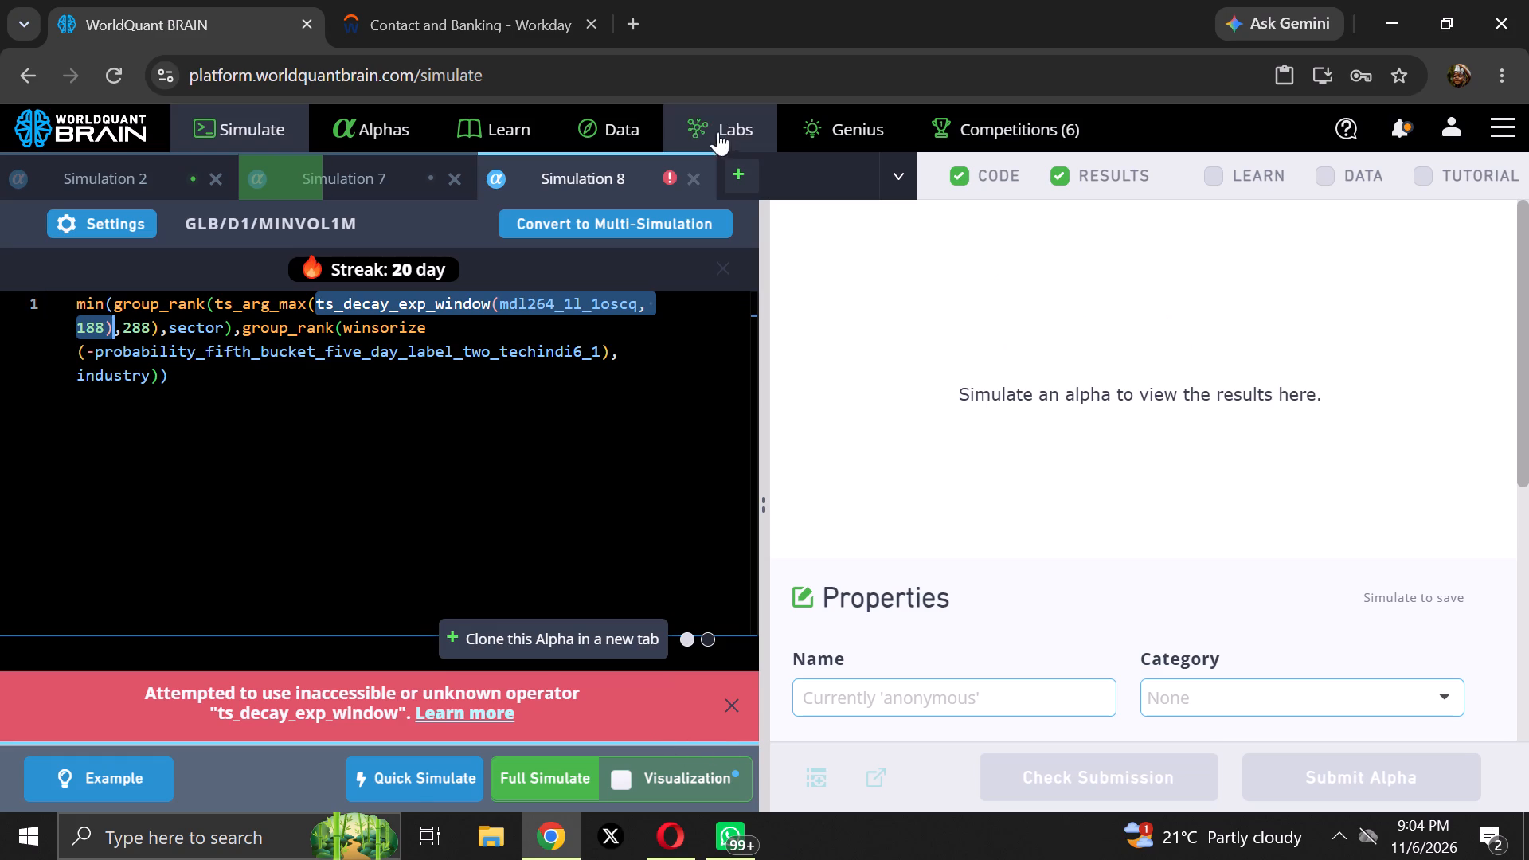
Close Simulation 8, discarding its unsimulated code.
{"action": "left_click", "coordinate": [698, 179]}
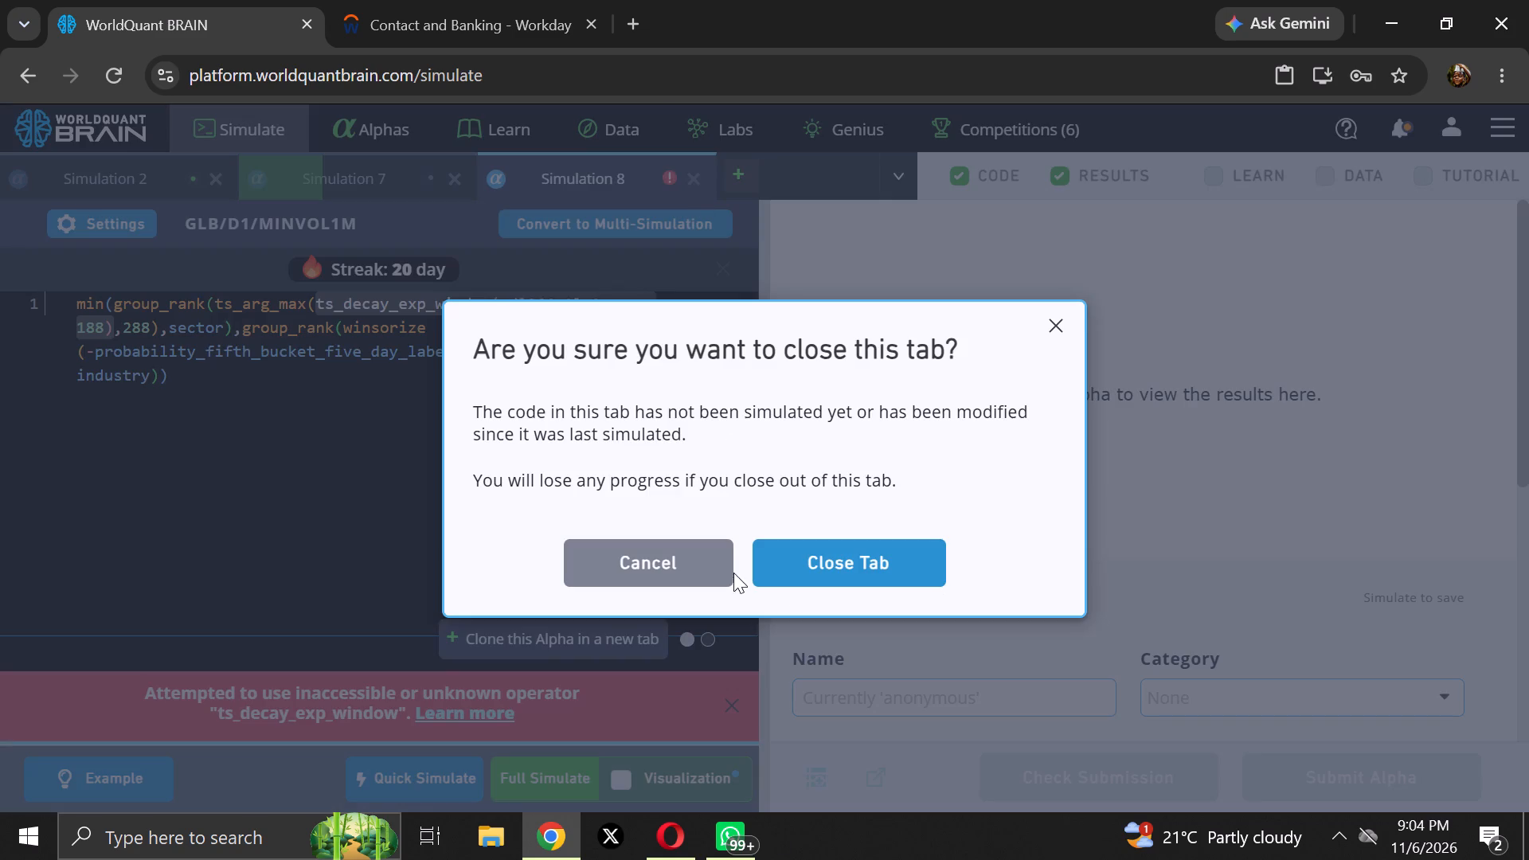
{"action": "left_click", "coordinate": [815, 569]}
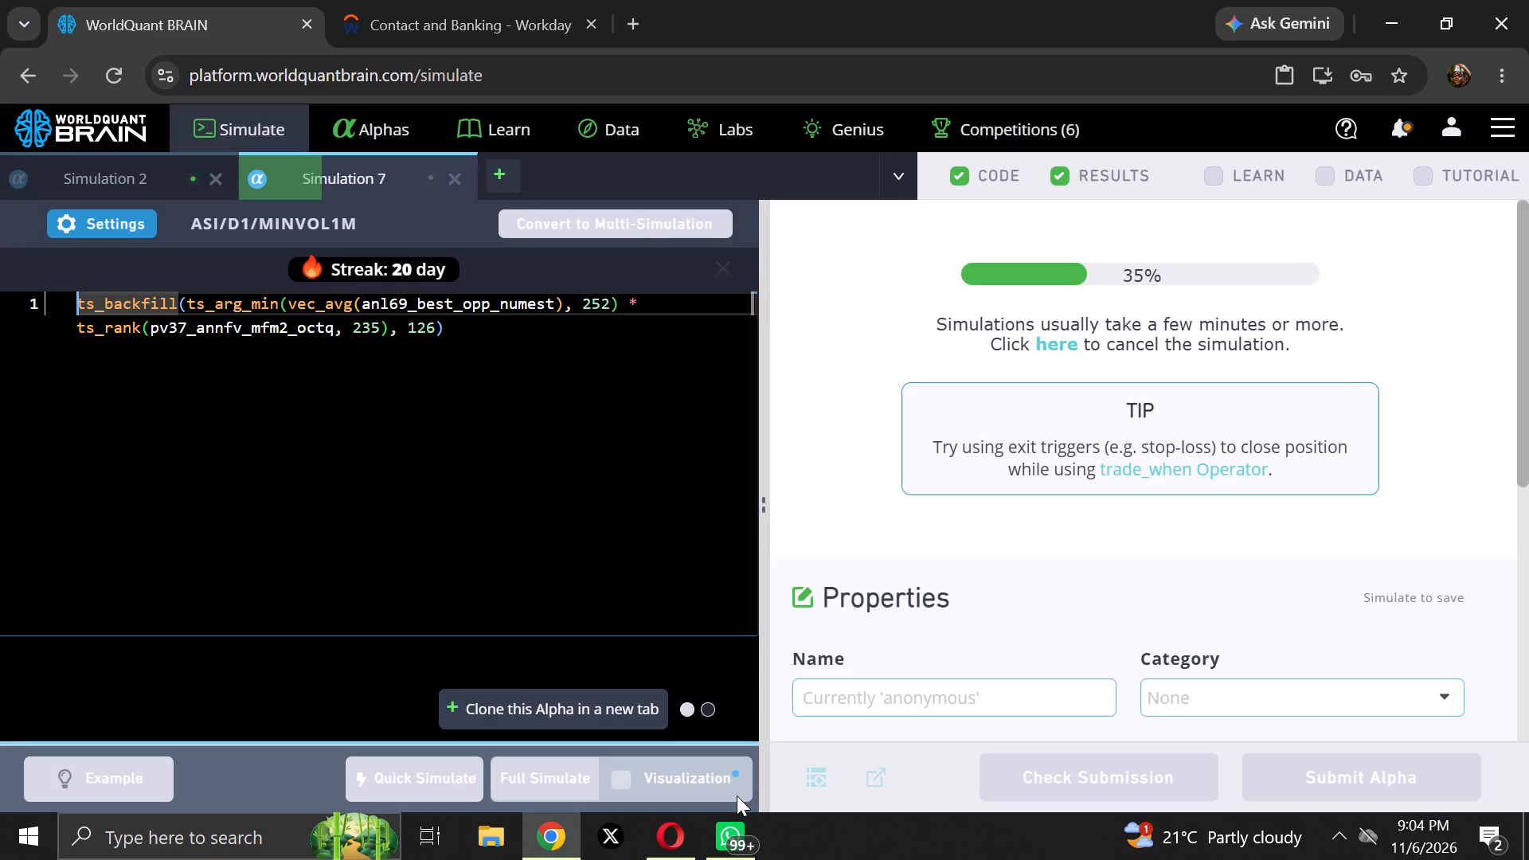
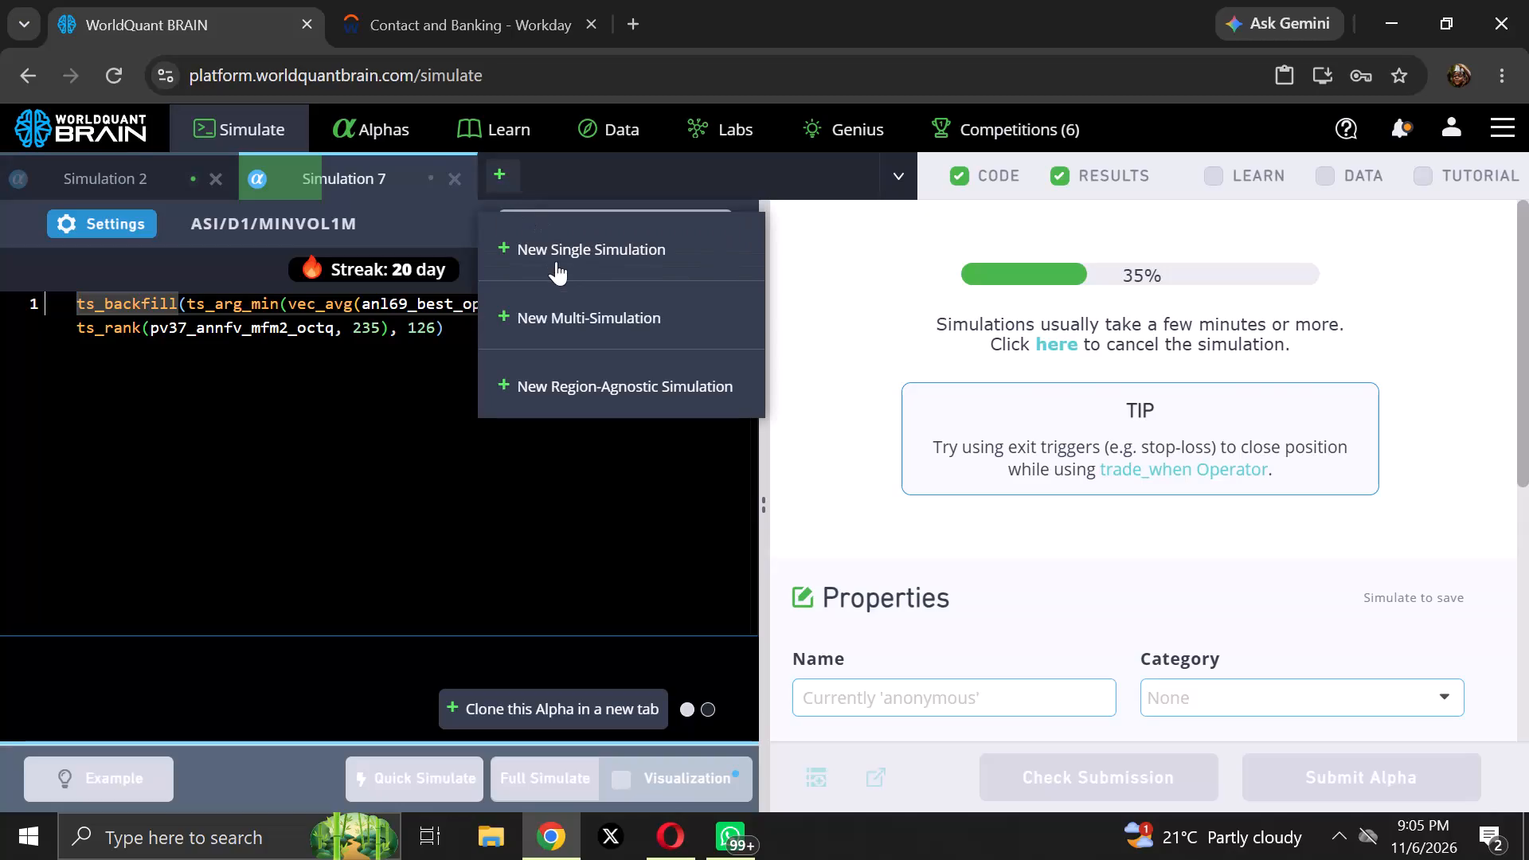
Create a new single simulation and paste the copied text containing the rank(ts_sum(...))*ts_backfill(...) alpha expression into its code editor.
{"action": "left_click", "coordinate": [556, 261]}
{"action": "right_click", "coordinate": [72, 294]}
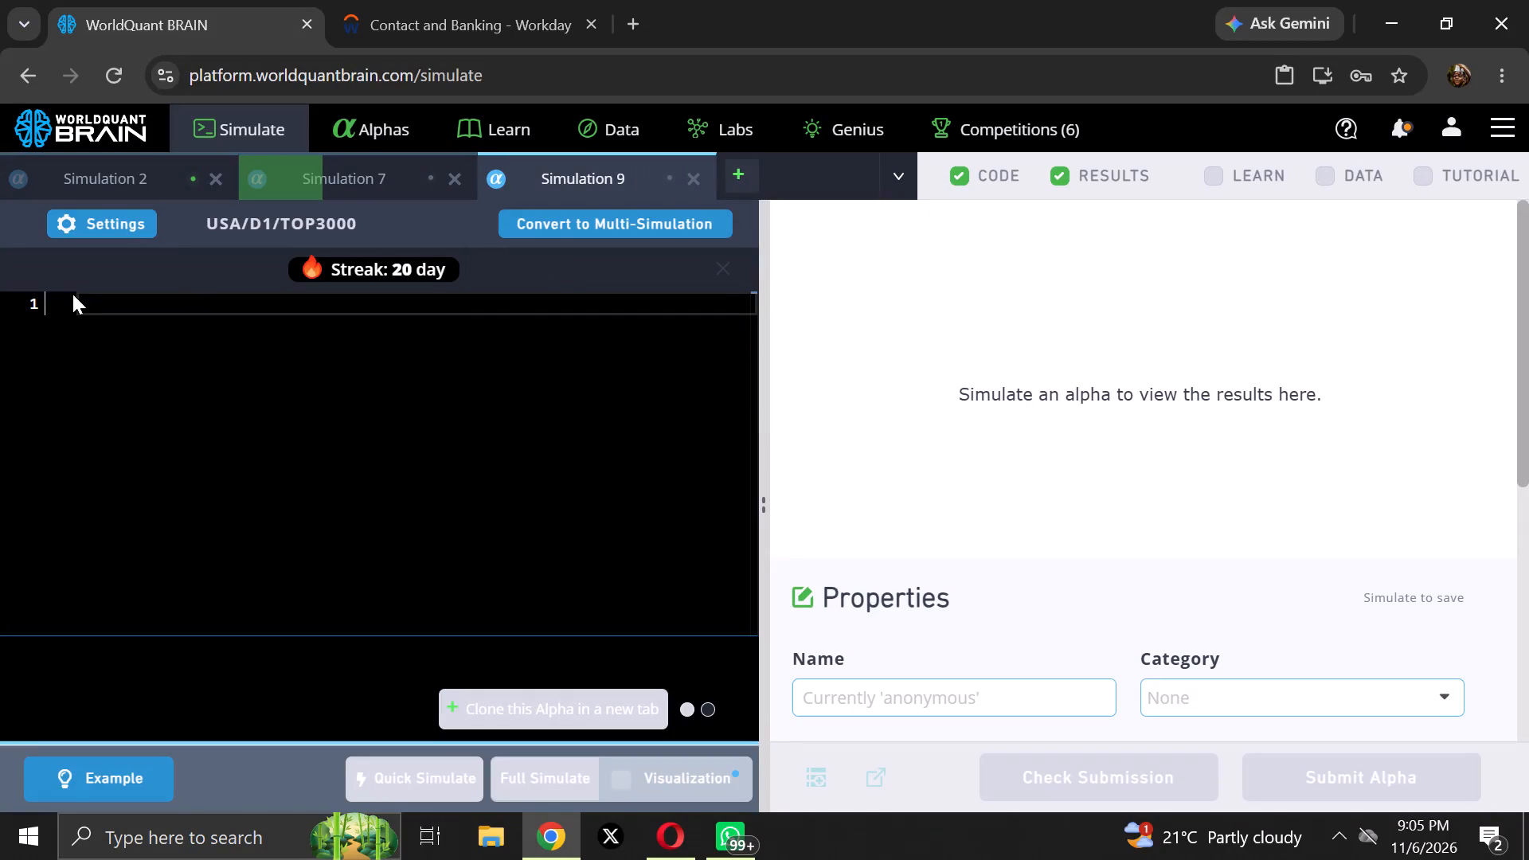
{"action": "right_click", "coordinate": [92, 301]}
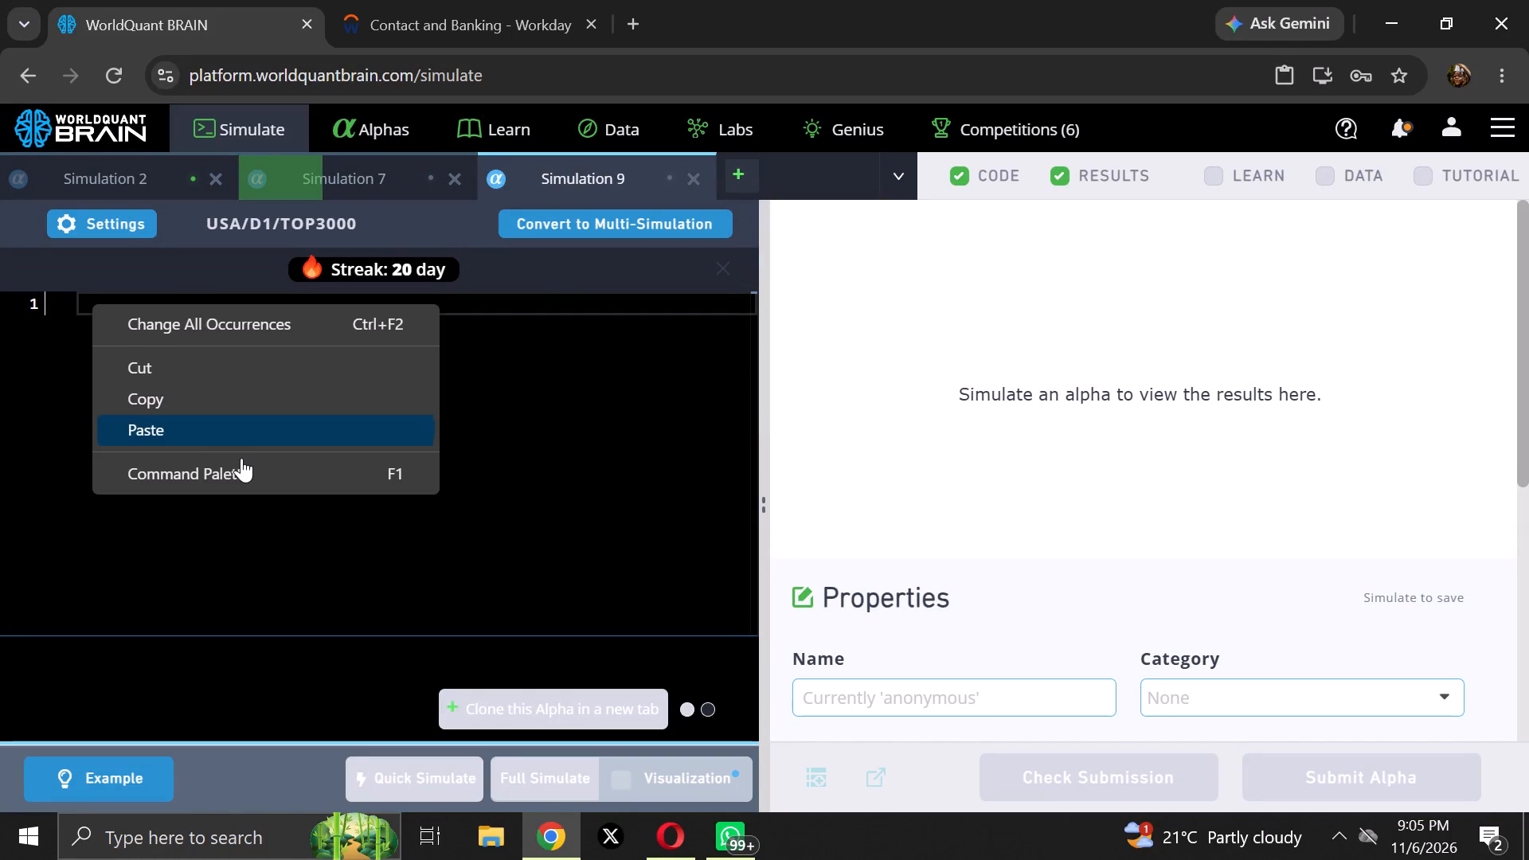
{"action": "left_click", "coordinate": [241, 436]}
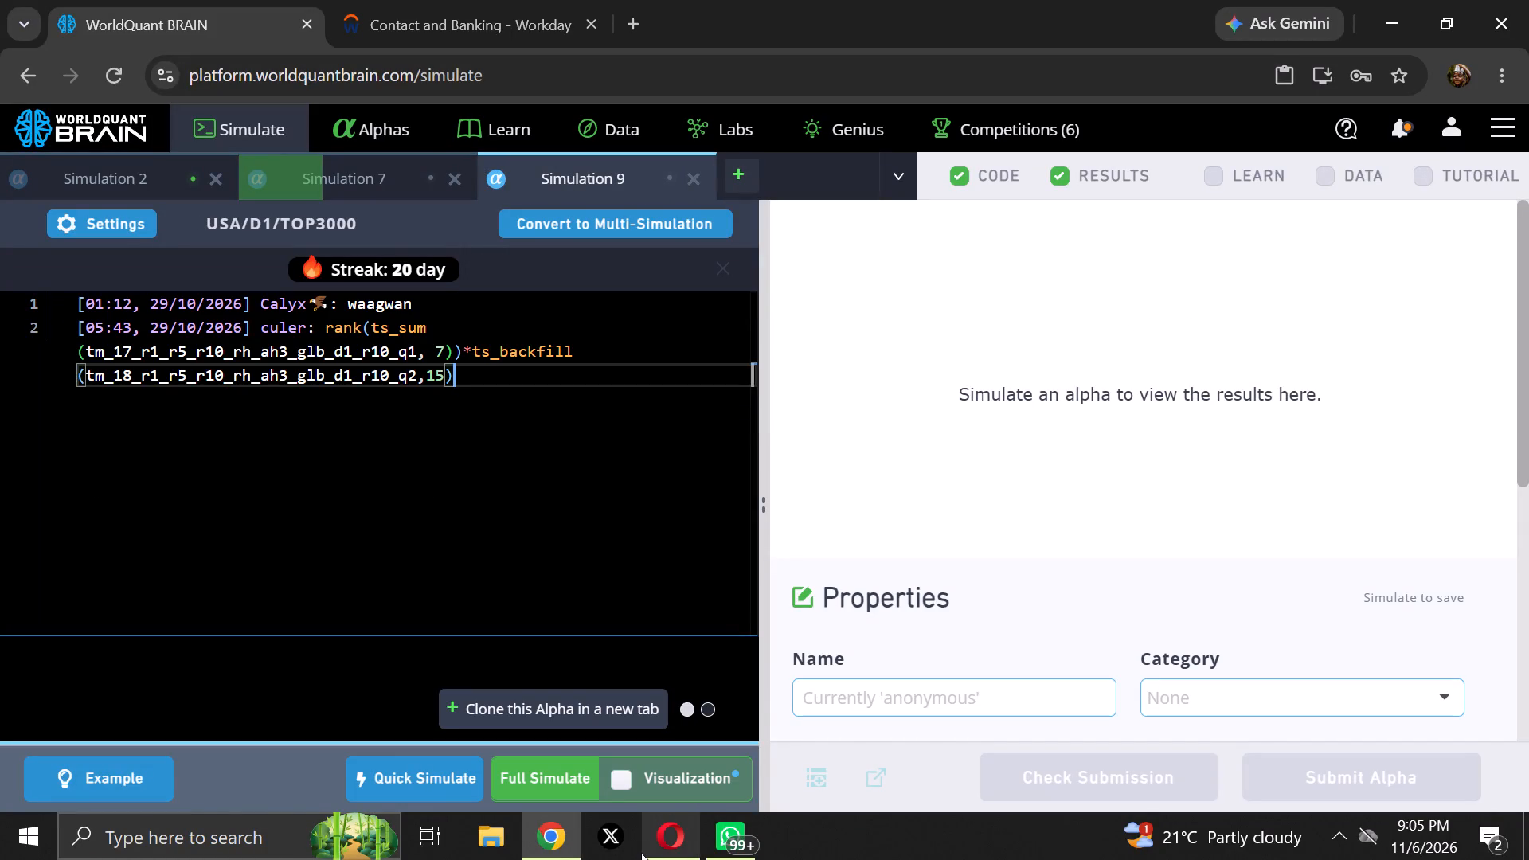
Switch to Opera, set Simulation 3's decay to 2, apply the settings and run the simulation.
{"action": "left_click", "coordinate": [670, 859]}
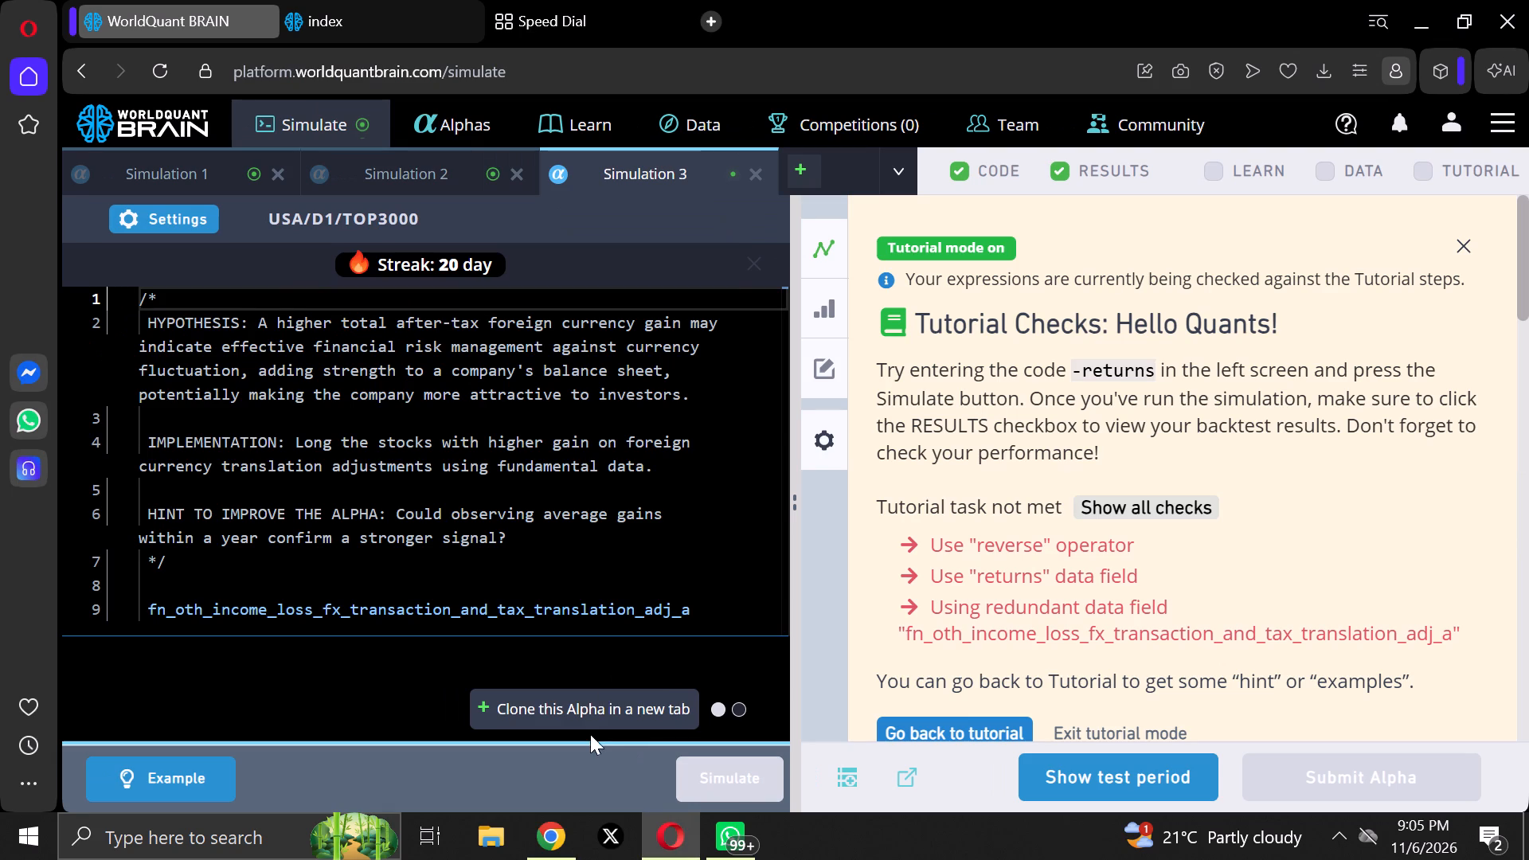
{"action": "left_click", "coordinate": [166, 229]}
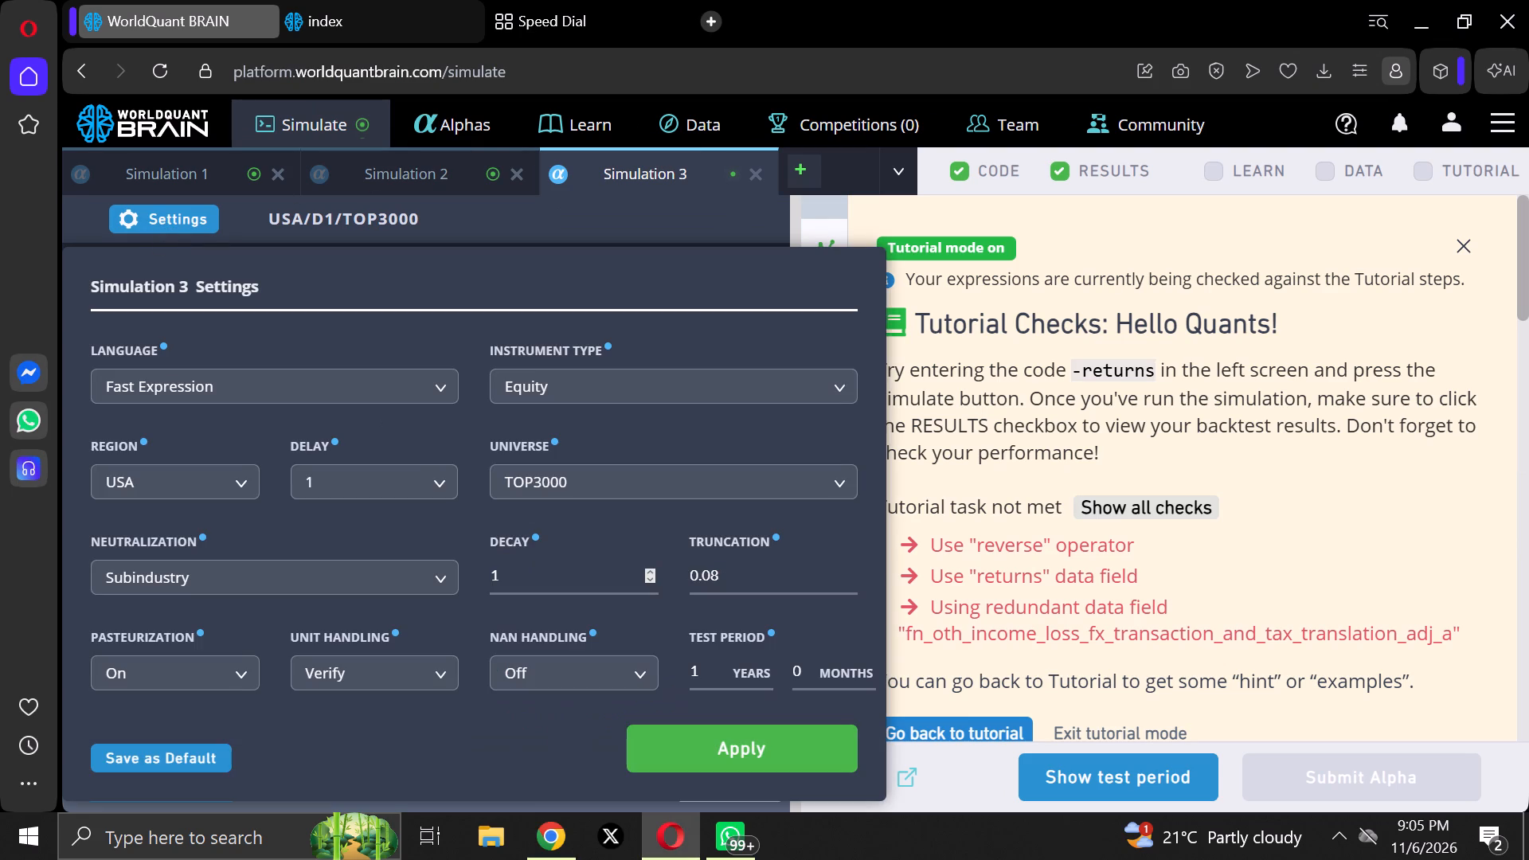
{"action": "left_click", "coordinate": [643, 568]}
{"action": "left_click", "coordinate": [698, 760]}
{"action": "left_click", "coordinate": [698, 760]}
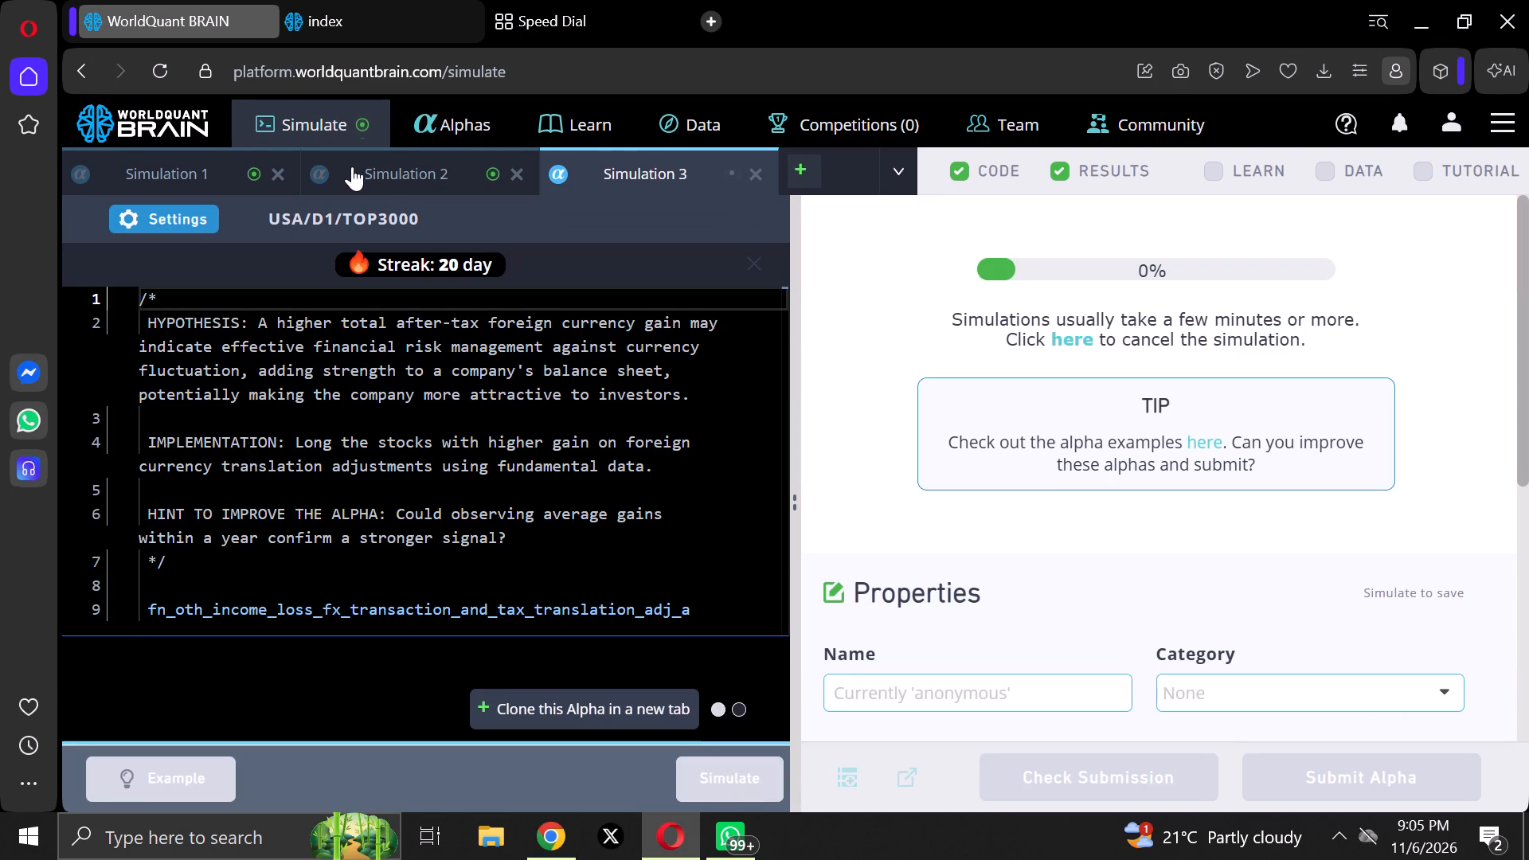
Show Simulation 2 with its foreign currency gain alpha.
{"action": "left_click", "coordinate": [402, 158]}
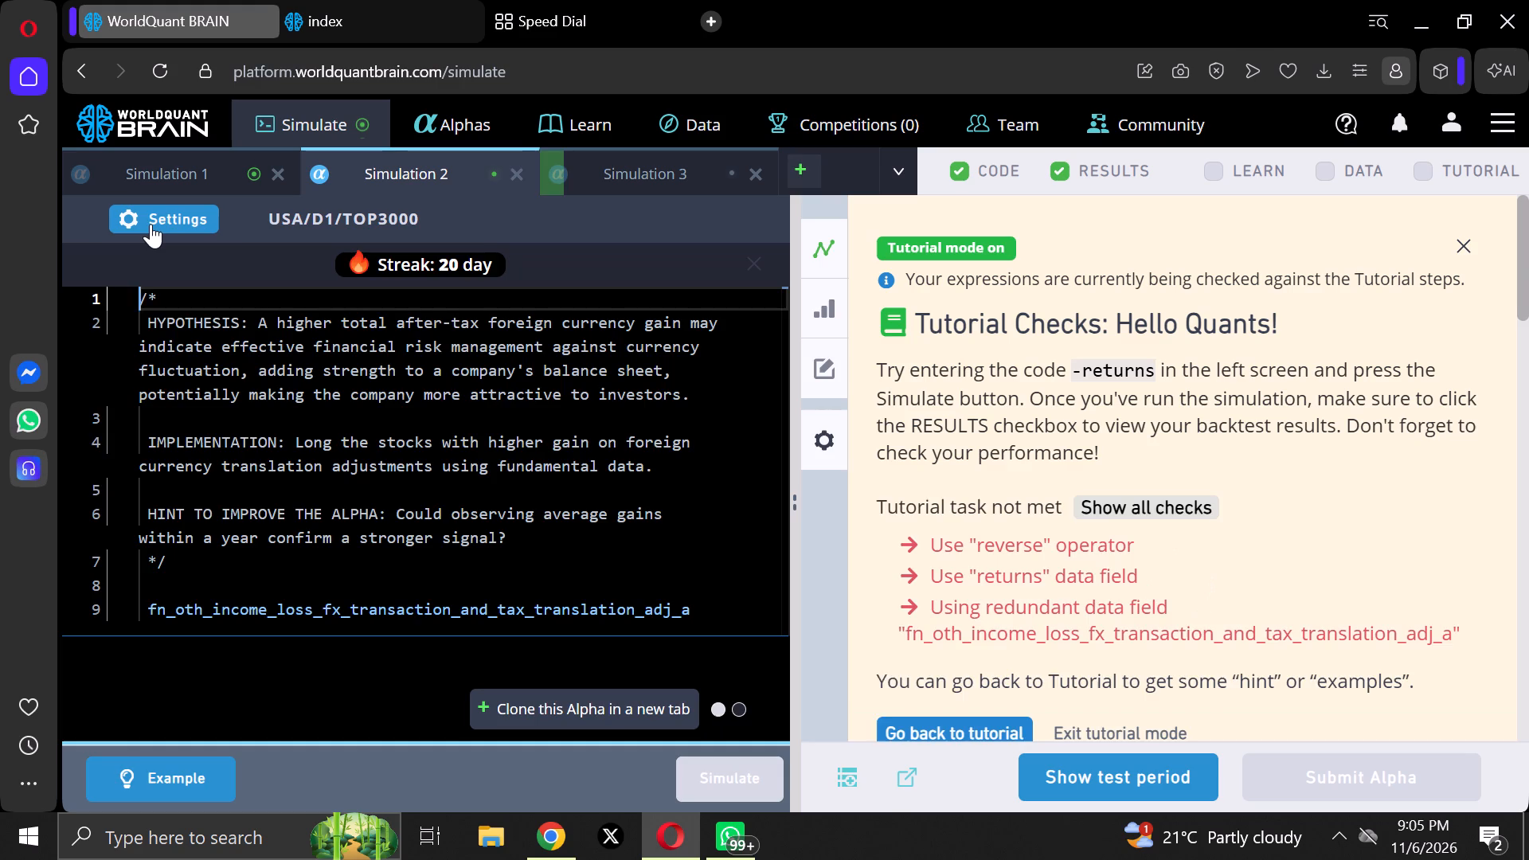
Increase Simulation 2's decay by one, apply the settings and run the simulation.
{"action": "left_click", "coordinate": [151, 224]}
{"action": "scroll", "coordinate": [611, 550], "scroll_direction": "down", "scroll_amount": 3}
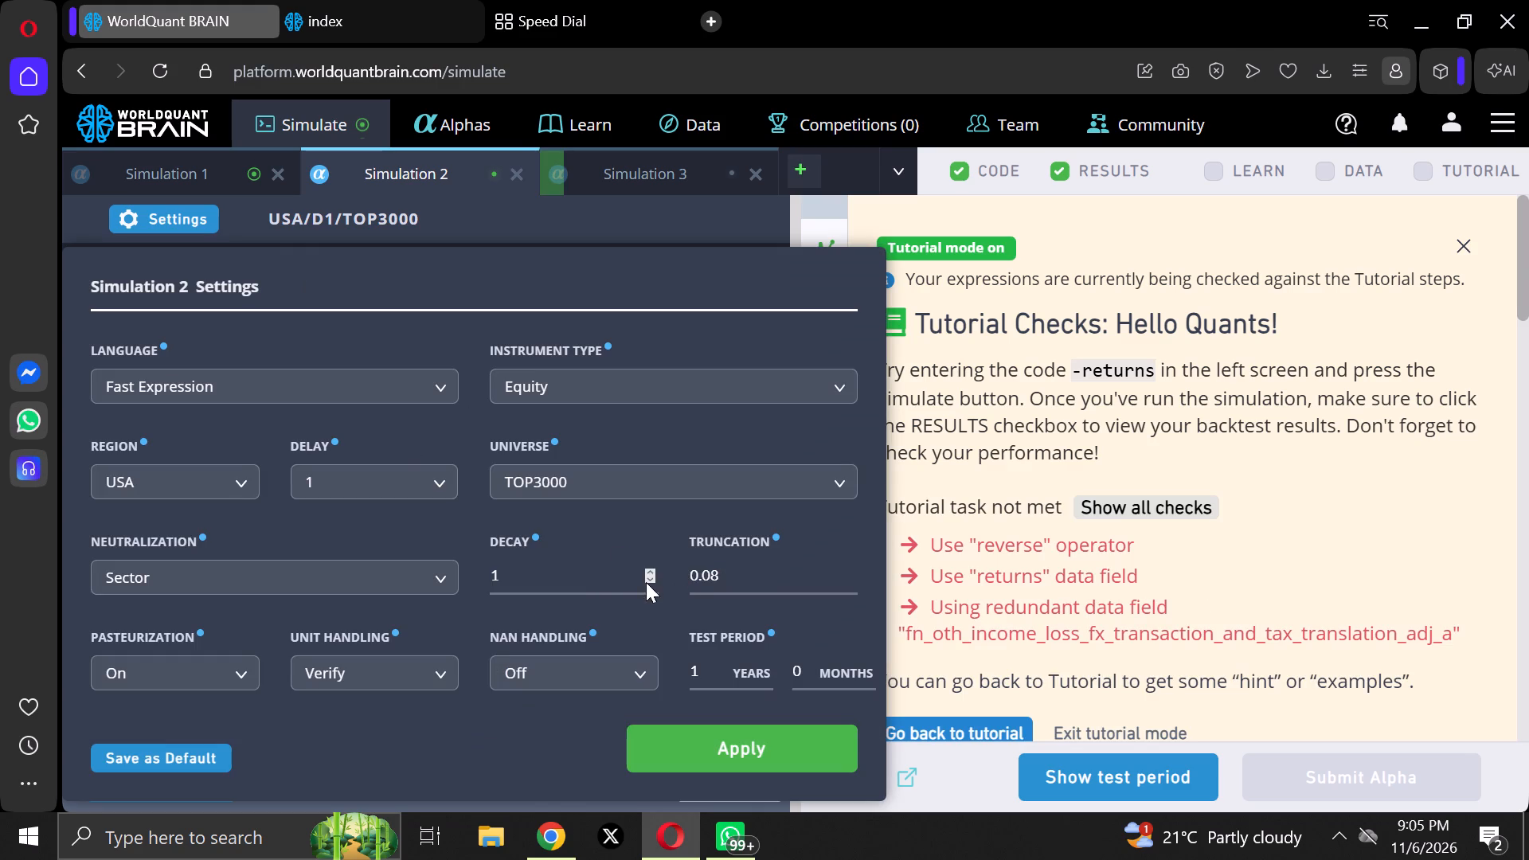
{"action": "left_click", "coordinate": [648, 567]}
{"action": "left_click", "coordinate": [705, 730]}
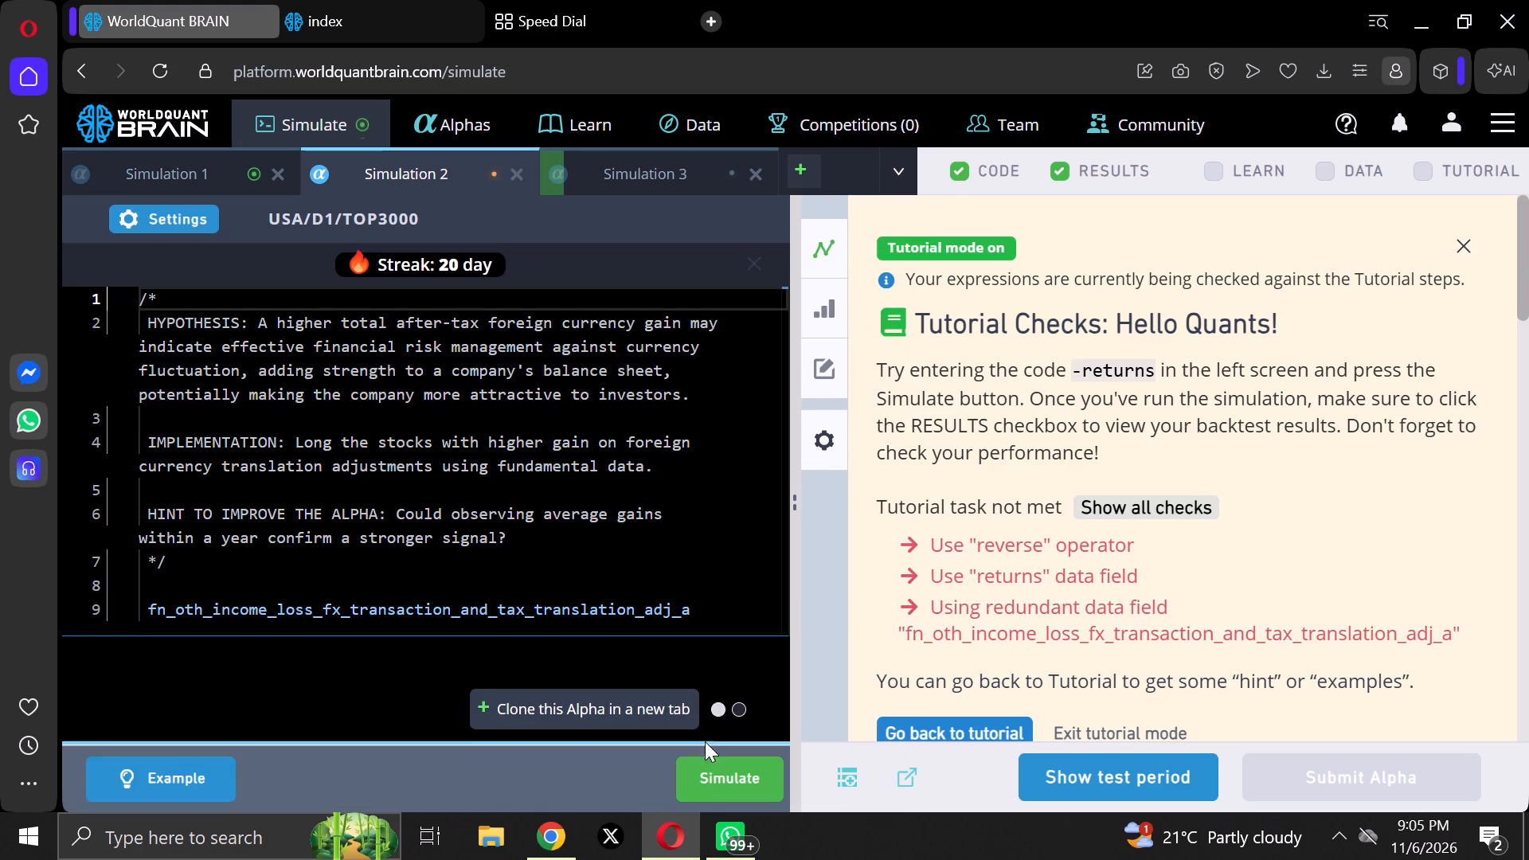
{"action": "left_click", "coordinate": [709, 782]}
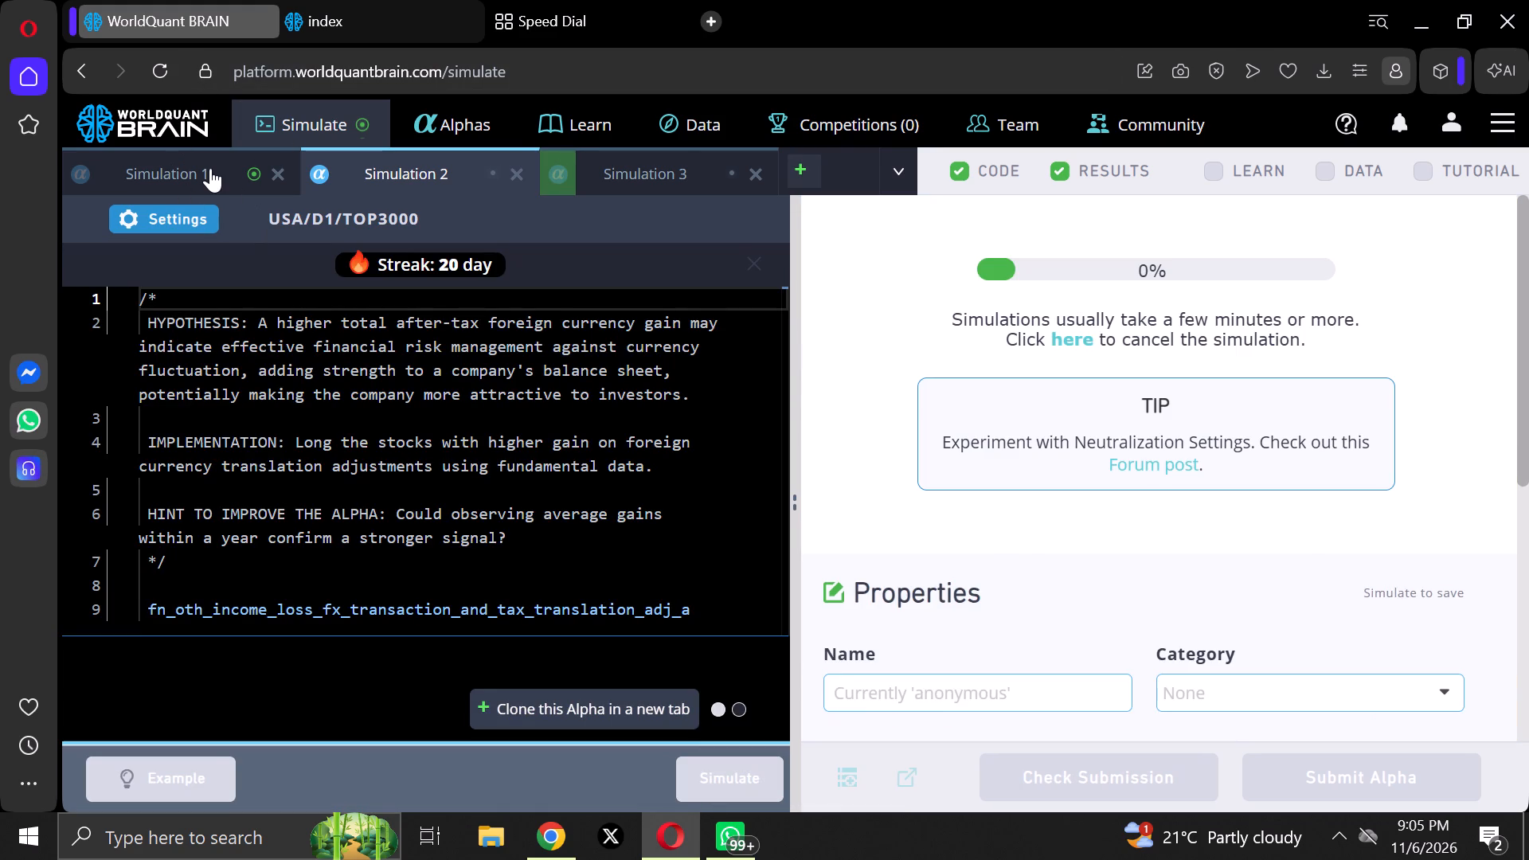
Switch to Simulation 1, increase its decay by one, apply the settings and run the simulation.
{"action": "left_click", "coordinate": [210, 168]}
{"action": "left_click", "coordinate": [185, 217]}
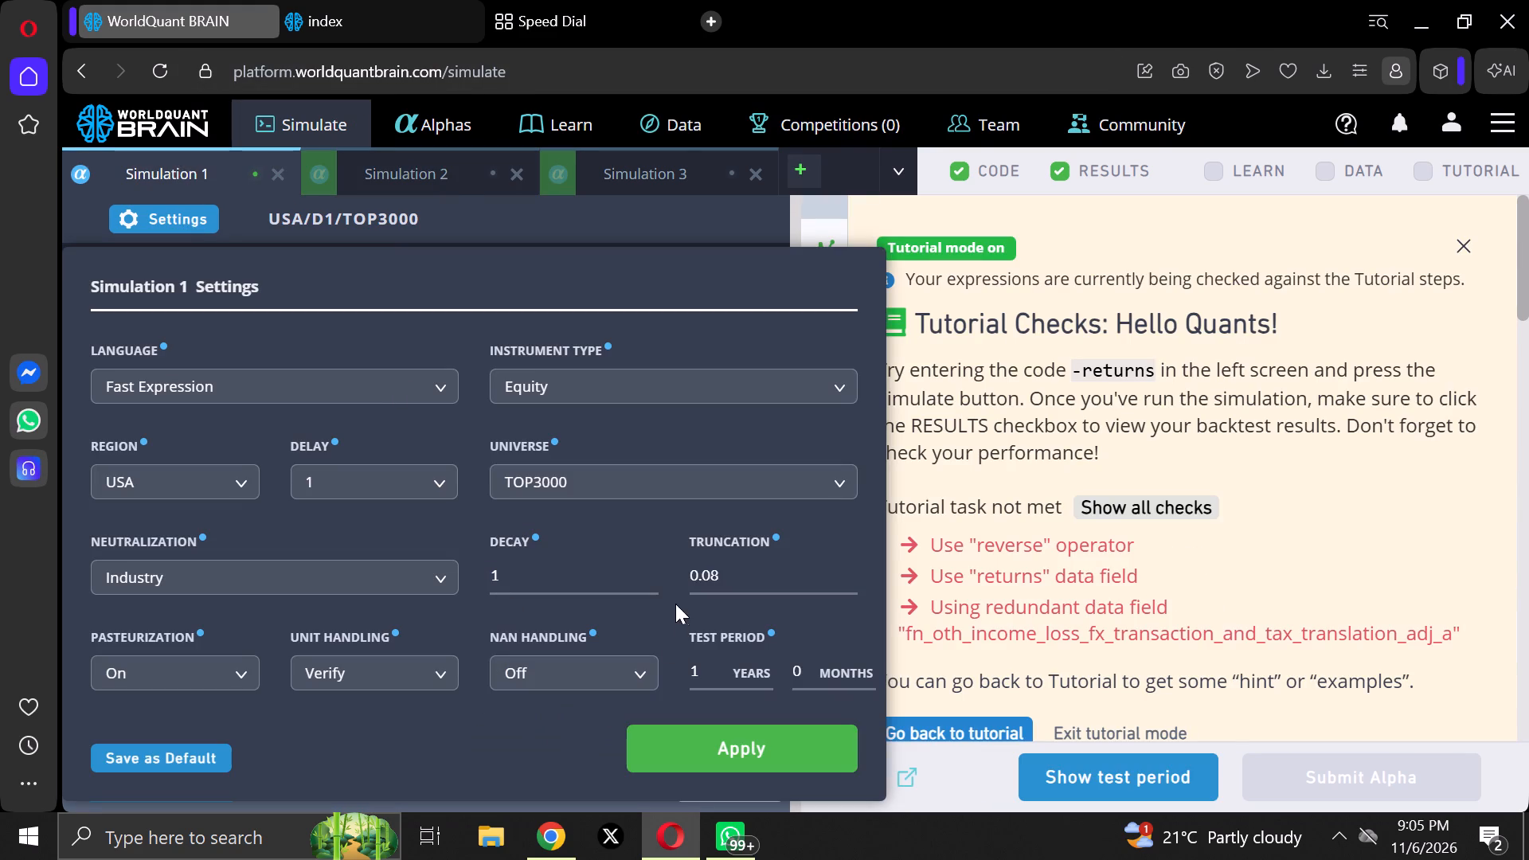
{"action": "left_click", "coordinate": [650, 570]}
{"action": "left_click", "coordinate": [798, 753]}
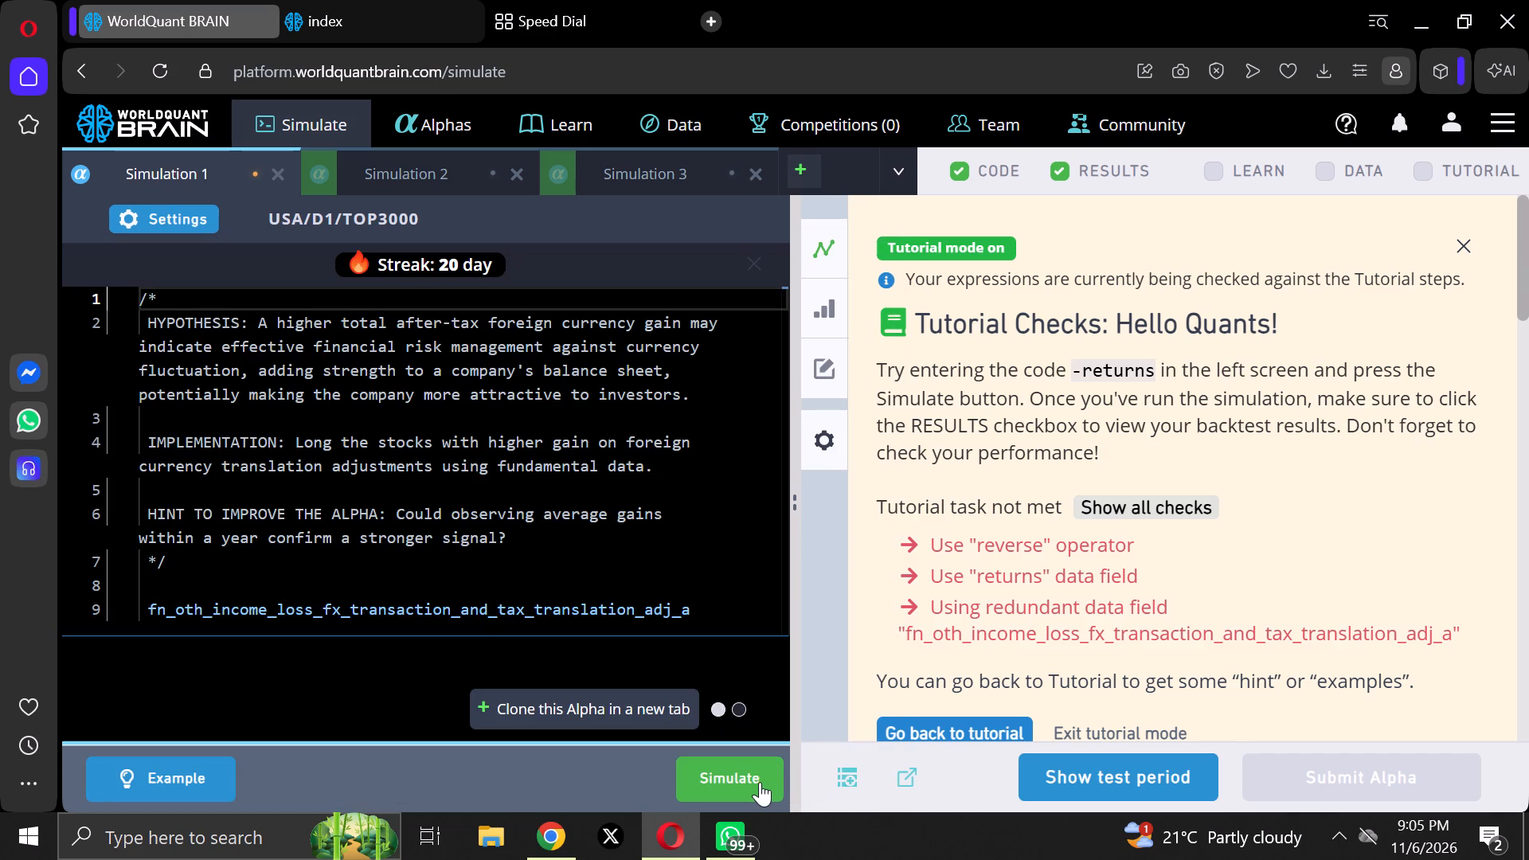
{"action": "left_click", "coordinate": [760, 782]}
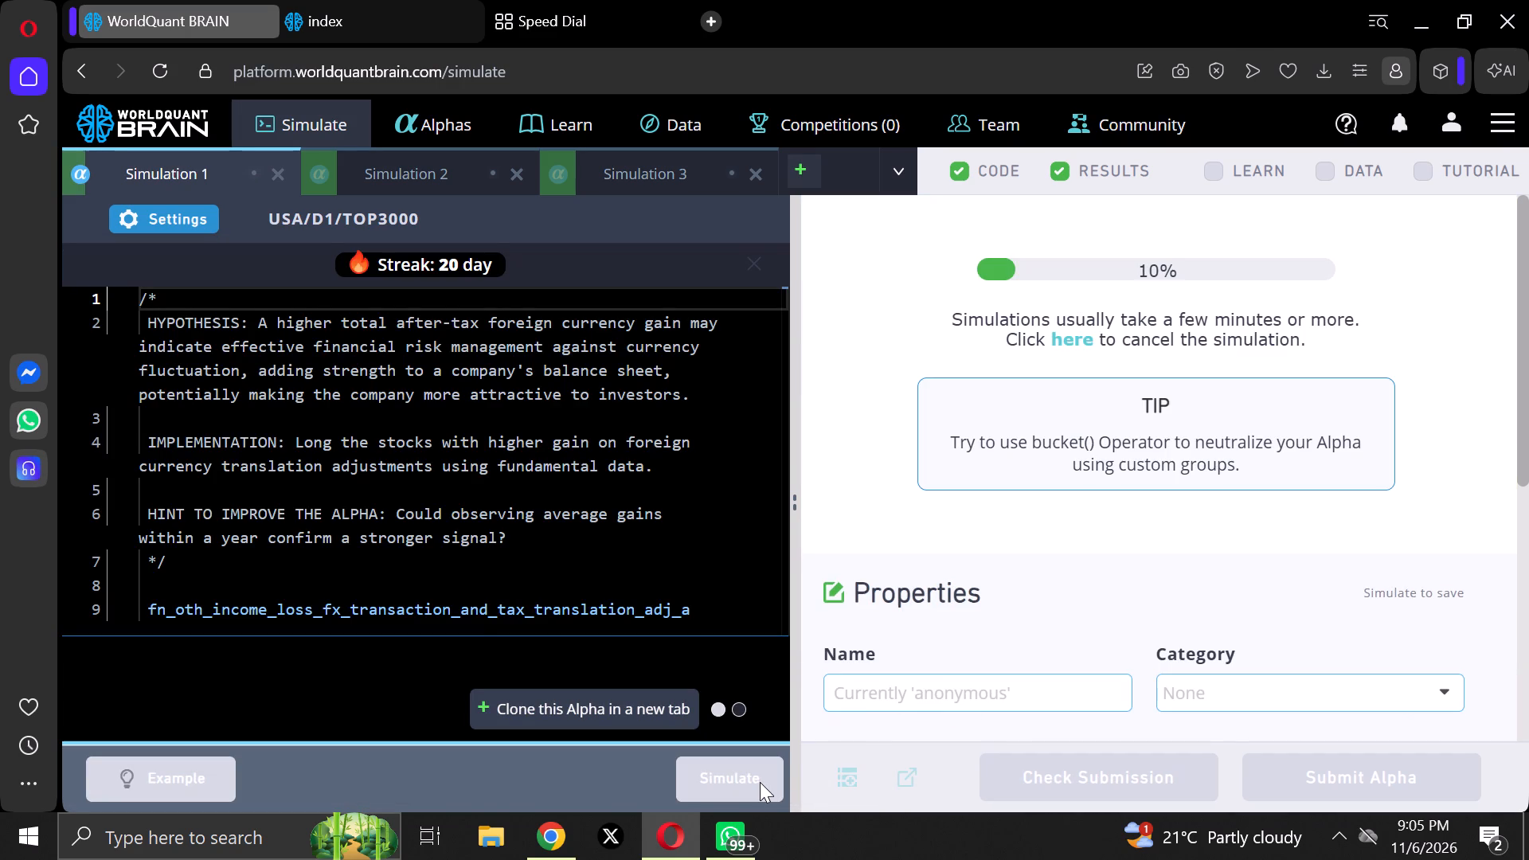
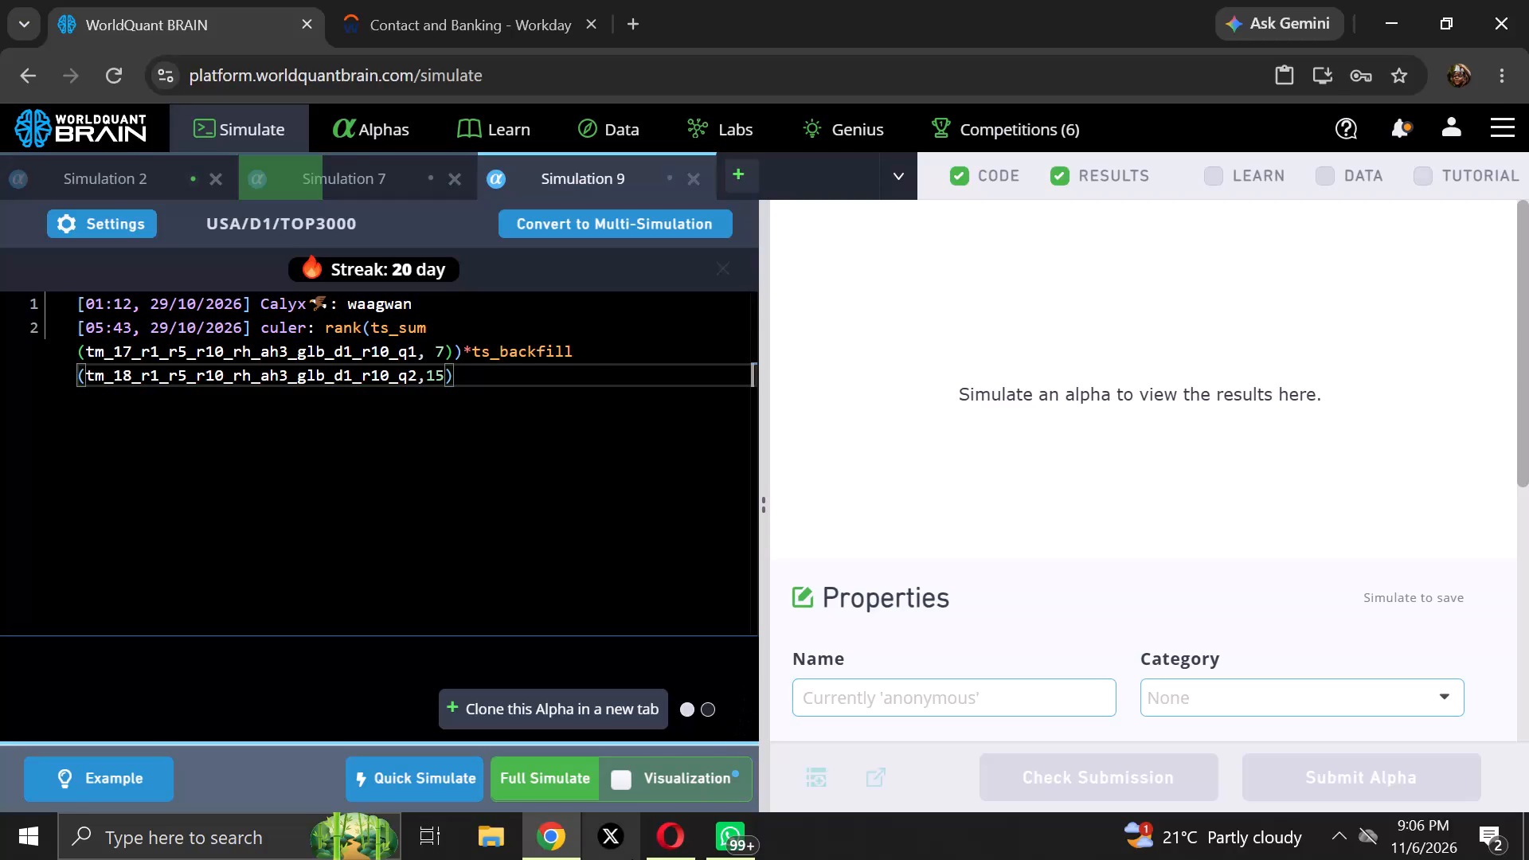
Switch to Opera, paste rank(actuals_value_currency_code) + rank(-ts_mean(returns, 5)) + rank(volume) into a new simulation and run it.
{"action": "left_click", "coordinate": [664, 846]}
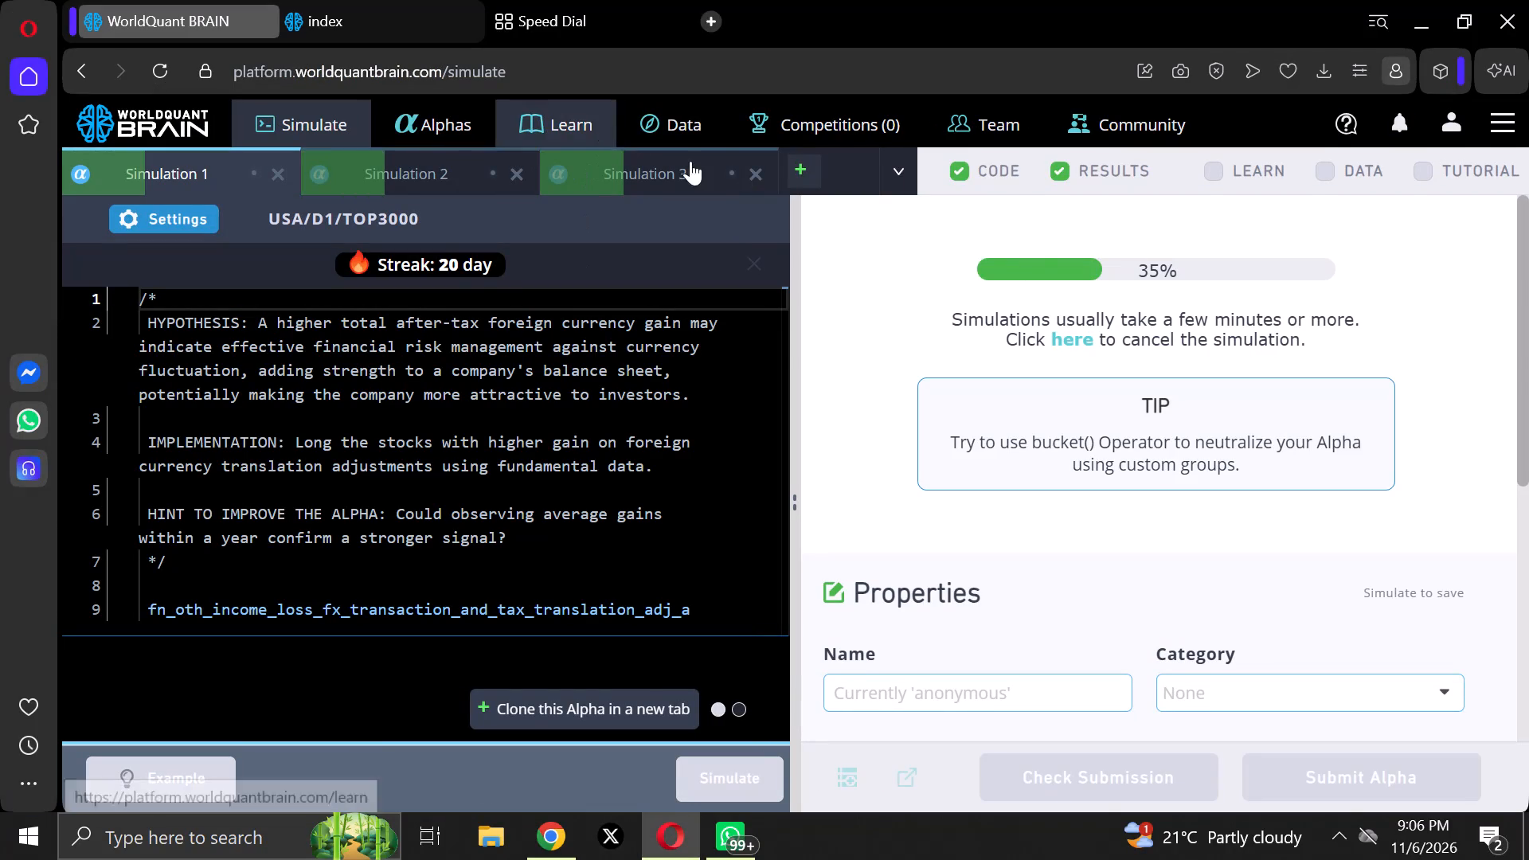
{"action": "left_click", "coordinate": [797, 163]}
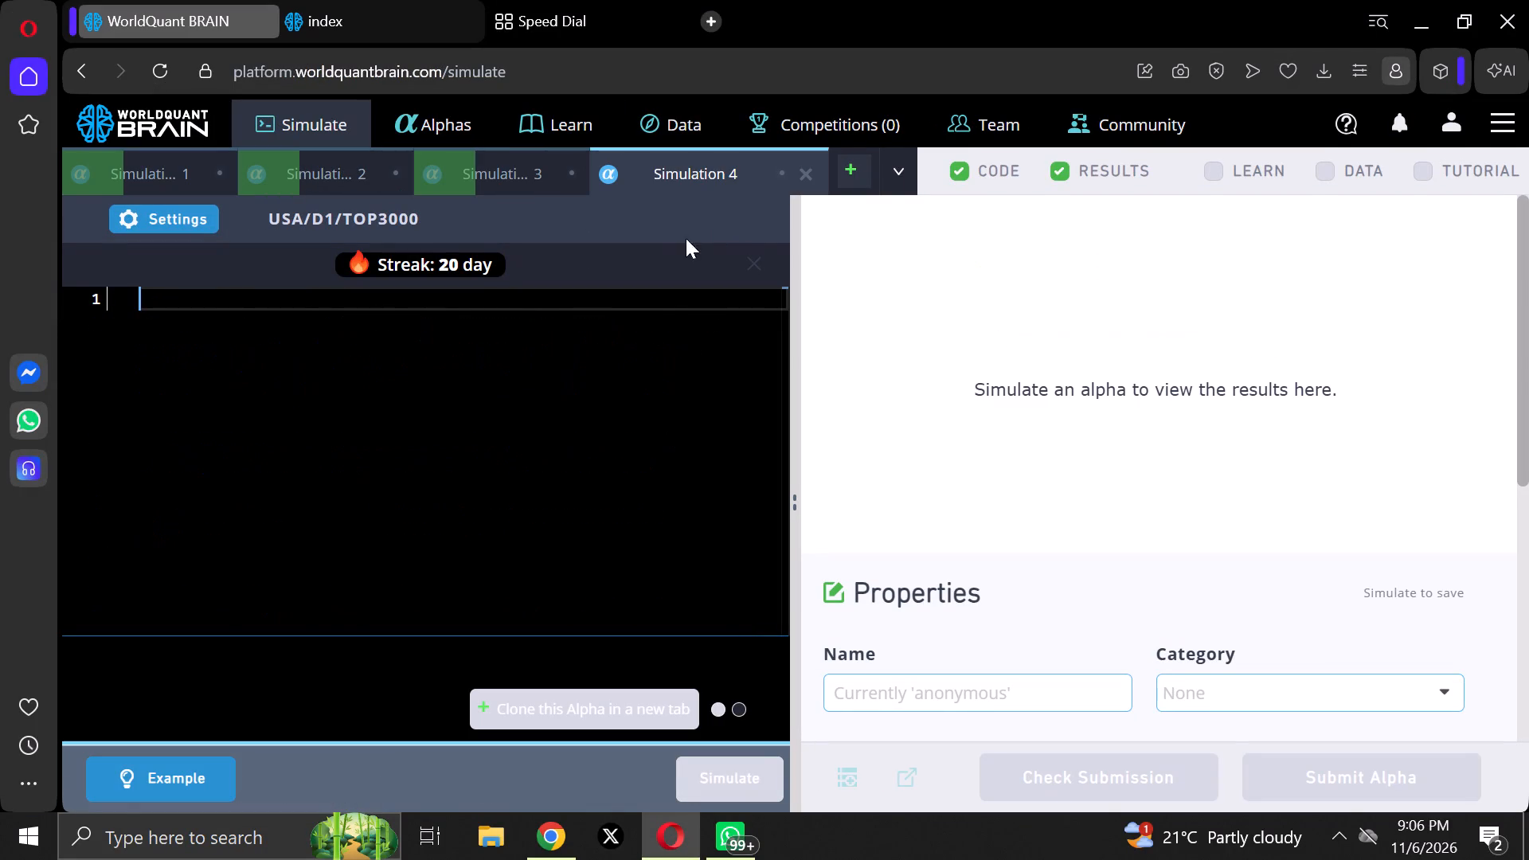
{"action": "right_click", "coordinate": [165, 306]}
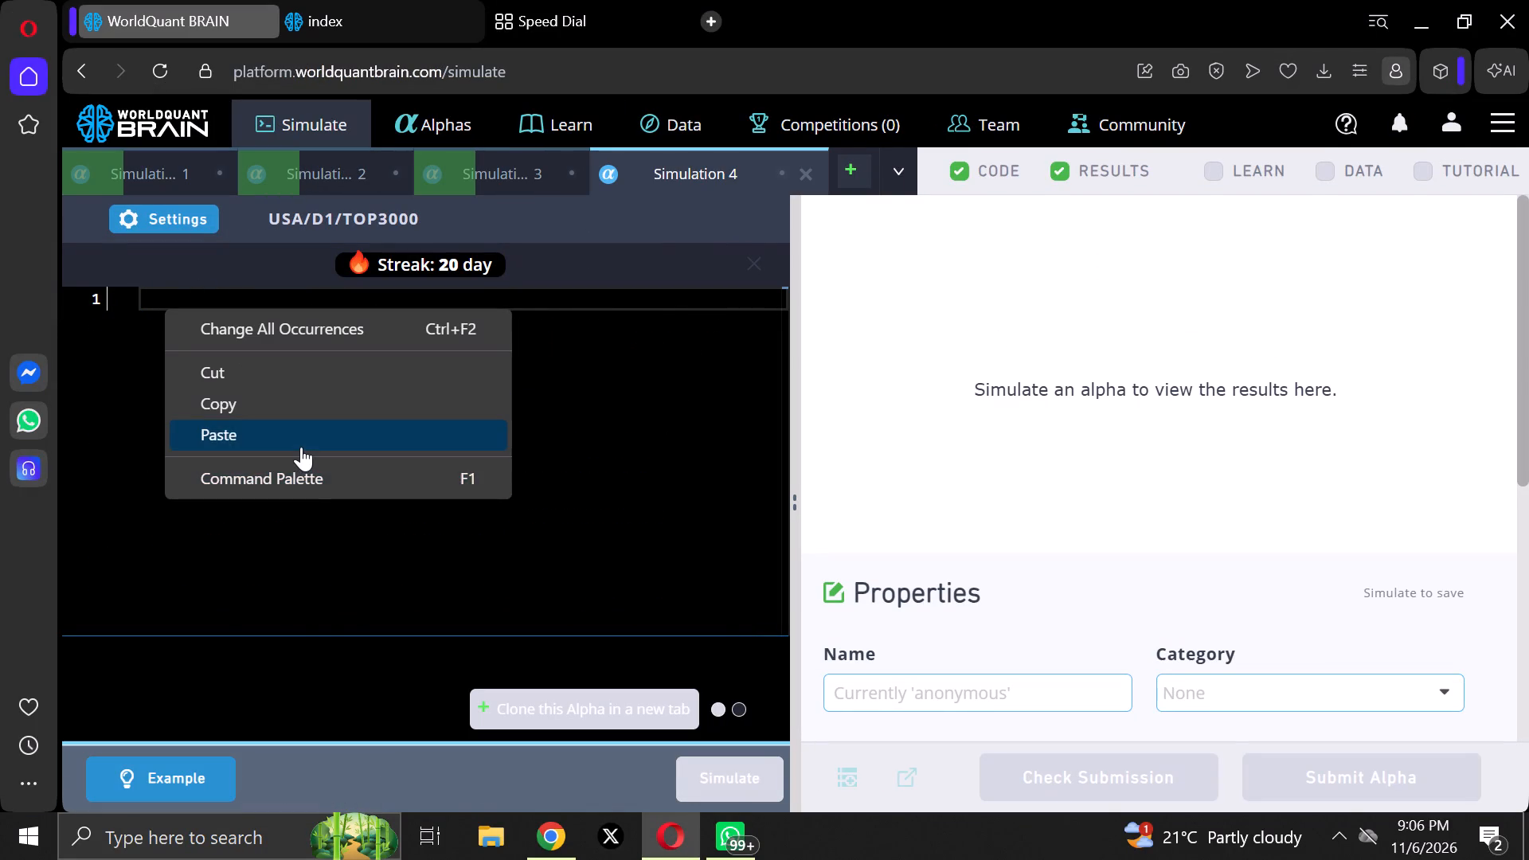
{"action": "left_click", "coordinate": [301, 441]}
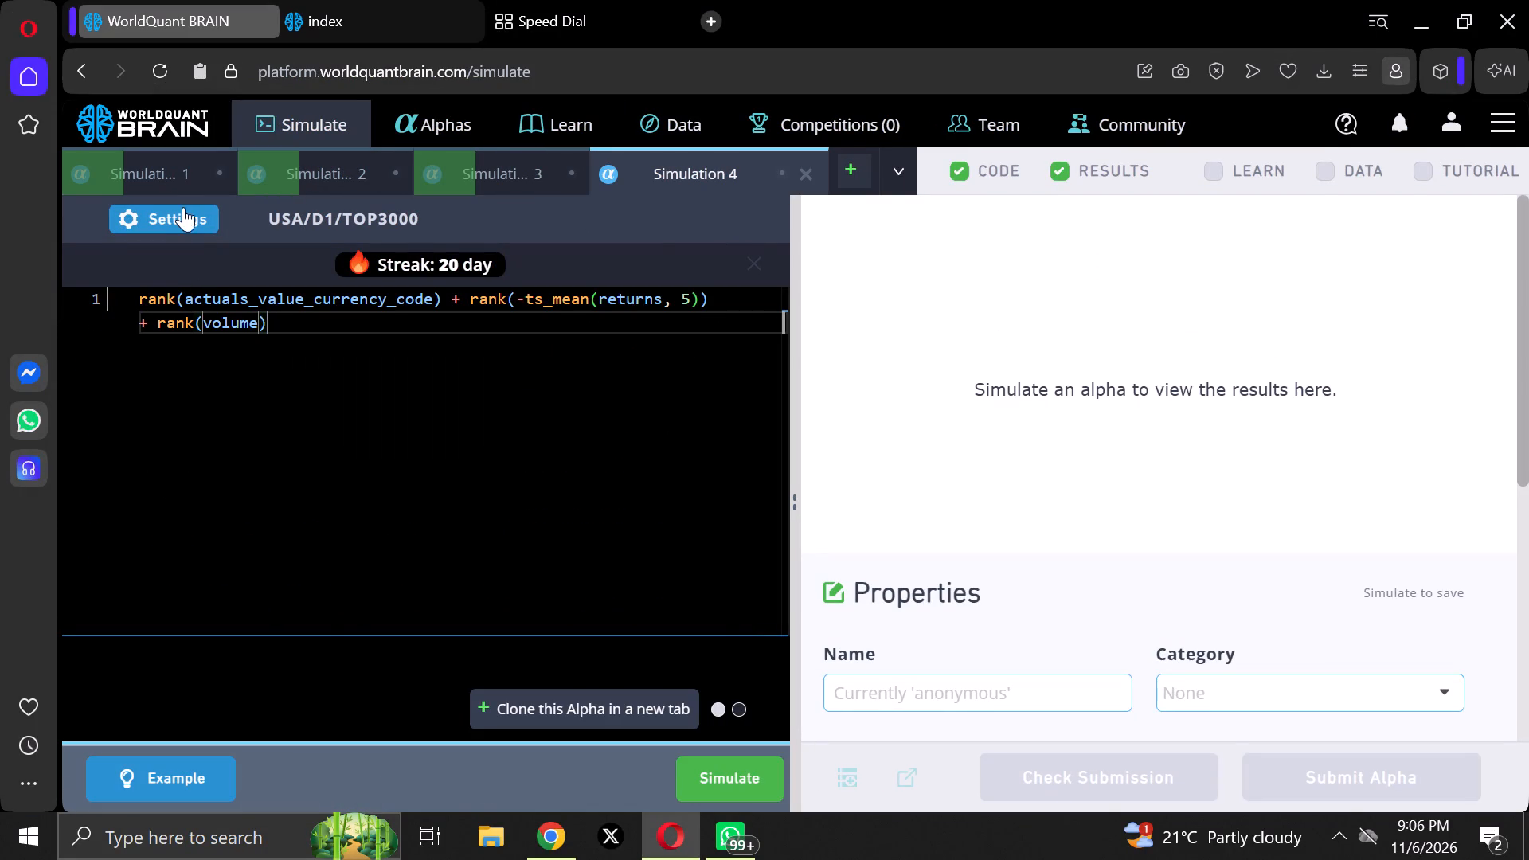
{"action": "left_click", "coordinate": [706, 780]}
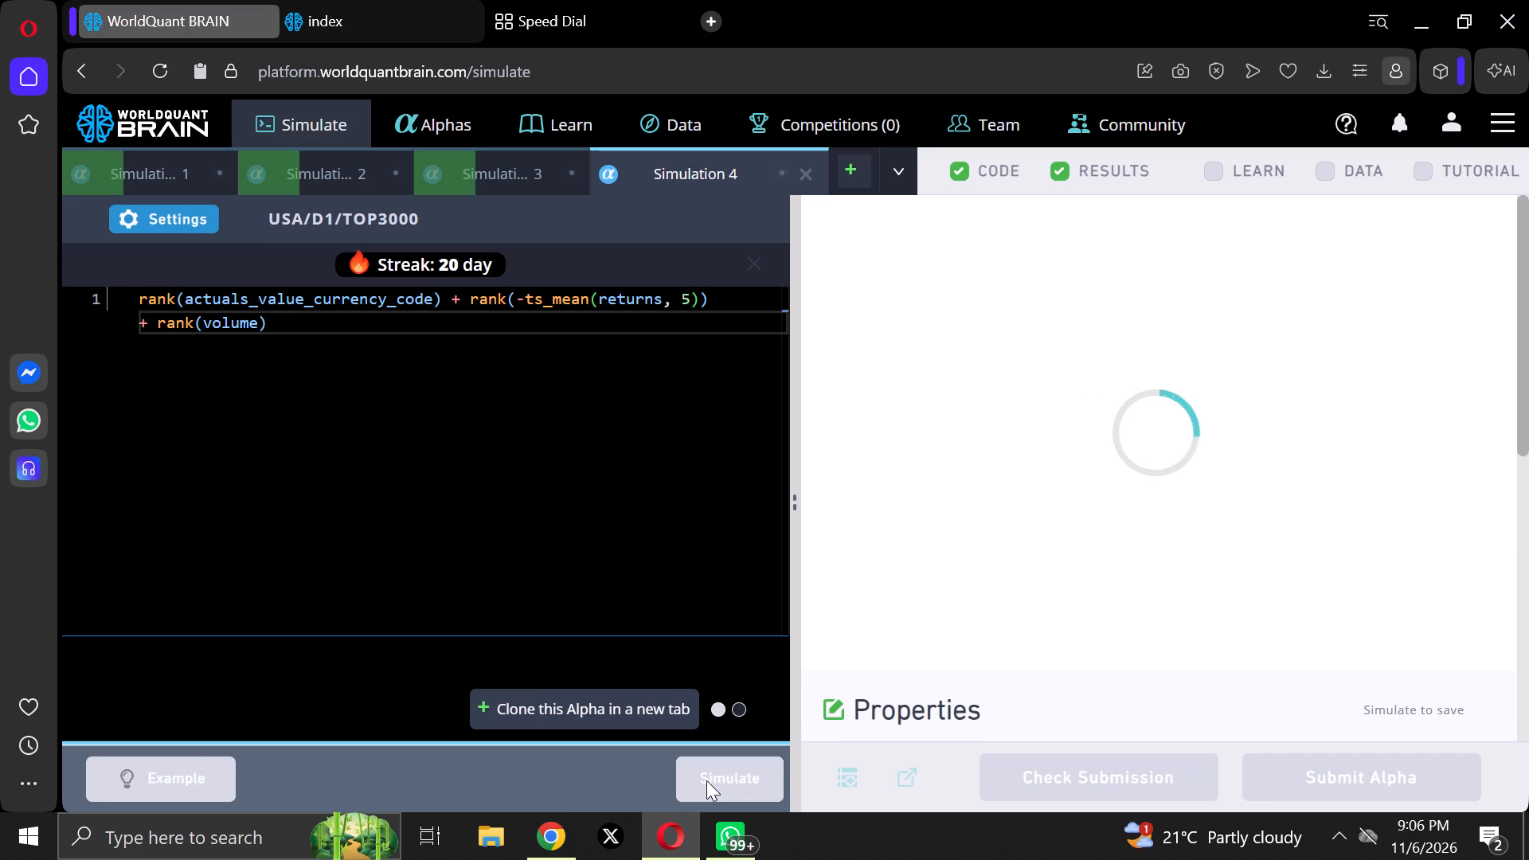
Switch back to Chrome with Simulation 9 and its pasted ts_sum and ts_backfill expression.
{"action": "left_click", "coordinate": [558, 834]}
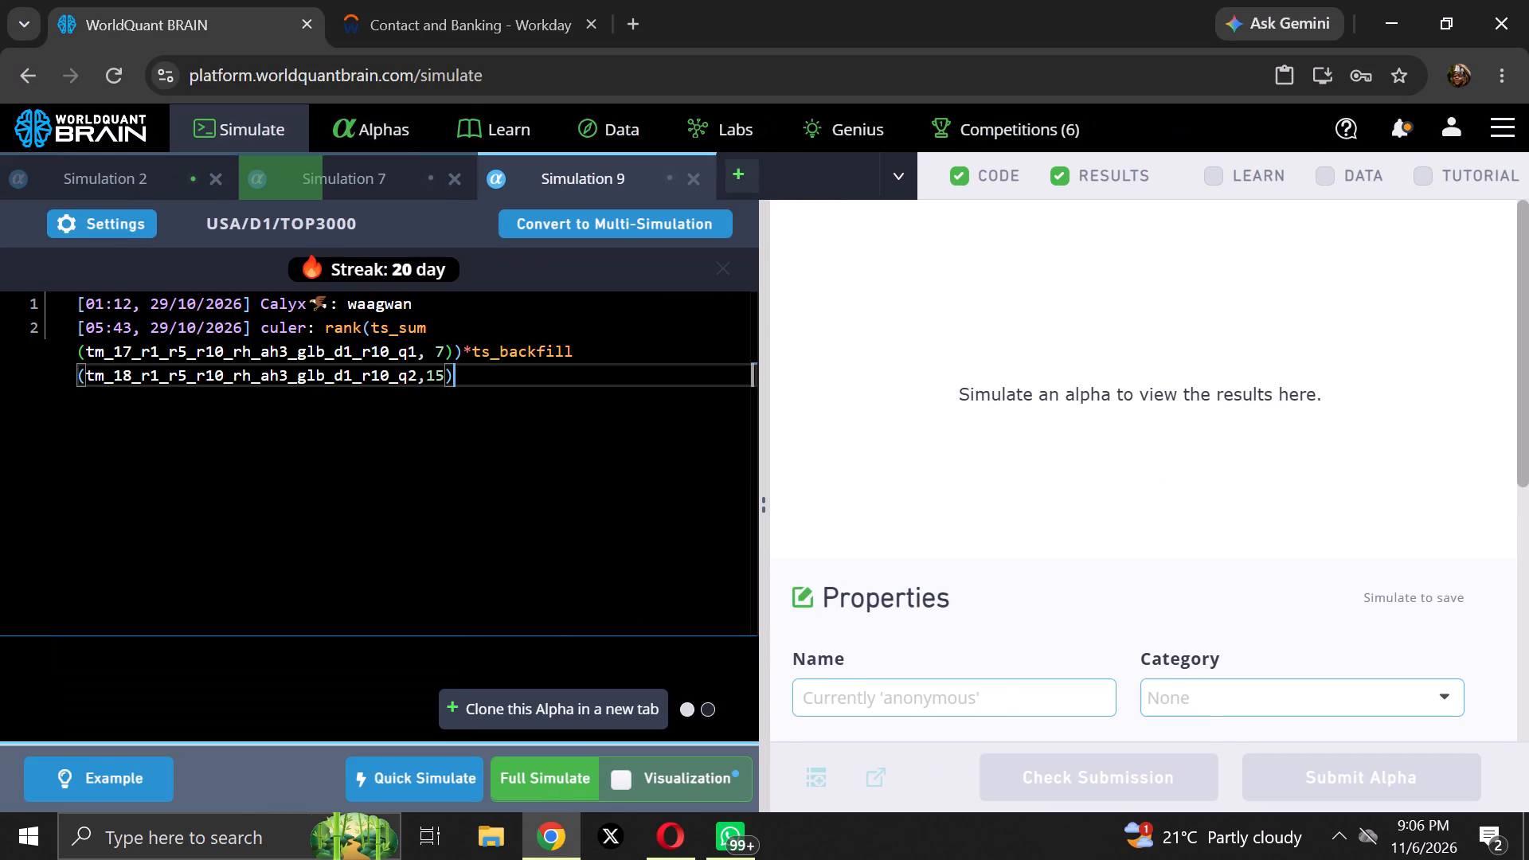
Copy the data field name tm_17_r1_r5_r10_rh_ah3_glb_d1_r10_q1 from Simulation 9's code.
{"action": "double_click", "coordinate": [291, 357]}
{"action": "right_click", "coordinate": [291, 357]}
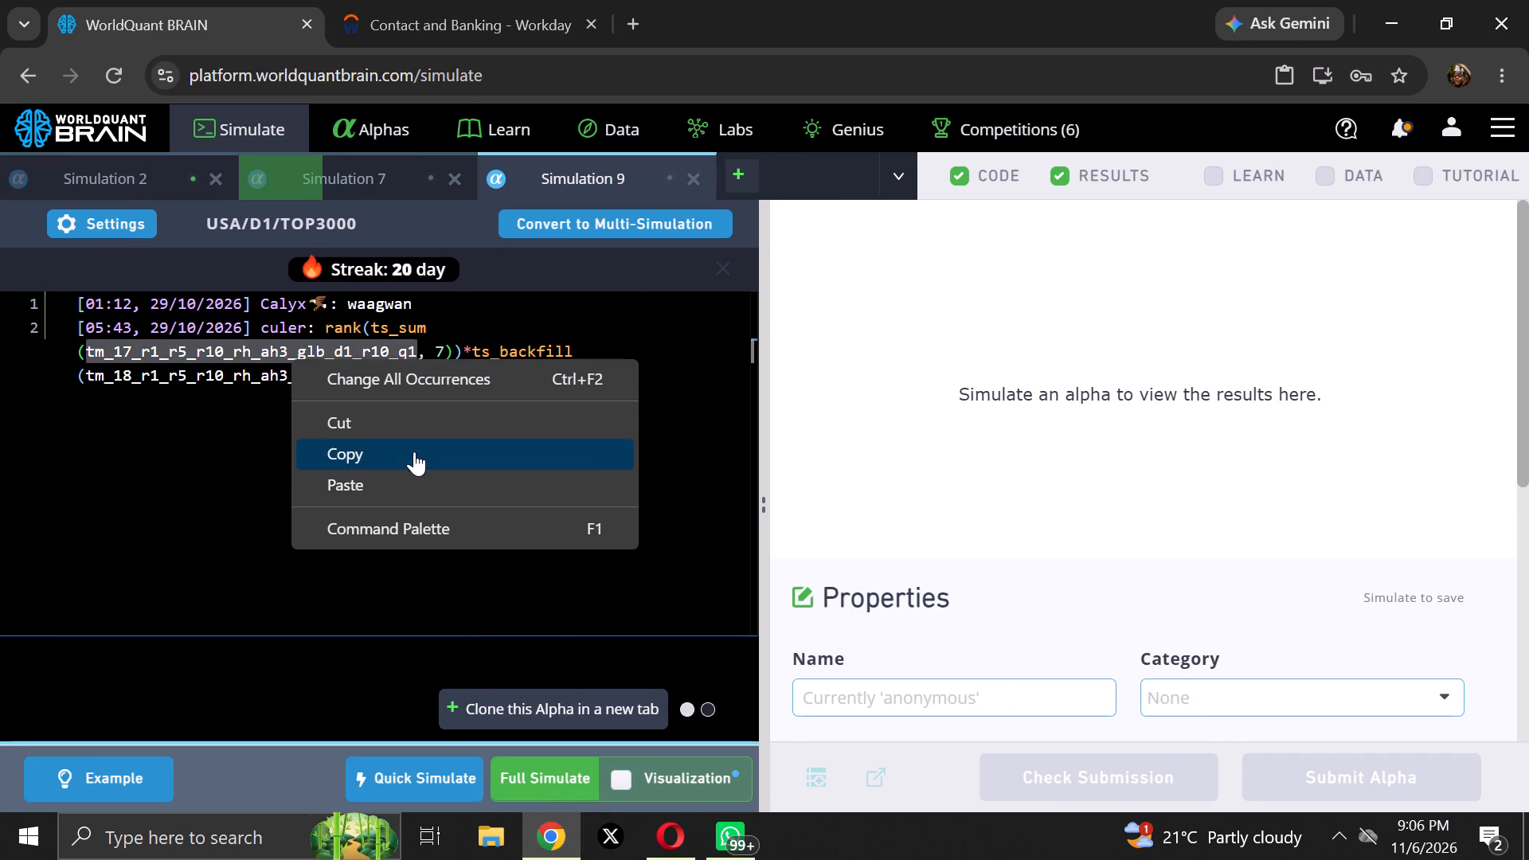
{"action": "left_click", "coordinate": [414, 451]}
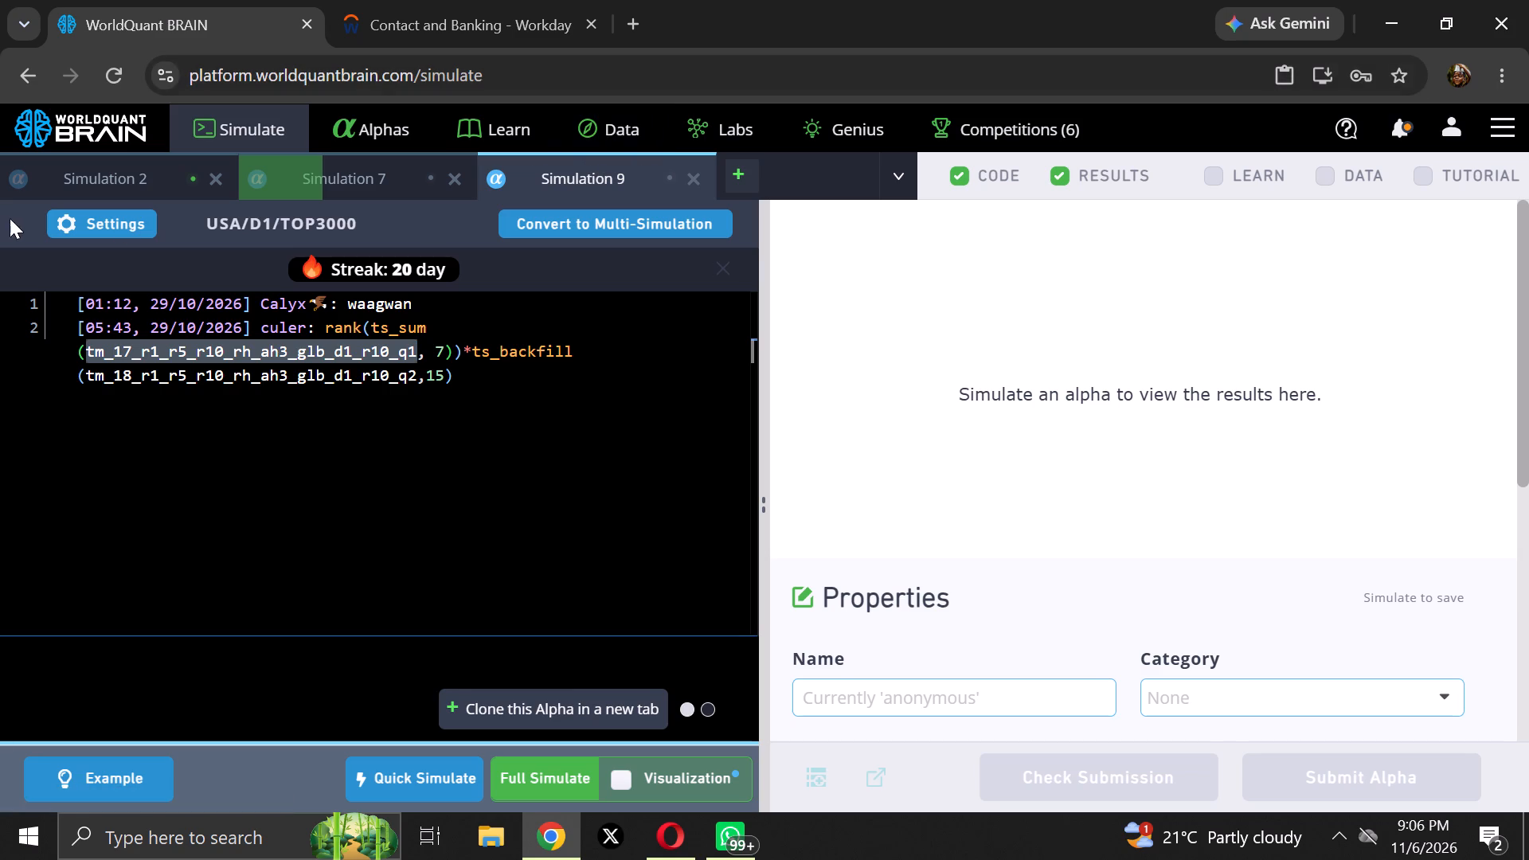
Set Simulation 9's region to EUR in its simulation settings.
{"action": "left_click", "coordinate": [135, 216]}
{"action": "left_click", "coordinate": [175, 477]}
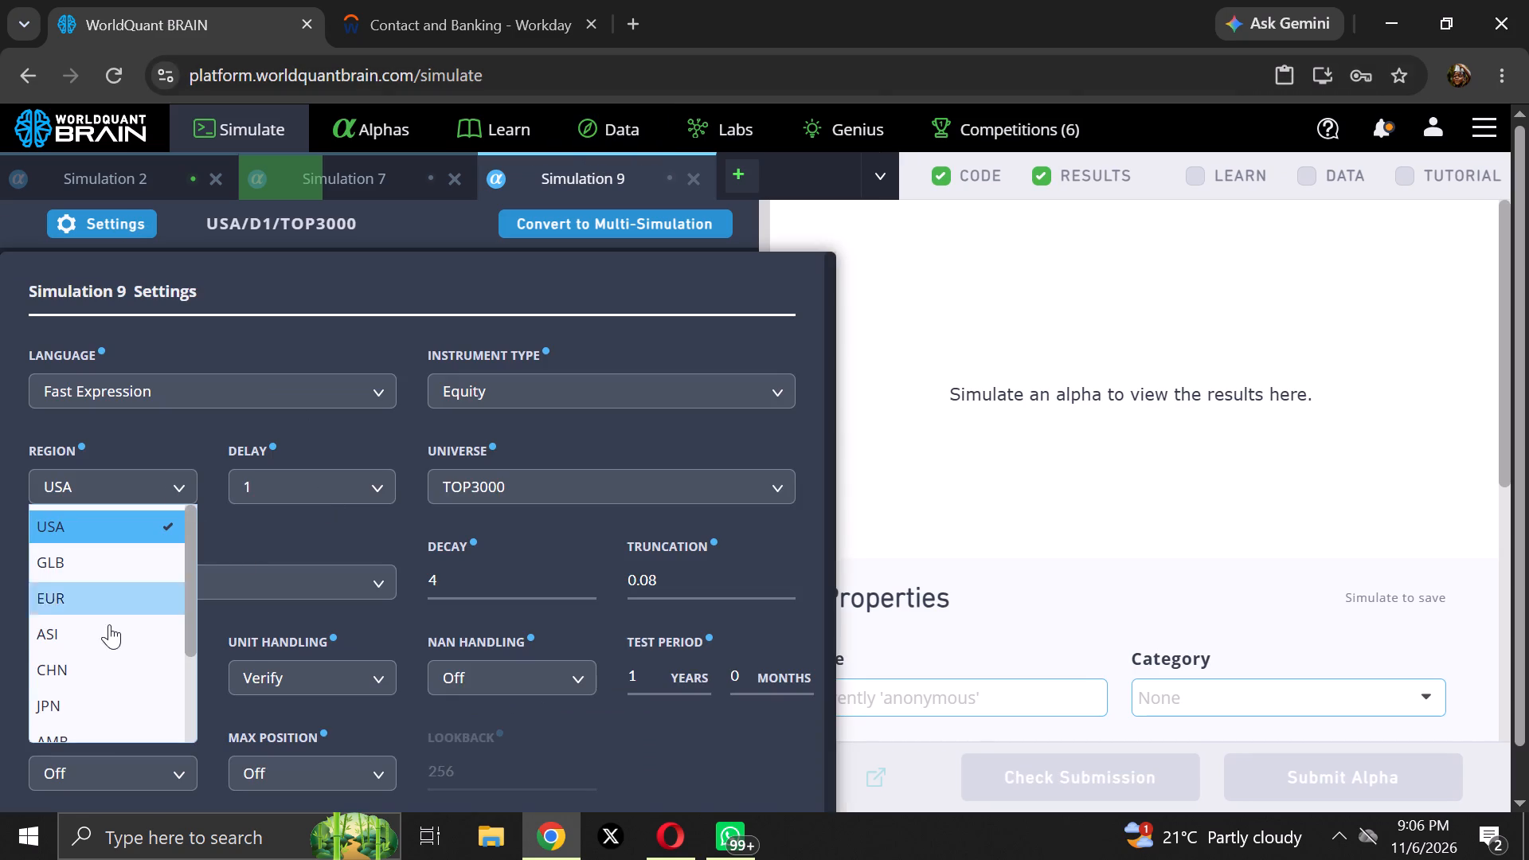
{"action": "left_click", "coordinate": [130, 596]}
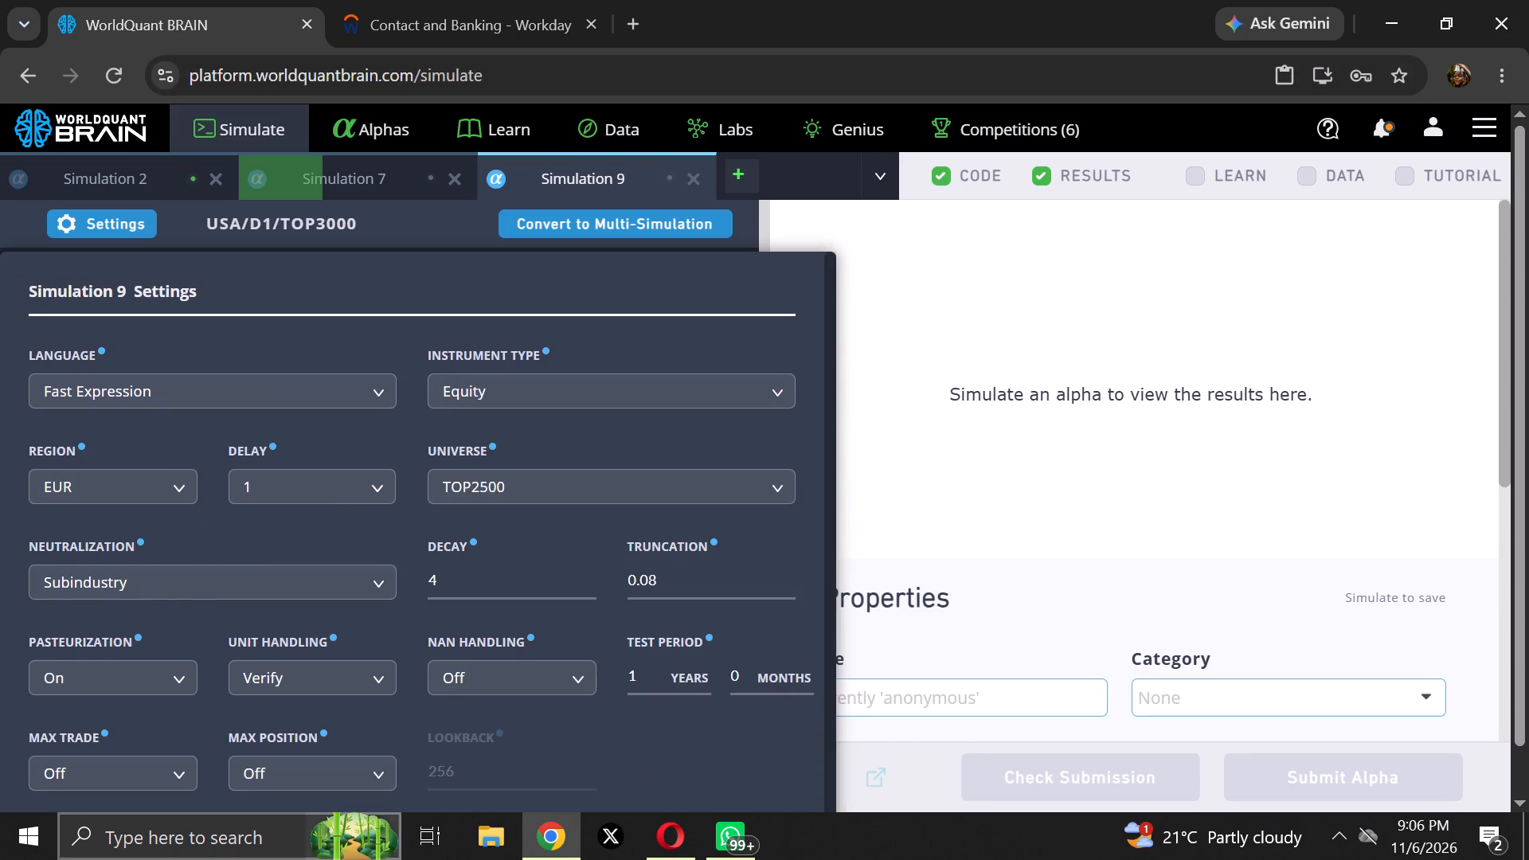
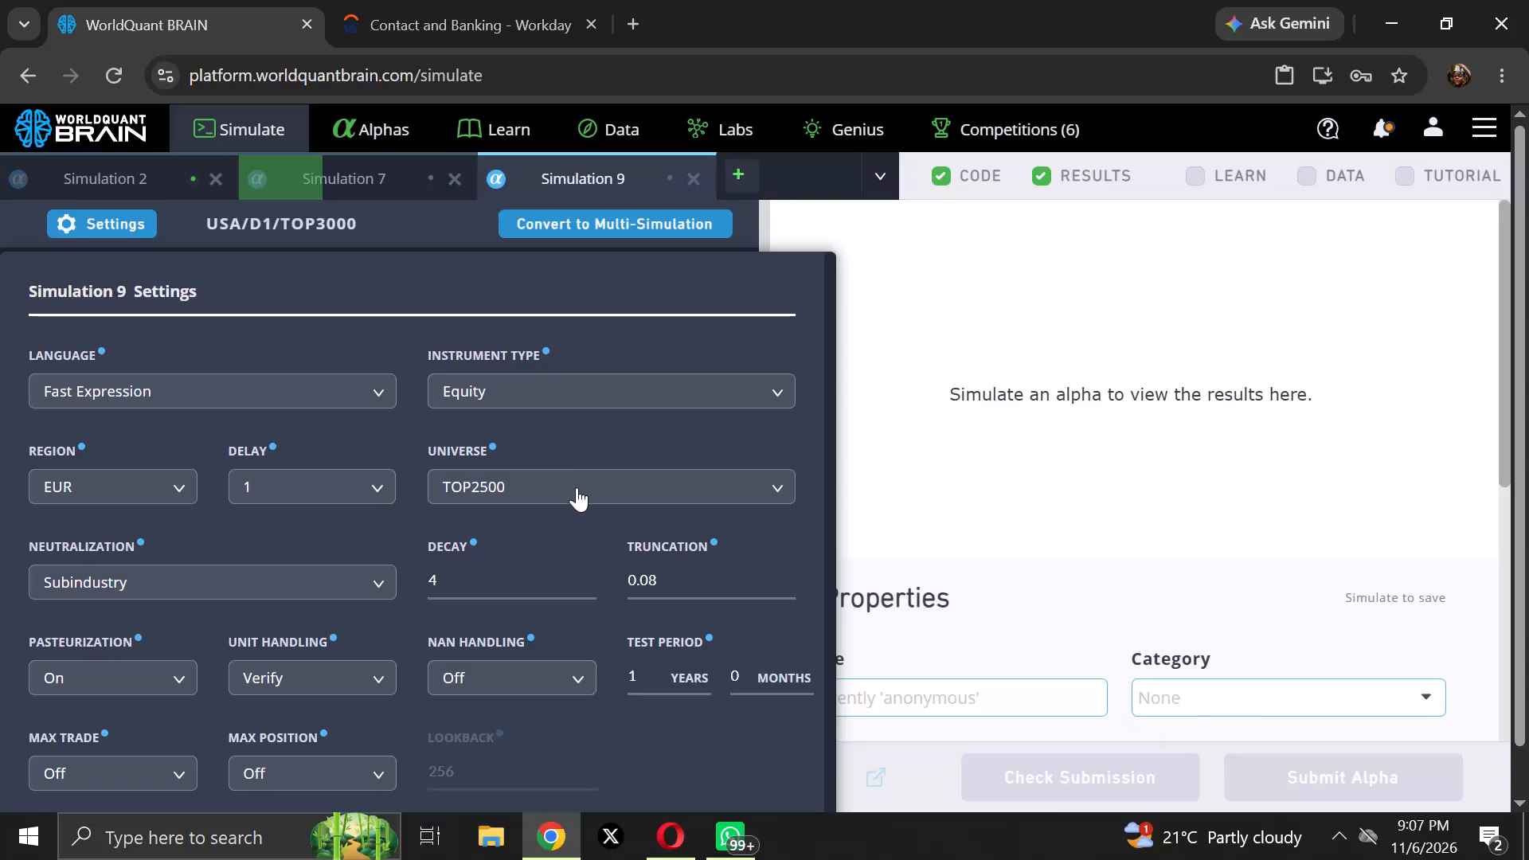
Set Simulation 9's universe to TOP1200 and apply its simulation settings.
{"action": "left_click", "coordinate": [577, 487]}
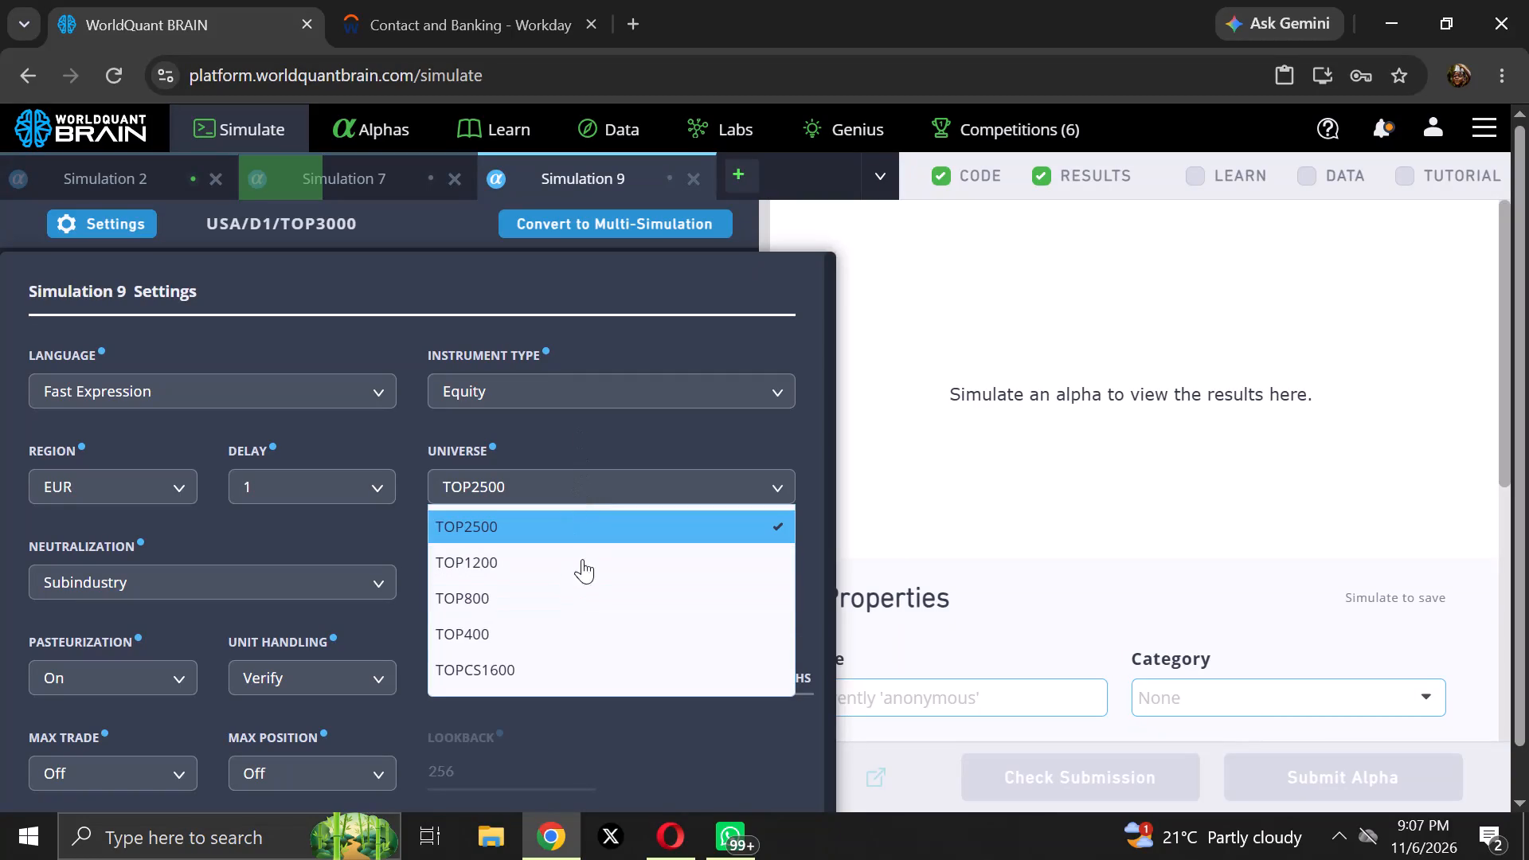
{"action": "left_click", "coordinate": [576, 573]}
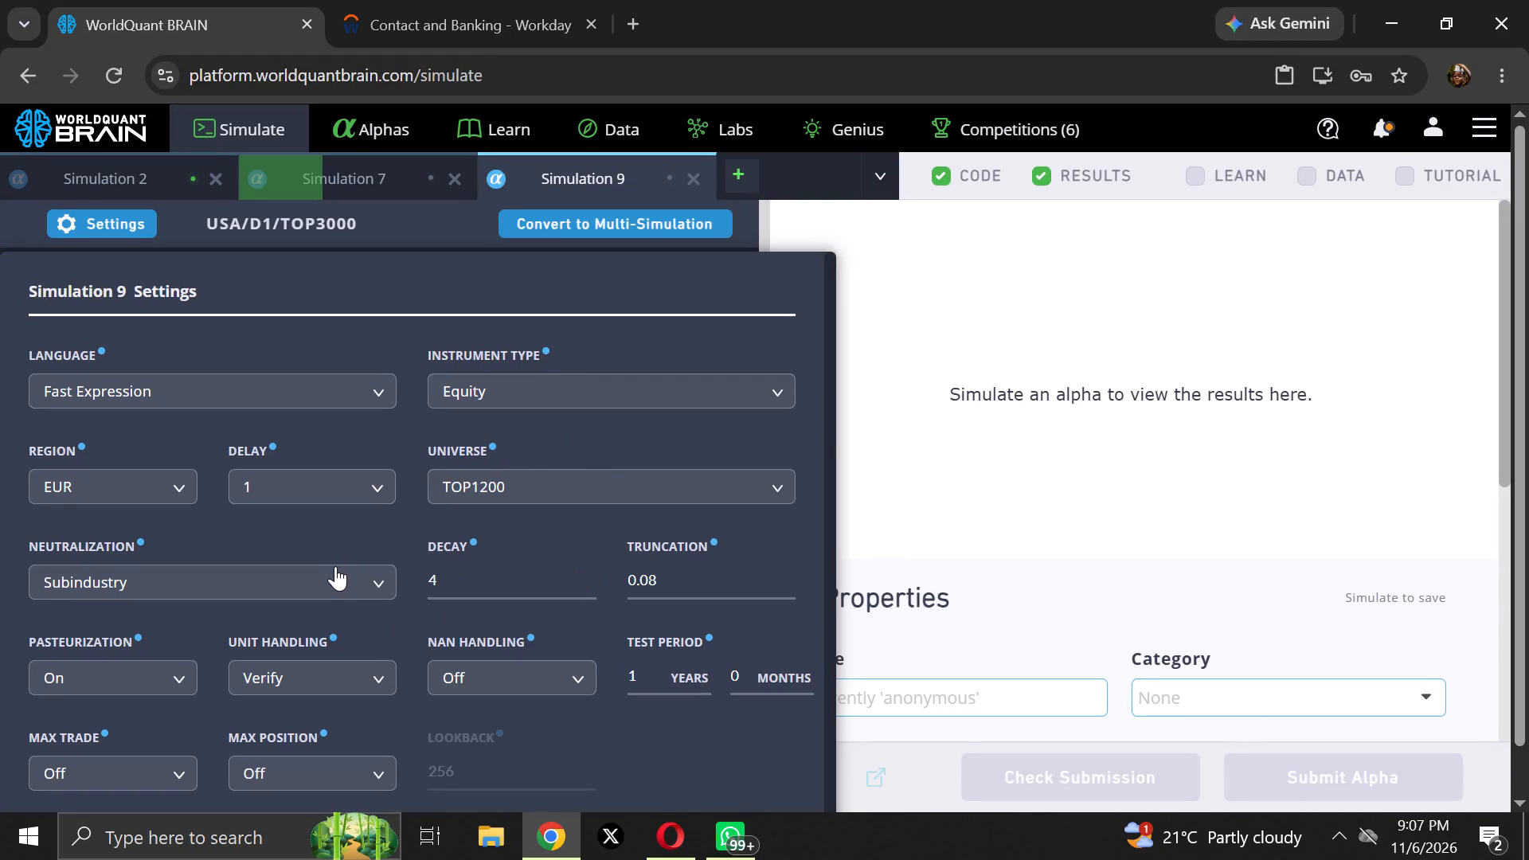
{"action": "scroll", "coordinate": [658, 854], "scroll_direction": "down", "scroll_amount": 4}
{"action": "scroll", "coordinate": [743, 752], "scroll_direction": "down", "scroll_amount": 2}
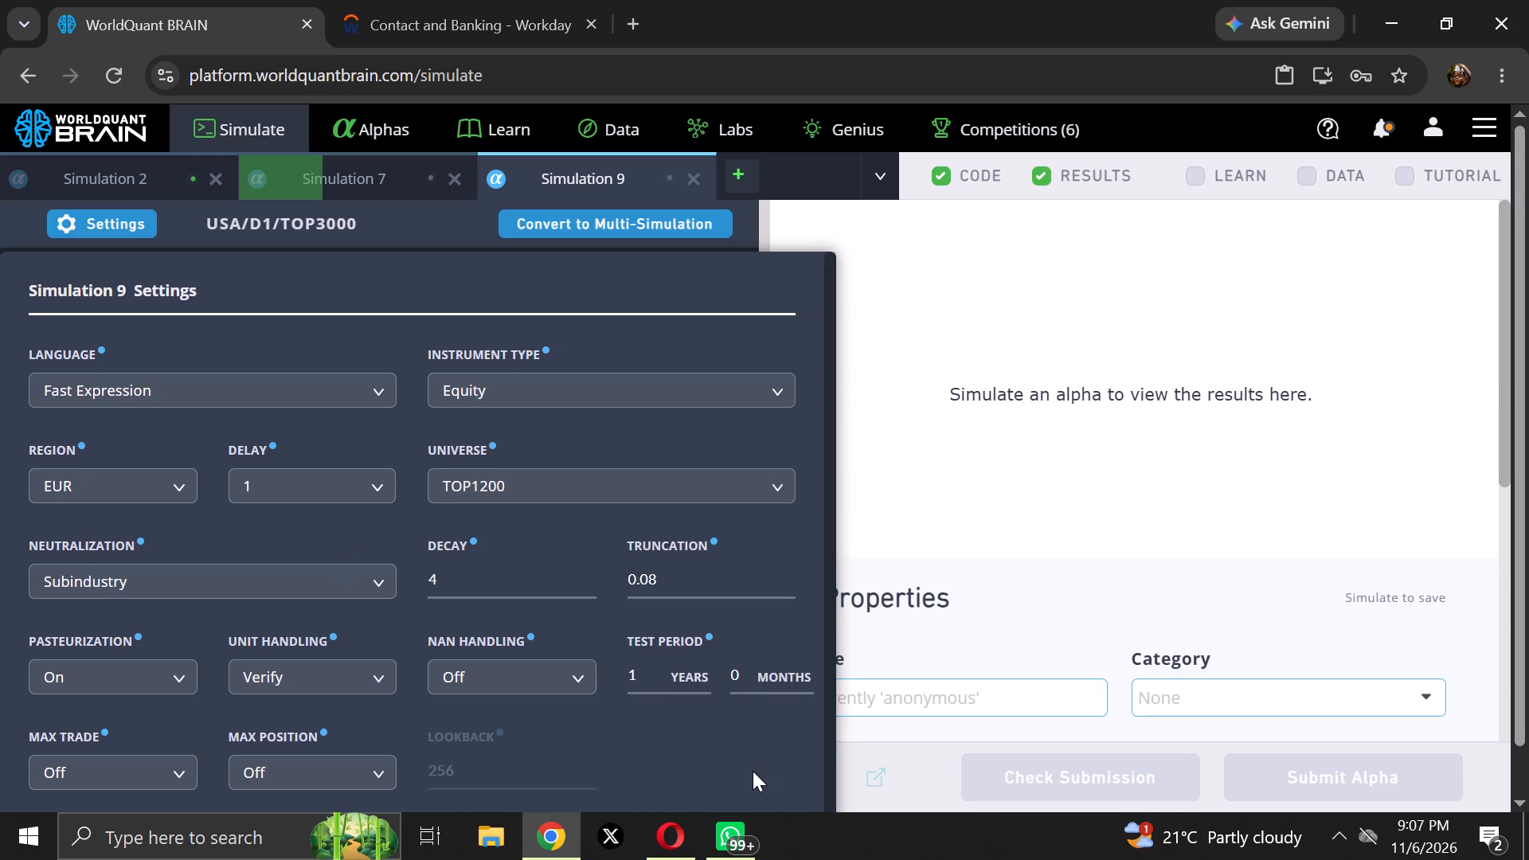
{"action": "scroll", "coordinate": [753, 771], "scroll_direction": "down", "scroll_amount": 6}
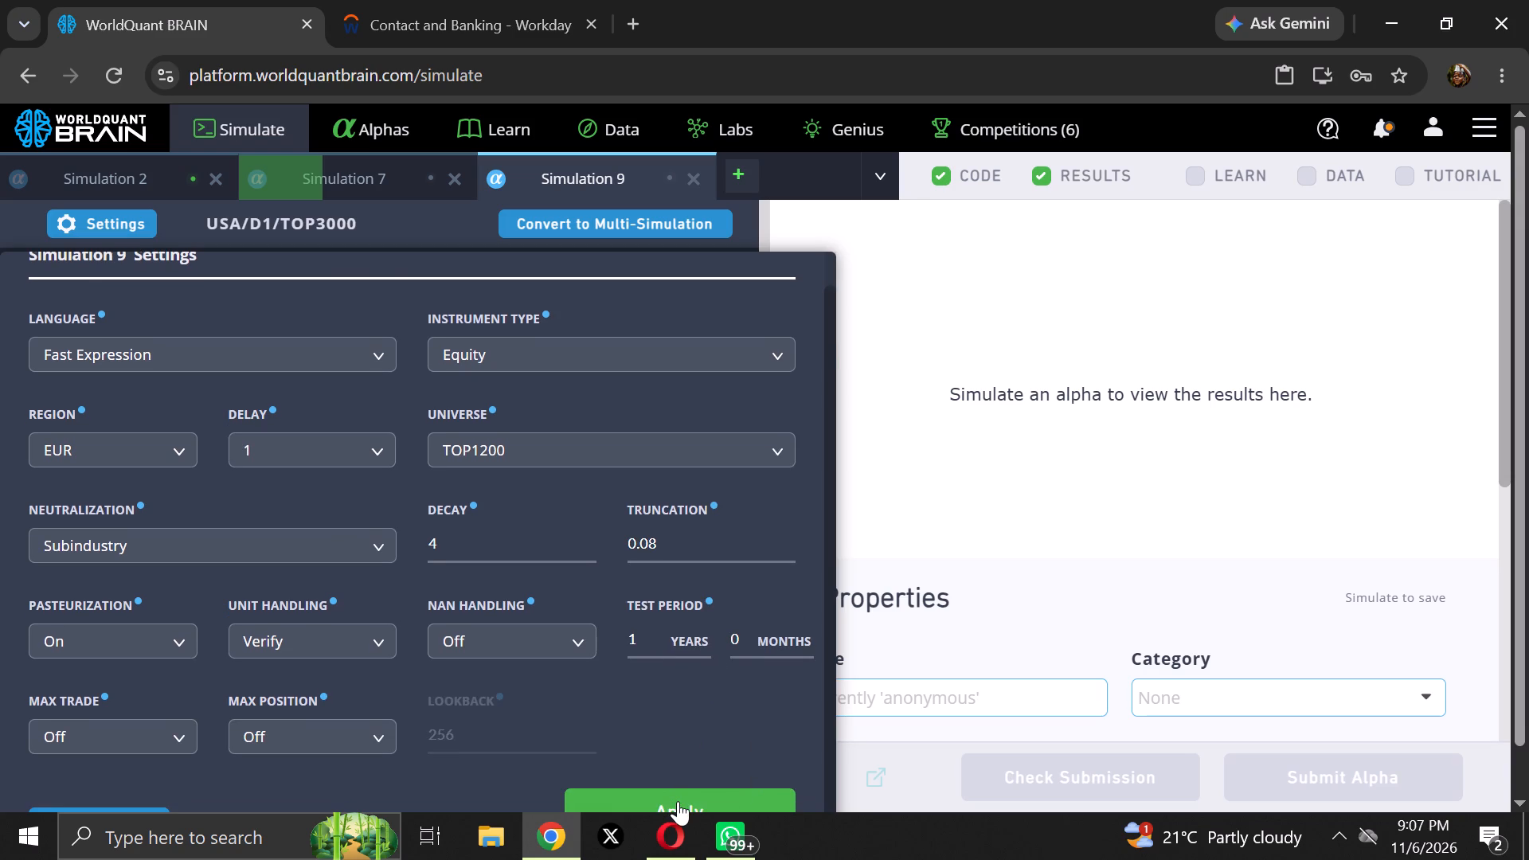
{"action": "left_click", "coordinate": [678, 801]}
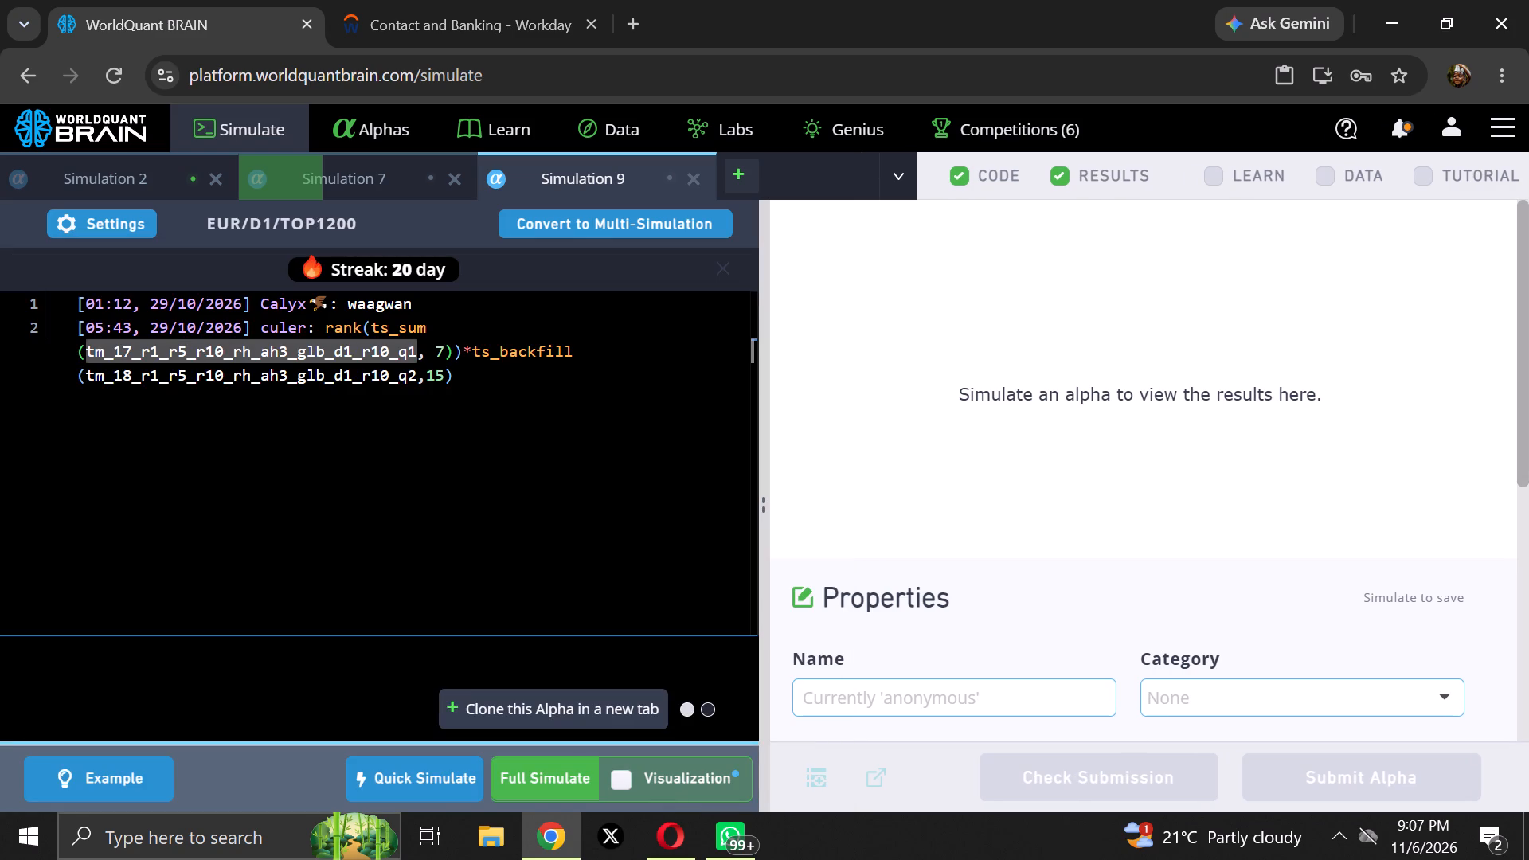
Copy the data field name tm_17_r1_r5_r10_rh_ah3_glb_d1_r10_q1 from the ts_sum argument in Simulation 9's code.
{"action": "right_click", "coordinate": [281, 351]}
{"action": "left_click", "coordinate": [399, 444]}
{"action": "double_click", "coordinate": [392, 355]}
Search the data catalogue for the copied field name, with region EUR and universe TOP1200.
{"action": "left_click", "coordinate": [644, 112]}
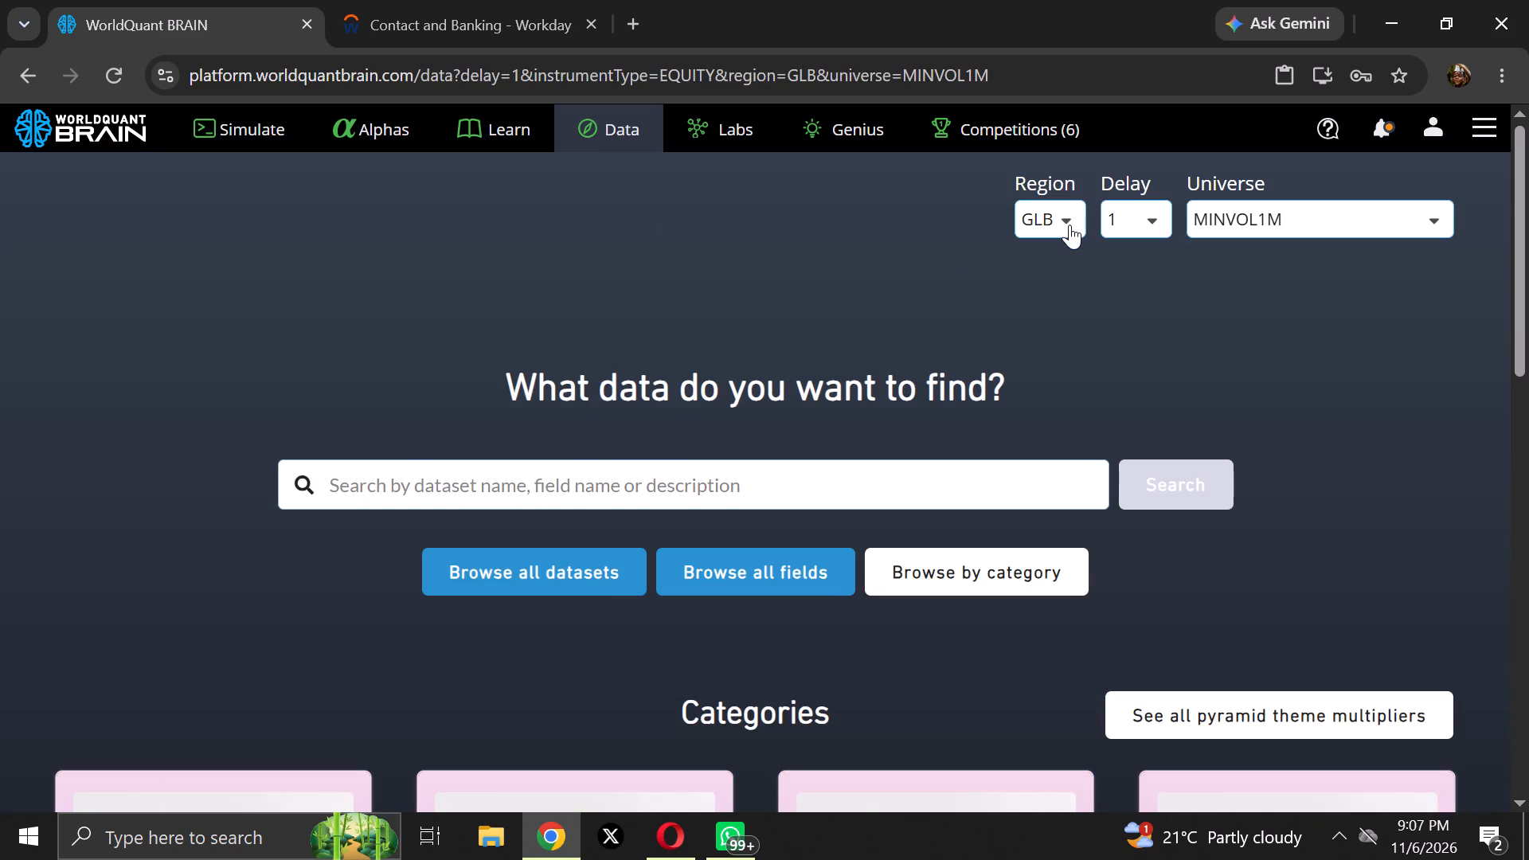
{"action": "left_click", "coordinate": [1070, 225]}
{"action": "left_click", "coordinate": [1044, 348]}
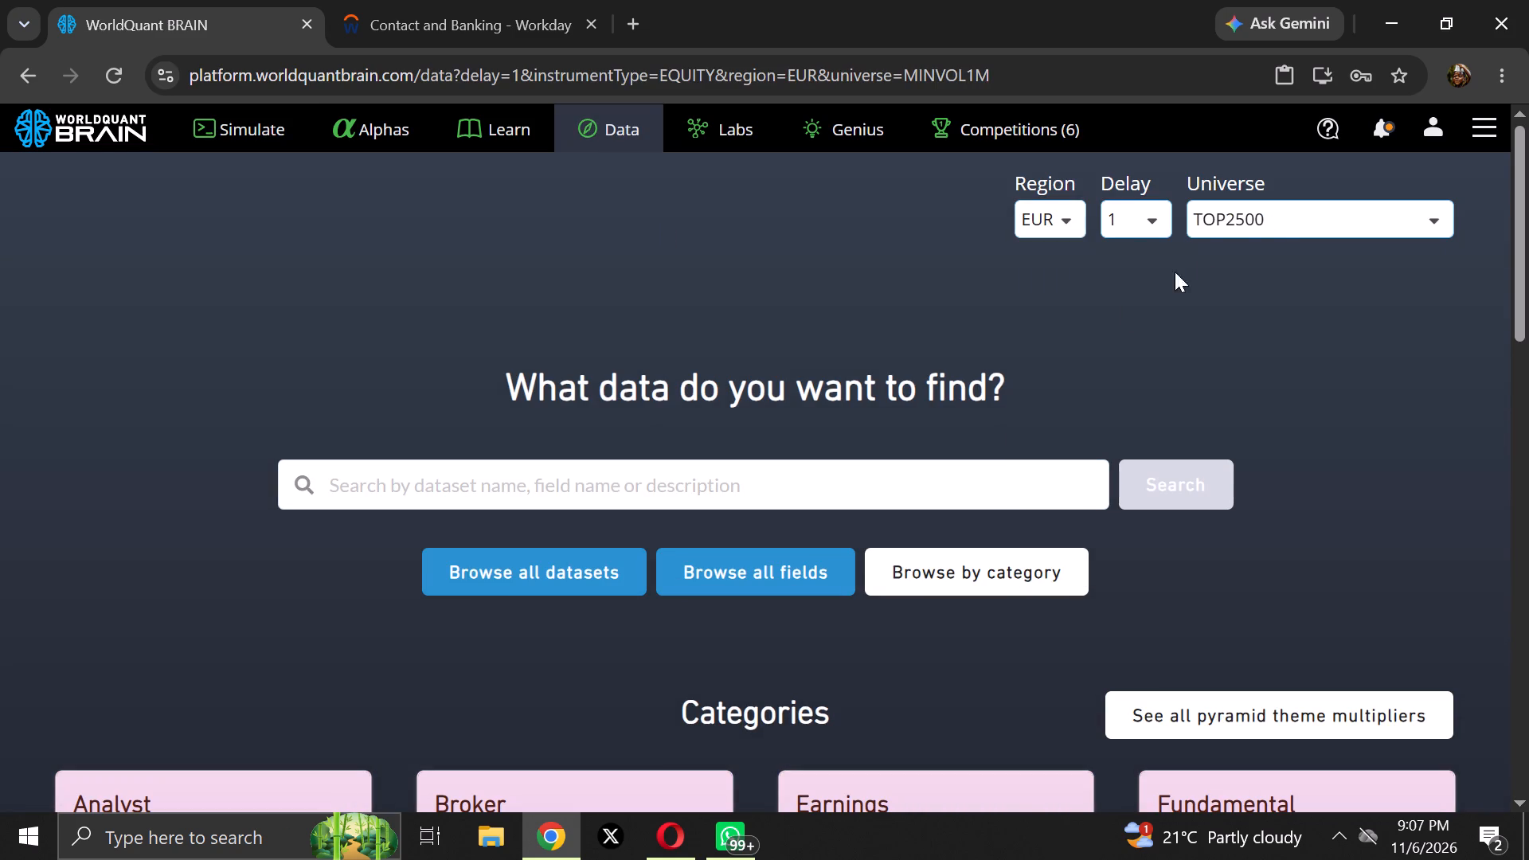
{"action": "left_click", "coordinate": [1308, 199]}
{"action": "left_click", "coordinate": [1310, 291]}
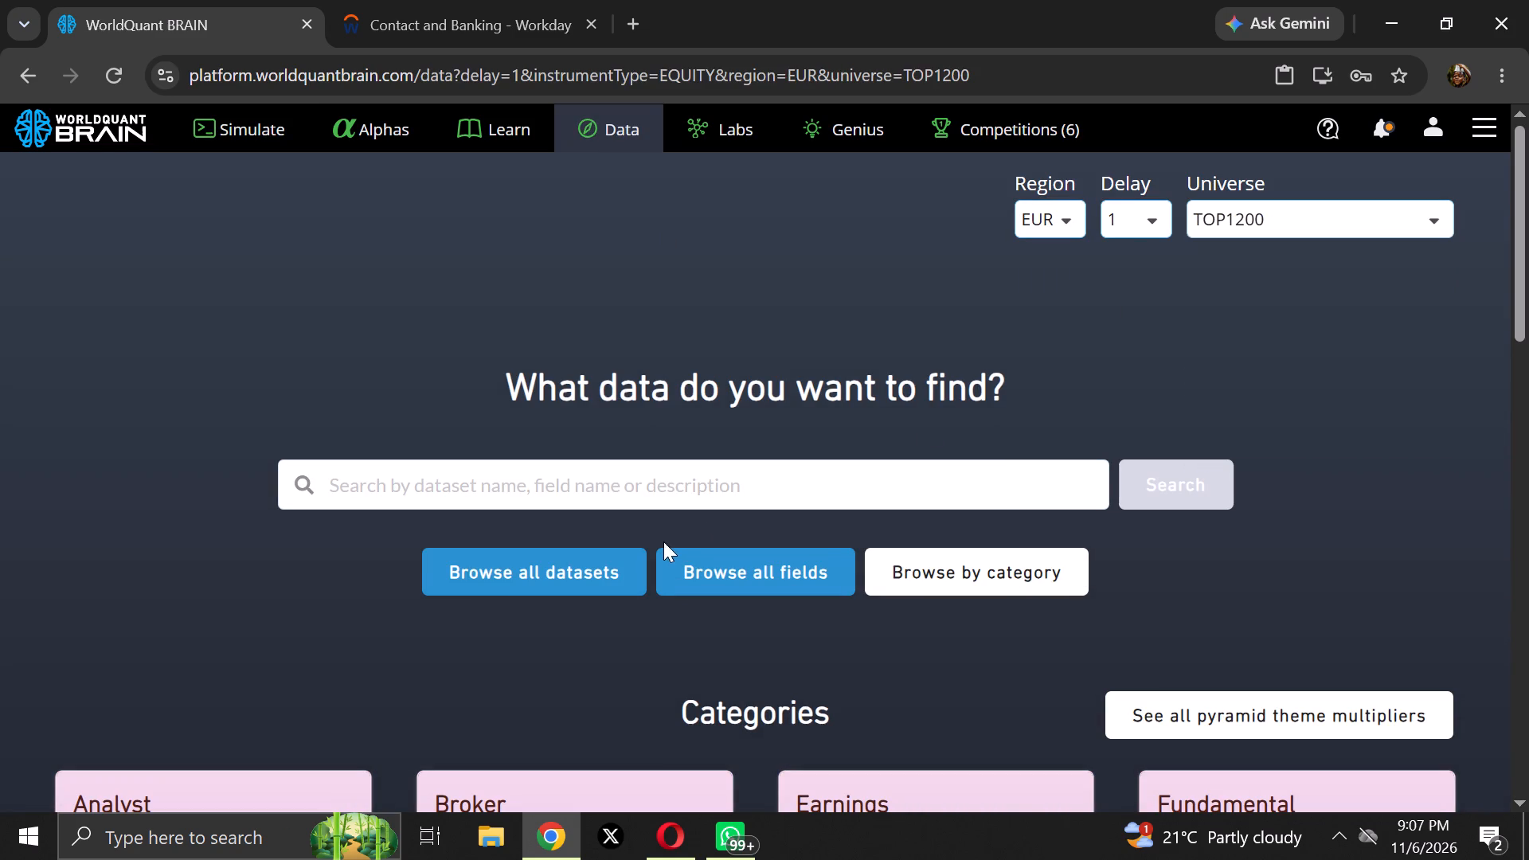
{"action": "right_click", "coordinate": [503, 490]}
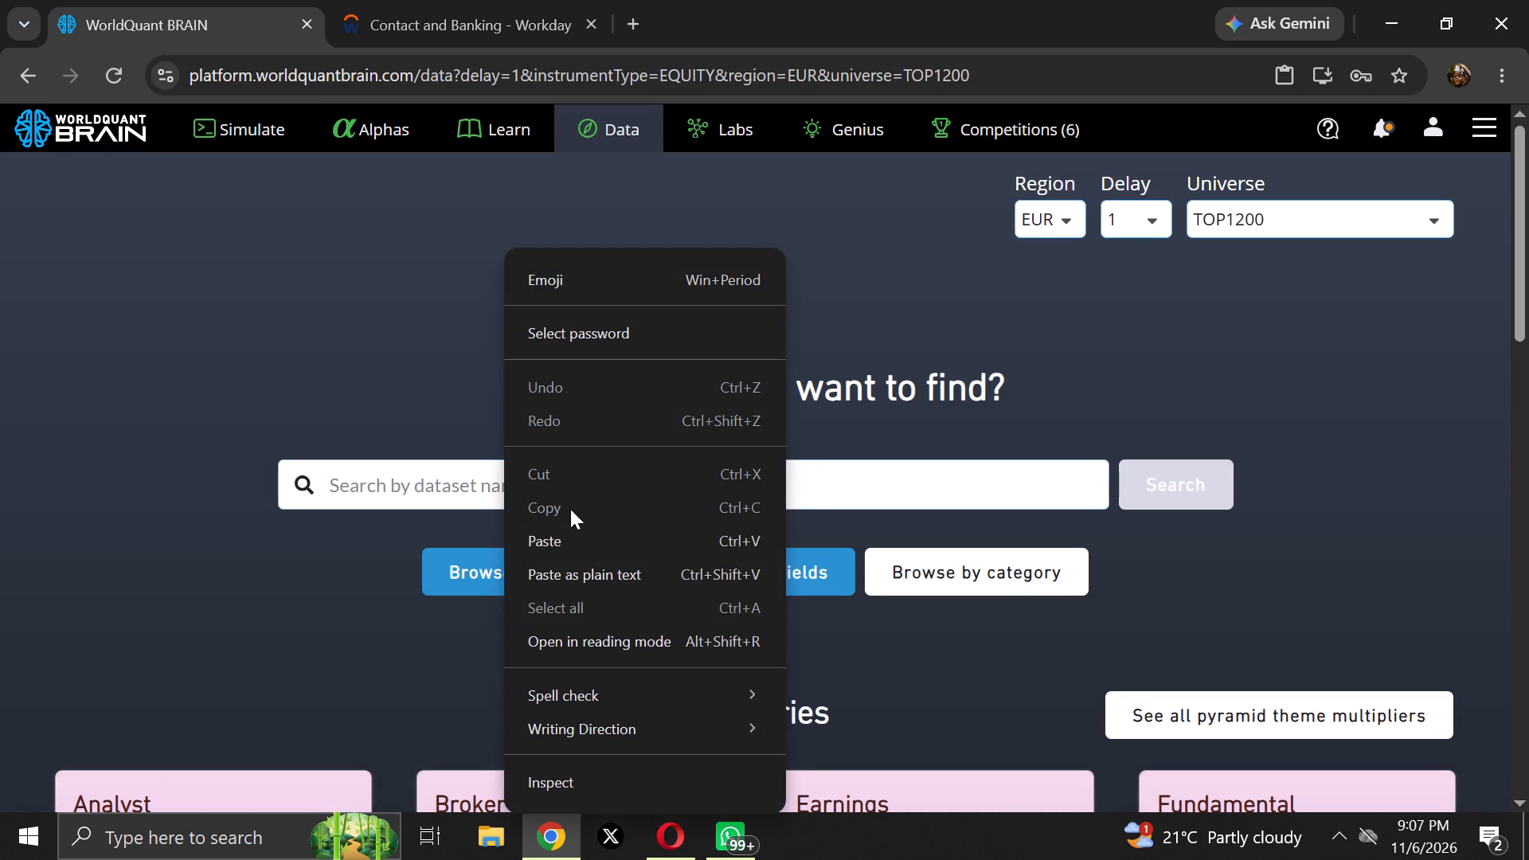
{"action": "left_click", "coordinate": [588, 545]}
{"action": "left_click", "coordinate": [1145, 491]}
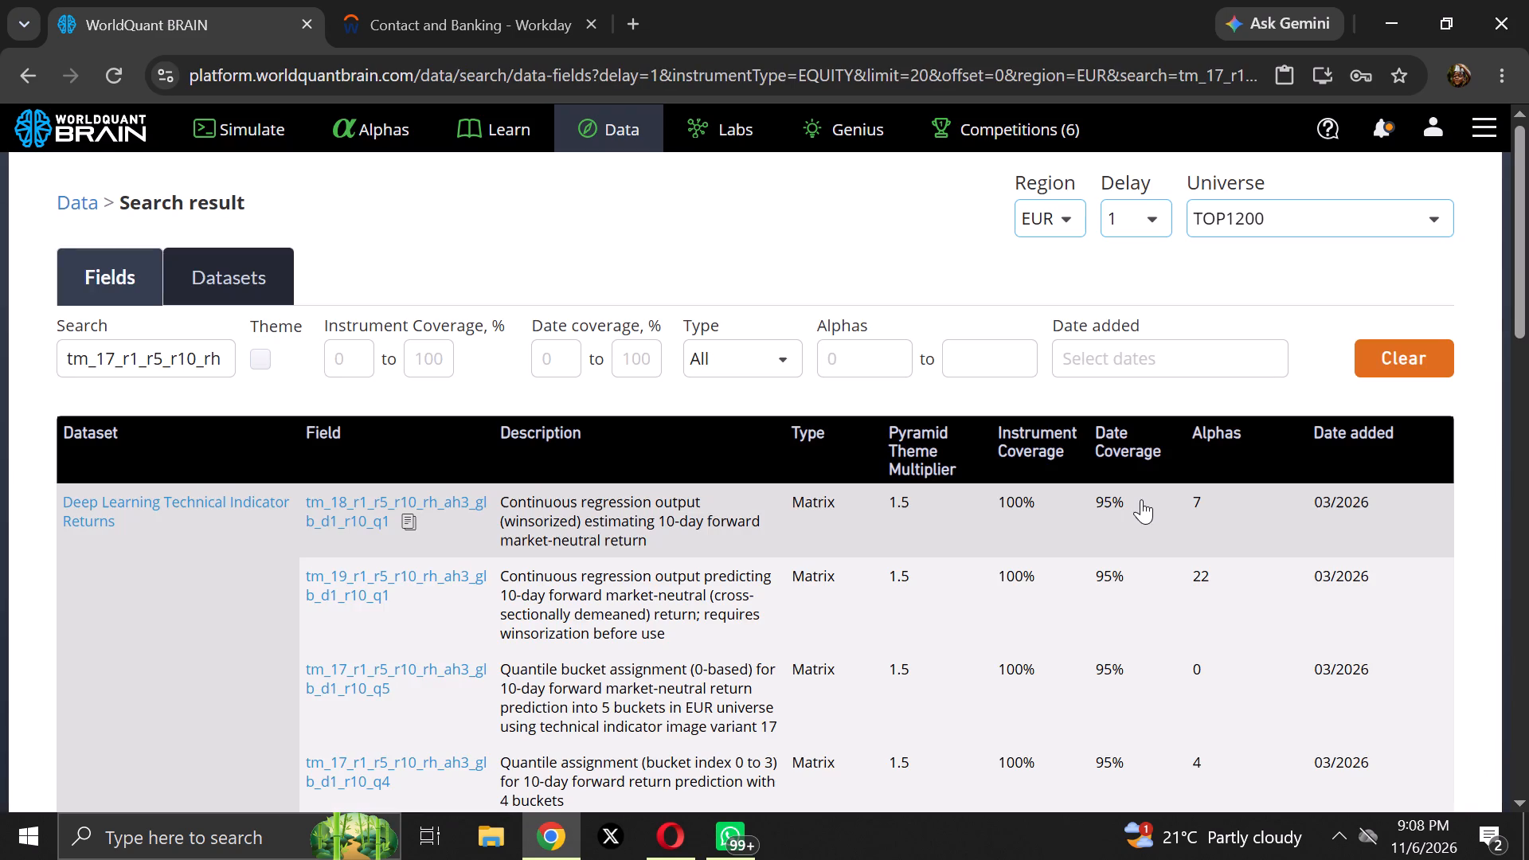
Look through the matching fields and open the Deep Learning Technical Indicator Returns dataset.
{"action": "scroll", "coordinate": [1058, 609], "scroll_direction": "down", "scroll_amount": 12}
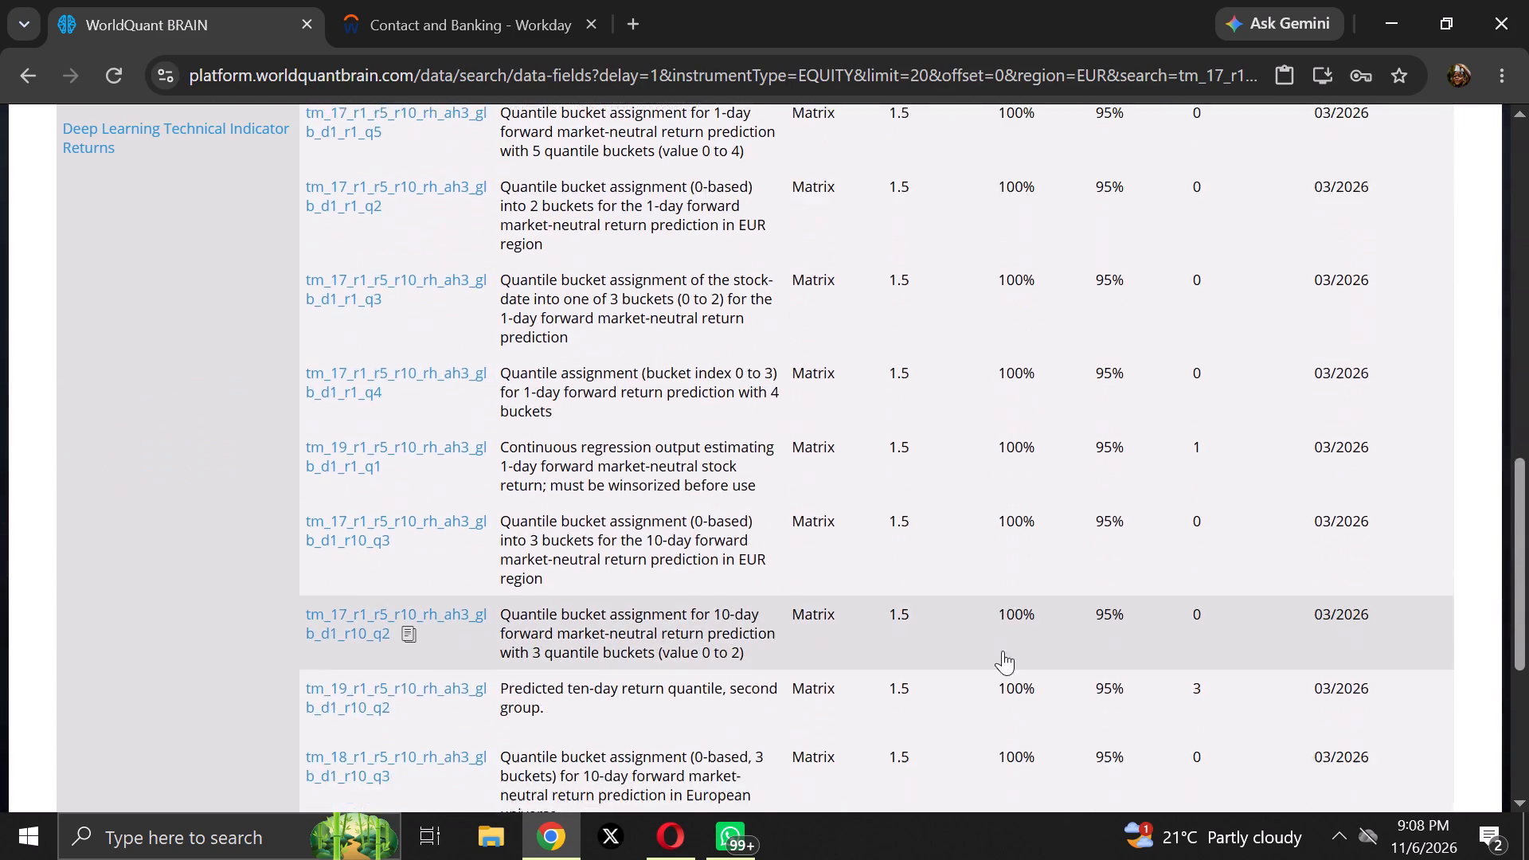
{"action": "scroll", "coordinate": [1003, 651], "scroll_direction": "down", "scroll_amount": 2}
{"action": "left_click", "coordinate": [636, 620]}
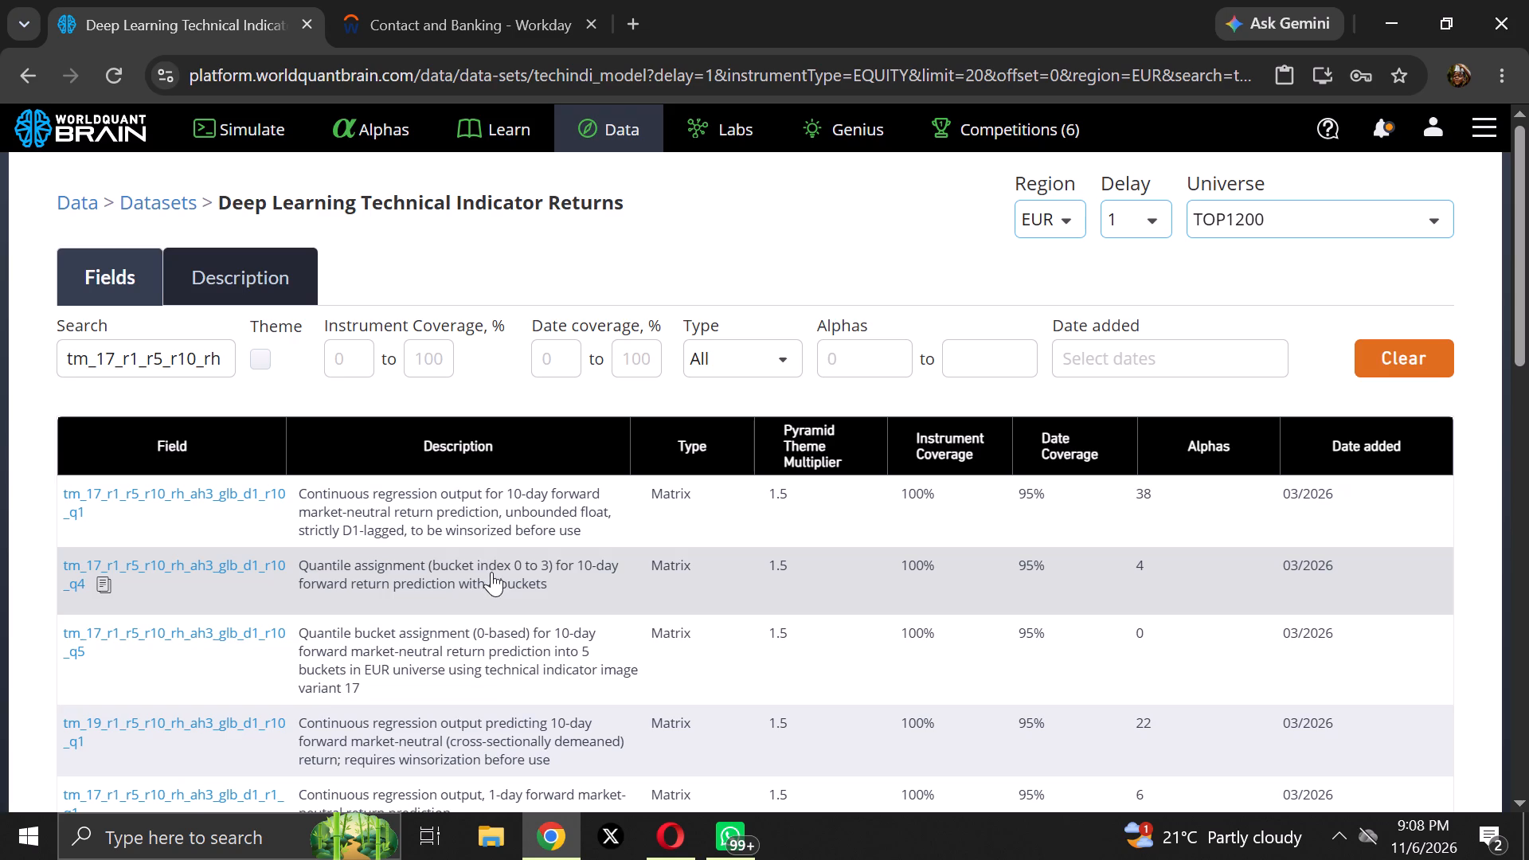
Examine the fields of the Deep Learning Technical Indicator Returns dataset on its first two pages.
{"action": "scroll", "coordinate": [549, 651], "scroll_direction": "down", "scroll_amount": 9}
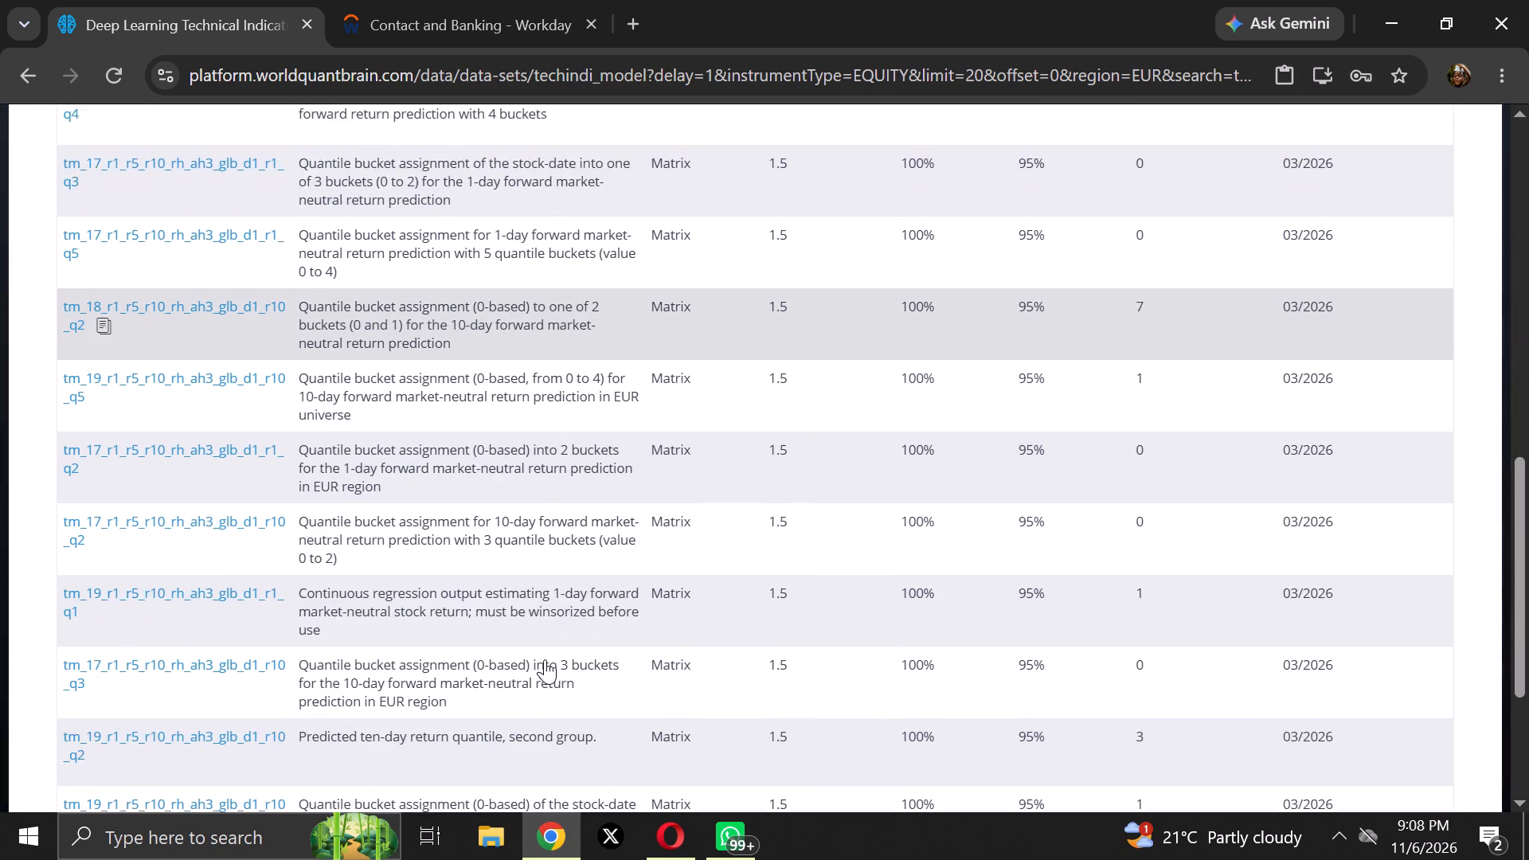
{"action": "scroll", "coordinate": [544, 650], "scroll_direction": "down", "scroll_amount": 1}
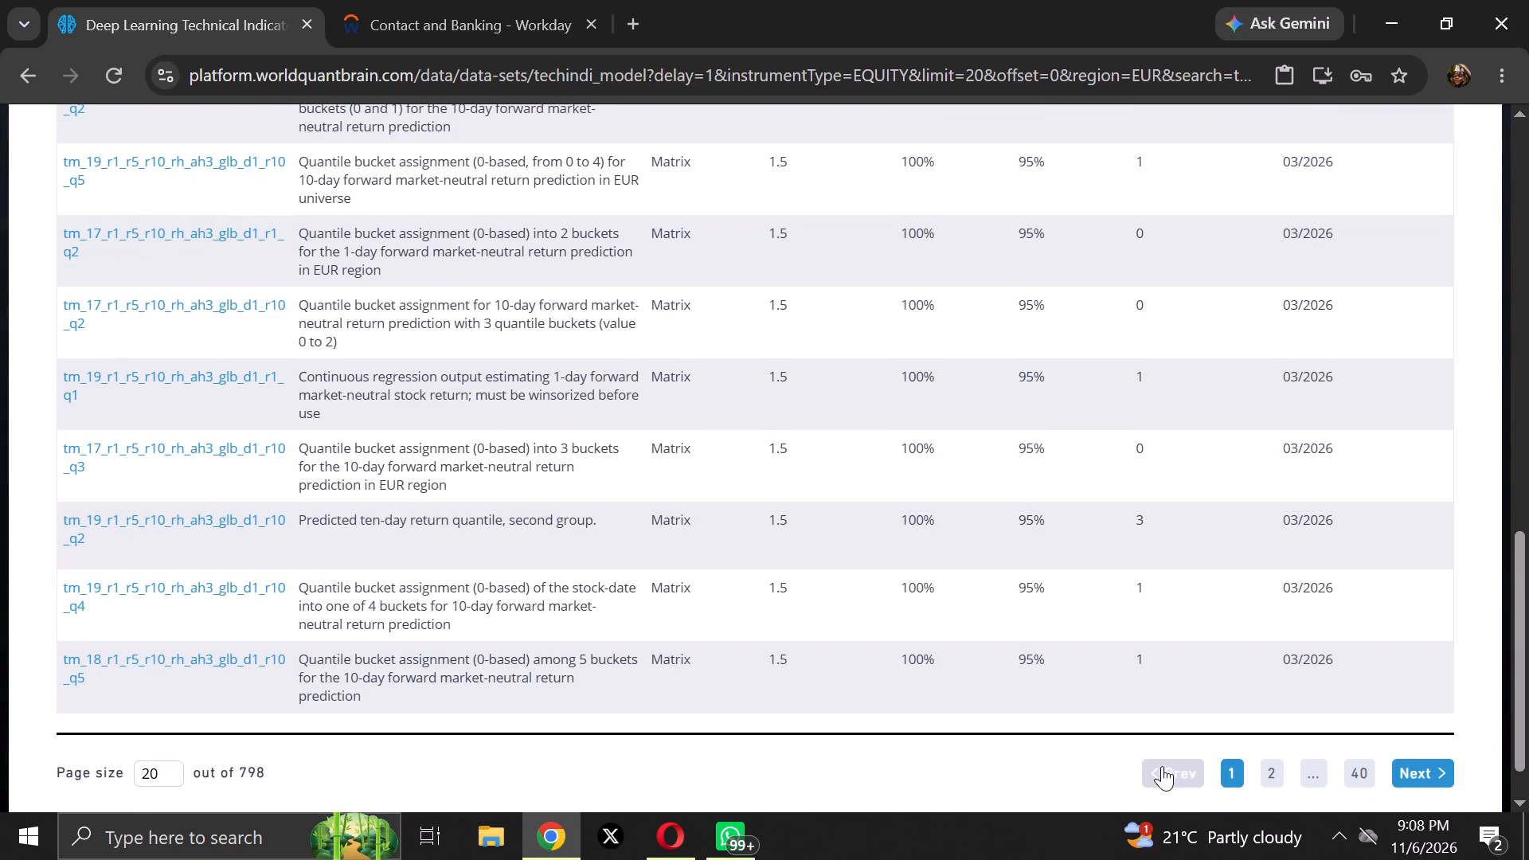
{"action": "left_click", "coordinate": [1273, 776]}
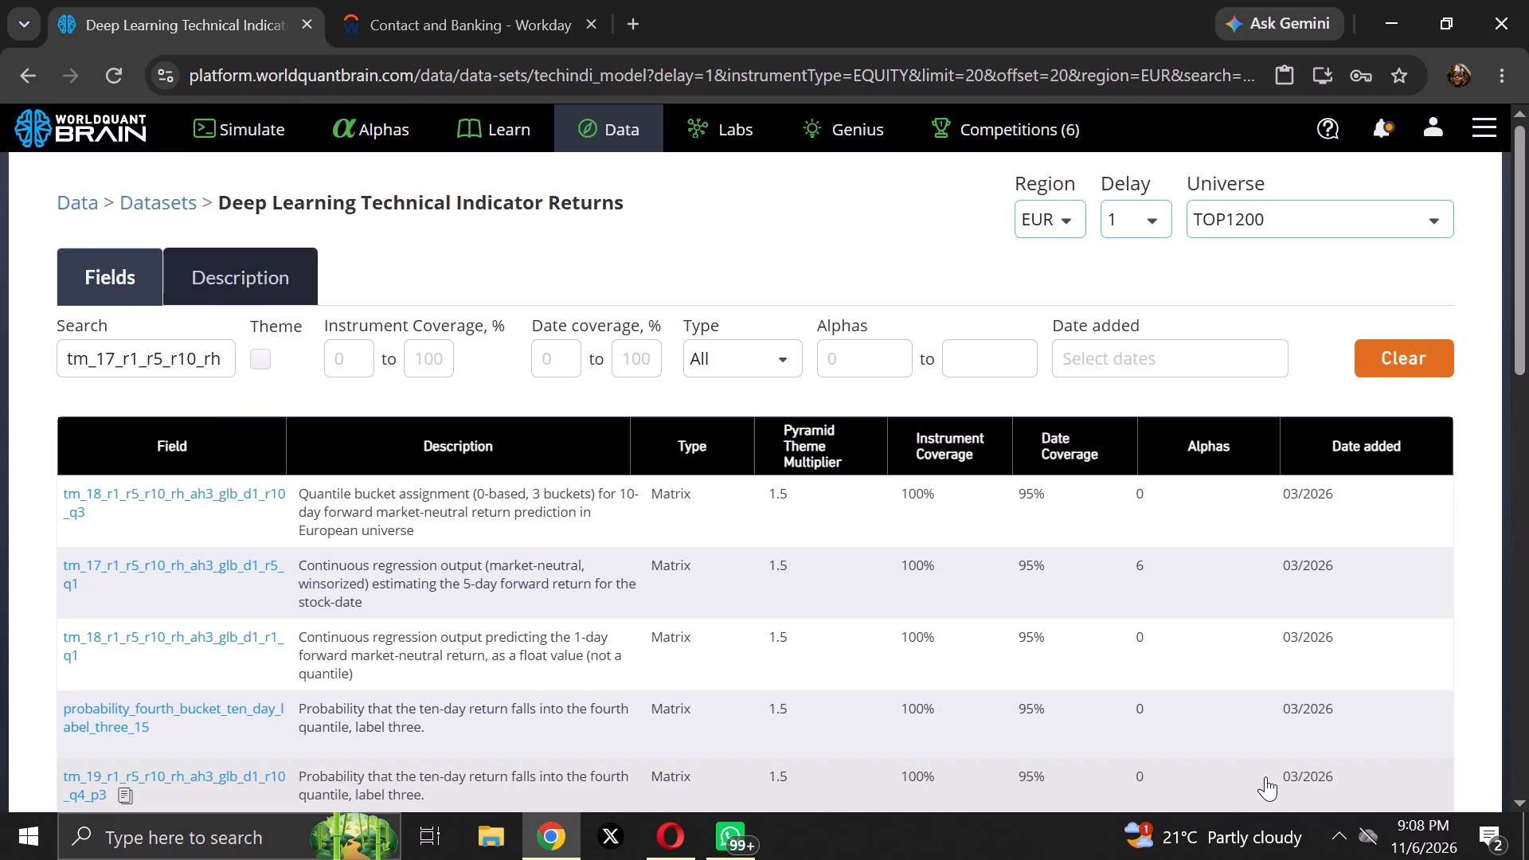
{"action": "scroll", "coordinate": [723, 563], "scroll_direction": "down", "scroll_amount": 4}
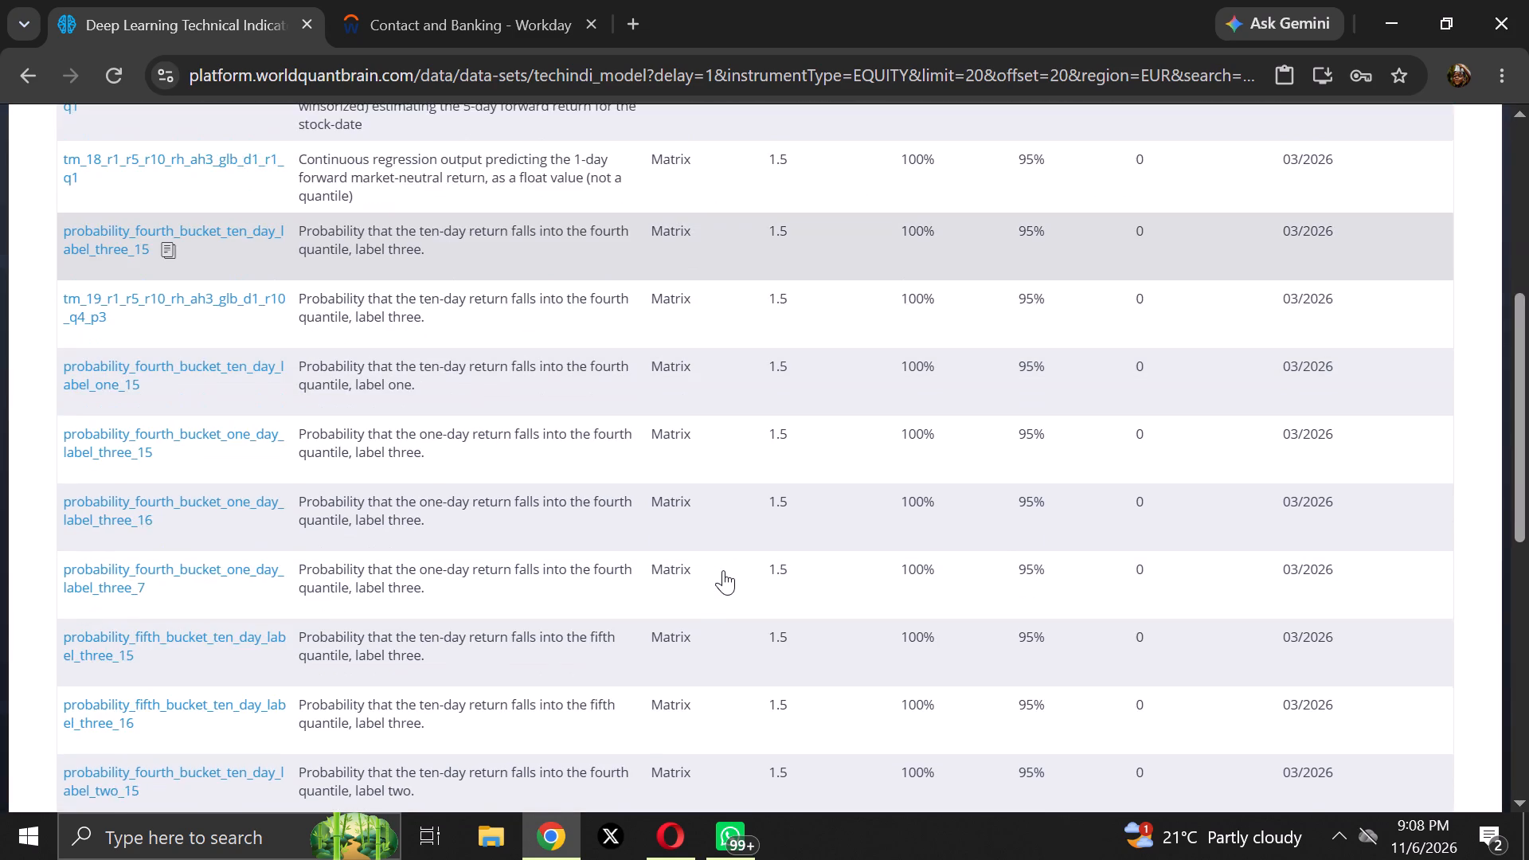
{"action": "scroll", "coordinate": [723, 570], "scroll_direction": "down", "scroll_amount": 8}
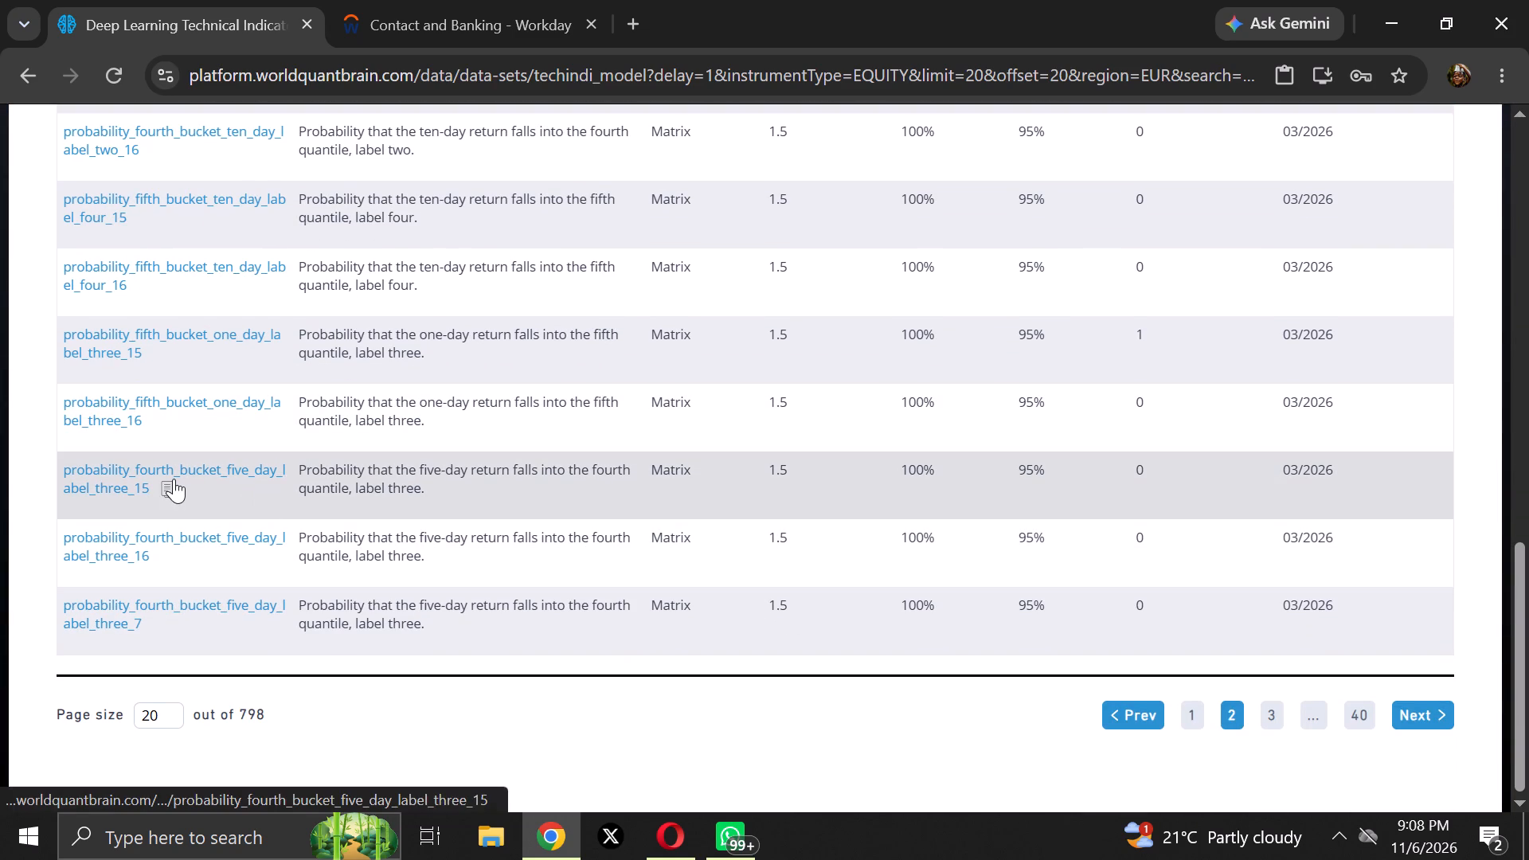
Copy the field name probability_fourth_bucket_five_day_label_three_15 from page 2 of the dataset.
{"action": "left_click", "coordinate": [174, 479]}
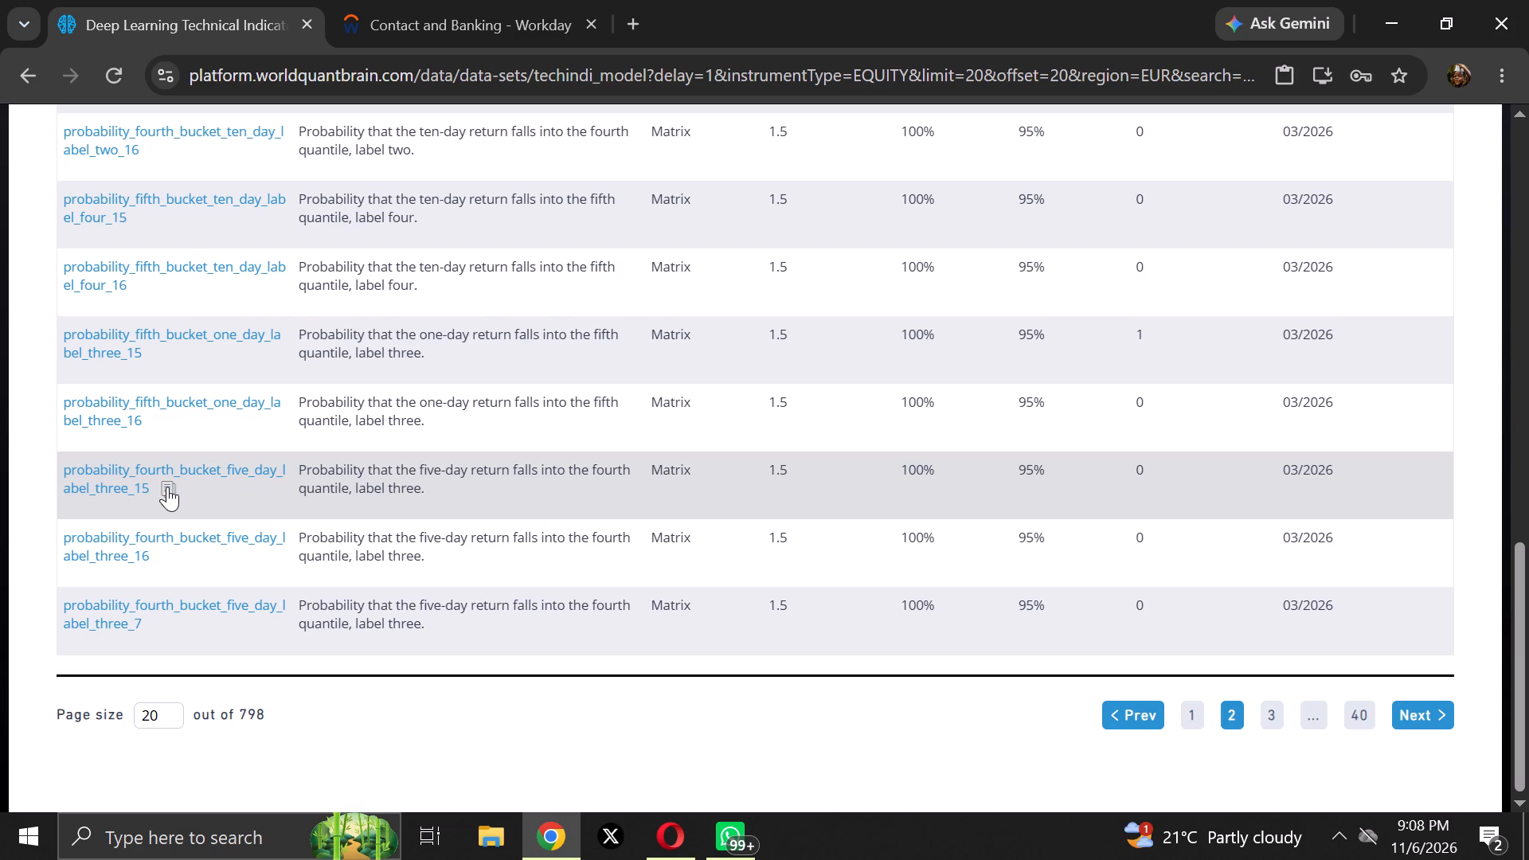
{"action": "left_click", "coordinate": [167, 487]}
Copy the field name tm_17_r1_r5_r10_rh_ah3_glb_d1_r5_q1 from page 2 of the dataset.
{"action": "scroll", "coordinate": [174, 397], "scroll_direction": "up", "scroll_amount": 4}
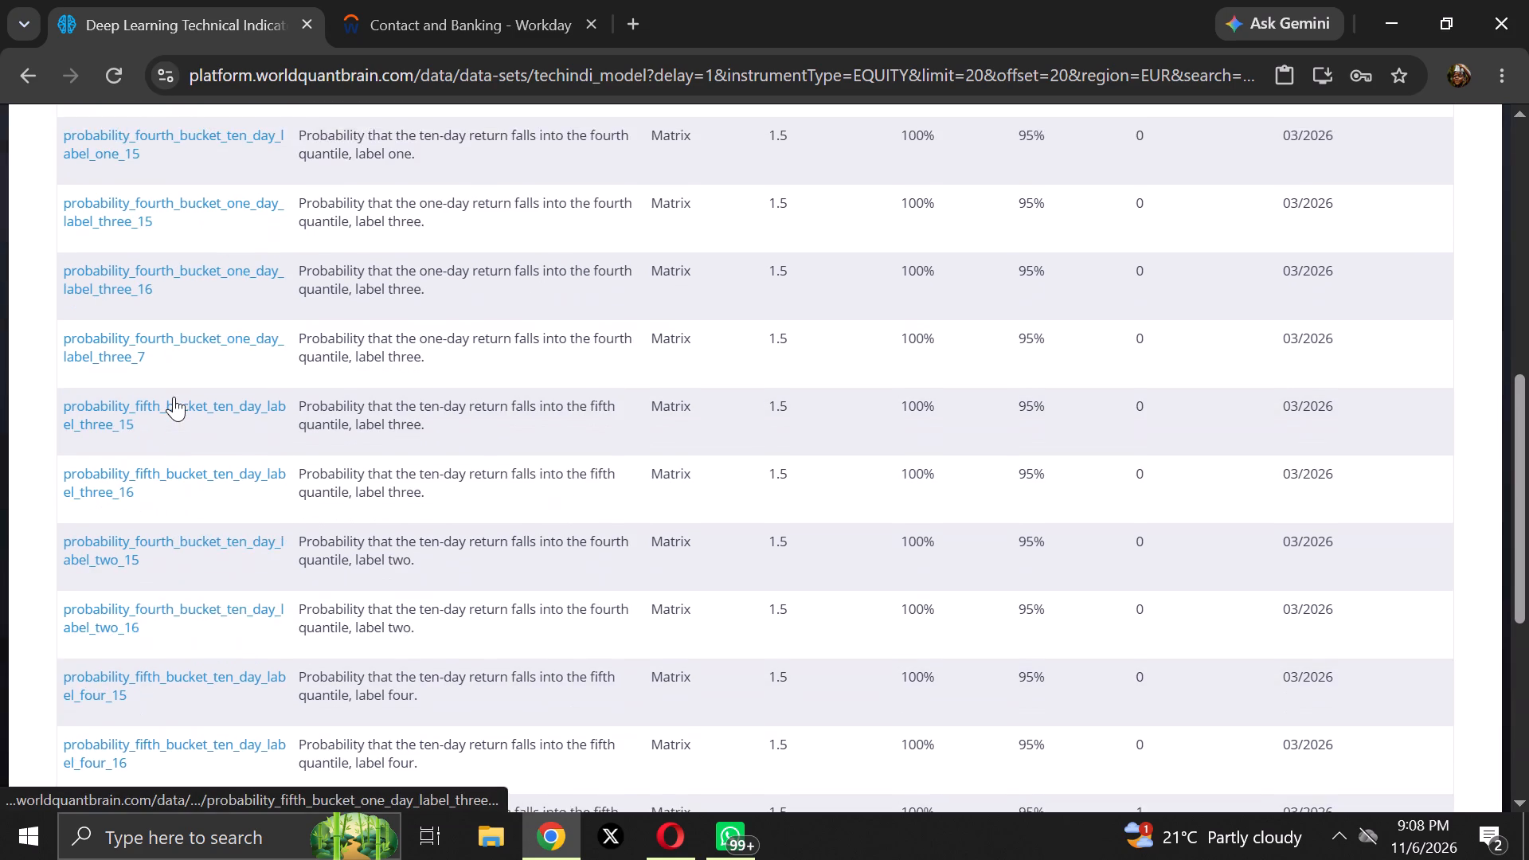
{"action": "scroll", "coordinate": [174, 397], "scroll_direction": "up", "scroll_amount": 6}
{"action": "scroll", "coordinate": [174, 397], "scroll_direction": "down", "scroll_amount": 1}
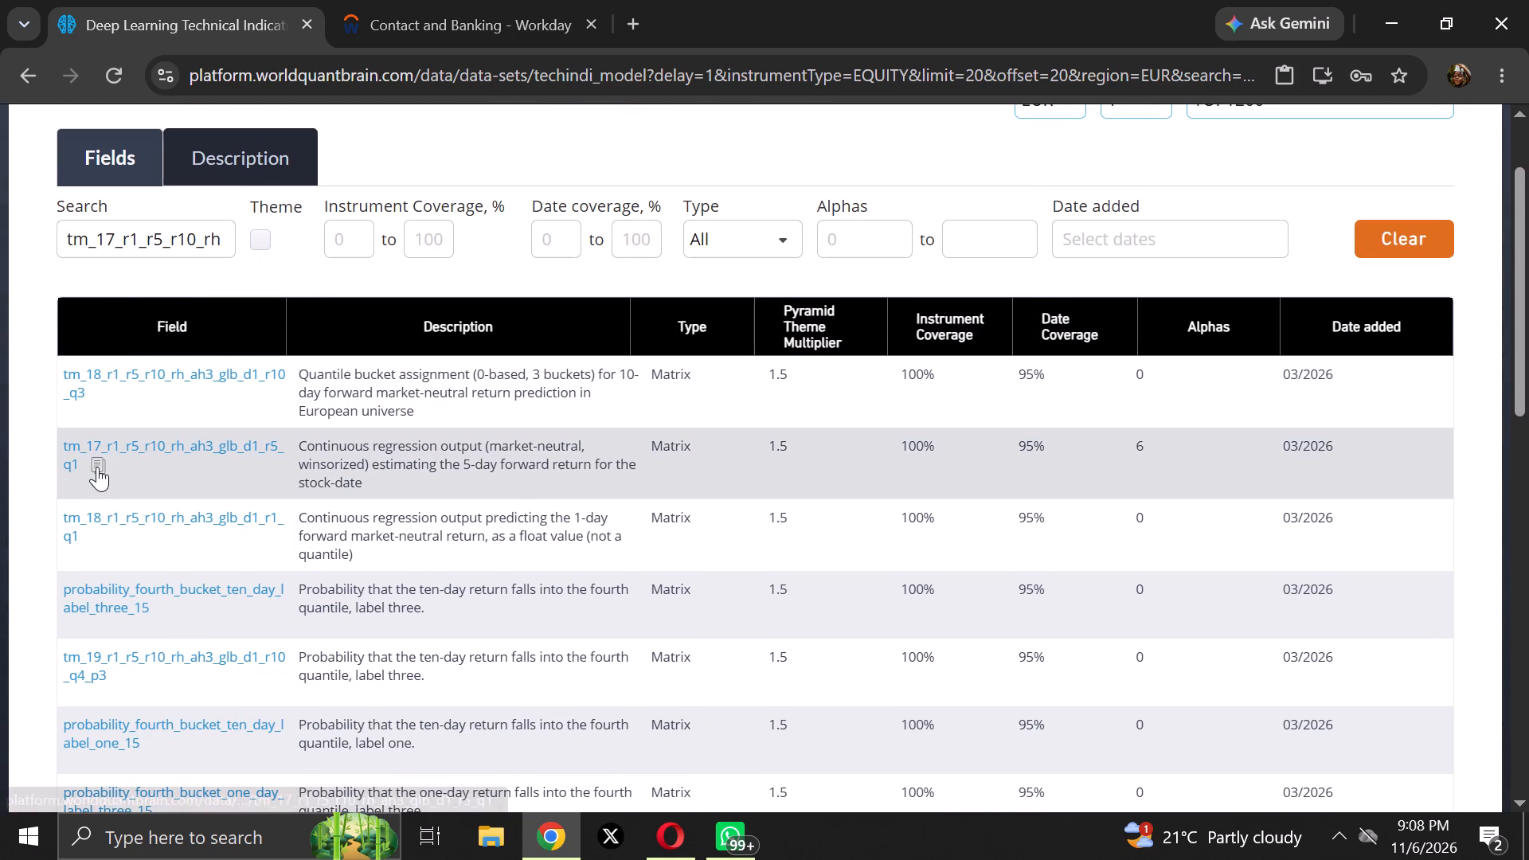
{"action": "left_click", "coordinate": [103, 467]}
Replace the ts_sum data field in Simulation 9's code with tm_17_r1_r5_r10_rh_ah3_glb_d1_r5_q1.
{"action": "scroll", "coordinate": [132, 248], "scroll_direction": "up", "scroll_amount": 4}
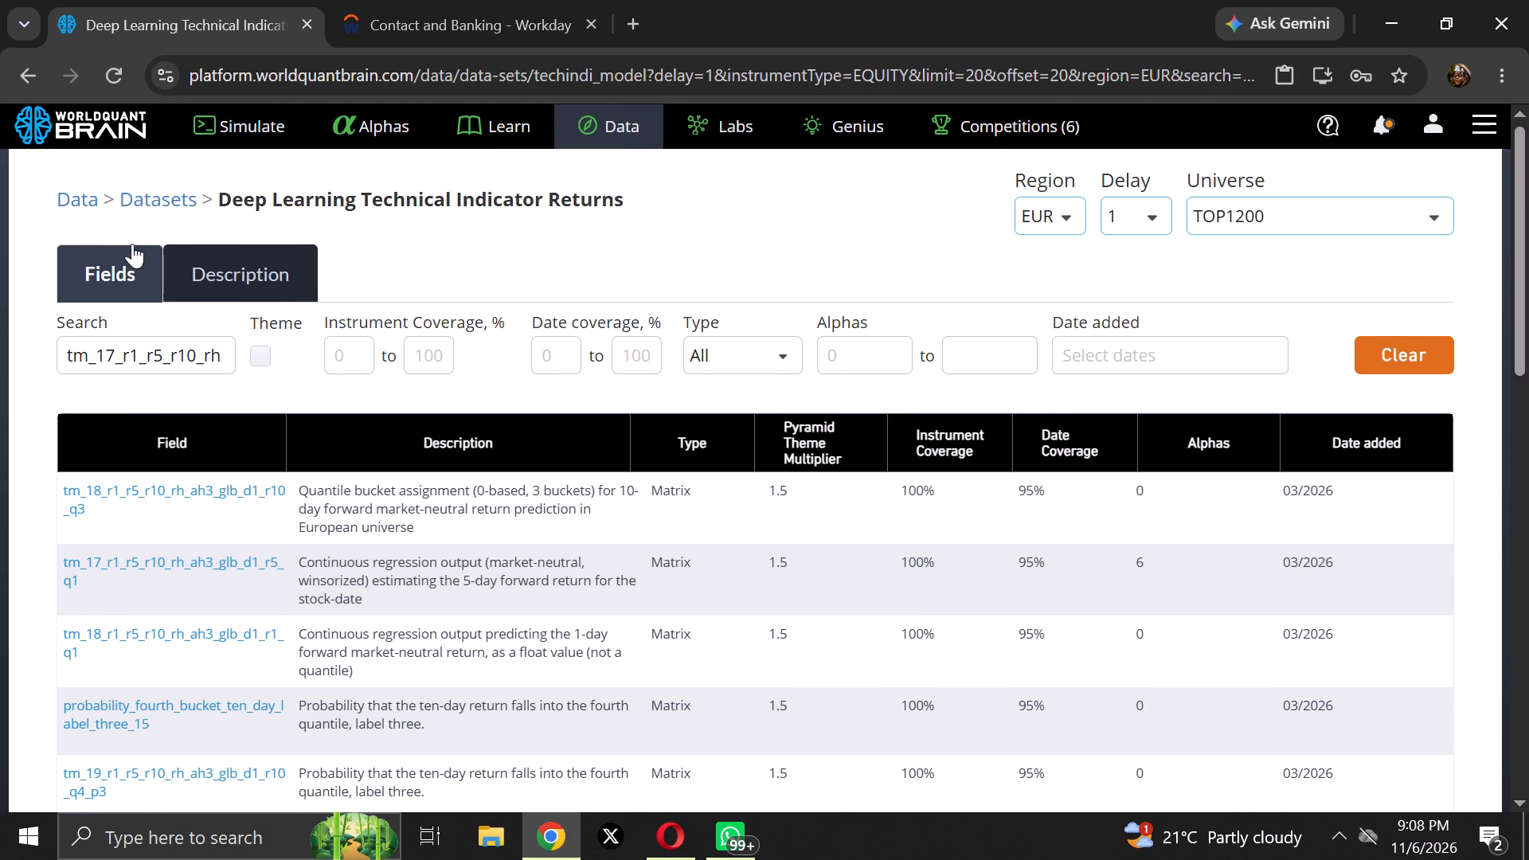
{"action": "left_click", "coordinate": [230, 125]}
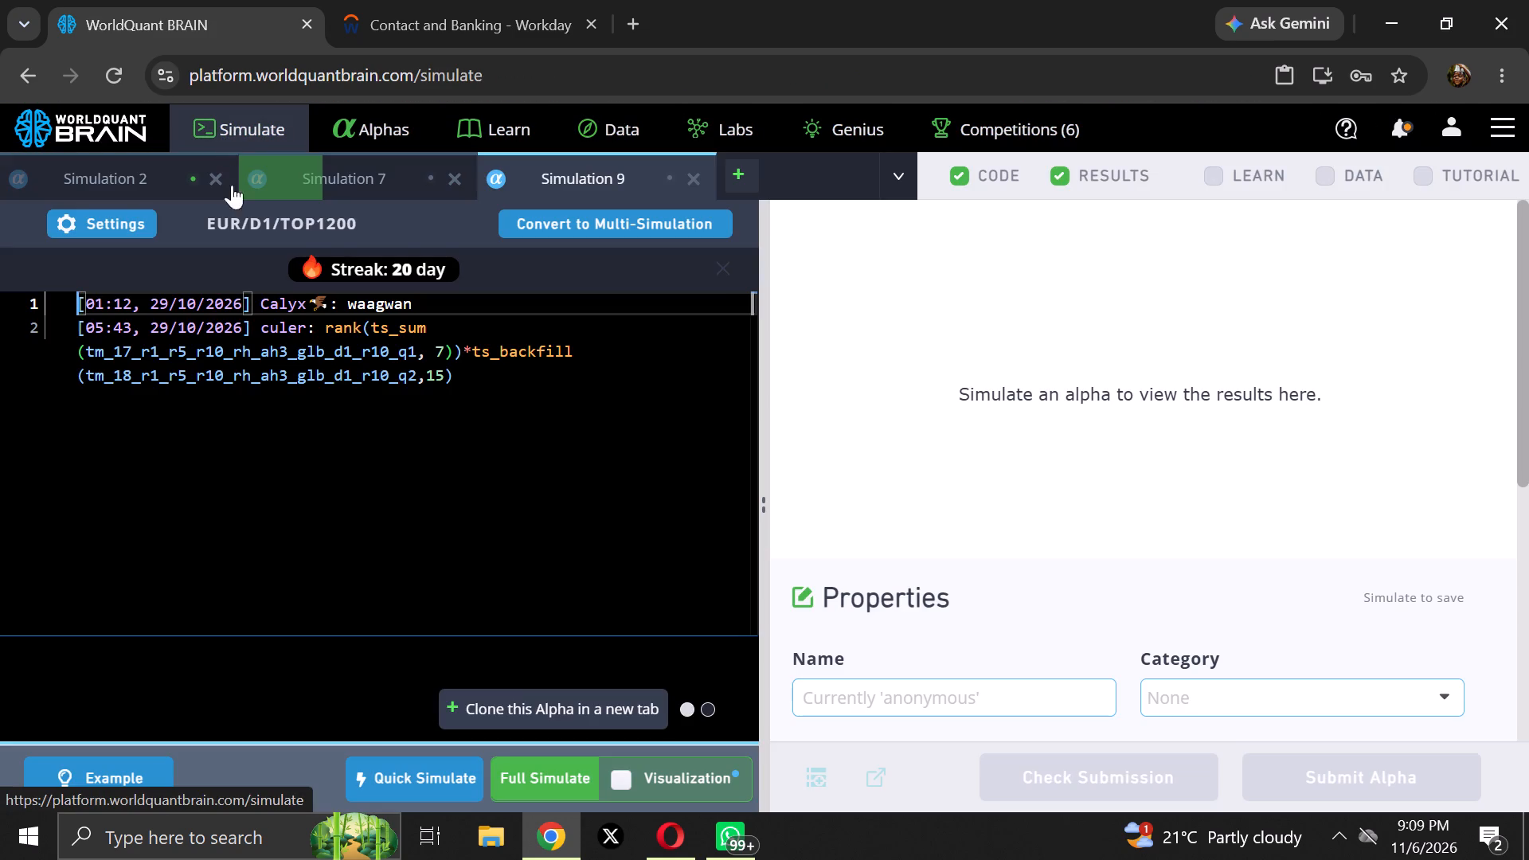
{"action": "double_click", "coordinate": [263, 357]}
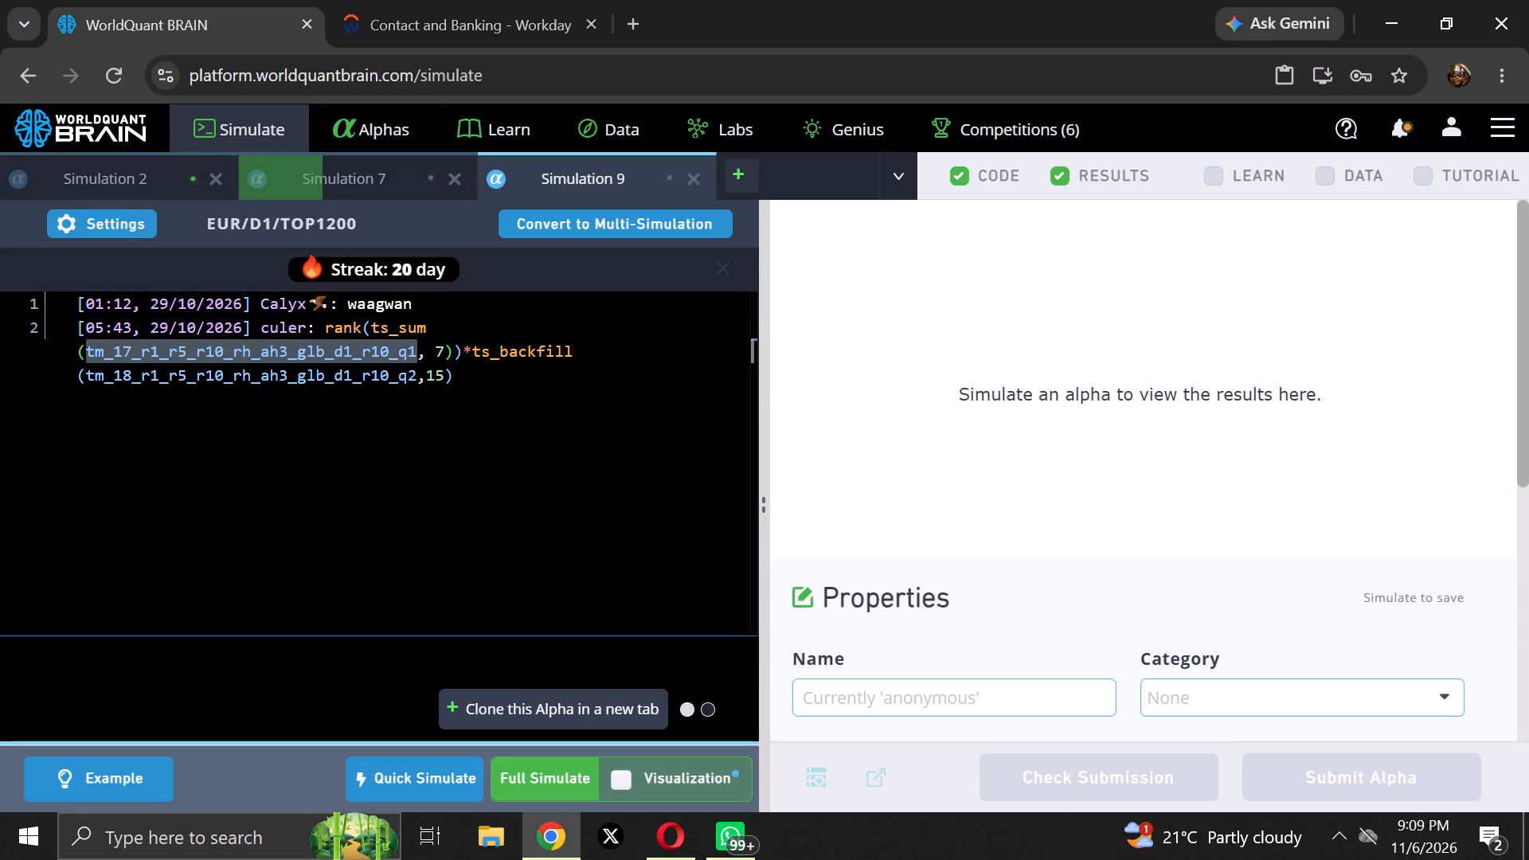
{"action": "key", "text": "BackSpace"}
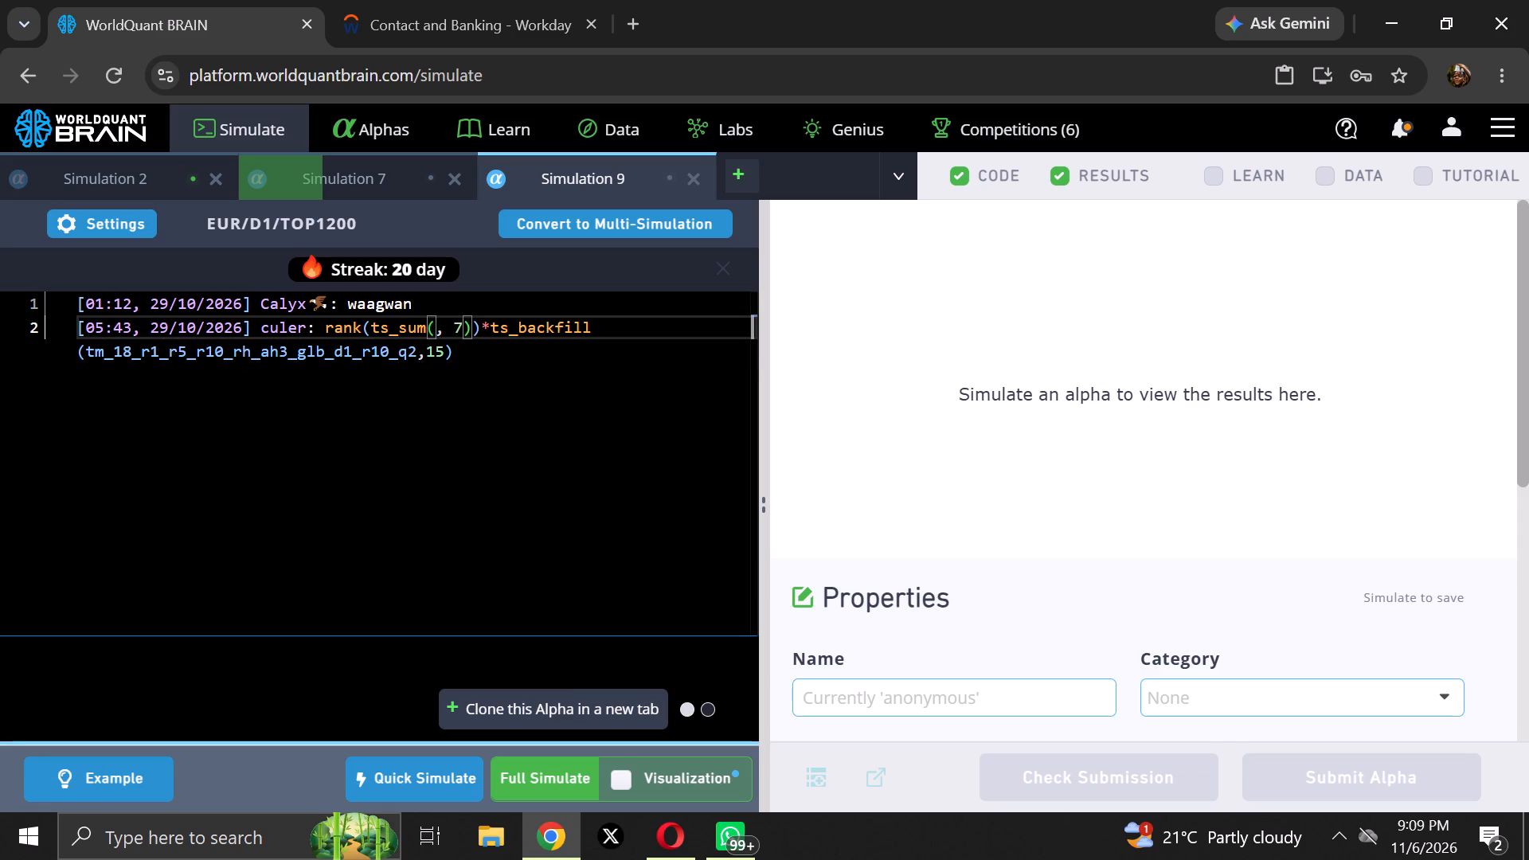
{"action": "right_click", "coordinate": [434, 334]}
{"action": "left_click", "coordinate": [502, 460]}
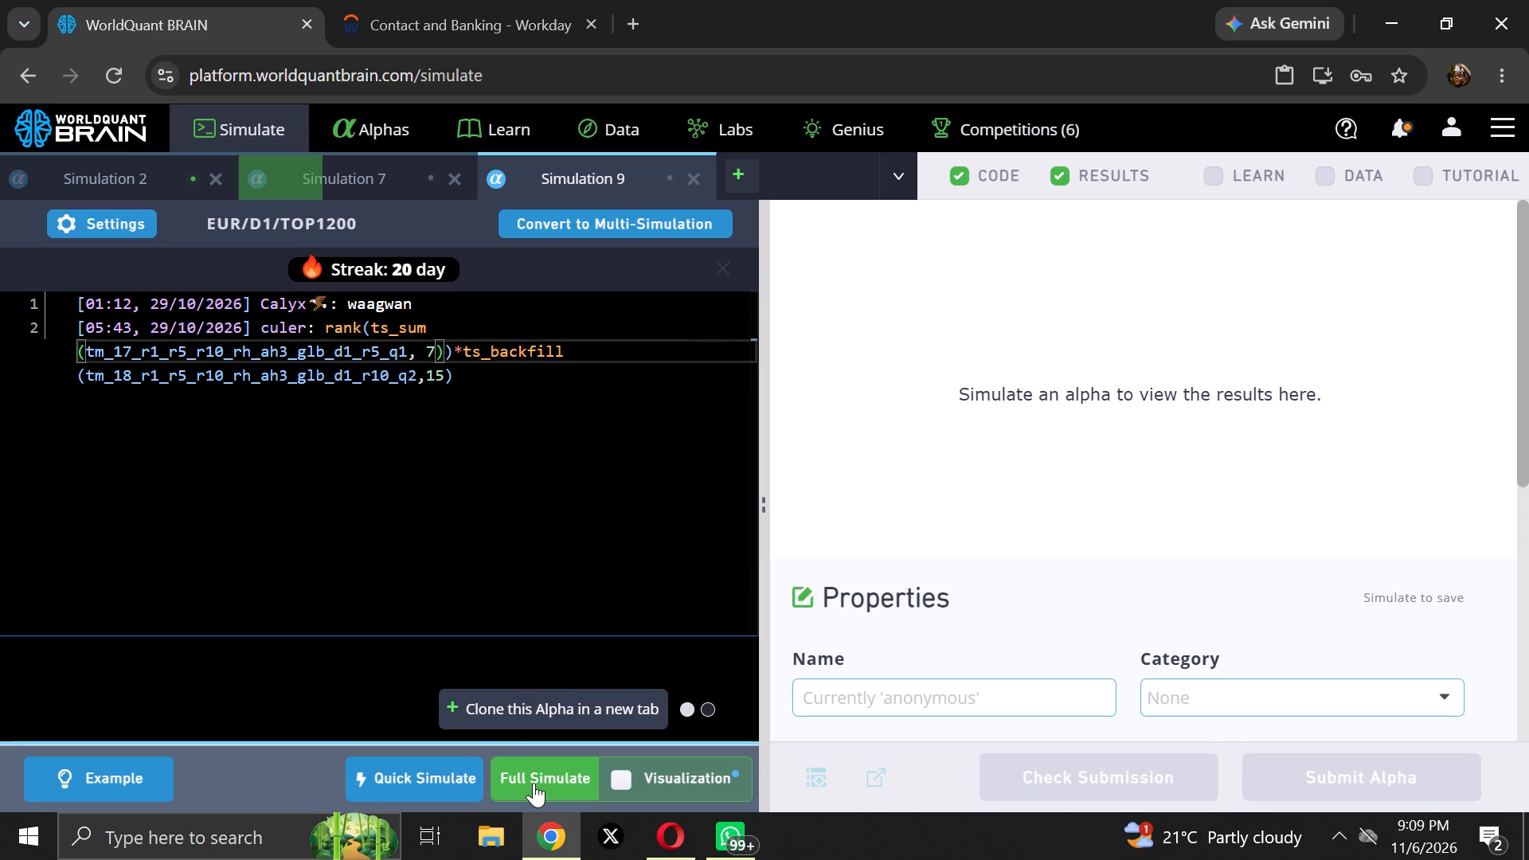
Run a full simulation of Simulation 9.
{"action": "left_click", "coordinate": [534, 783]}
View Simulation 2's code and PnL chart.
{"action": "left_click", "coordinate": [170, 168]}
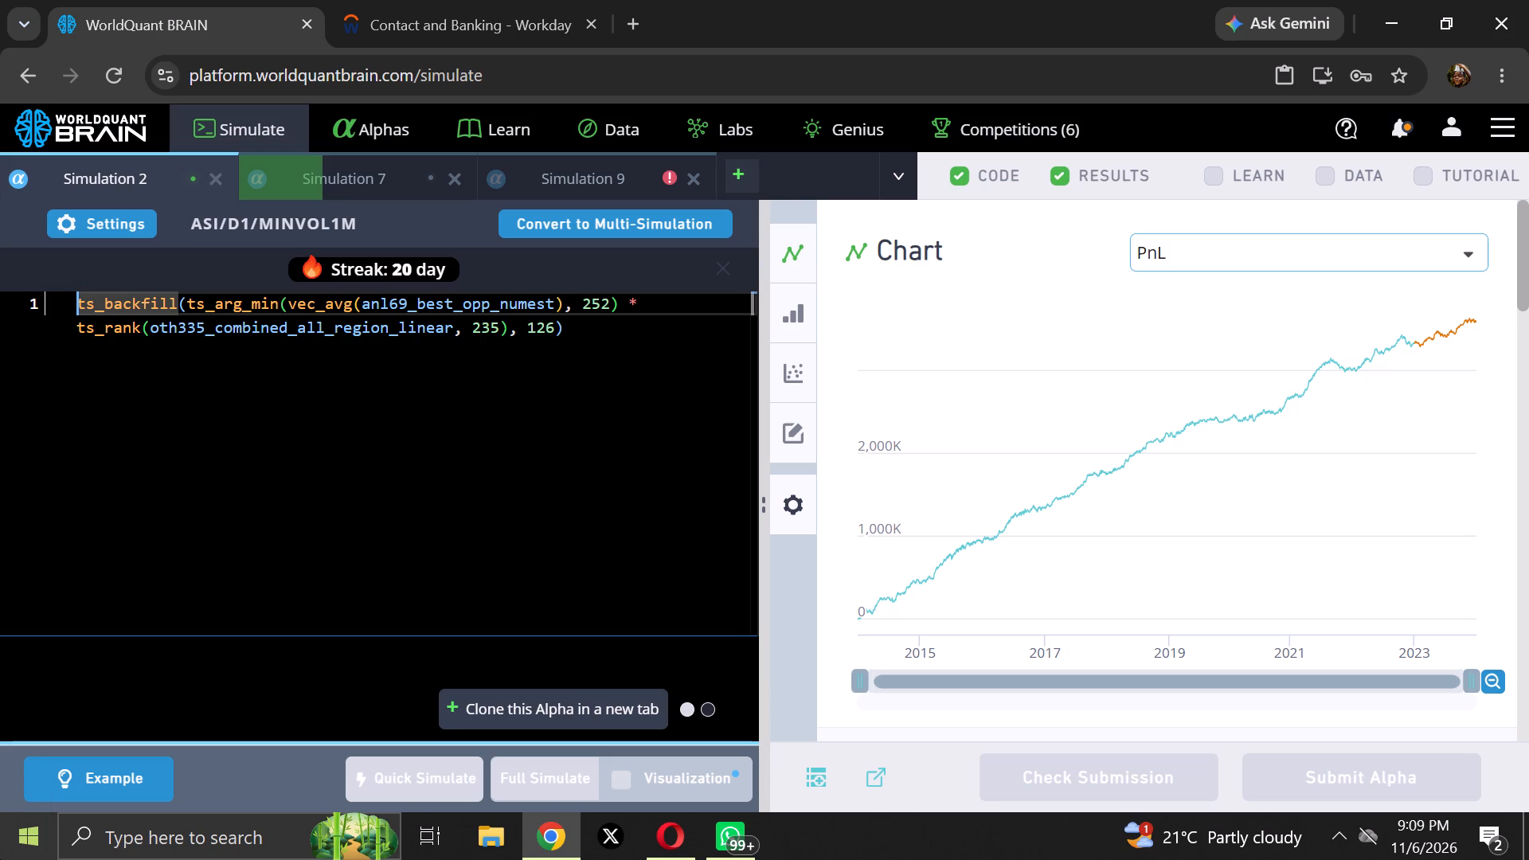
Switch to Opera and run Simulation 4 with the rank(actuals_value_currency_code) expression.
{"action": "left_click", "coordinate": [682, 853]}
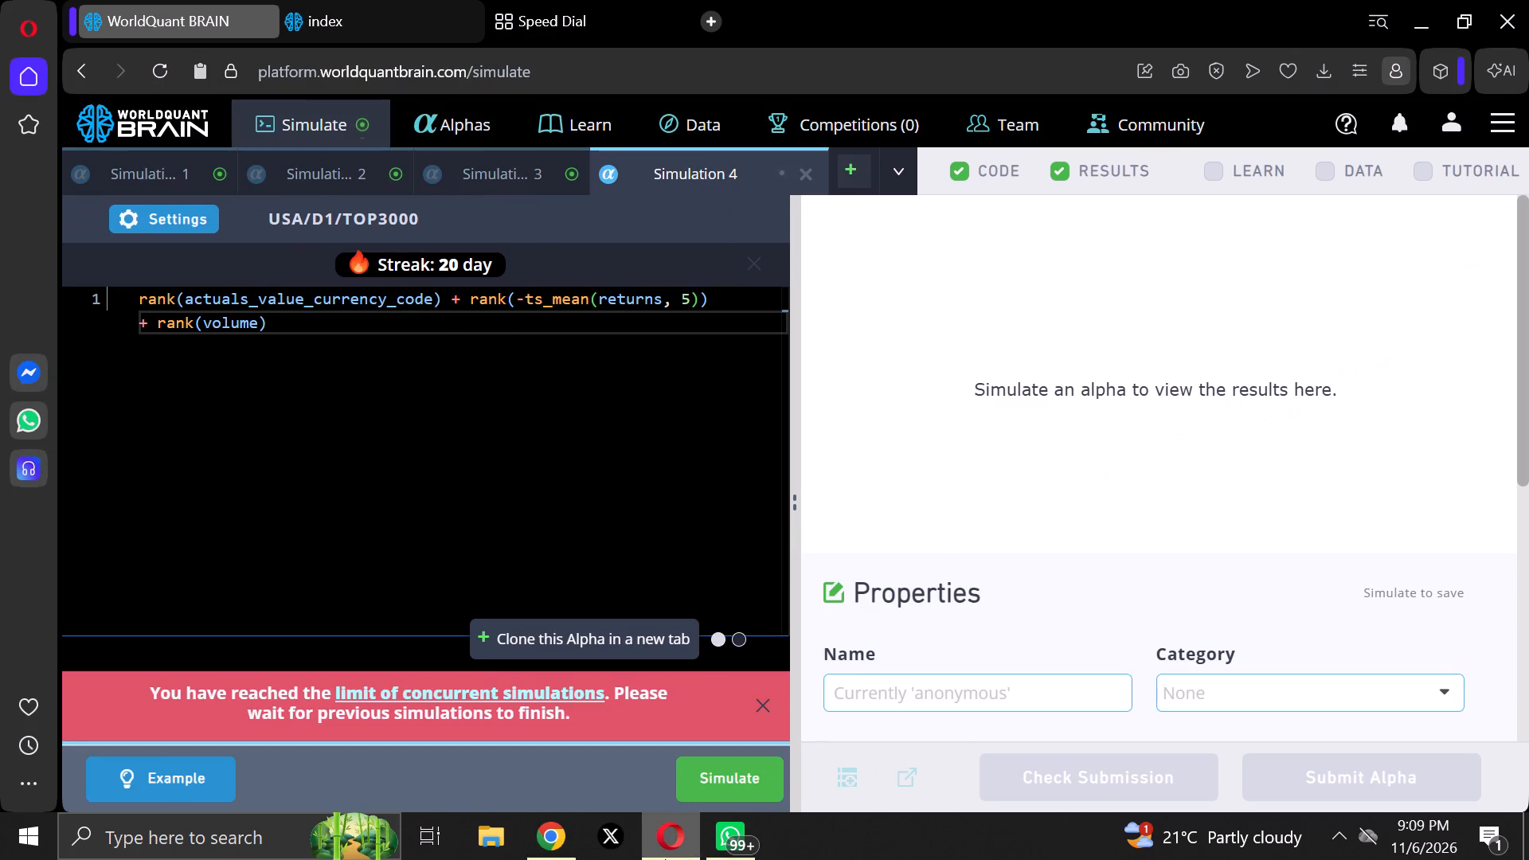
{"action": "left_click", "coordinate": [728, 792]}
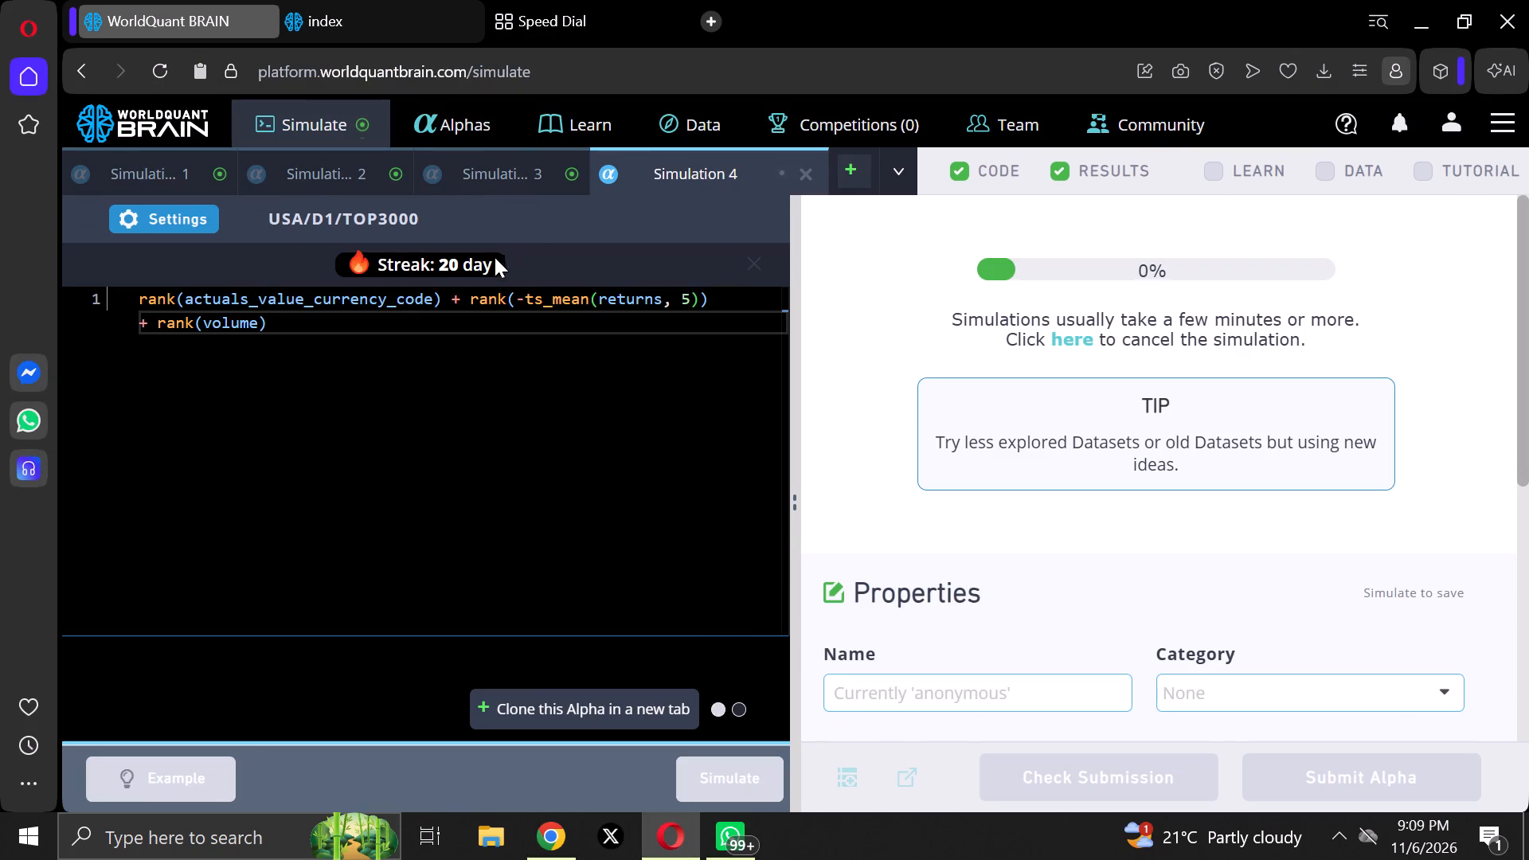
Set Simulation 3's decay to 3, apply the settings and run the simulation.
{"action": "left_click", "coordinate": [504, 160]}
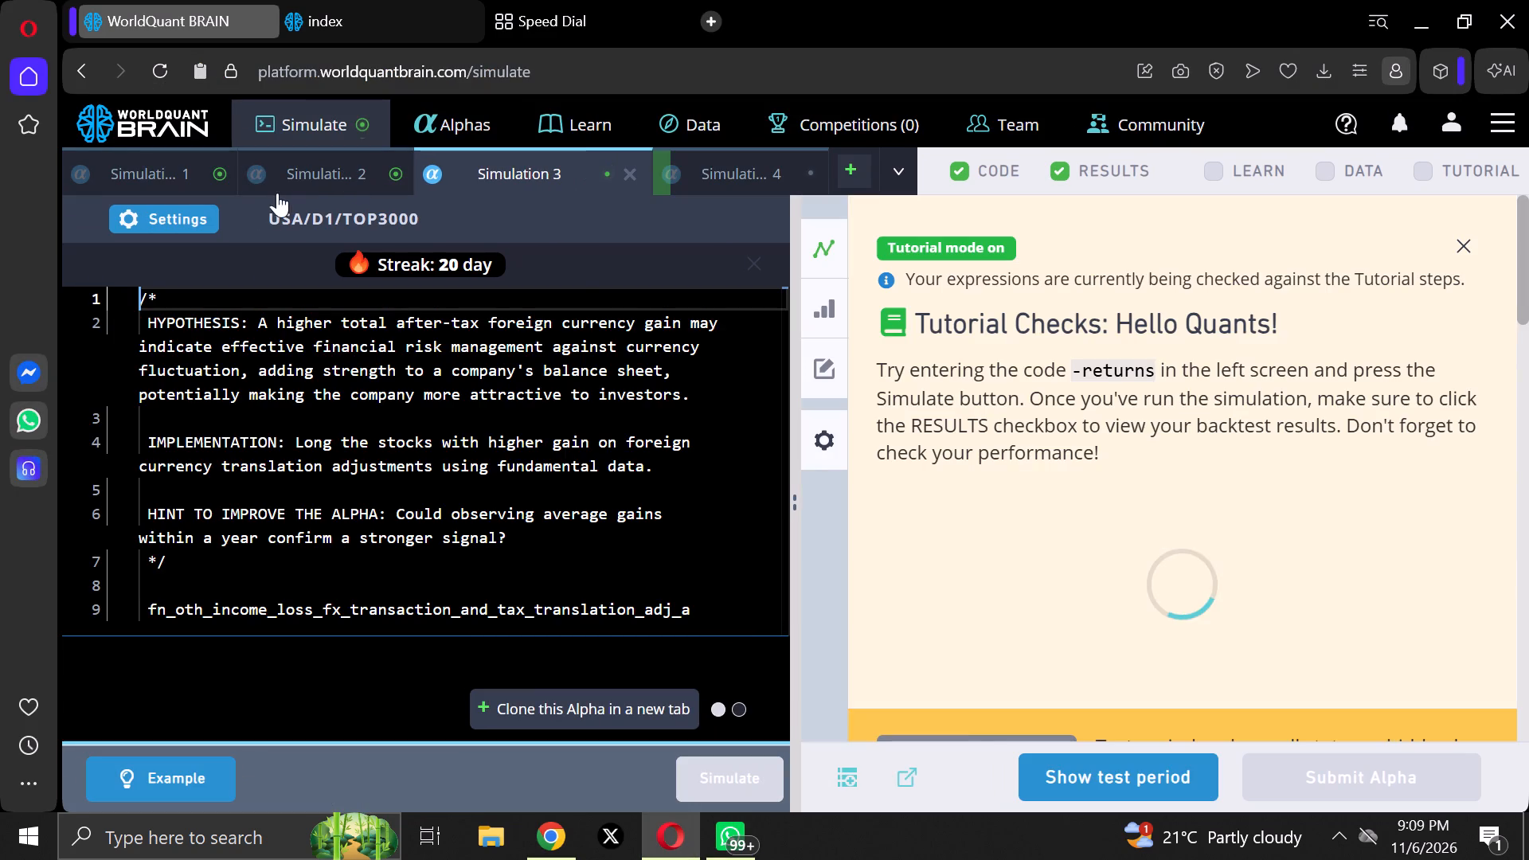
{"action": "left_click", "coordinate": [195, 217]}
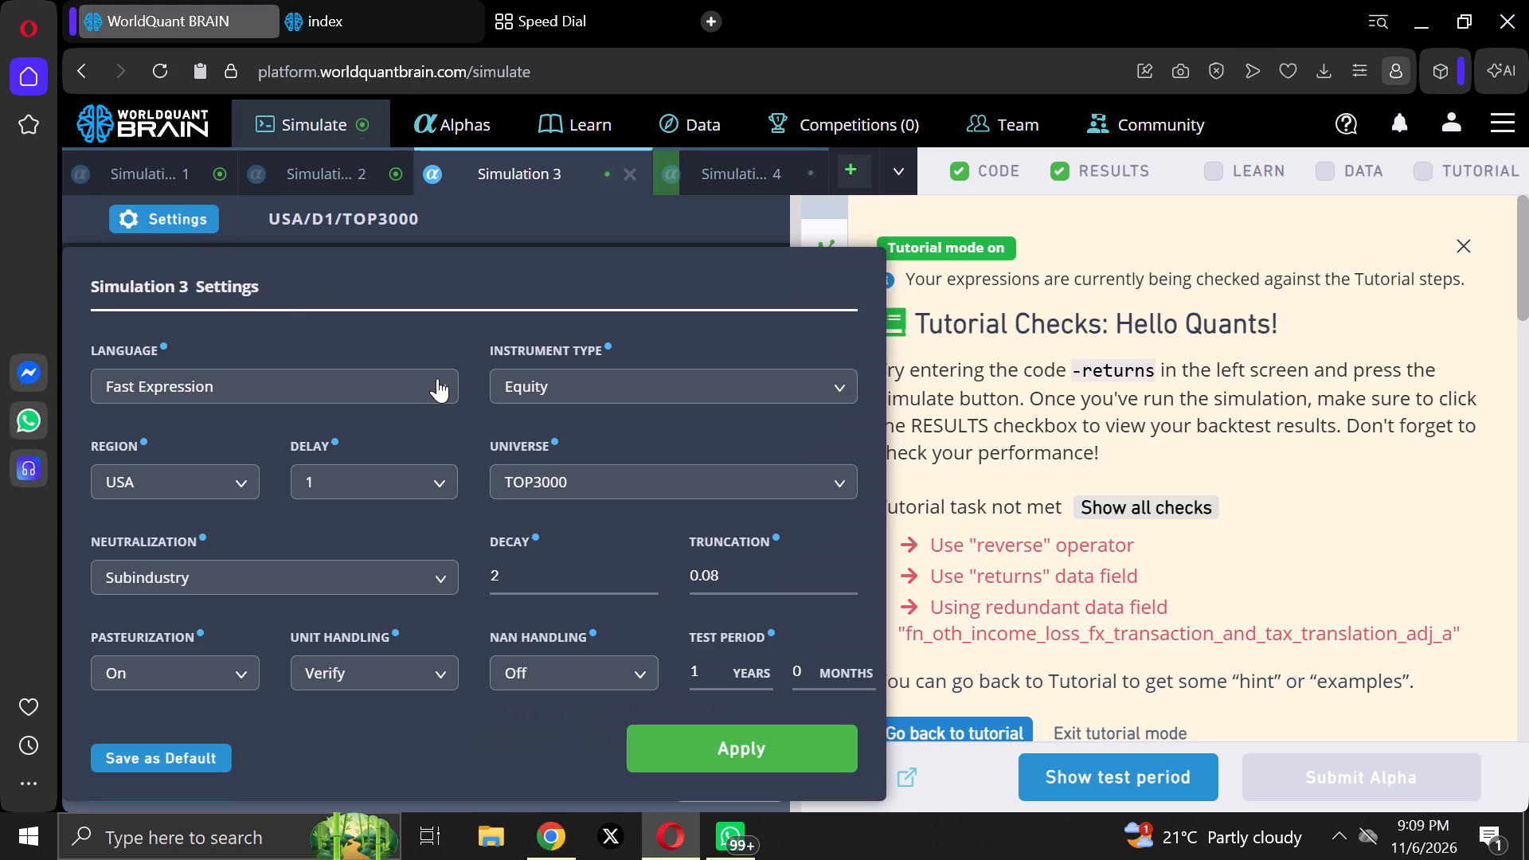
{"action": "left_click", "coordinate": [718, 751]}
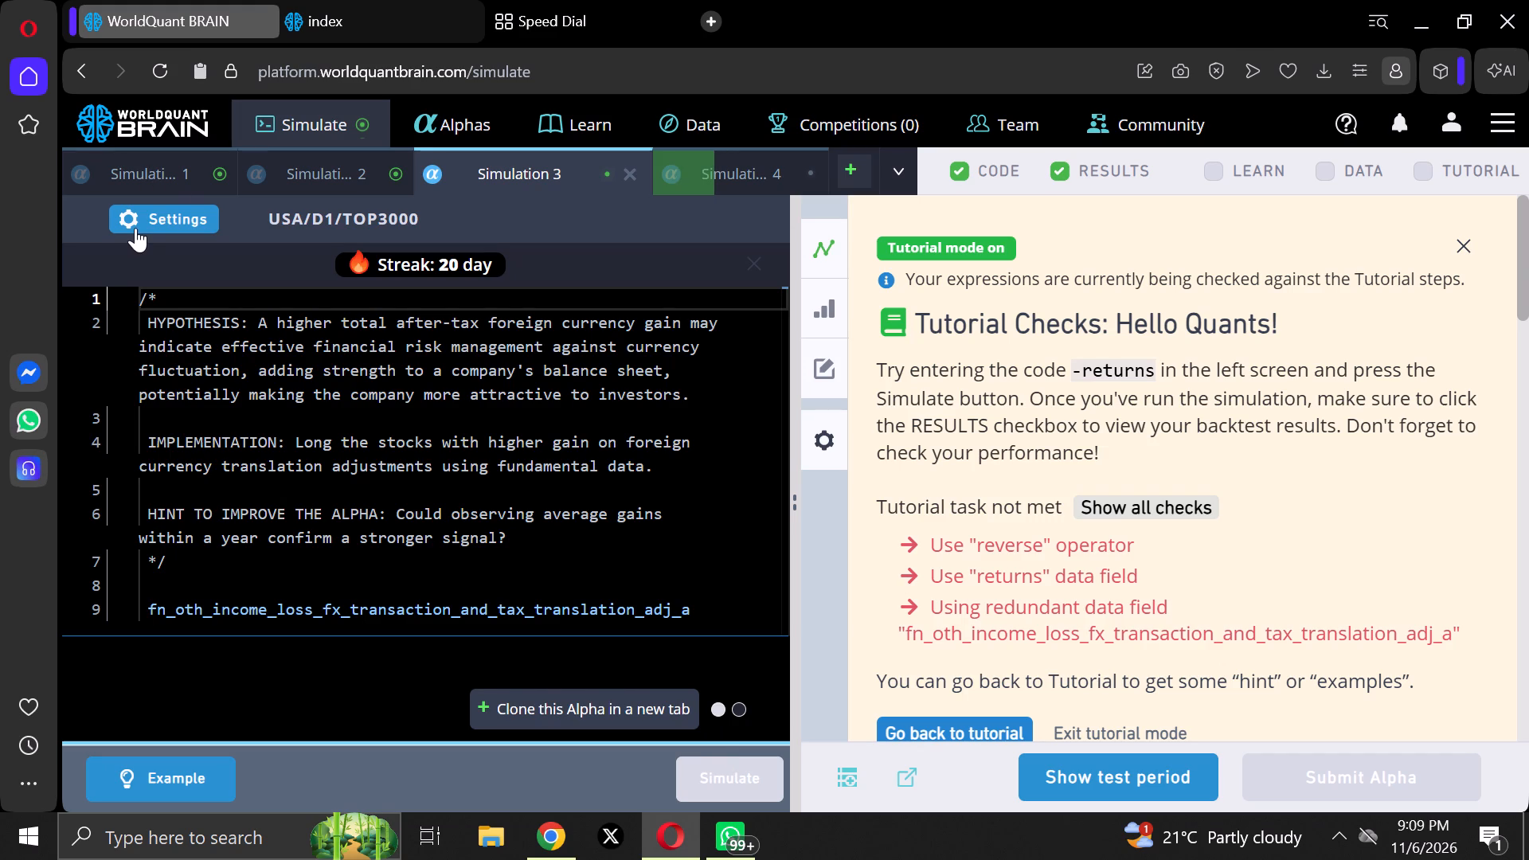
{"action": "left_click", "coordinate": [135, 228]}
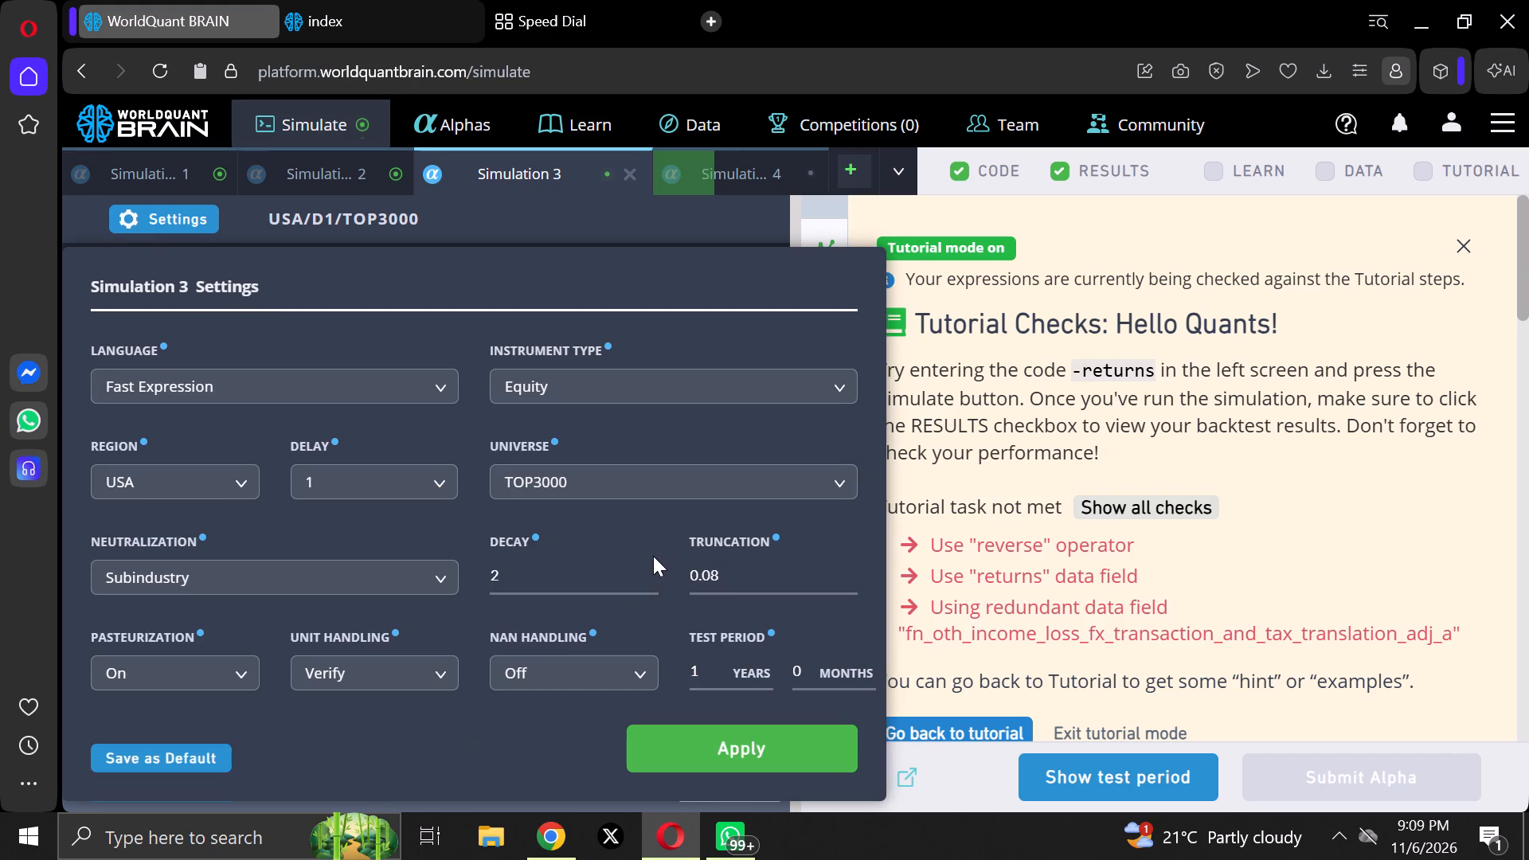
{"action": "left_click", "coordinate": [652, 566]}
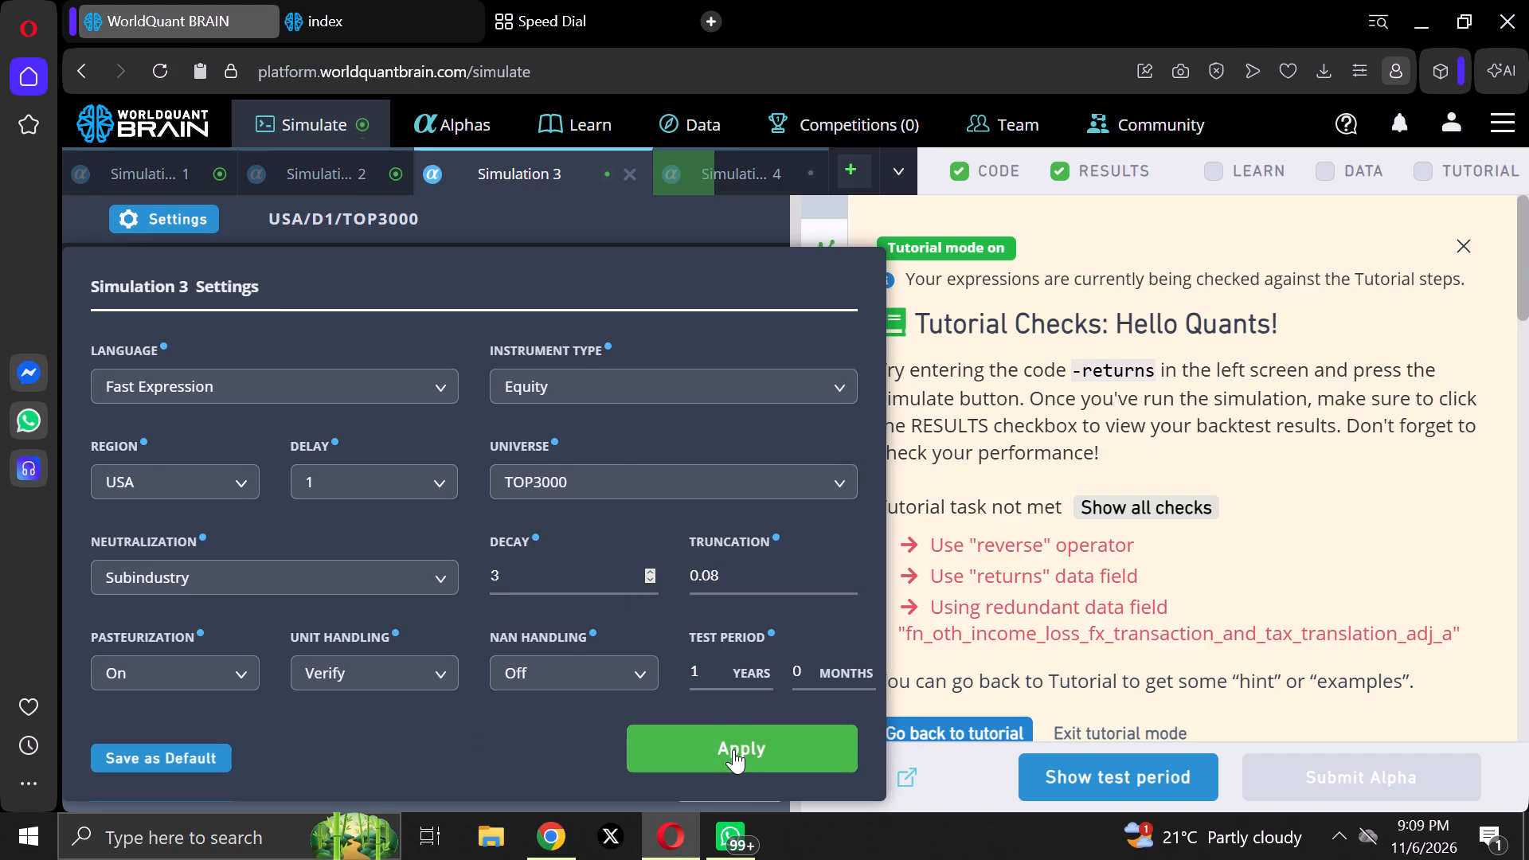
{"action": "left_click", "coordinate": [733, 749]}
{"action": "left_click", "coordinate": [737, 772]}
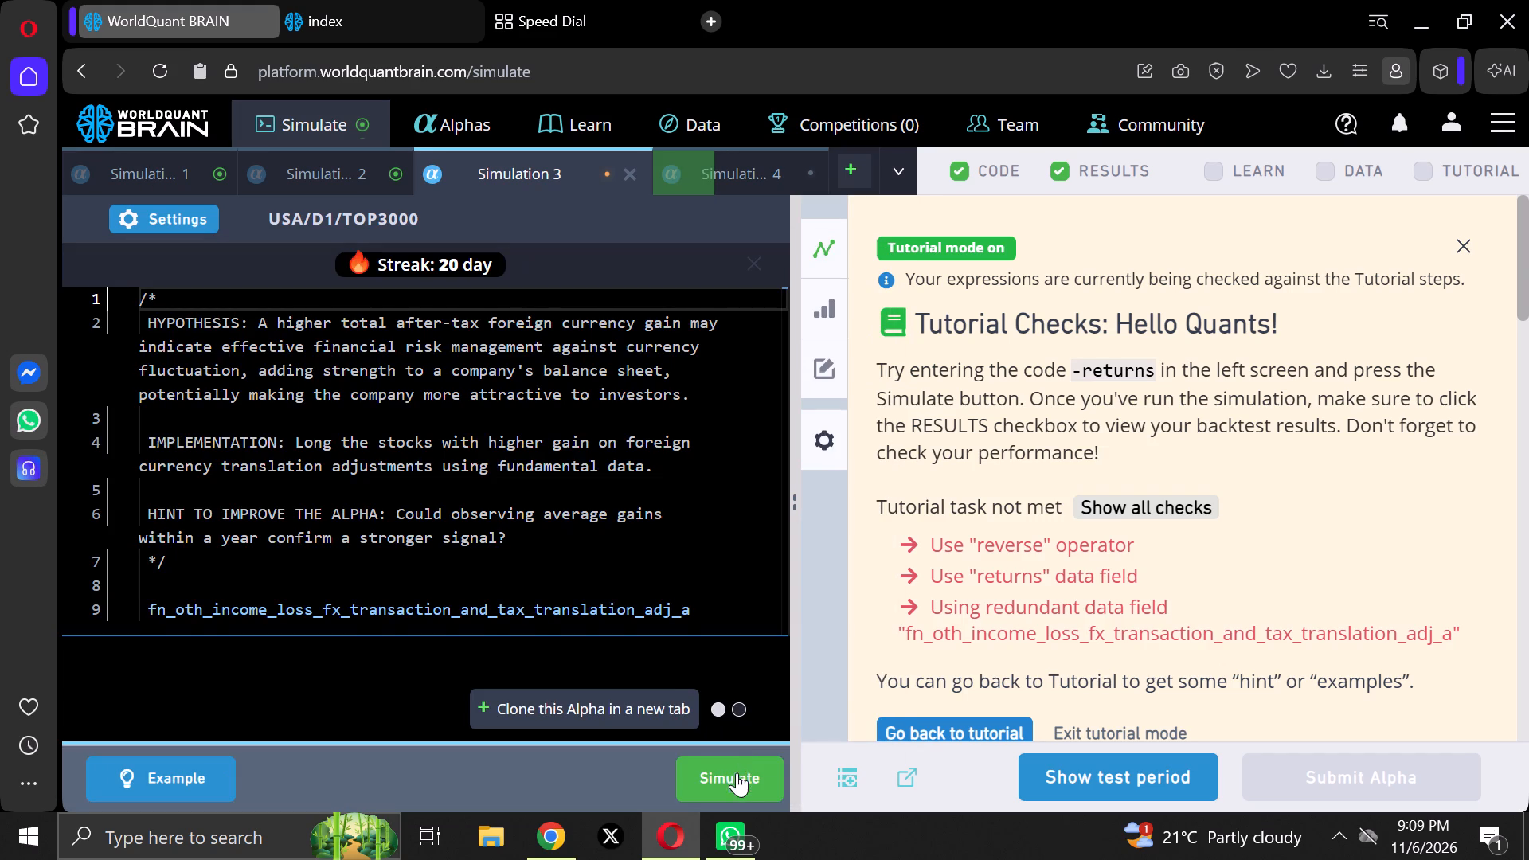
Set Simulation 2's decay to 3, apply the settings and run the simulation.
{"action": "left_click", "coordinate": [328, 173]}
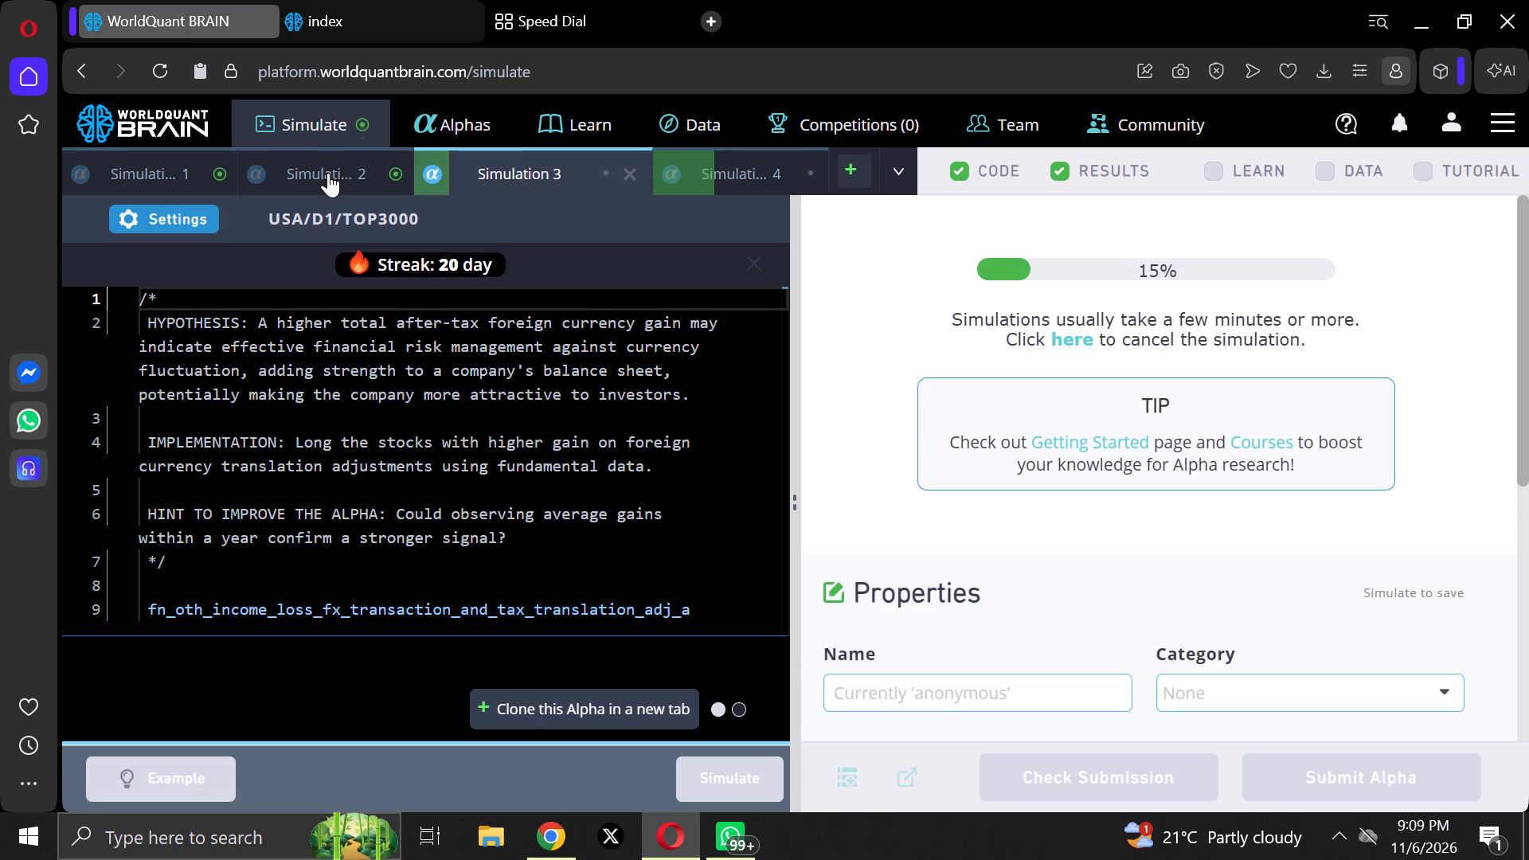
{"action": "left_click", "coordinate": [191, 215]}
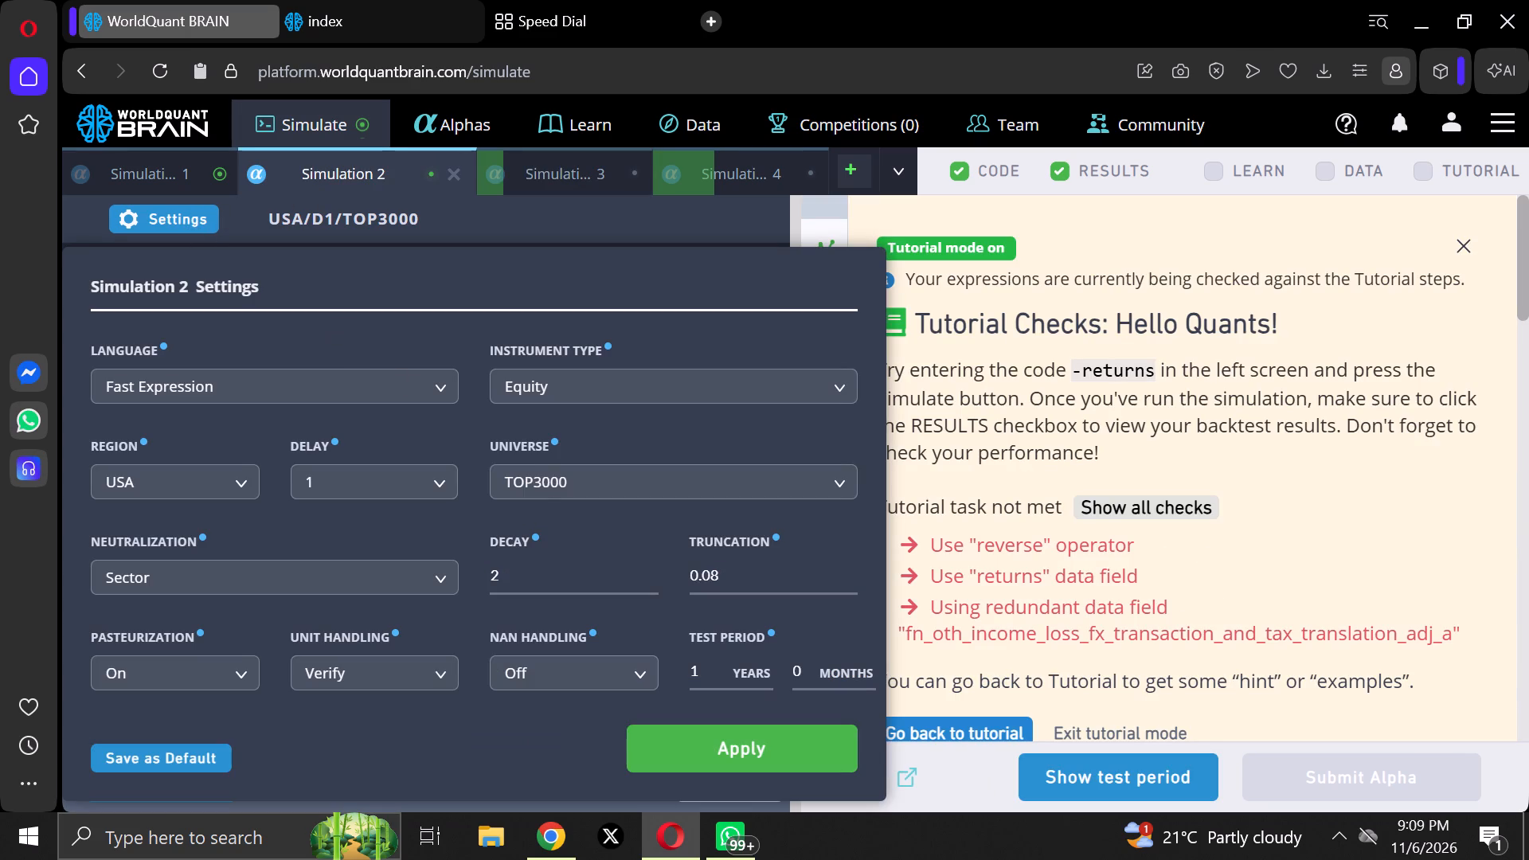
{"action": "left_click", "coordinate": [655, 574]}
{"action": "left_click", "coordinate": [724, 758]}
{"action": "left_click", "coordinate": [718, 767]}
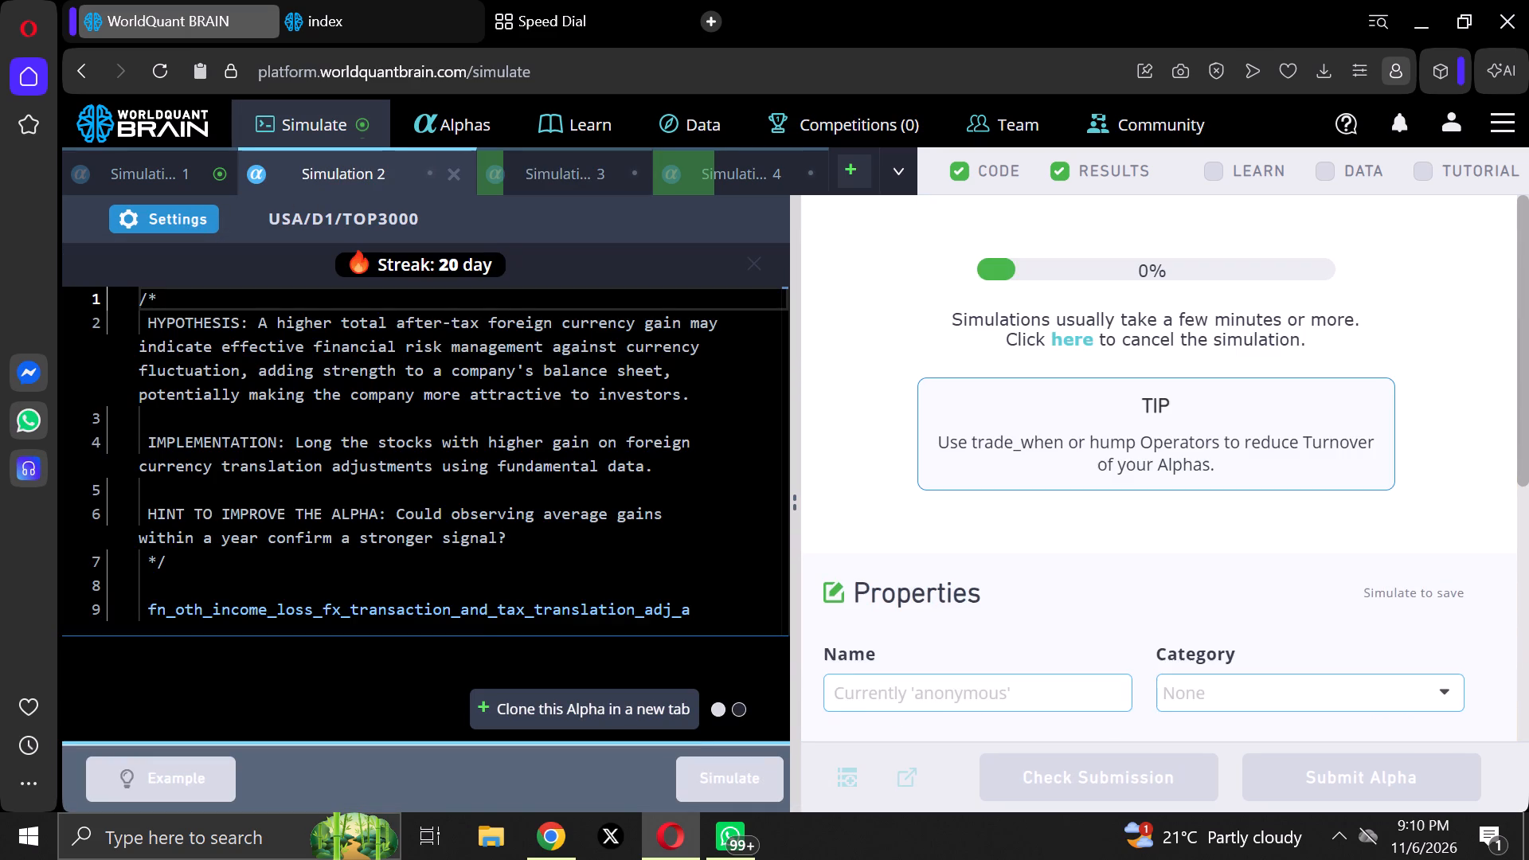
Set Simulation 1's decay to 3, apply the settings and try to run the simulation.
{"action": "left_click", "coordinate": [162, 169]}
{"action": "left_click", "coordinate": [192, 207]}
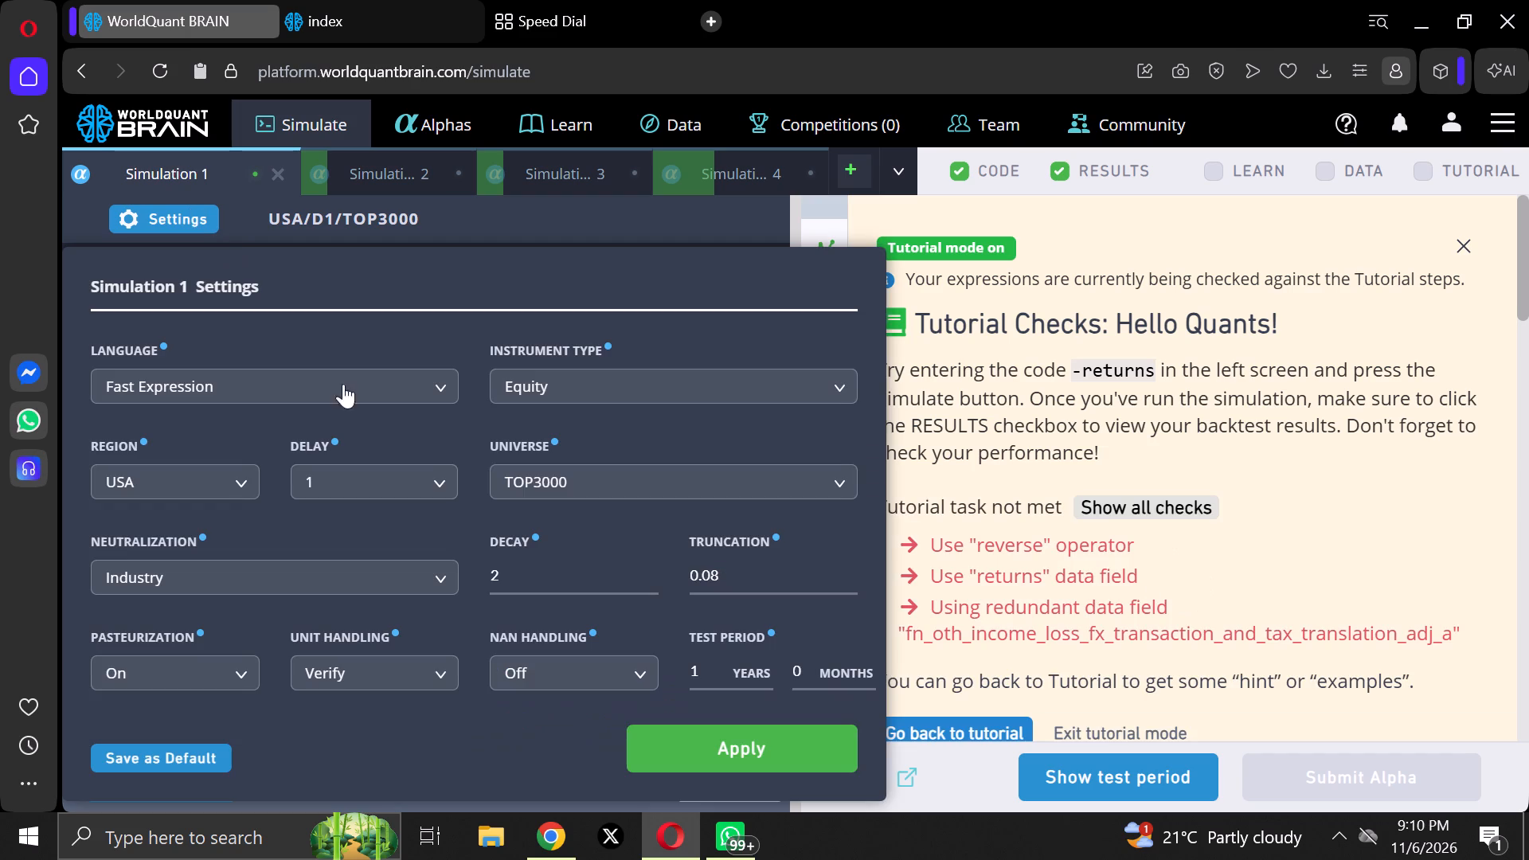
{"action": "left_click", "coordinate": [655, 569]}
{"action": "left_click", "coordinate": [710, 752]}
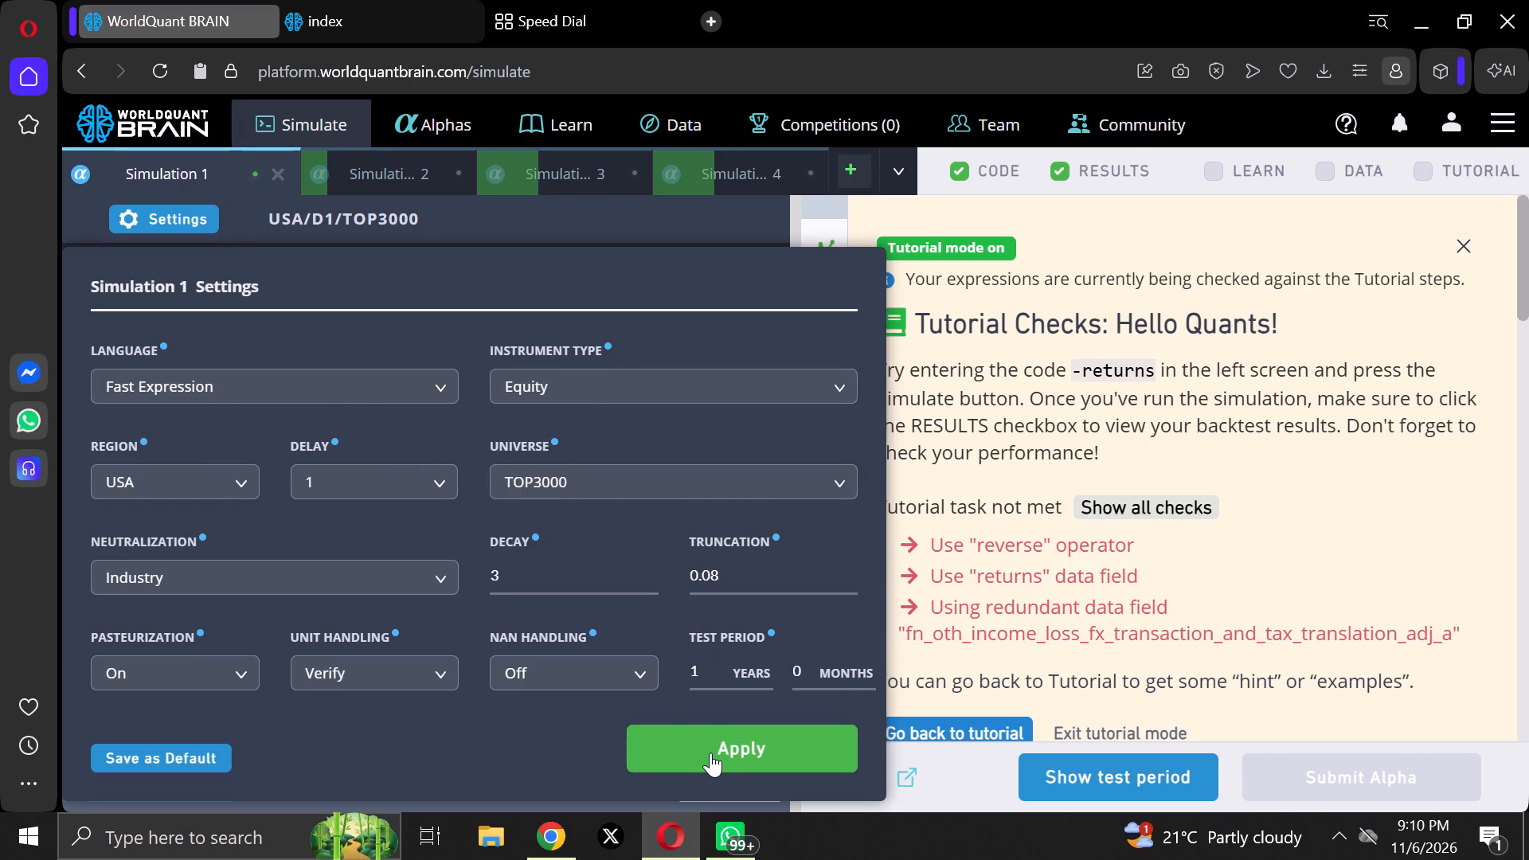
{"action": "left_click", "coordinate": [710, 784]}
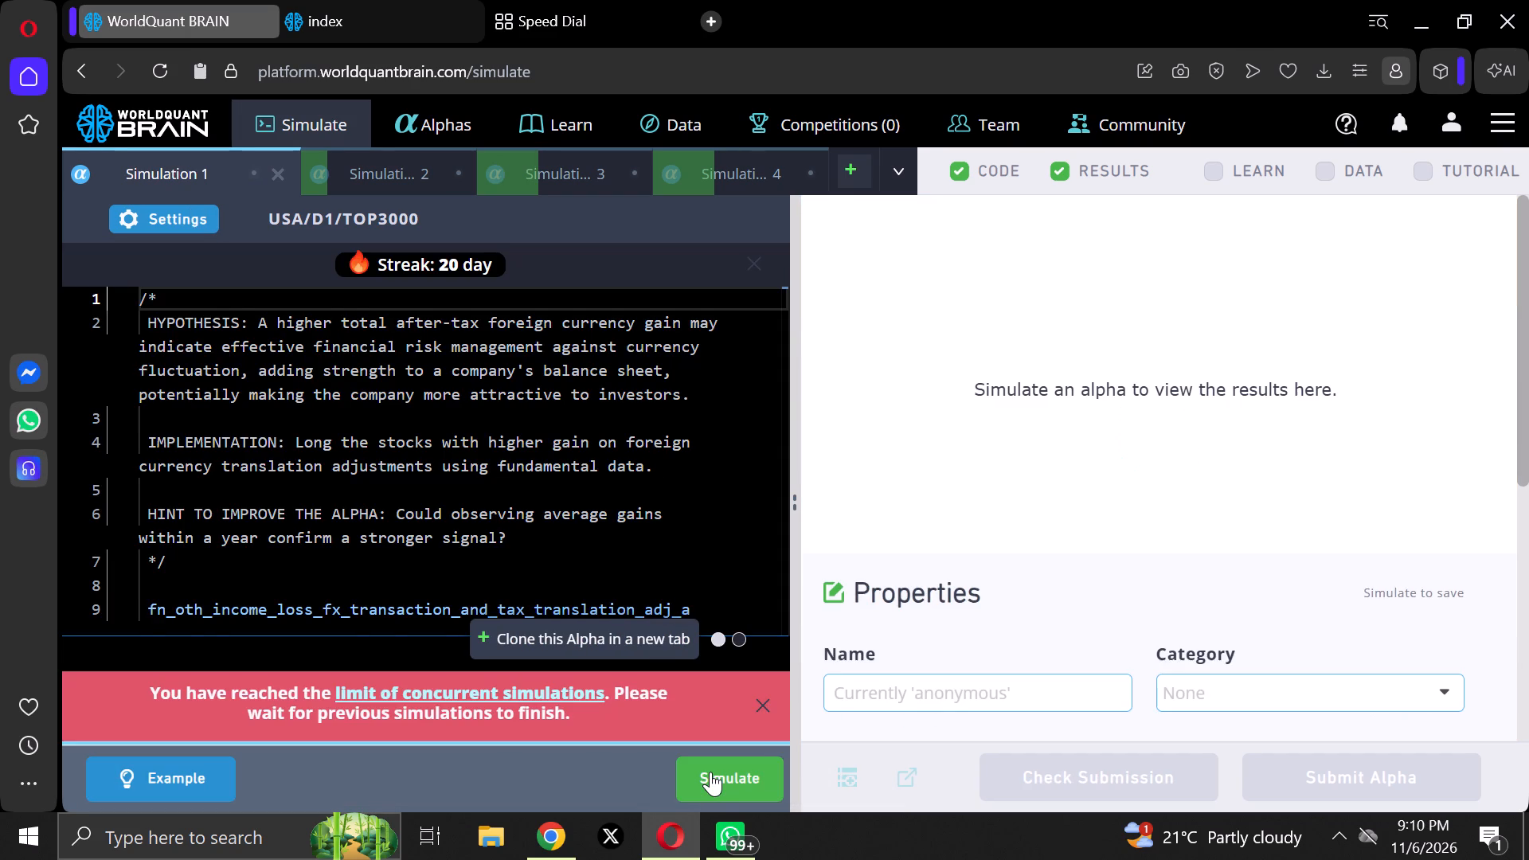
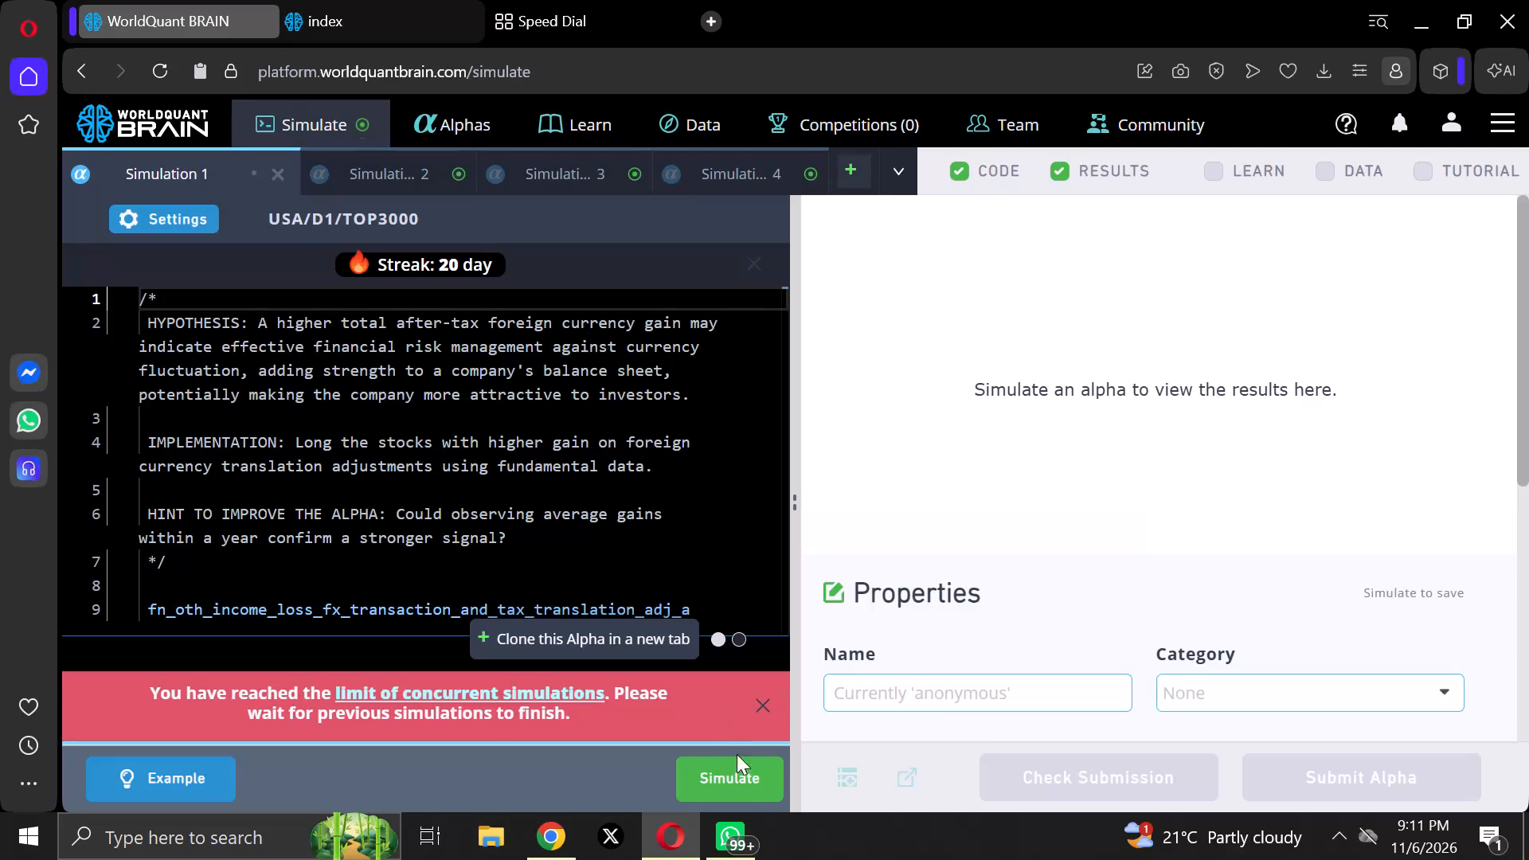
Run Simulation 1 again with its current expression and settings.
{"action": "left_click", "coordinate": [737, 792]}
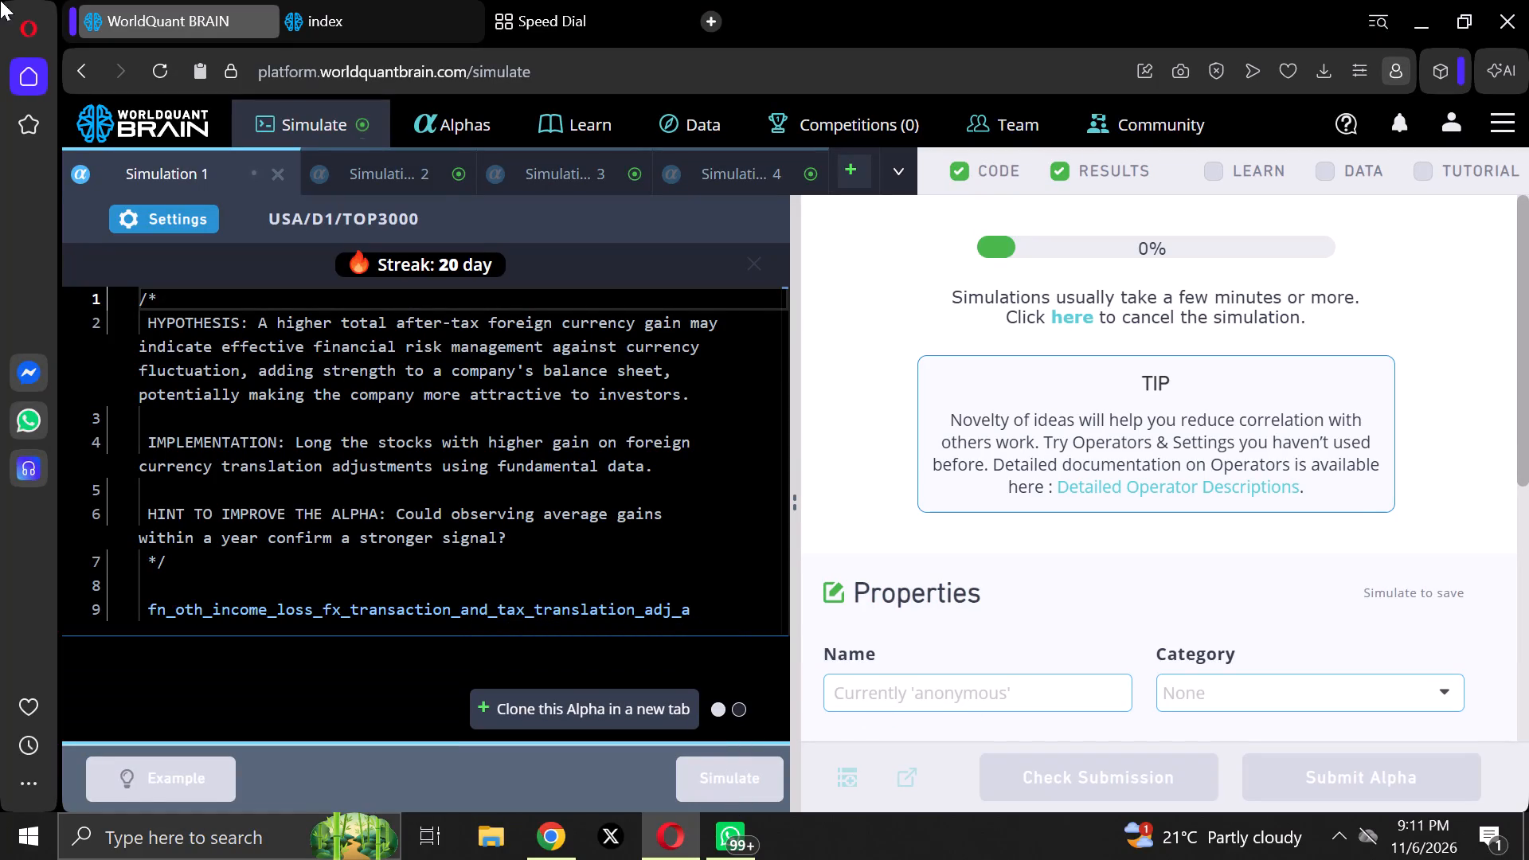
Set Simulation 2's decay to 4, apply the settings and run the simulation.
{"action": "left_click", "coordinate": [371, 164]}
{"action": "left_click", "coordinate": [170, 213]}
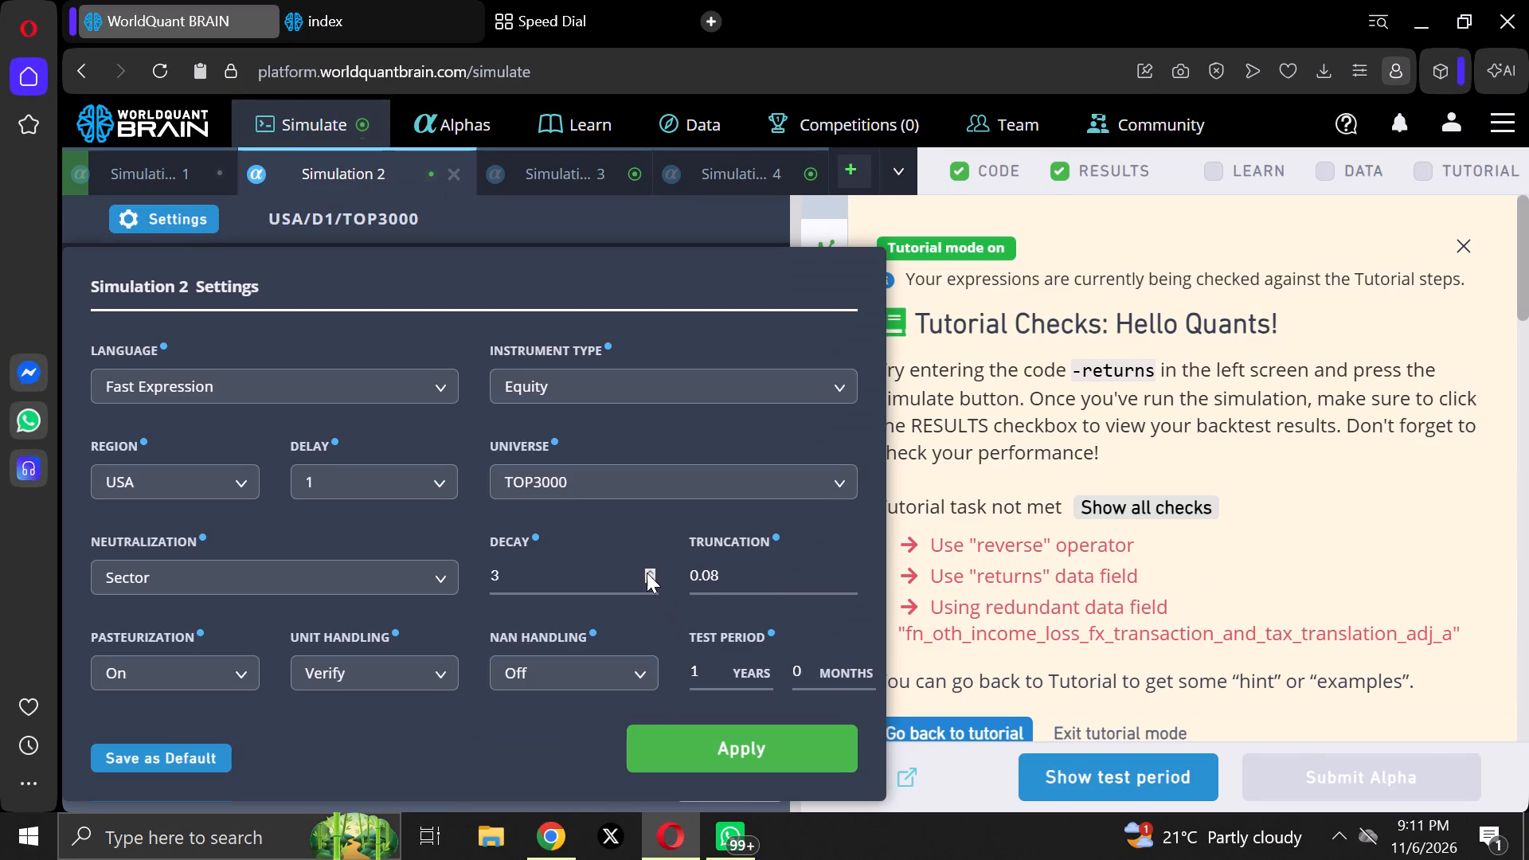
{"action": "left_click", "coordinate": [648, 573]}
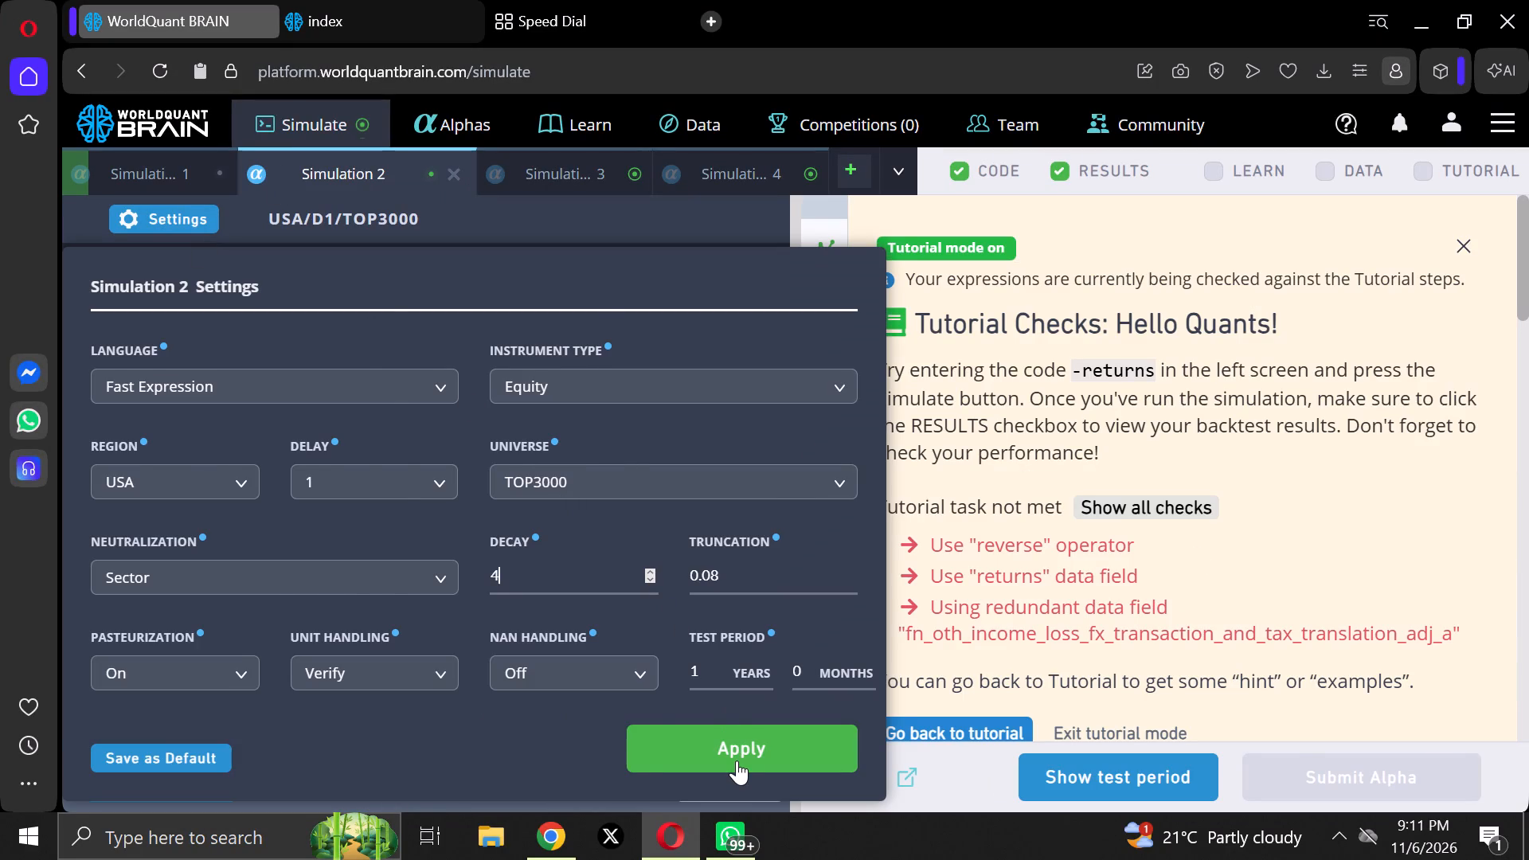
{"action": "left_click", "coordinate": [737, 760]}
{"action": "left_click", "coordinate": [737, 760]}
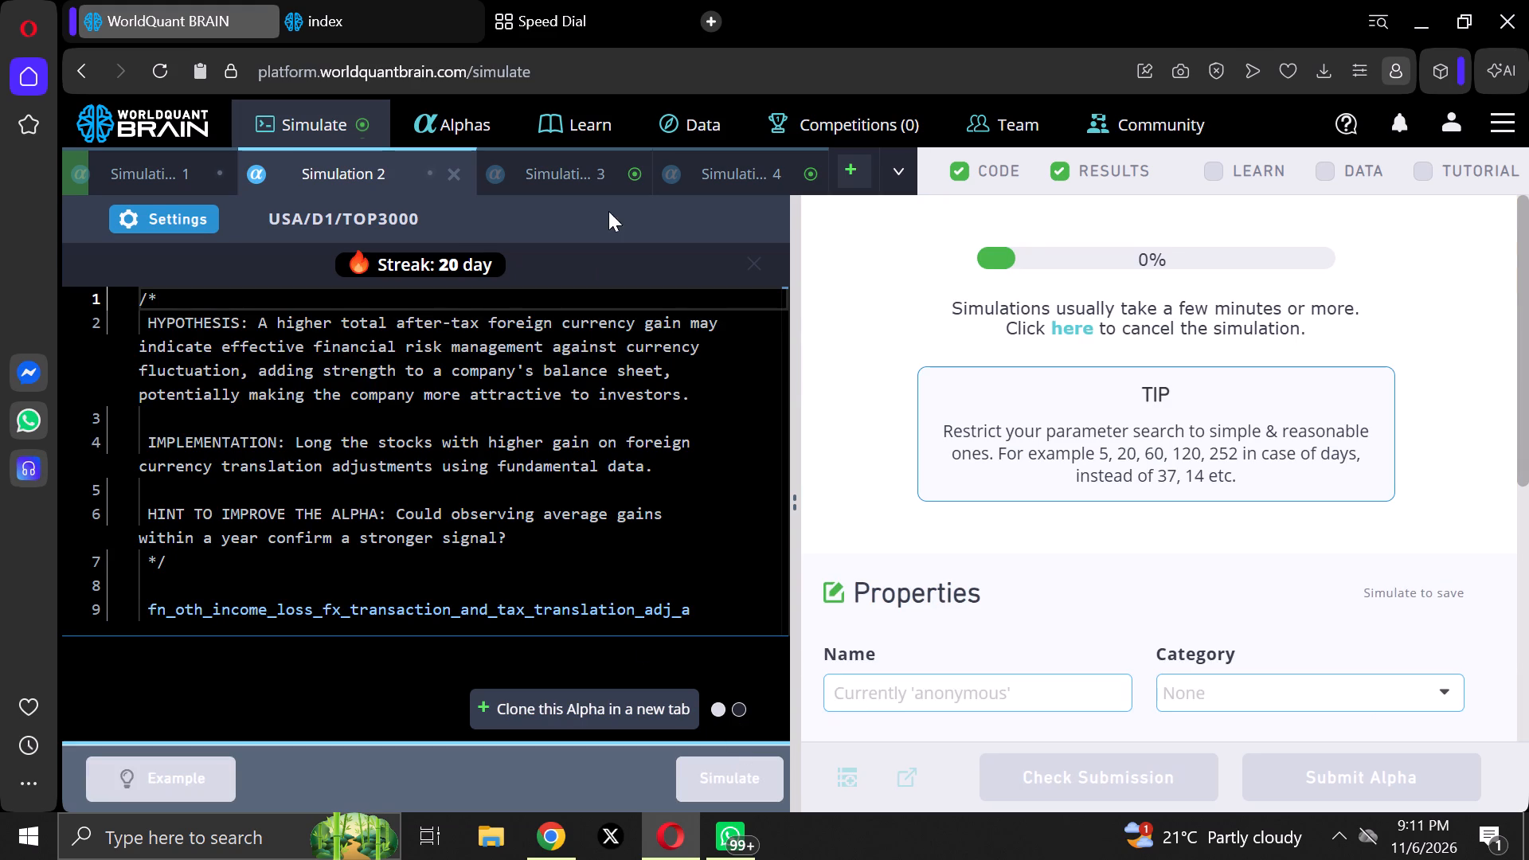
Increase Simulation 3's decay by one, apply the settings and run the simulation.
{"action": "left_click", "coordinate": [597, 174]}
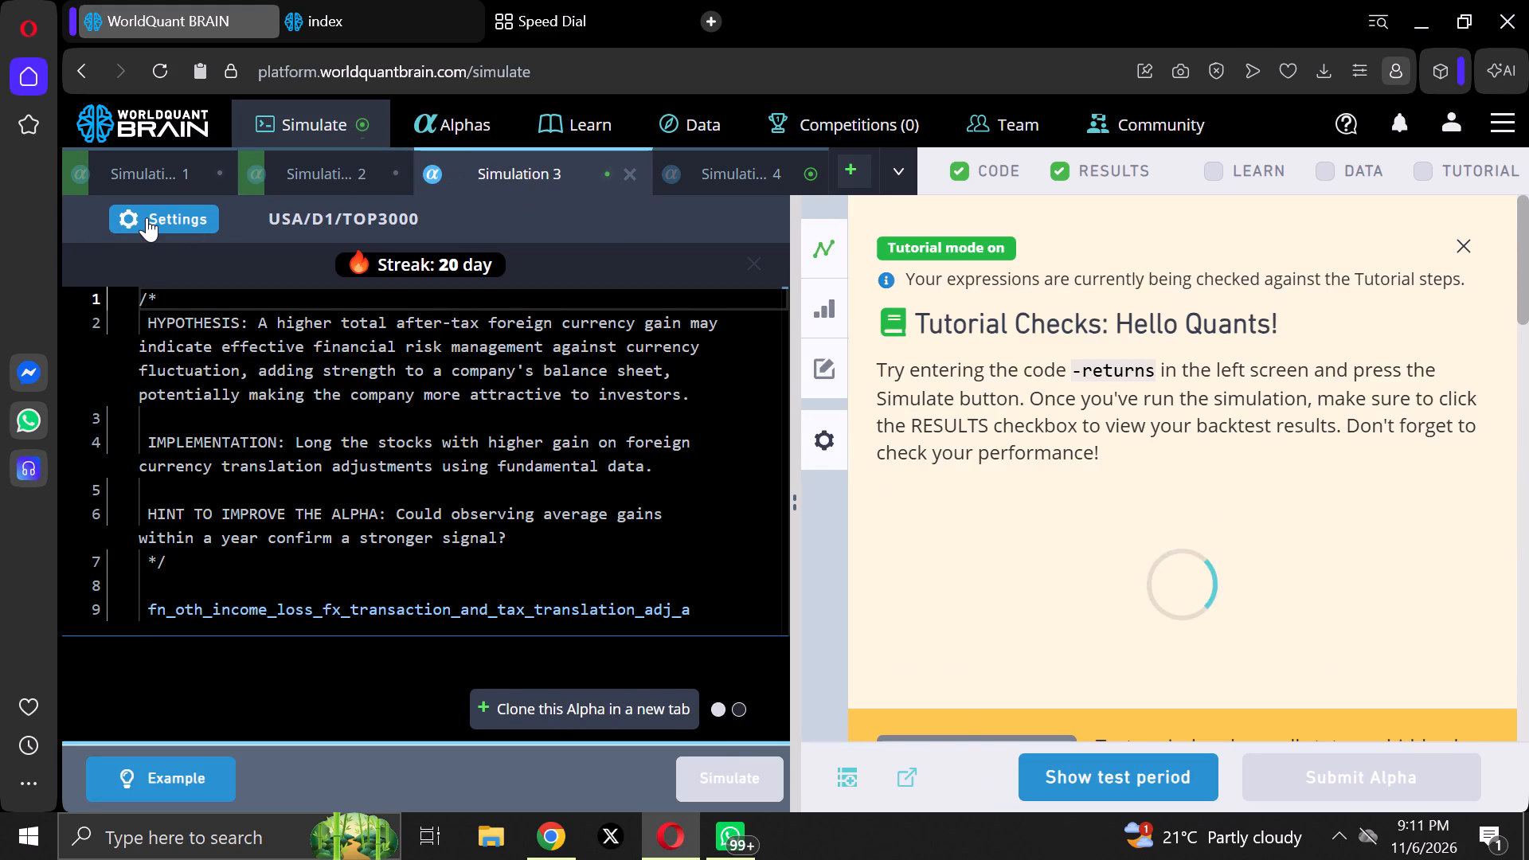
{"action": "left_click", "coordinate": [147, 217]}
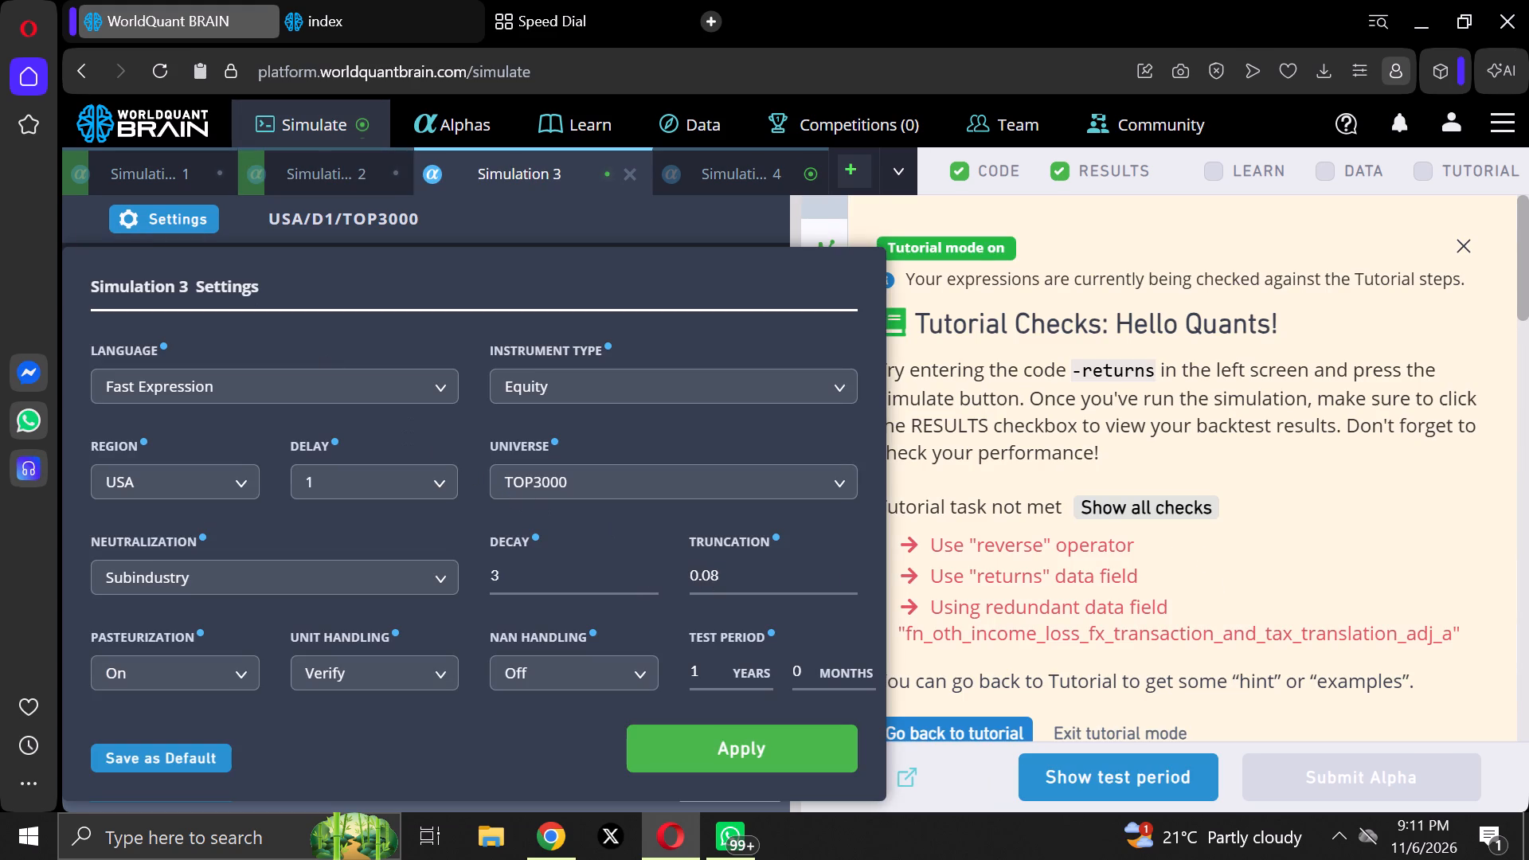
{"action": "left_click", "coordinate": [643, 567]}
{"action": "left_click", "coordinate": [704, 746]}
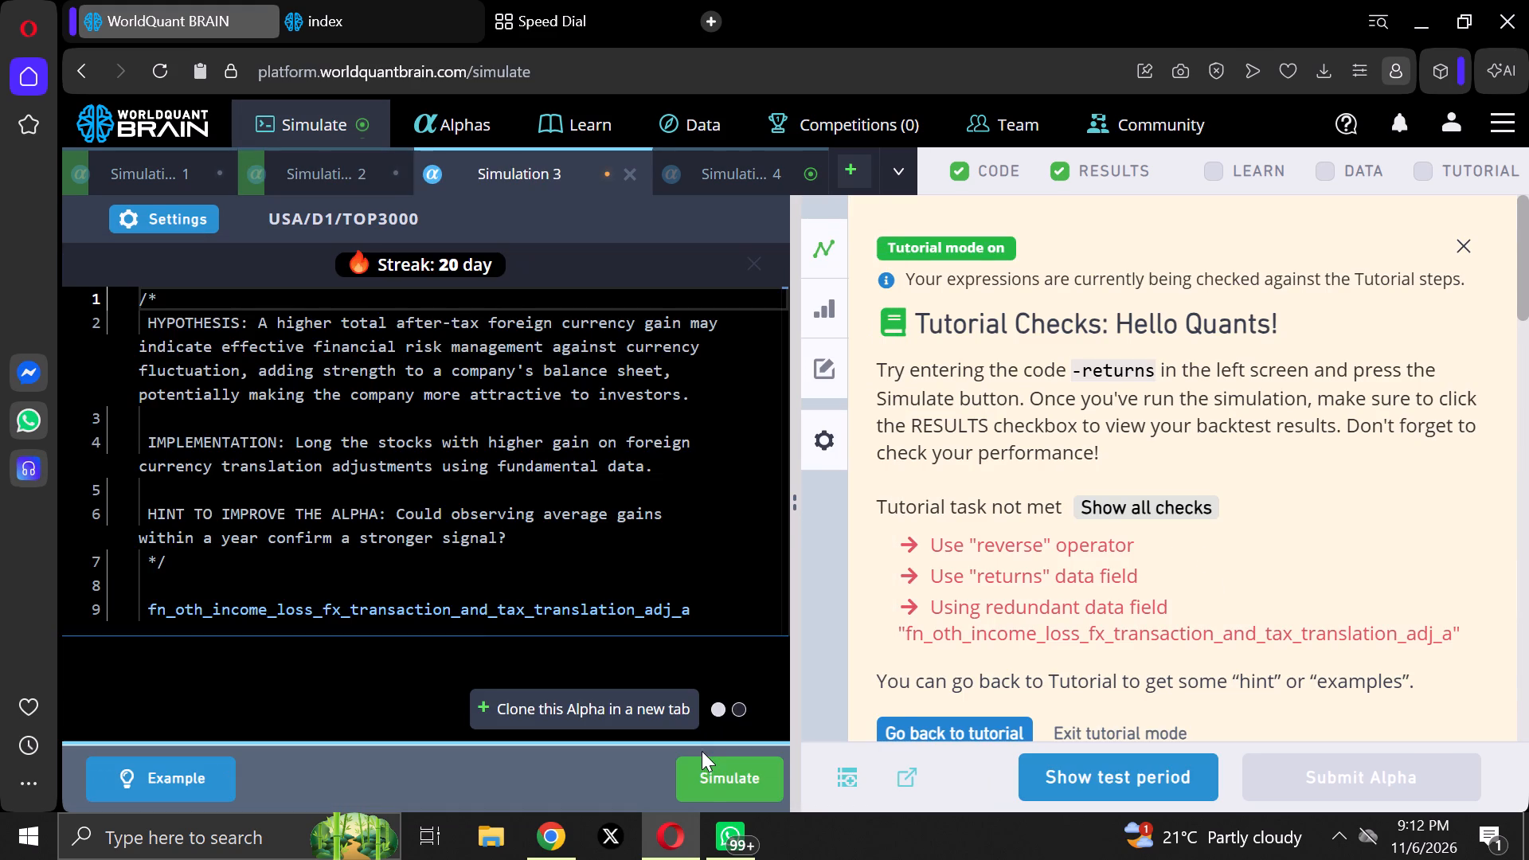
{"action": "left_click", "coordinate": [702, 782]}
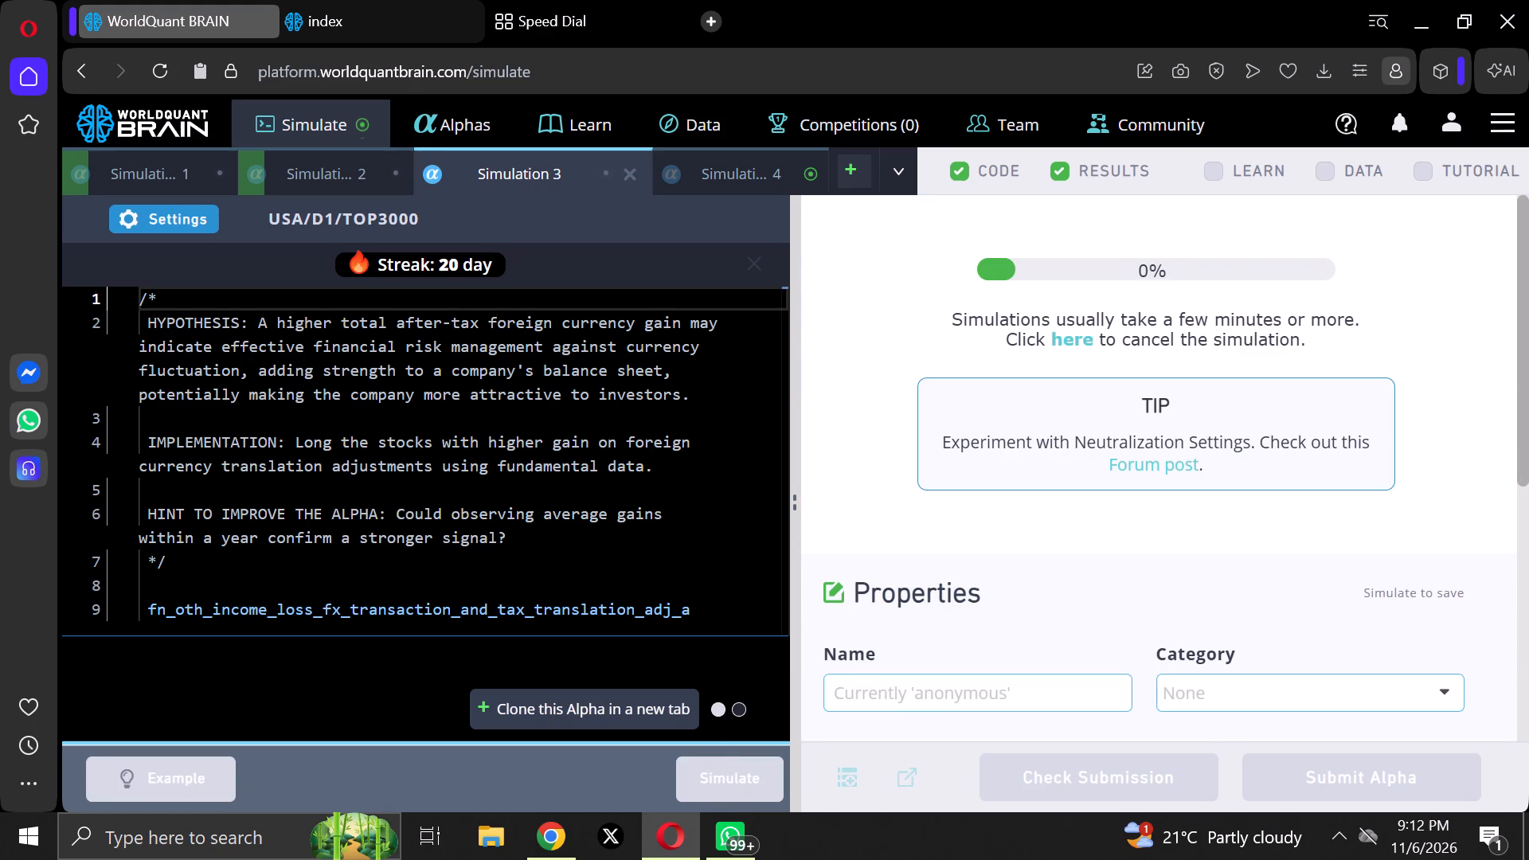
Reveal Simulation 4's test period, try to submit its alpha and expand the FAIL group under IS Testing Status.
{"action": "left_click", "coordinate": [704, 167]}
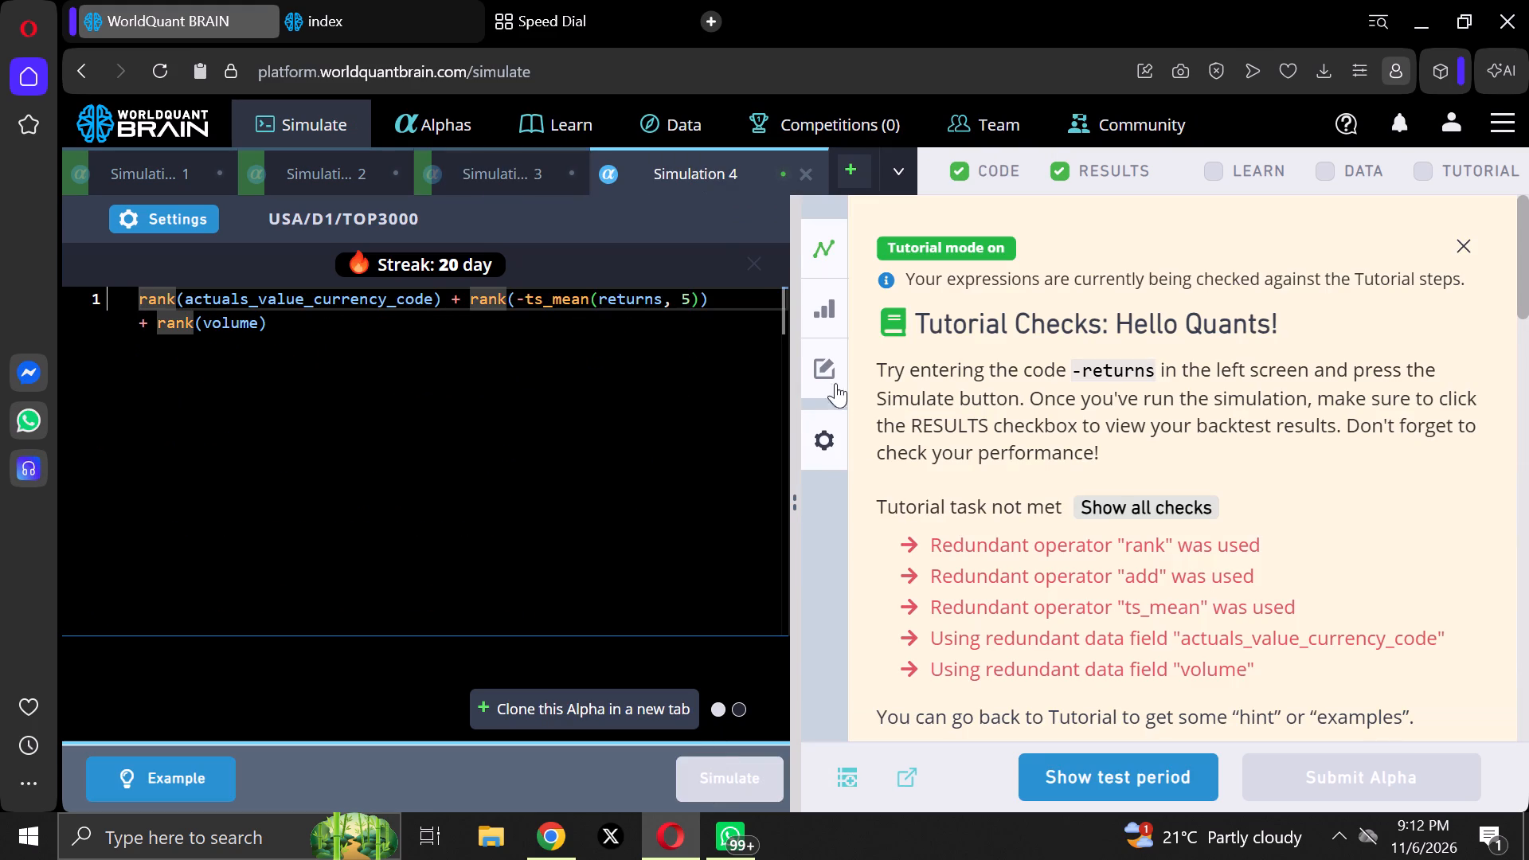
{"action": "left_click", "coordinate": [1165, 788]}
{"action": "left_click", "coordinate": [1301, 778]}
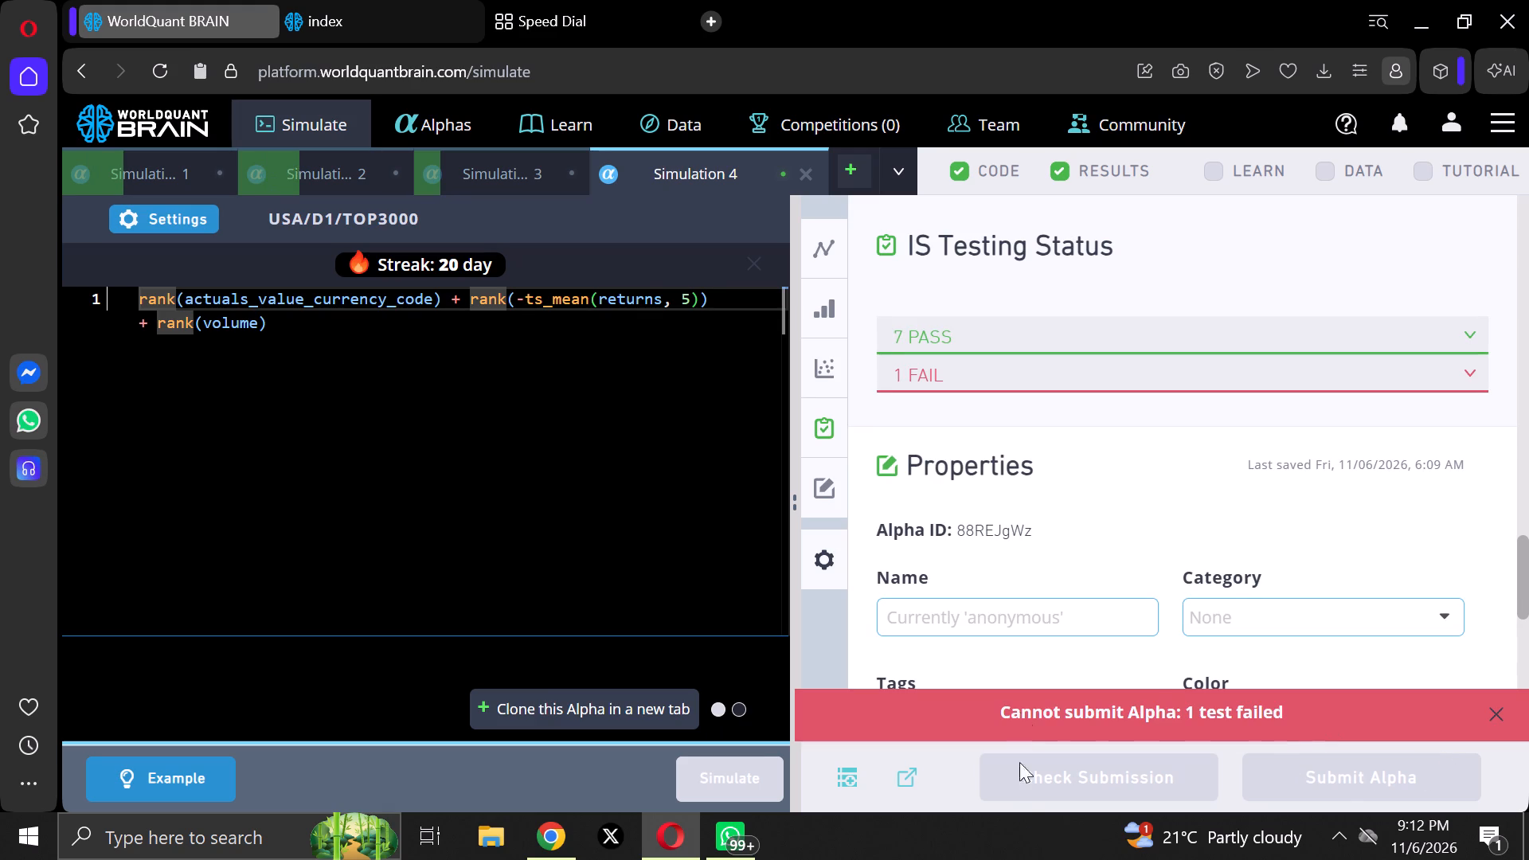
{"action": "left_click", "coordinate": [1079, 371]}
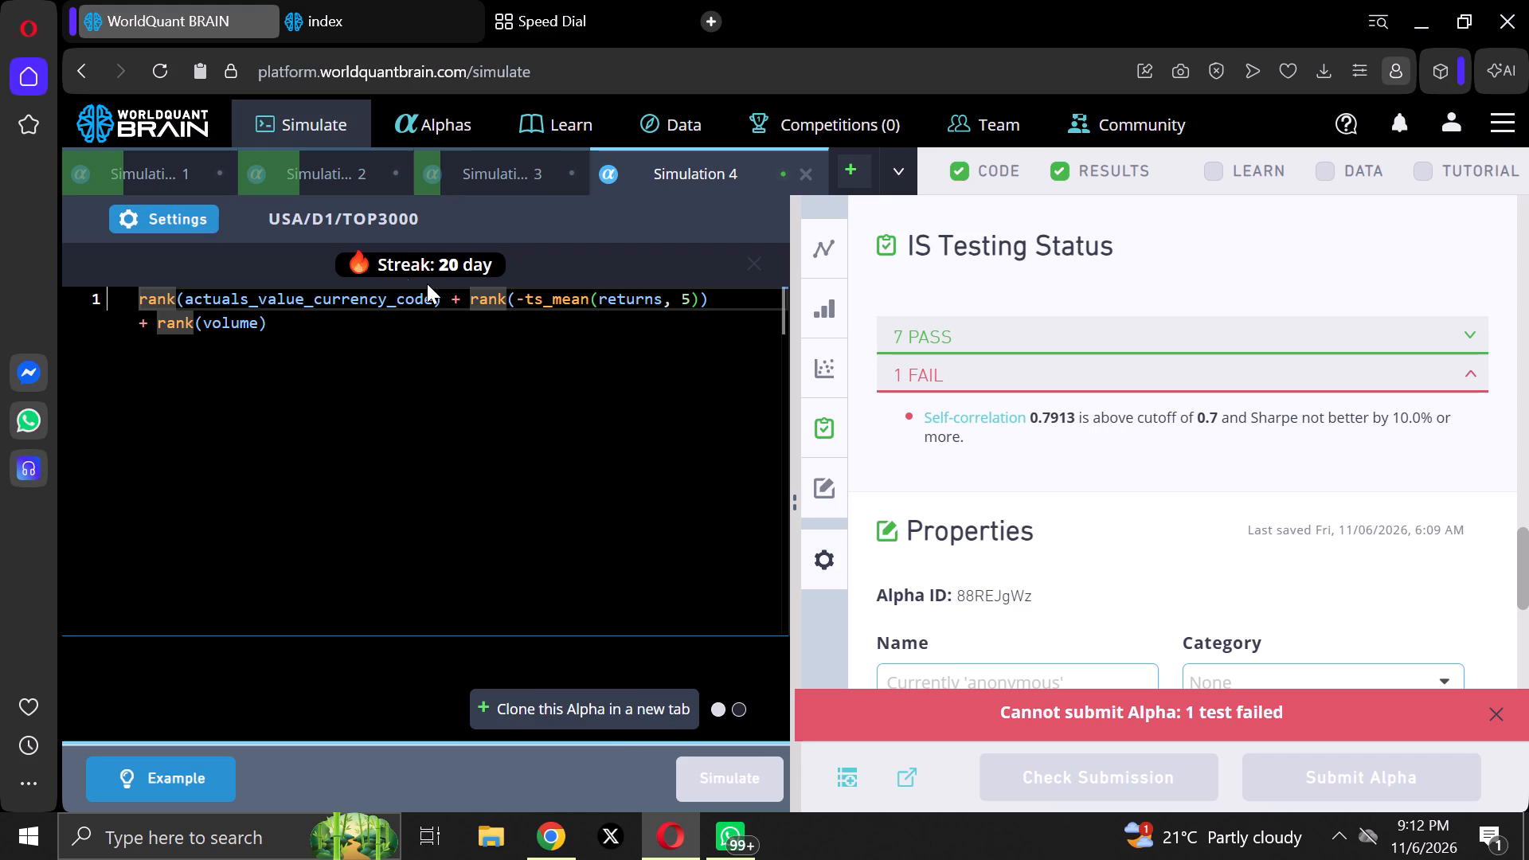
Switch to Chrome, reveal Simulation 7's test period and view its IS Summary for the IS period.
{"action": "left_click", "coordinate": [562, 831]}
{"action": "left_click", "coordinate": [362, 170]}
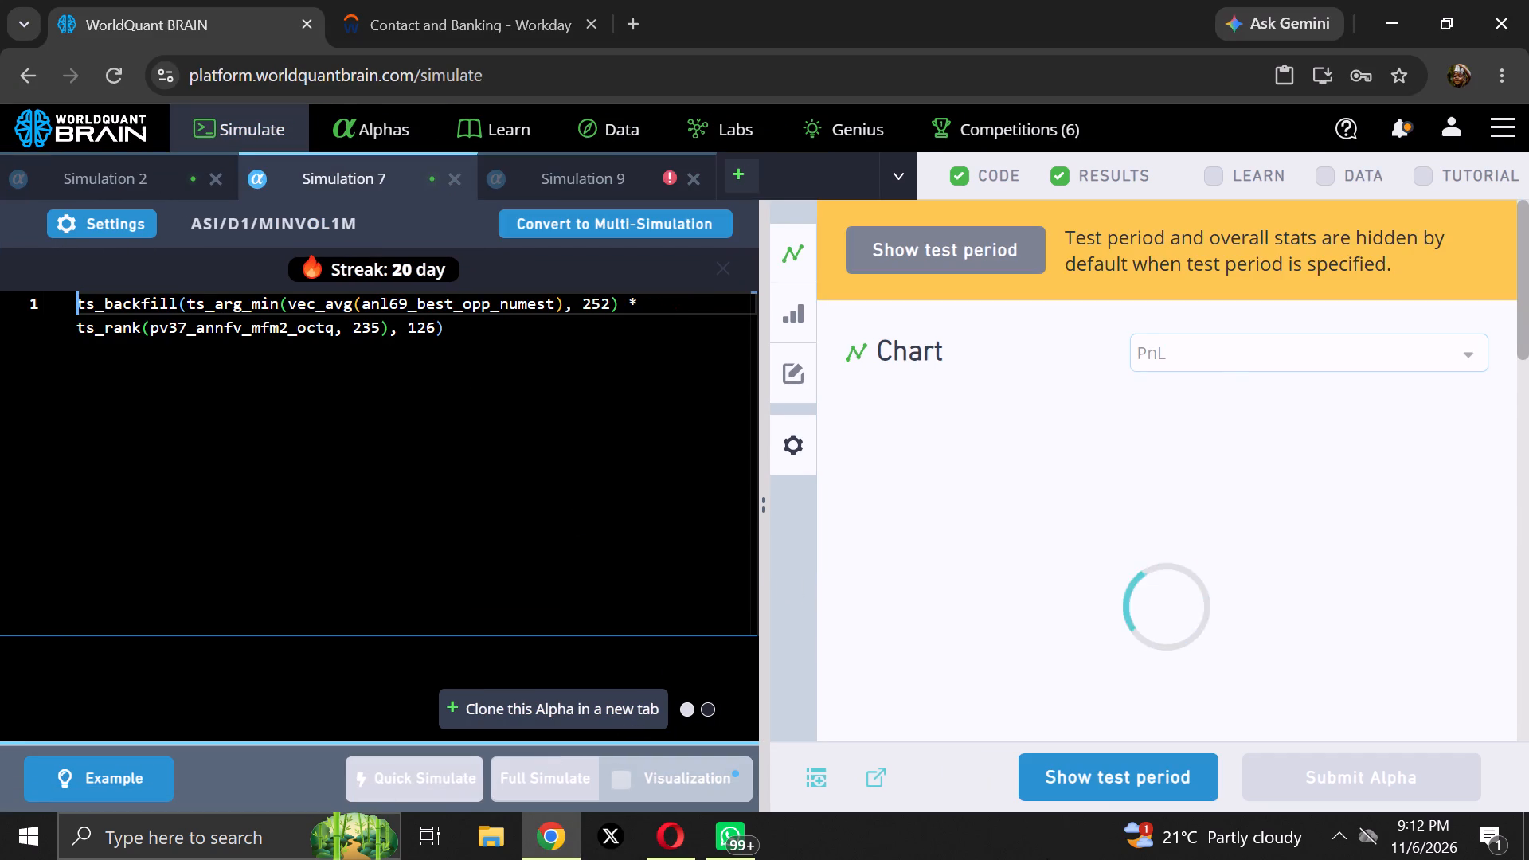
{"action": "left_click", "coordinate": [1090, 772]}
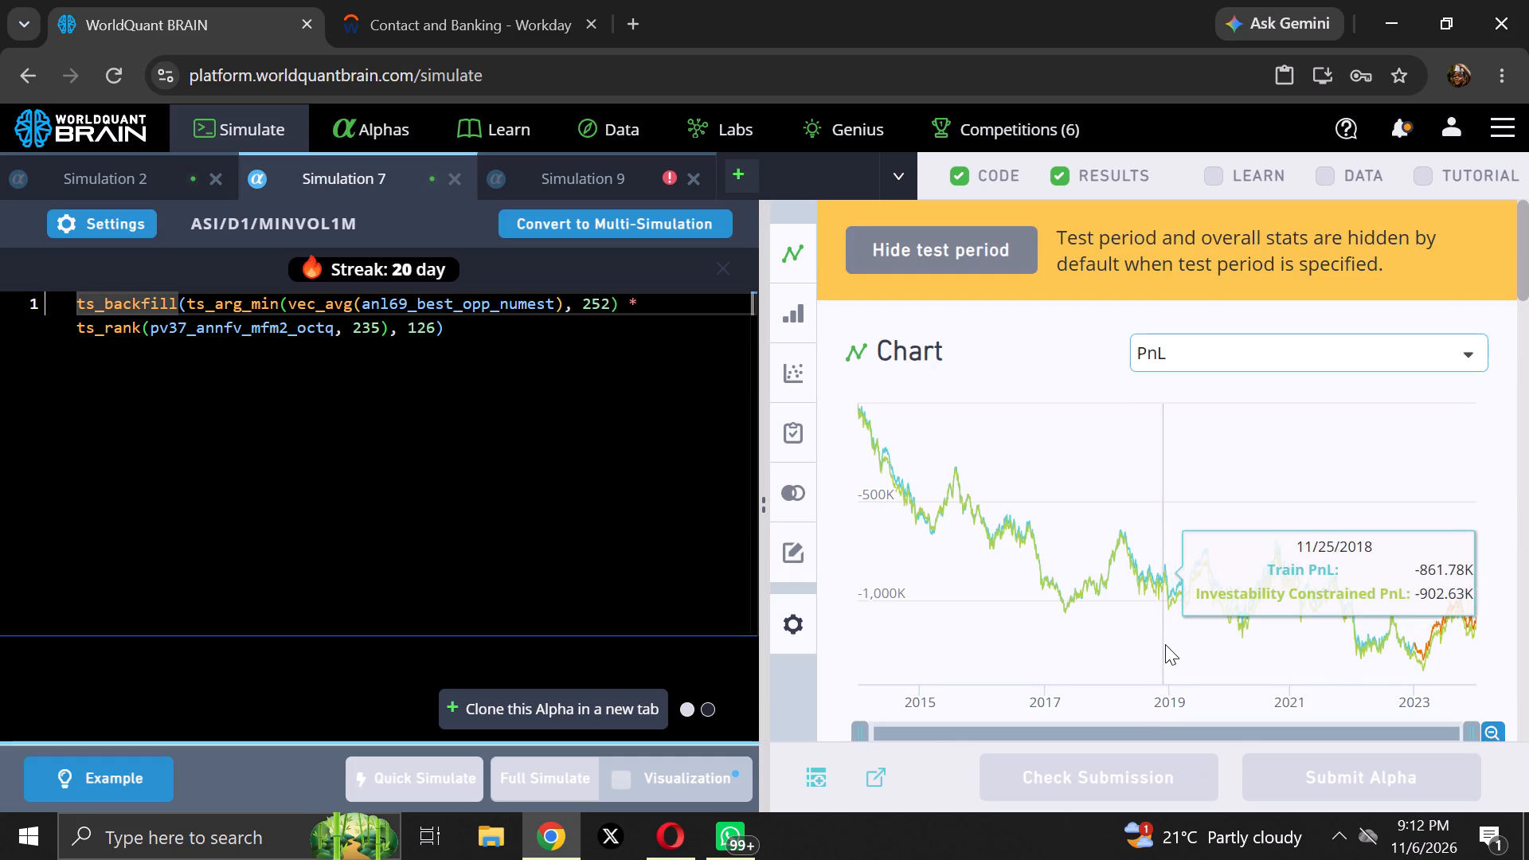
{"action": "scroll", "coordinate": [1165, 644], "scroll_direction": "down", "scroll_amount": 3}
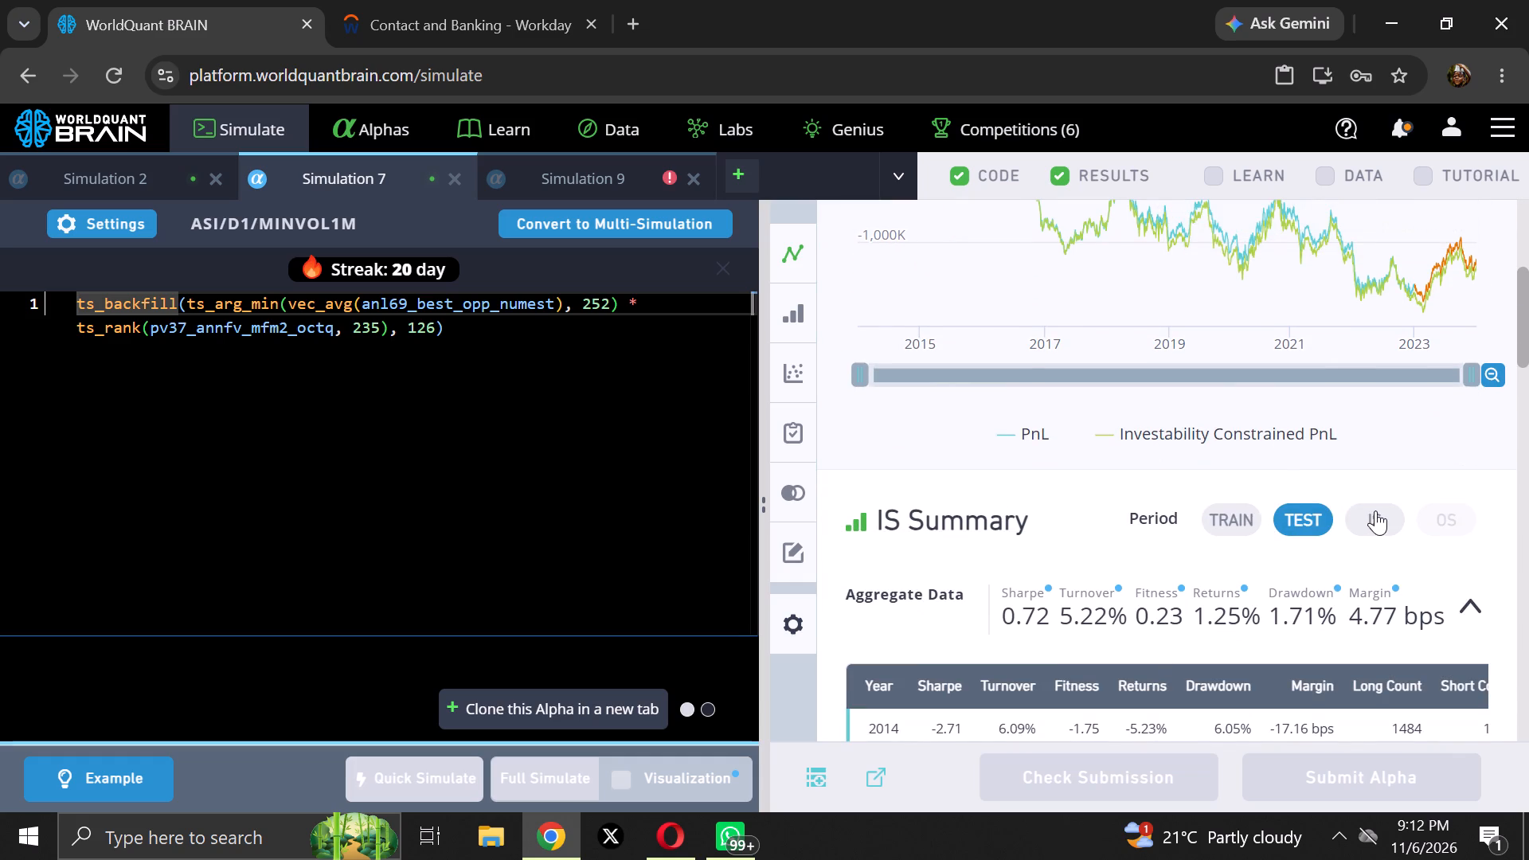
{"action": "left_click", "coordinate": [1375, 510]}
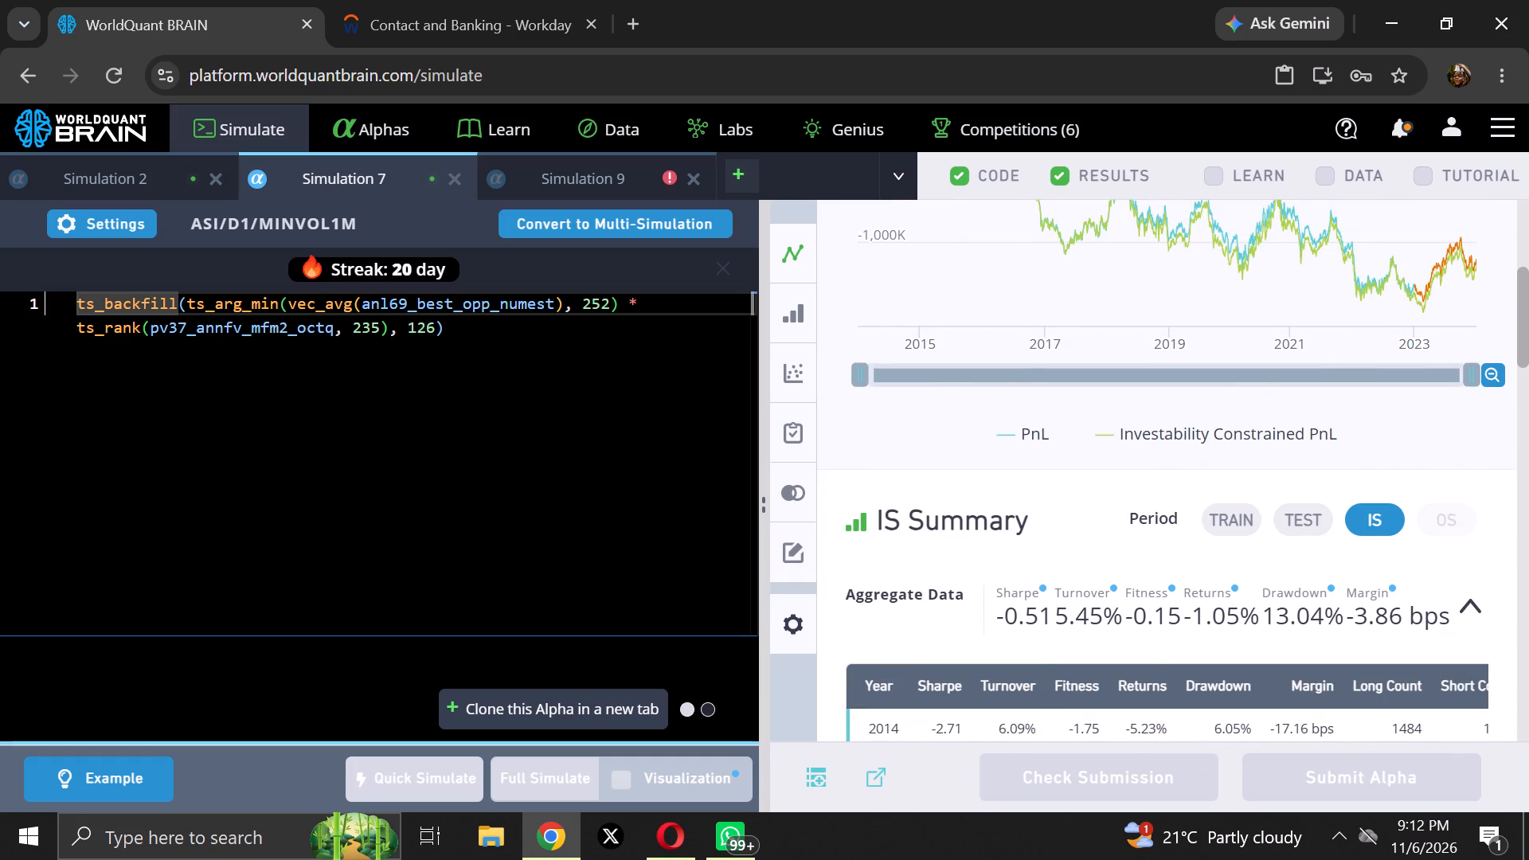
Close the Simulation 7 and Simulation 9 tabs, discarding Simulation 9's unsimulated code.
{"action": "left_click", "coordinate": [456, 179]}
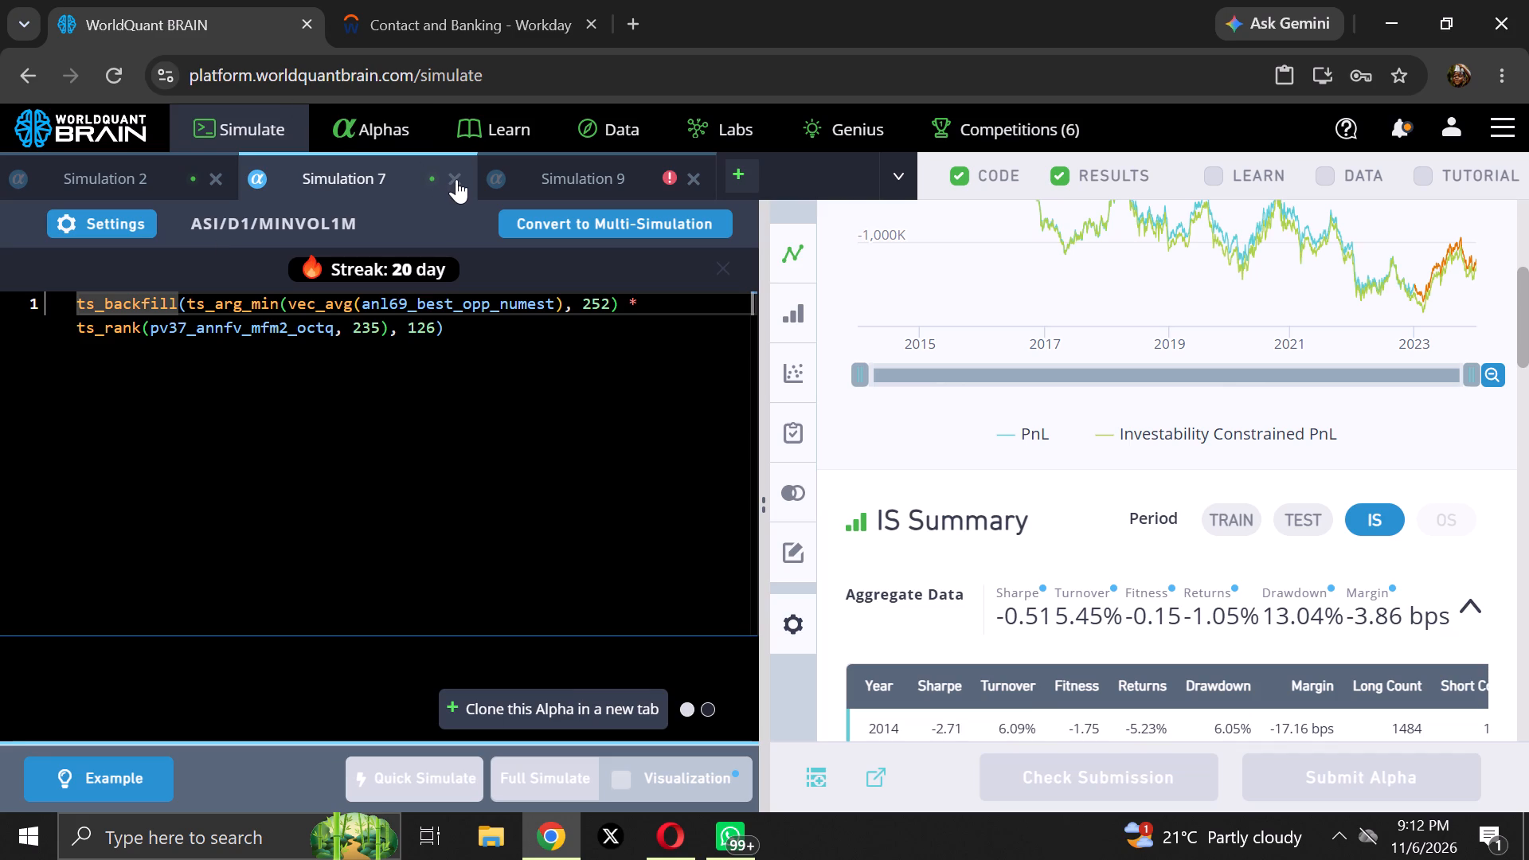
{"action": "left_click", "coordinate": [443, 174]}
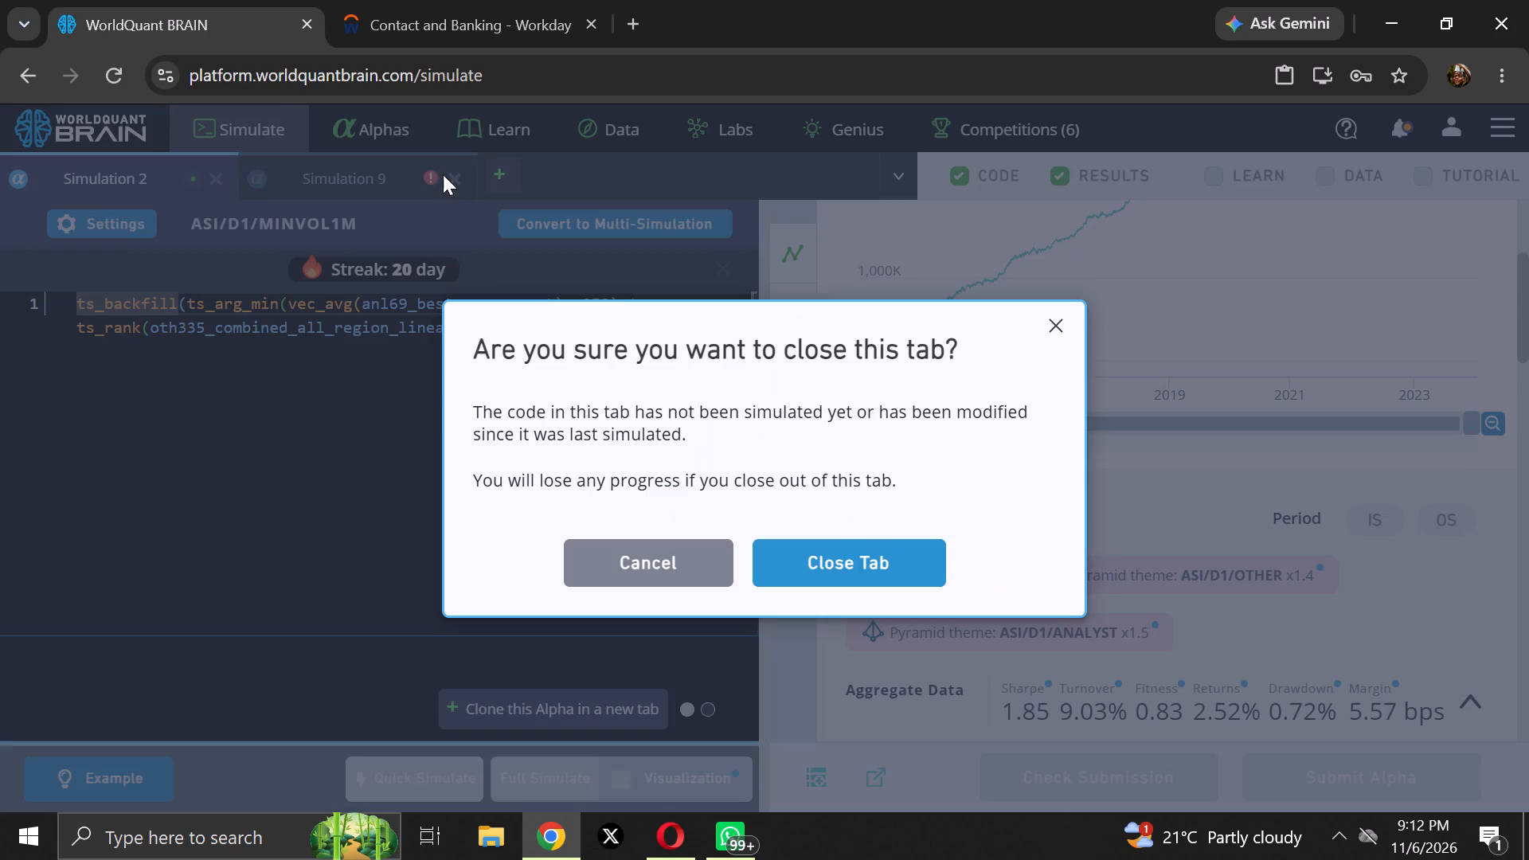
{"action": "left_click", "coordinate": [879, 584]}
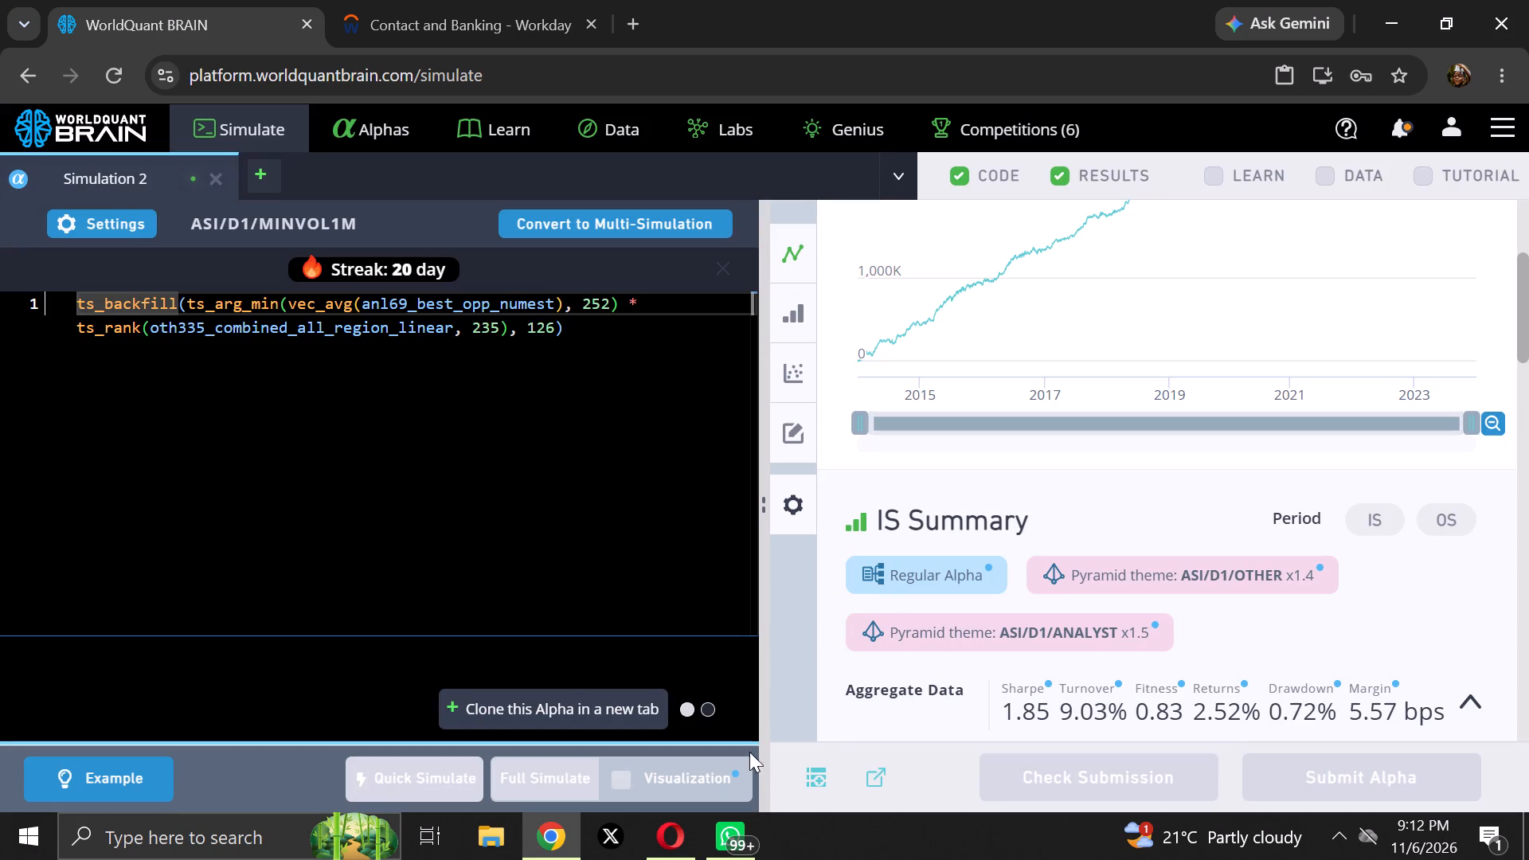
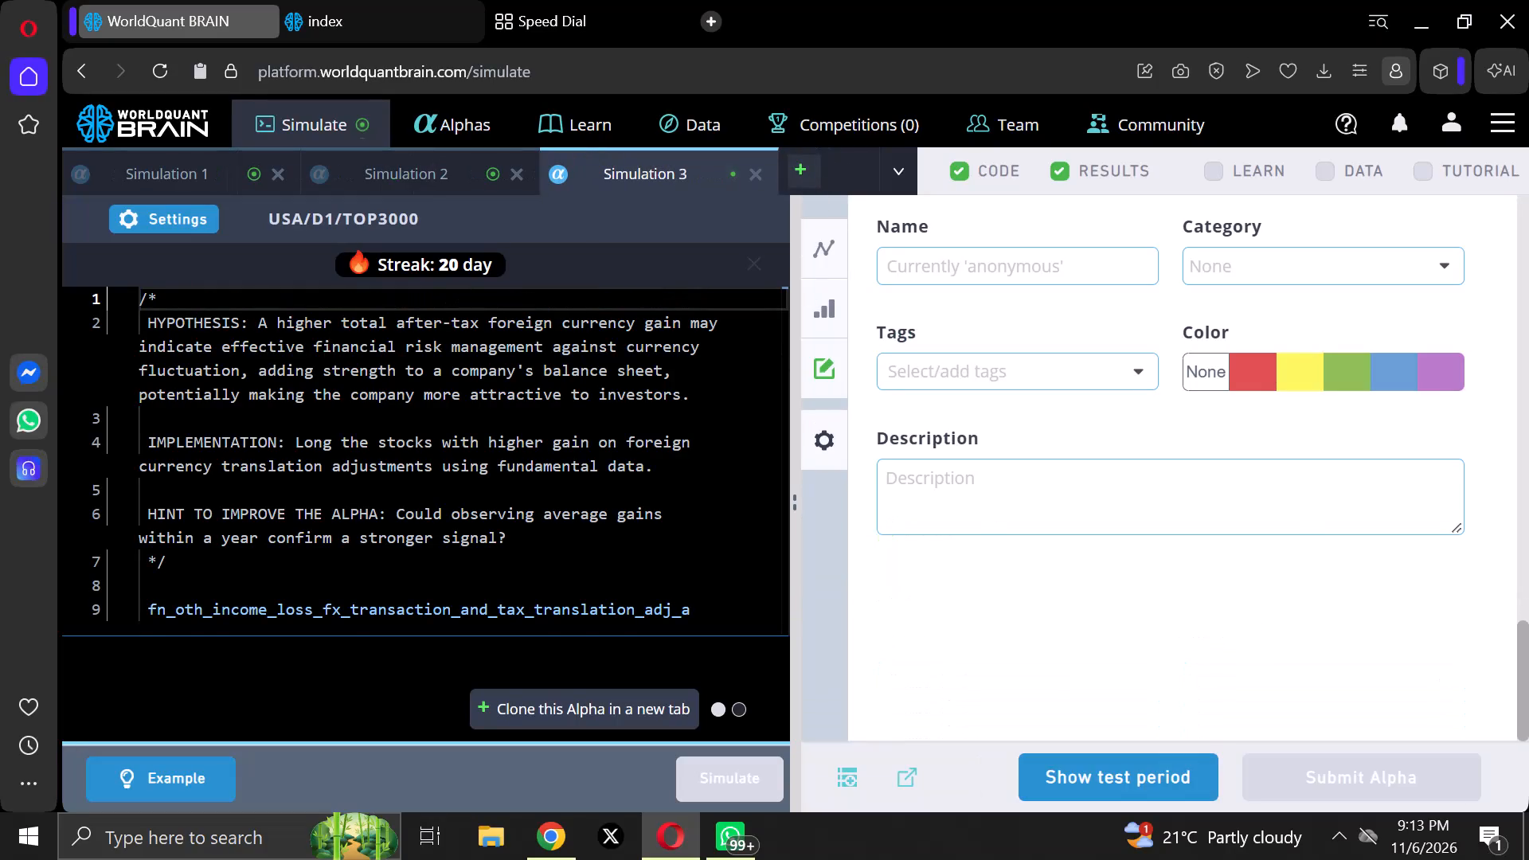
Open a new simulation, paste the expression ts_rank(operating_income /cap, 250) * rank(-ts_sum(returns, 10)) into its code and run it.
{"action": "left_click", "coordinate": [805, 160]}
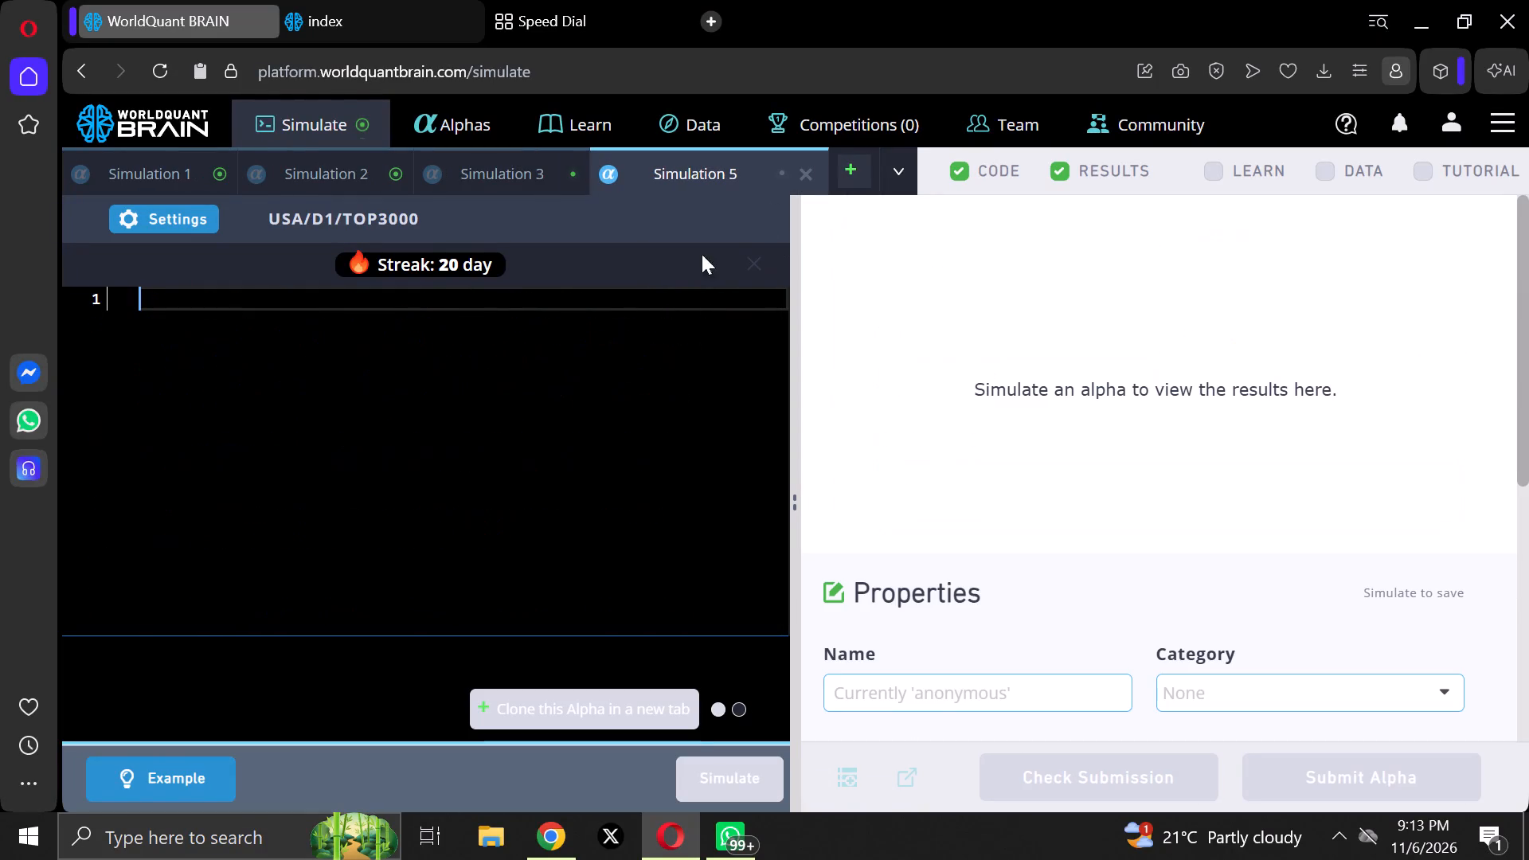
{"action": "right_click", "coordinate": [151, 297]}
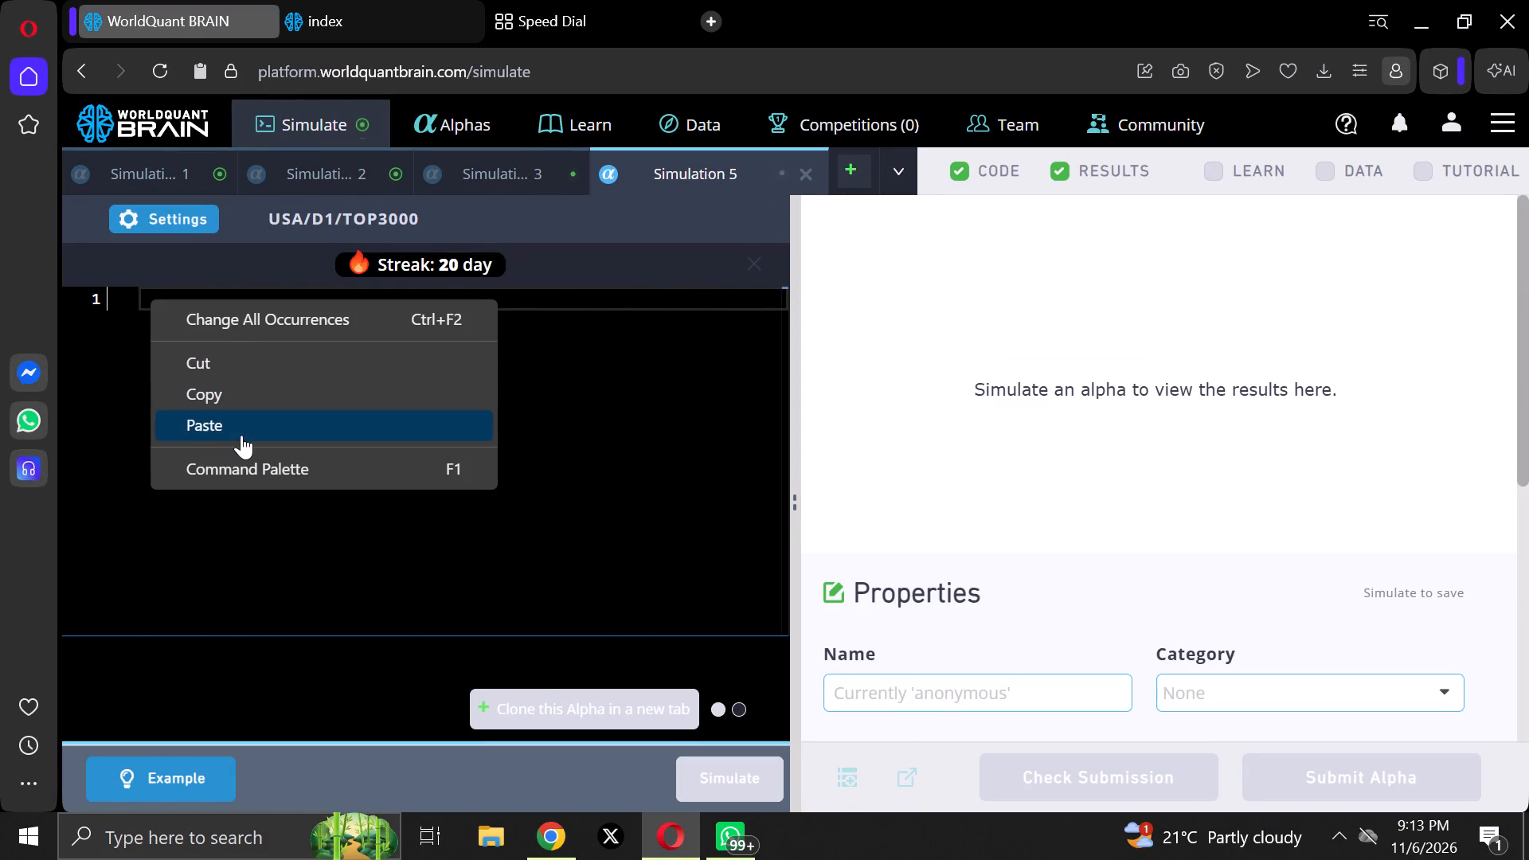
{"action": "left_click", "coordinate": [249, 424]}
{"action": "left_click", "coordinate": [749, 772]}
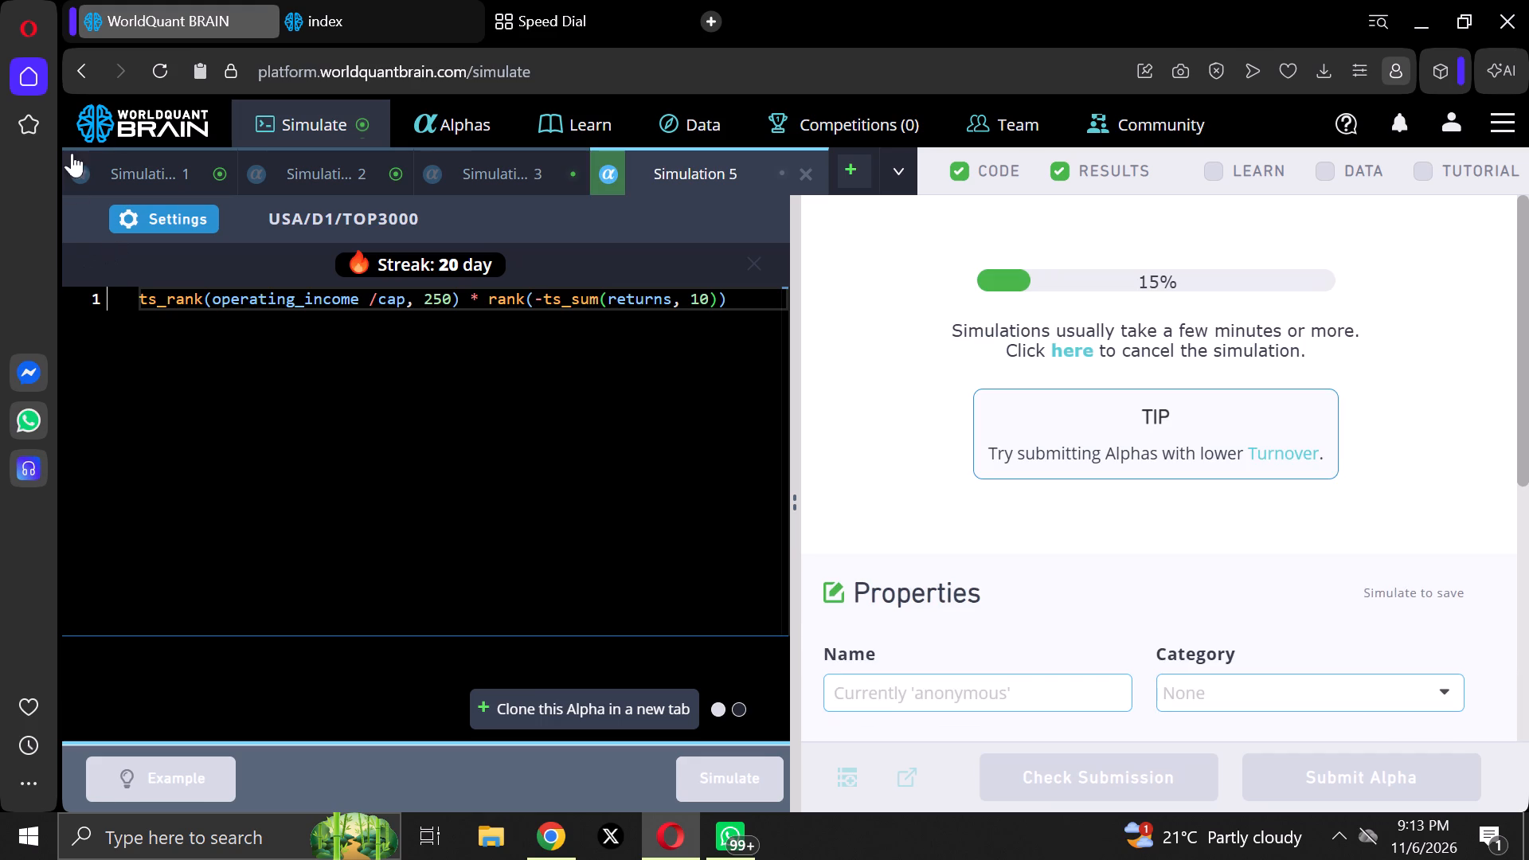
Increase Simulation 3's decay by one, apply the settings and run the simulation.
{"action": "left_click", "coordinate": [531, 170]}
{"action": "left_click", "coordinate": [167, 214]}
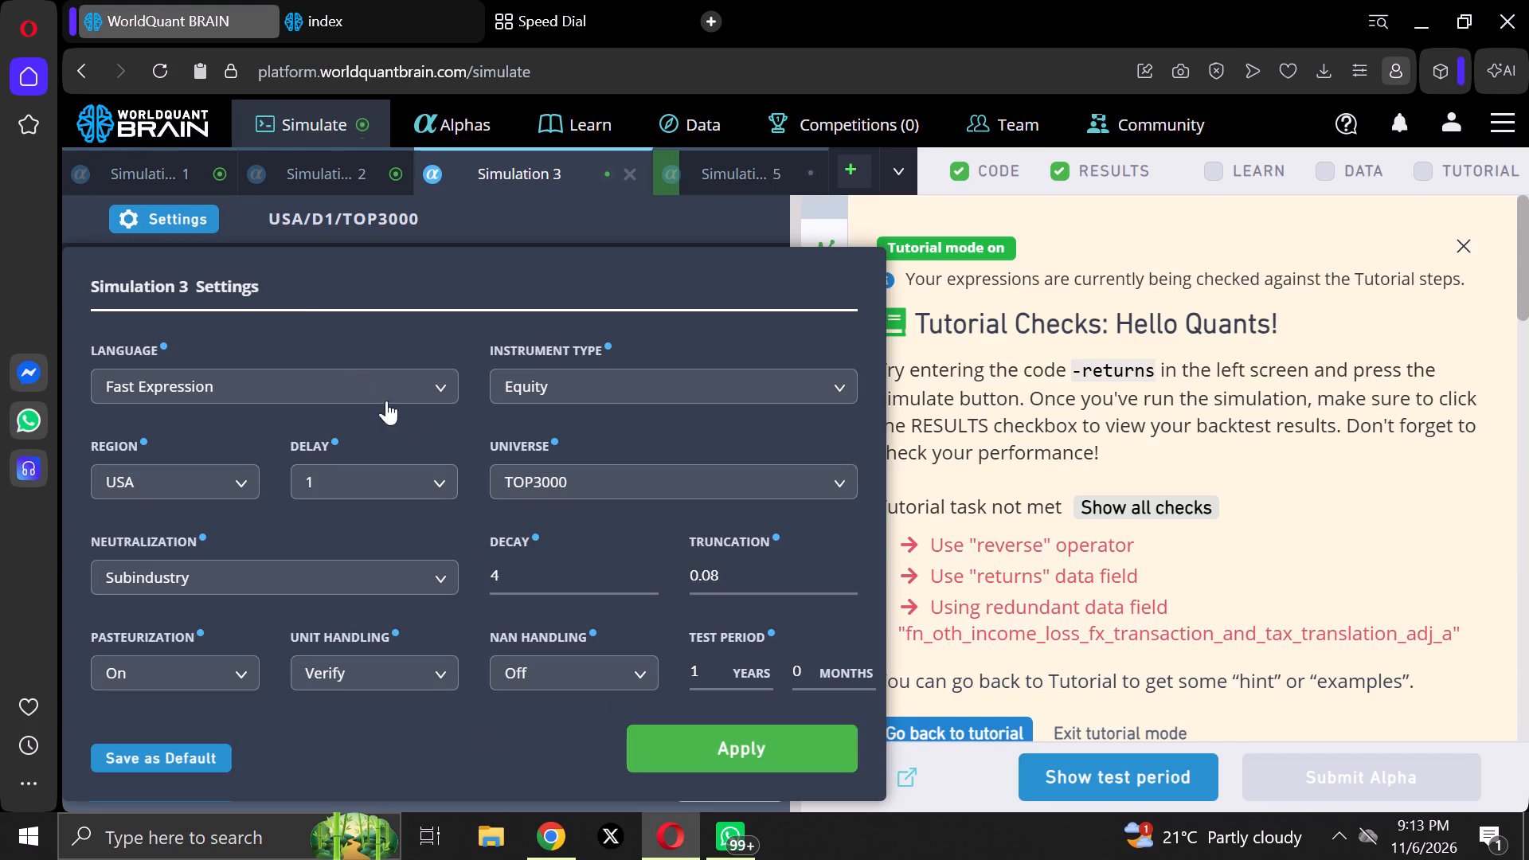
{"action": "left_click", "coordinate": [655, 570]}
{"action": "left_click", "coordinate": [723, 754]}
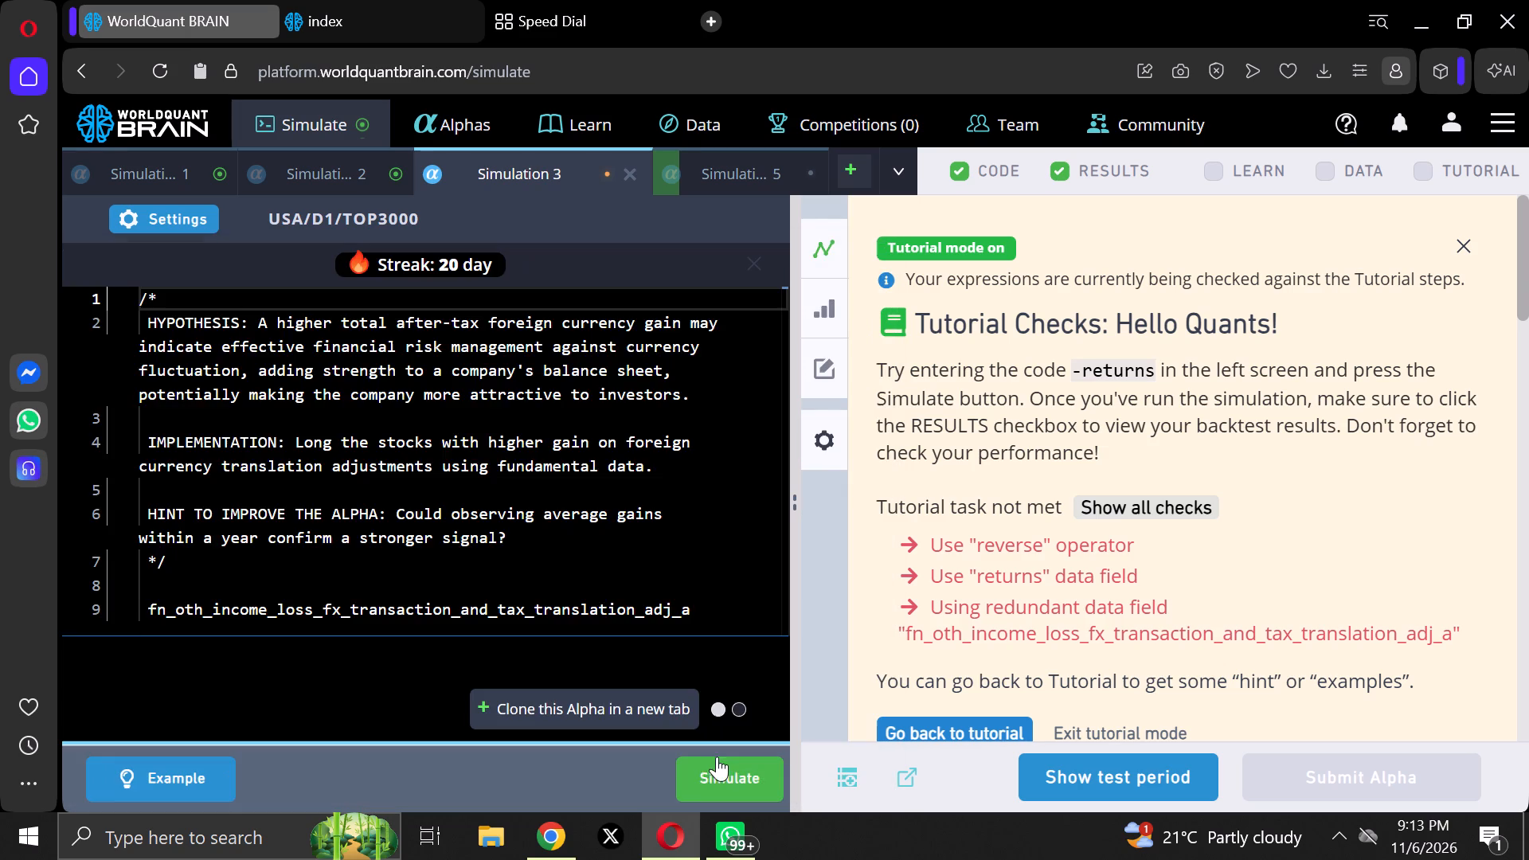
{"action": "left_click", "coordinate": [693, 765]}
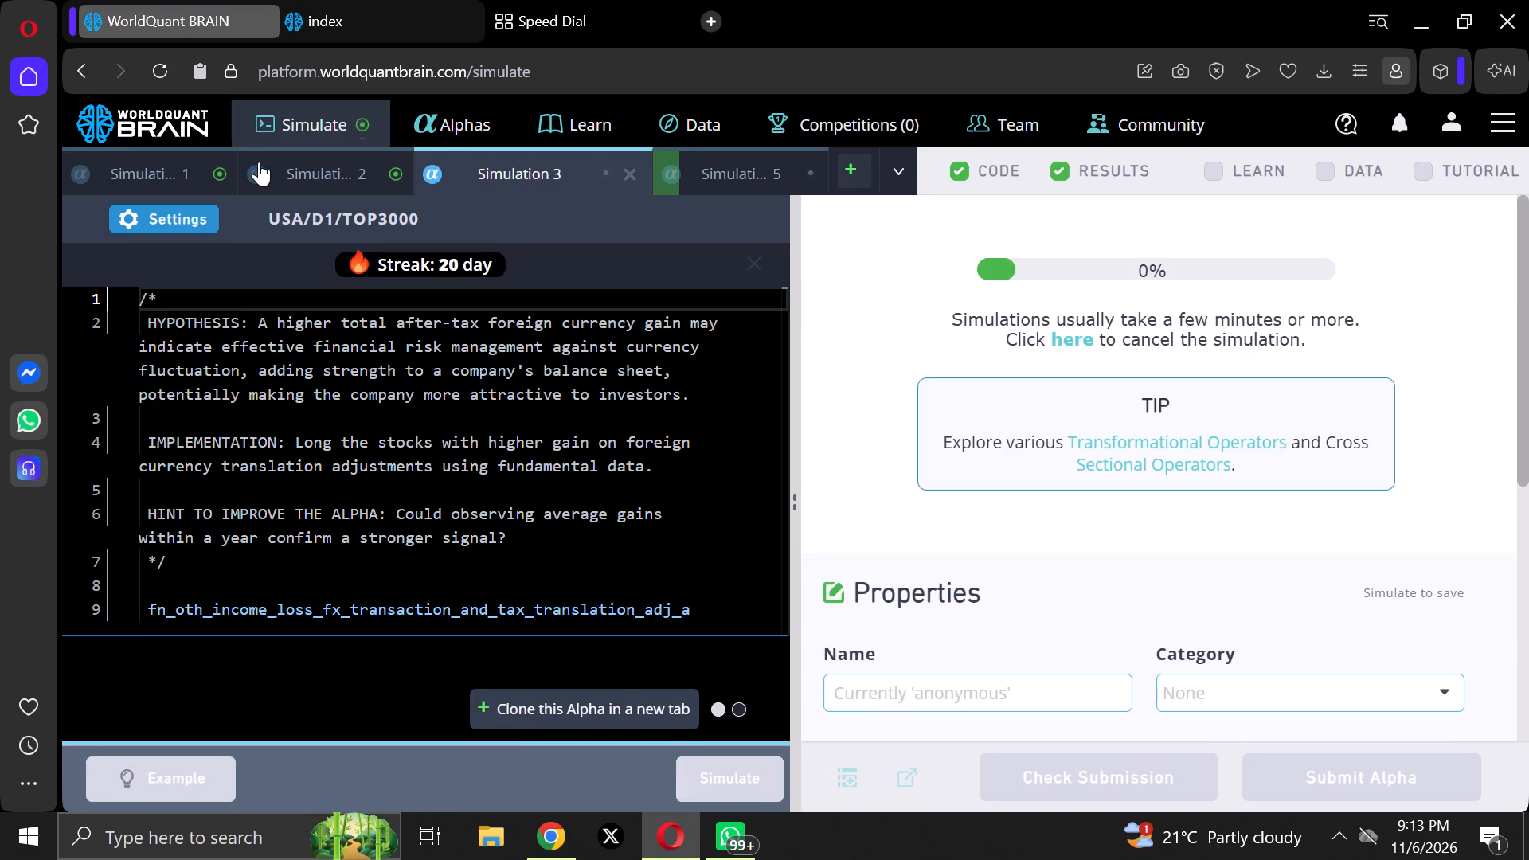
Set Simulation 2's decay to 5, apply the settings and run the simulation.
{"action": "left_click", "coordinate": [280, 164]}
{"action": "left_click", "coordinate": [173, 218]}
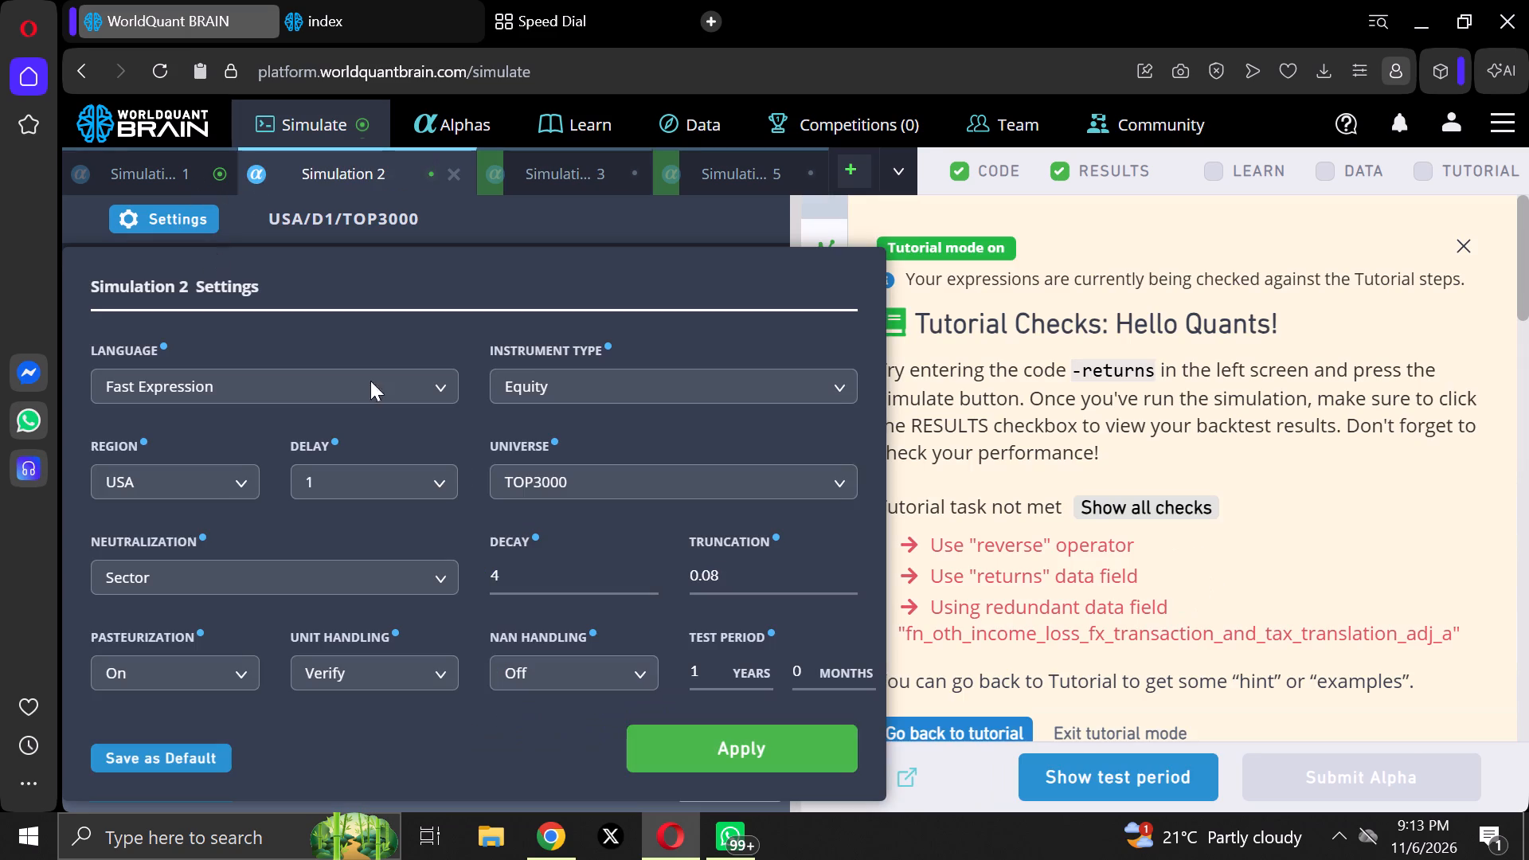
{"action": "scroll", "coordinate": [710, 678], "scroll_direction": "down", "scroll_amount": 3}
{"action": "left_click", "coordinate": [648, 567]}
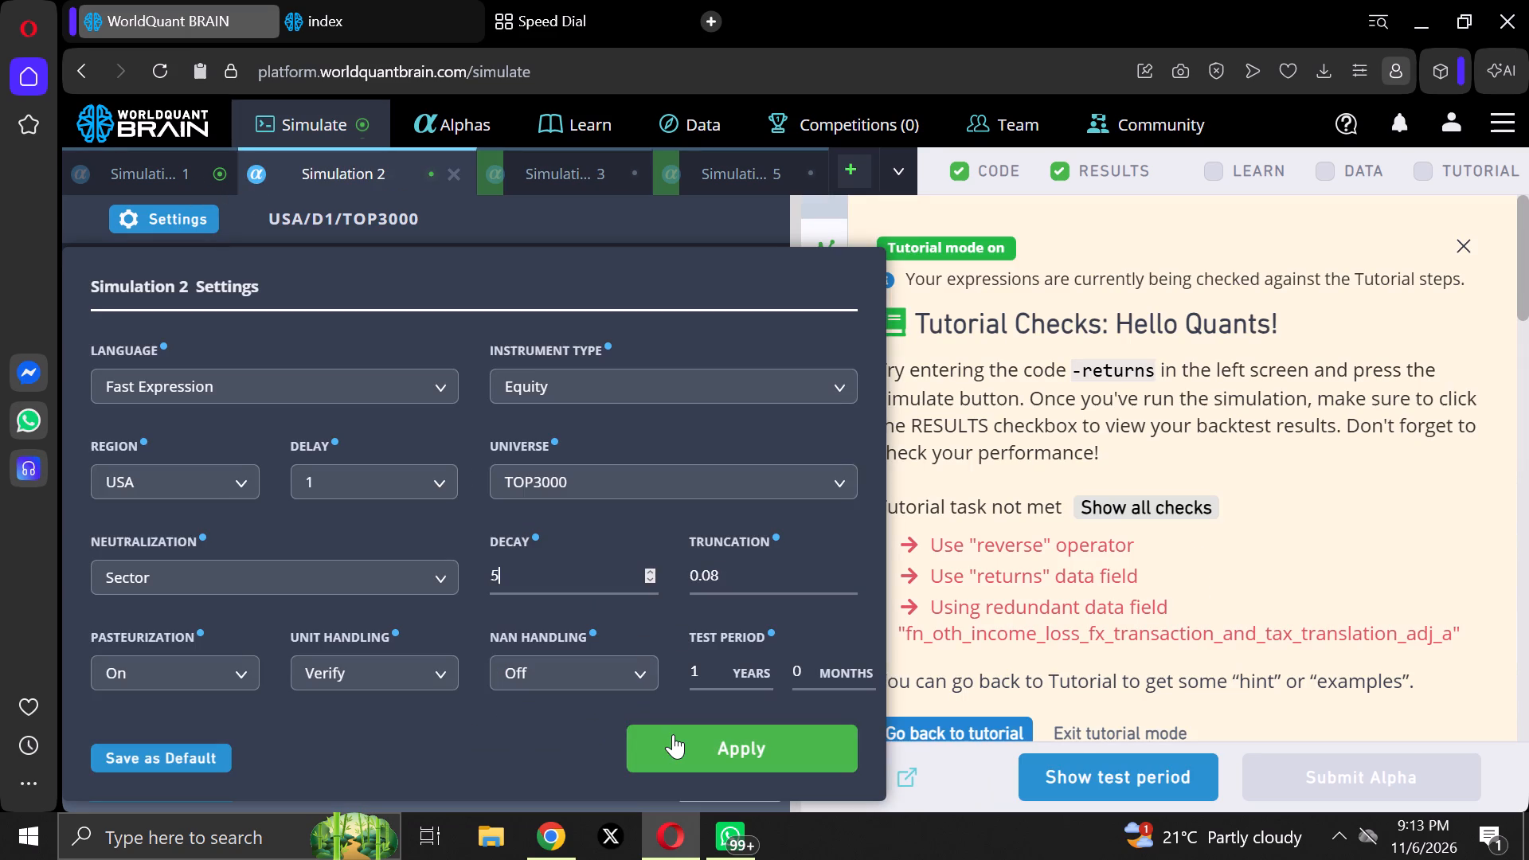
{"action": "left_click", "coordinate": [673, 734]}
{"action": "left_click", "coordinate": [734, 783]}
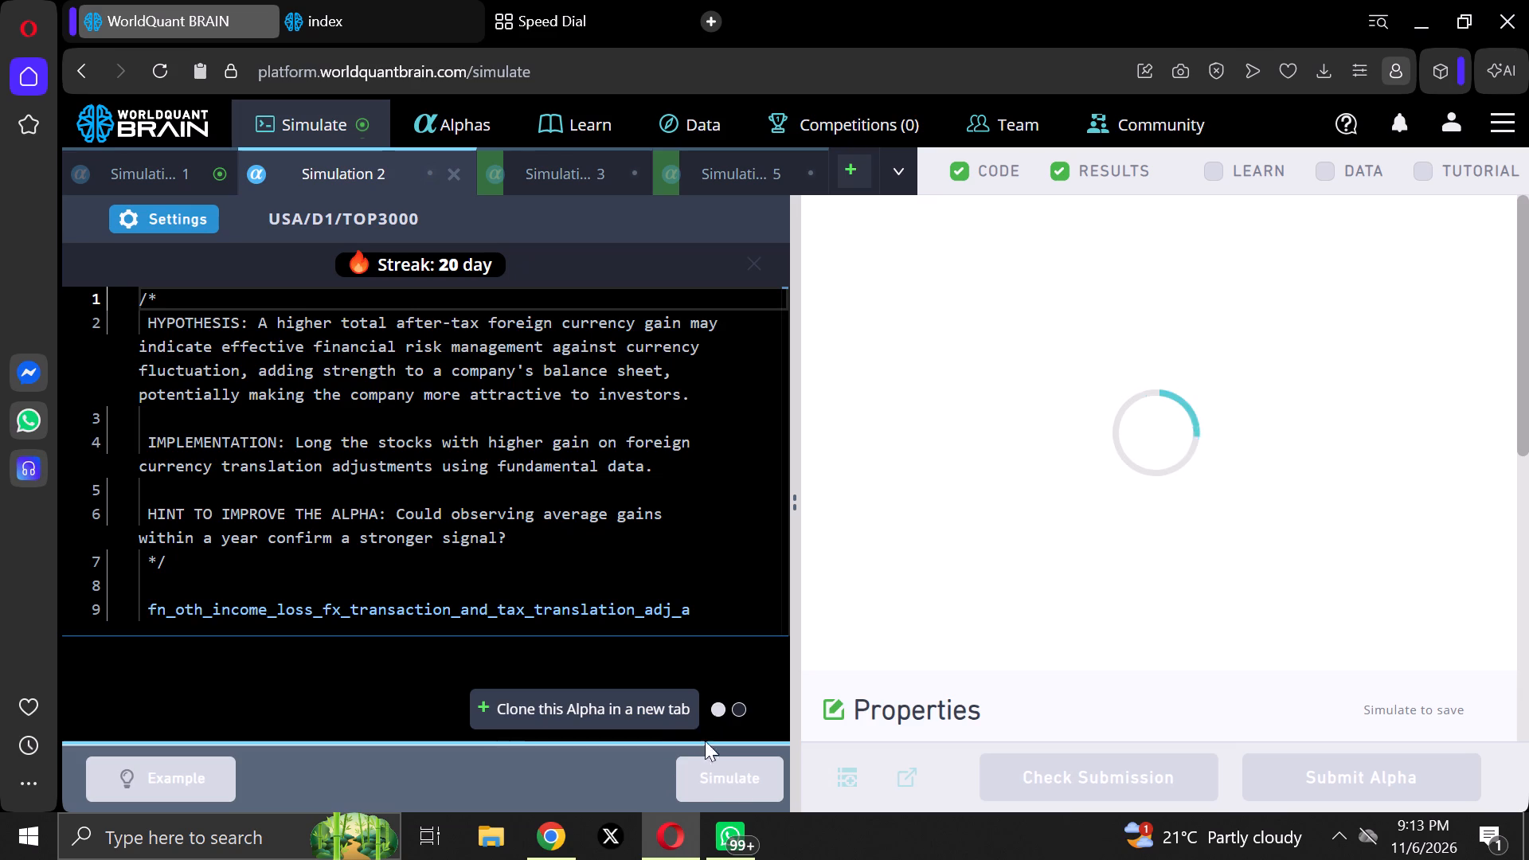
Increase Simulation 1's decay by one, apply the settings and try to run the simulation.
{"action": "left_click", "coordinate": [157, 166]}
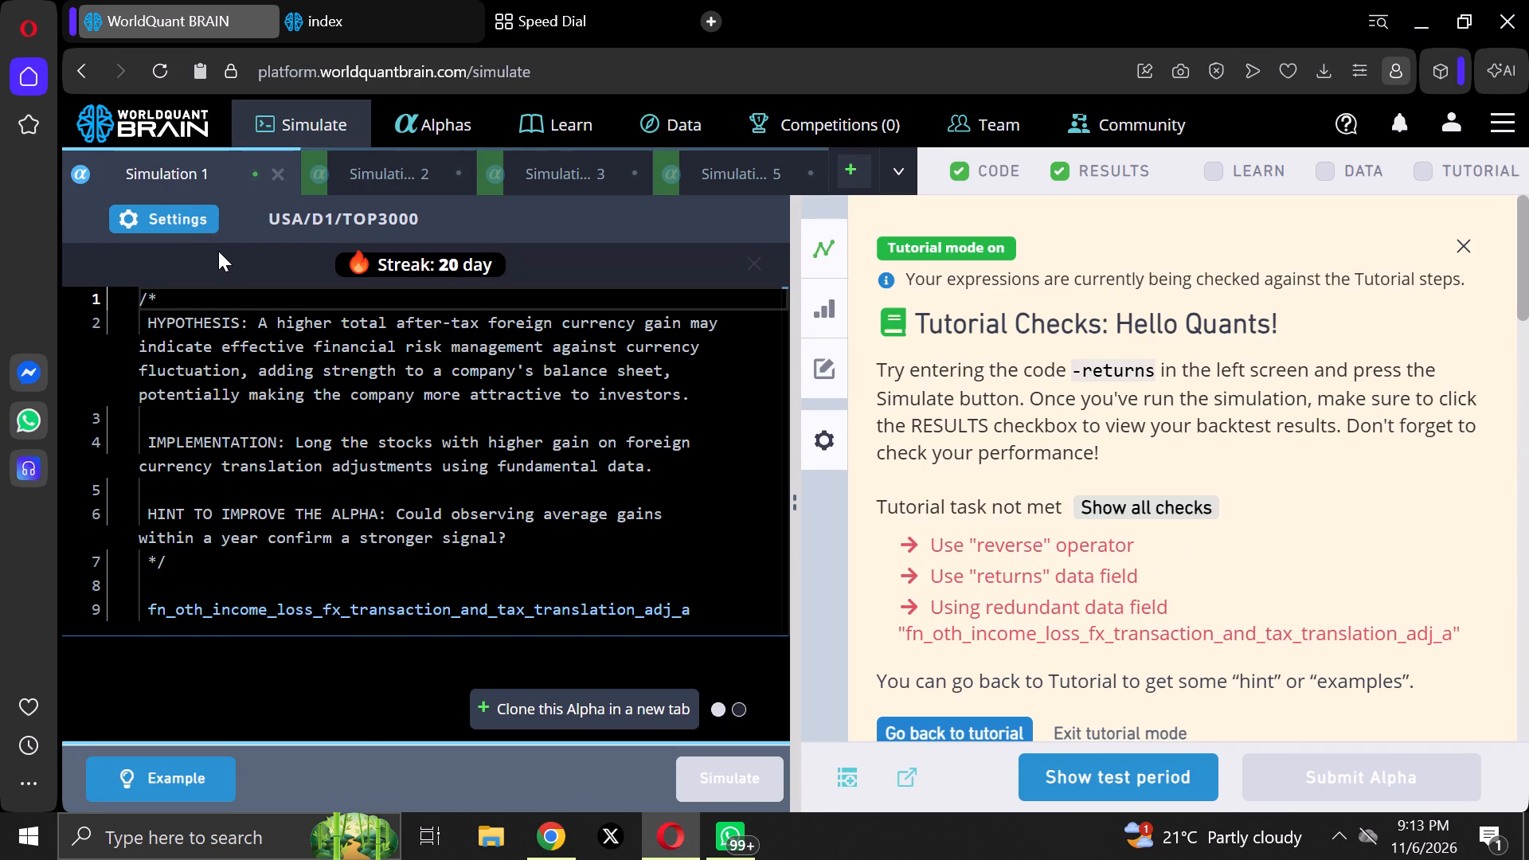
{"action": "left_click", "coordinate": [187, 213]}
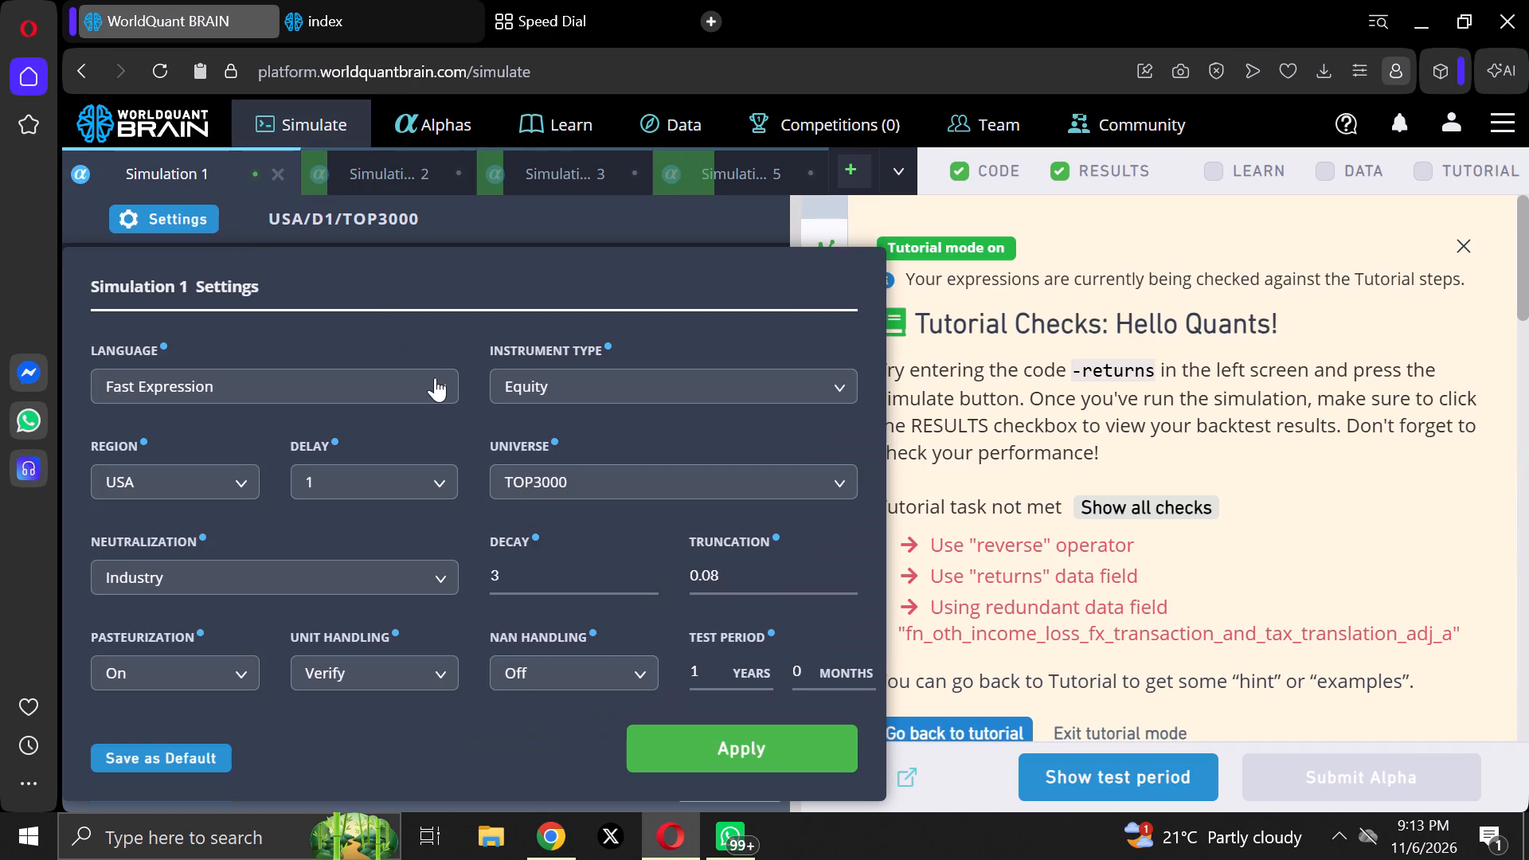
{"action": "left_click", "coordinate": [653, 570]}
{"action": "left_click", "coordinate": [710, 732]}
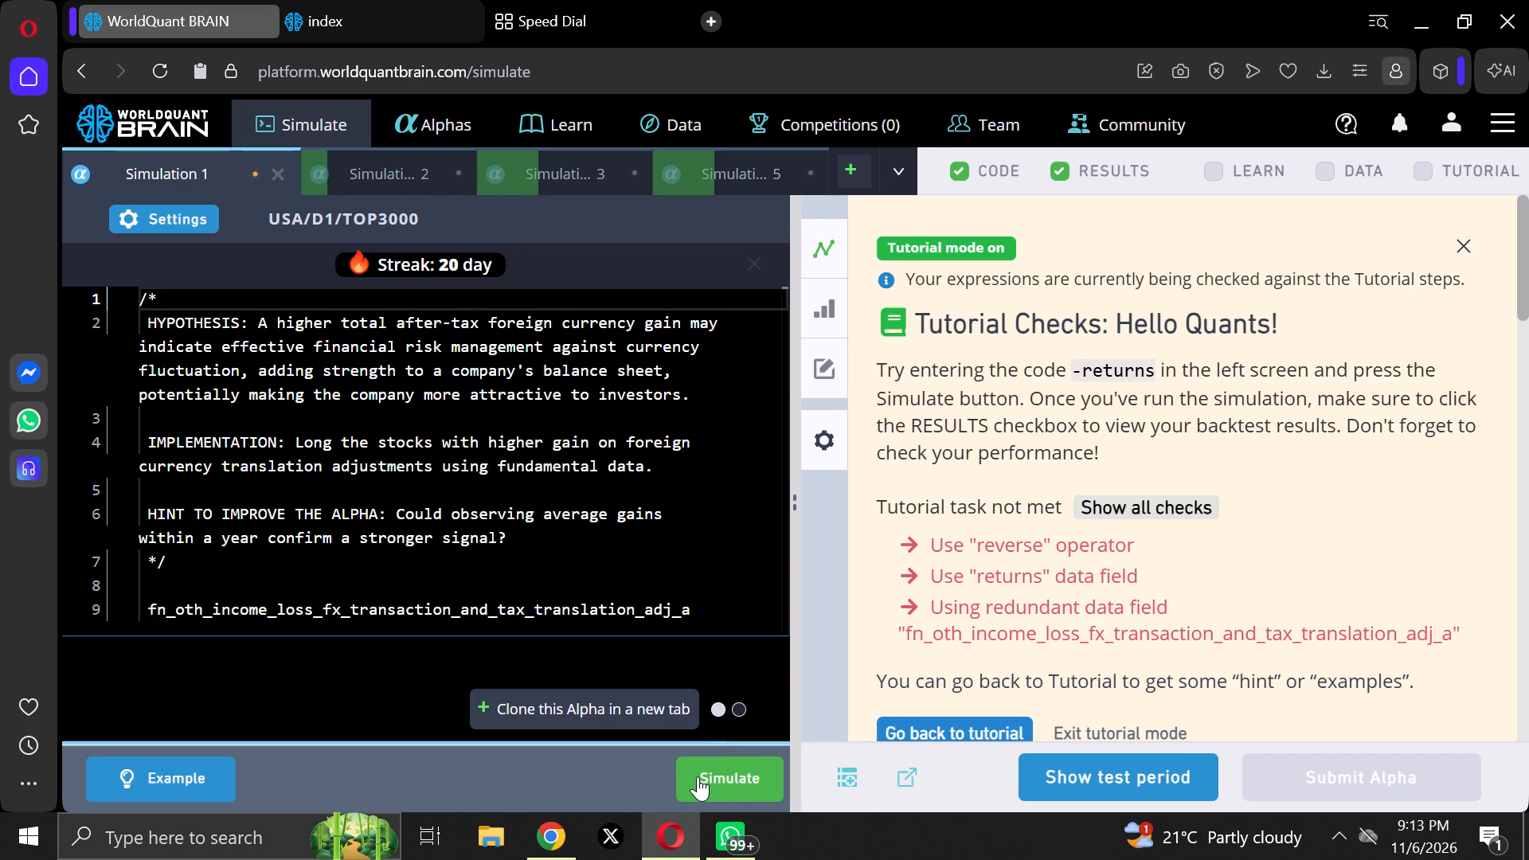
{"action": "left_click", "coordinate": [698, 776]}
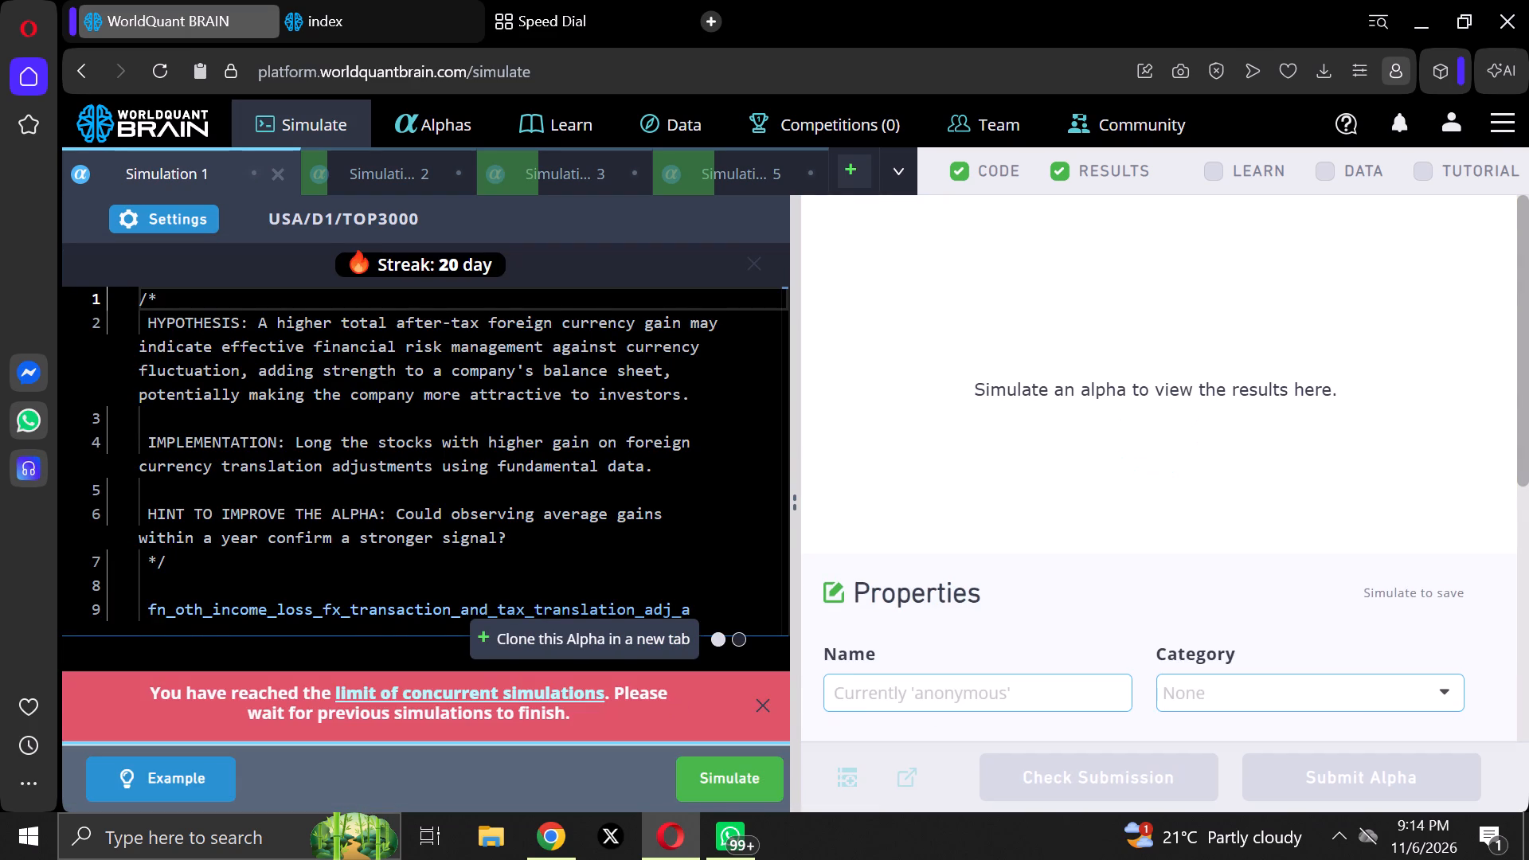
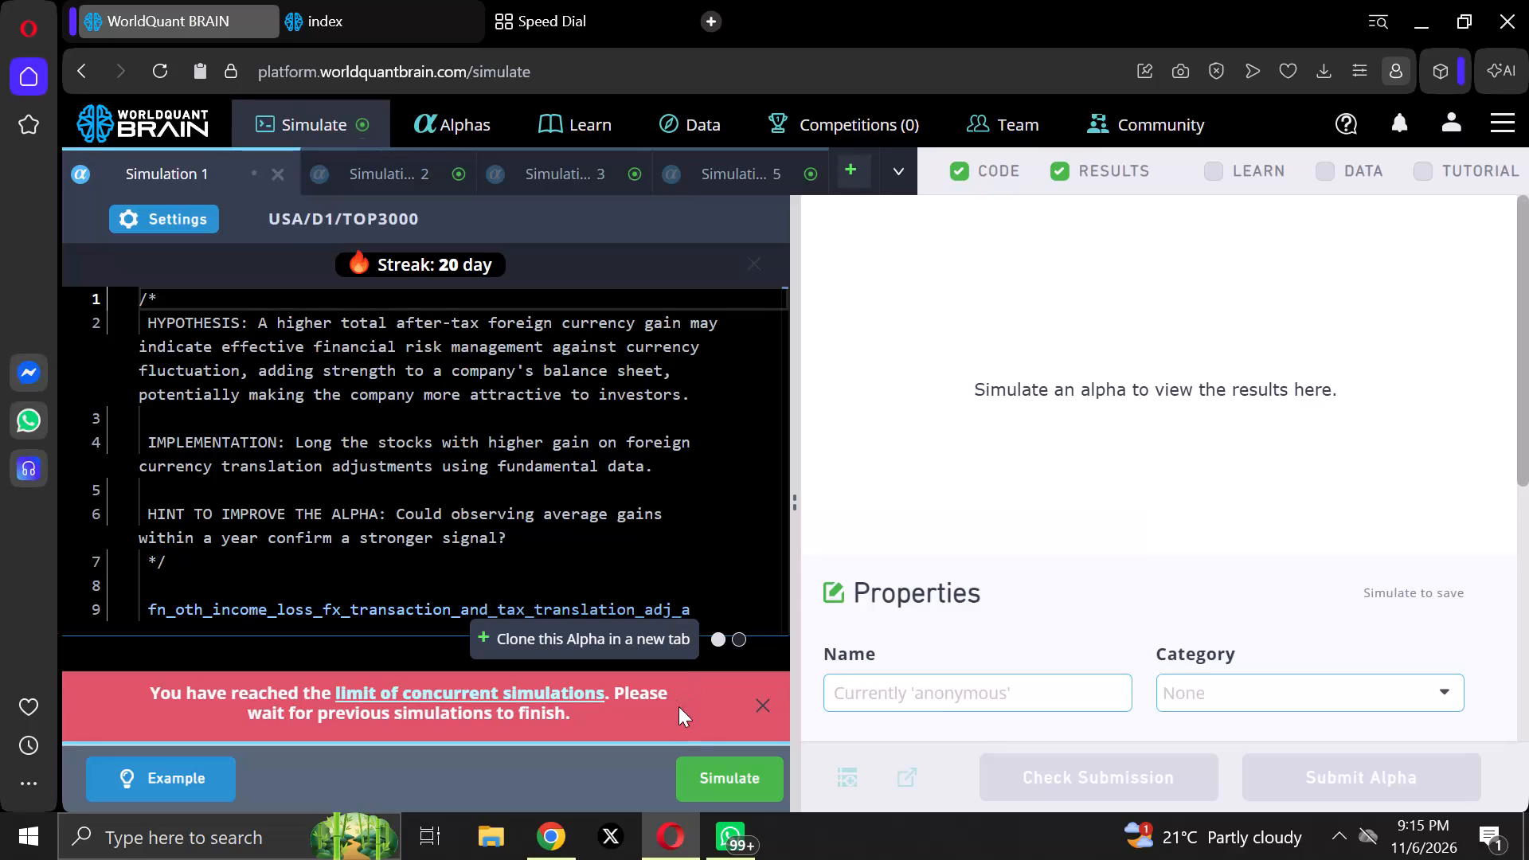
Run Simulation 1 again with its current settings.
{"action": "left_click", "coordinate": [703, 772]}
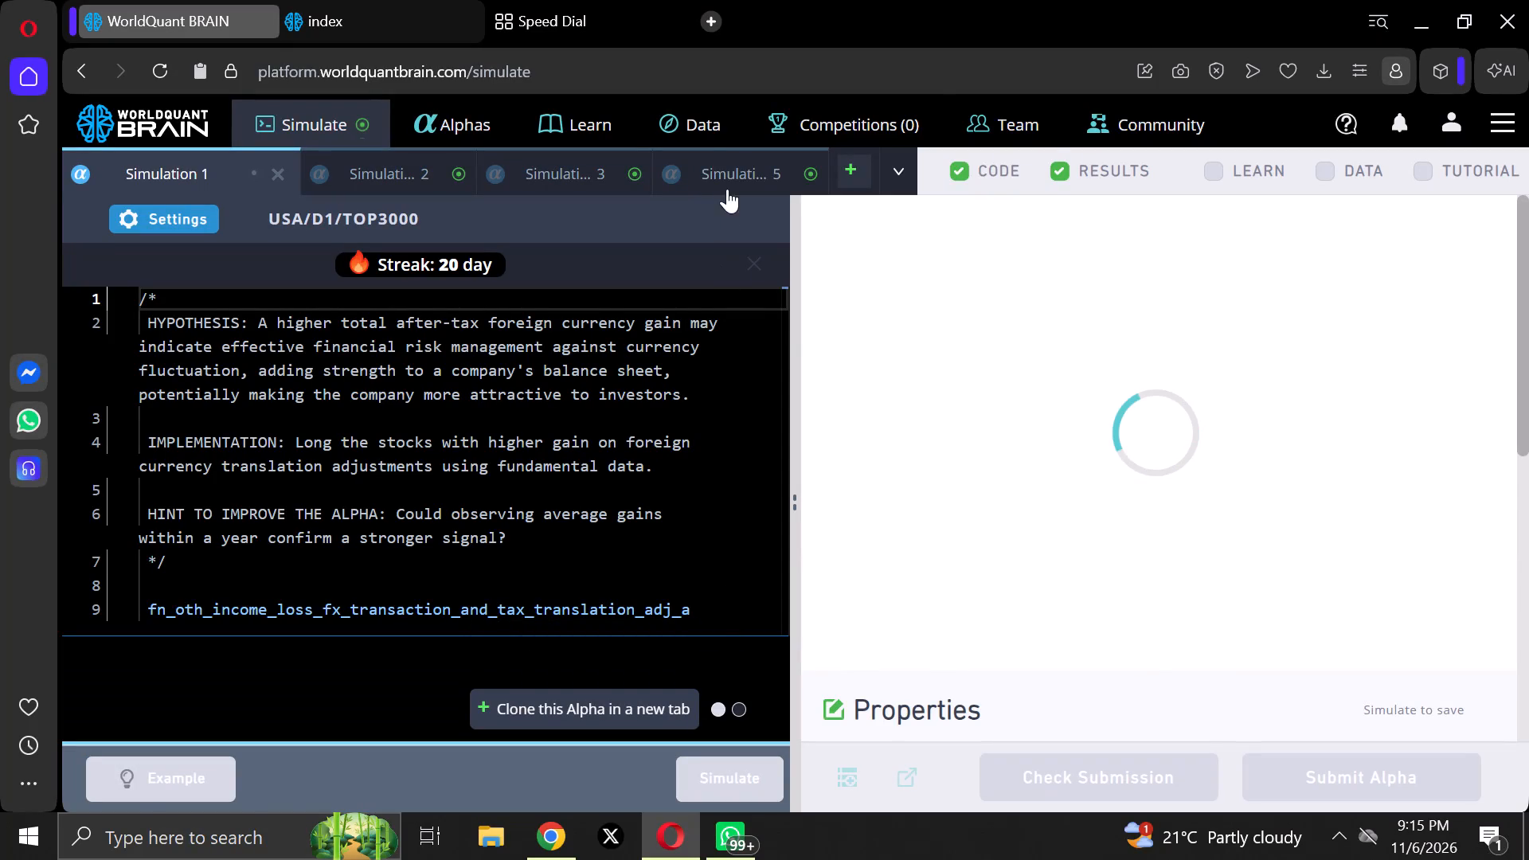
Show the test period for Simulation 5's ts_rank(operating_income /cap, 250) expression and submit the alpha.
{"action": "left_click", "coordinate": [717, 170]}
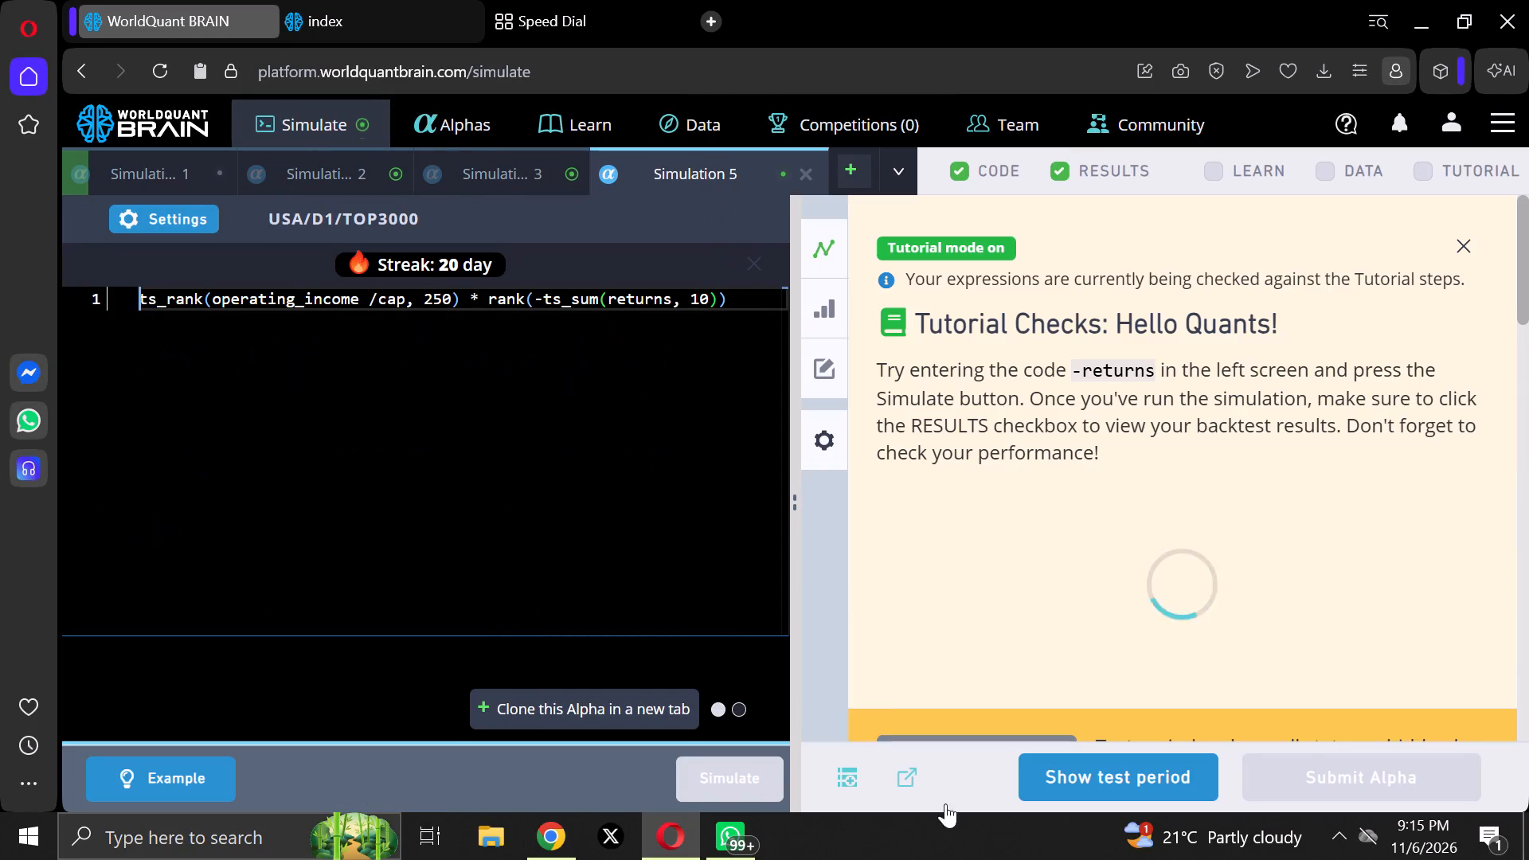
{"action": "left_click", "coordinate": [1154, 768]}
{"action": "left_click", "coordinate": [1365, 775]}
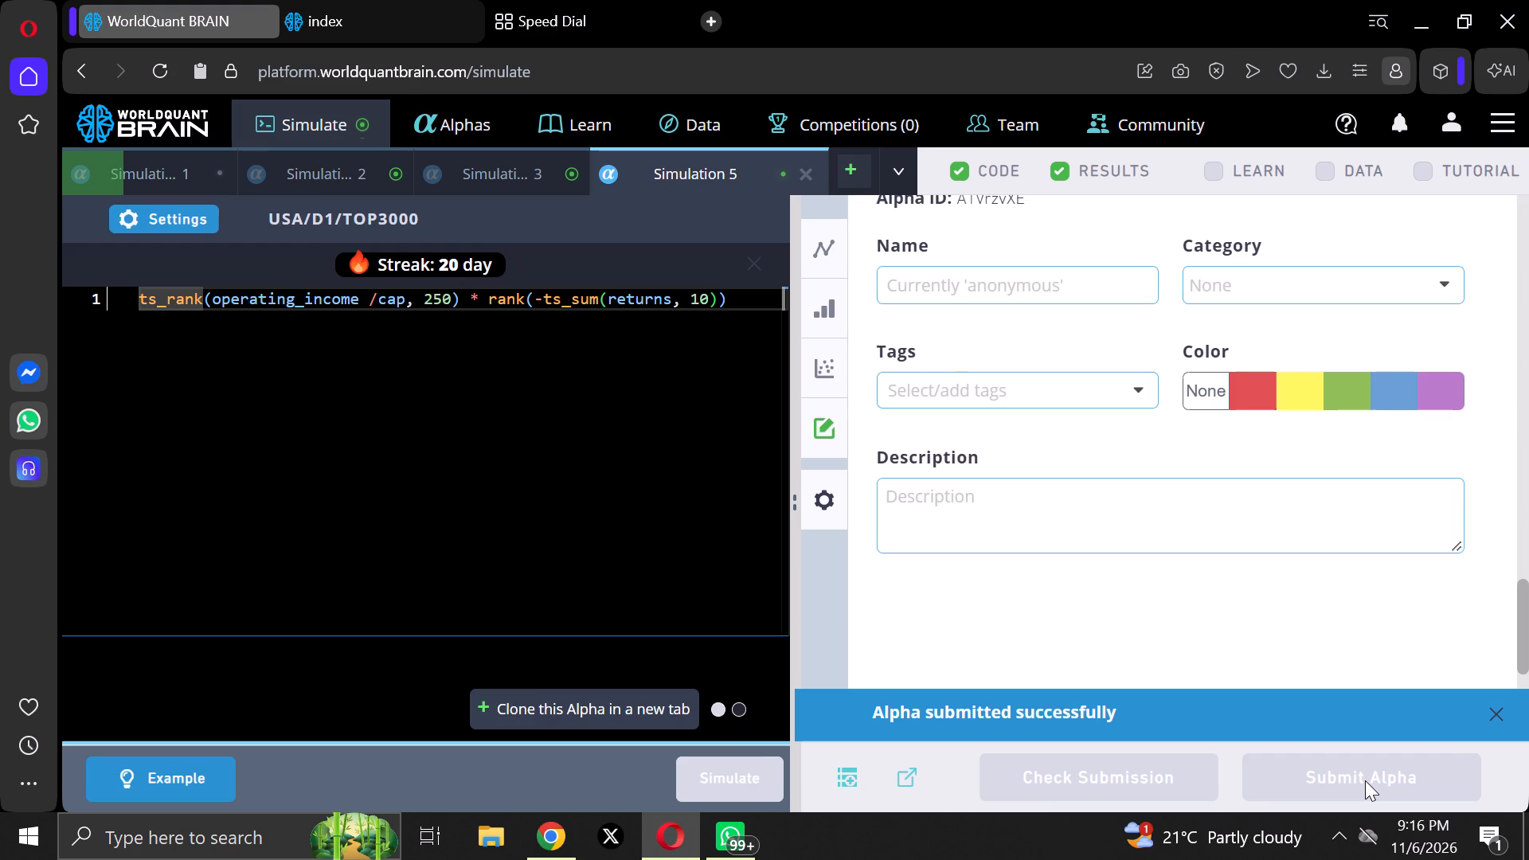
Open the simulation settings of Simulation 5.
{"action": "left_click", "coordinate": [202, 222]}
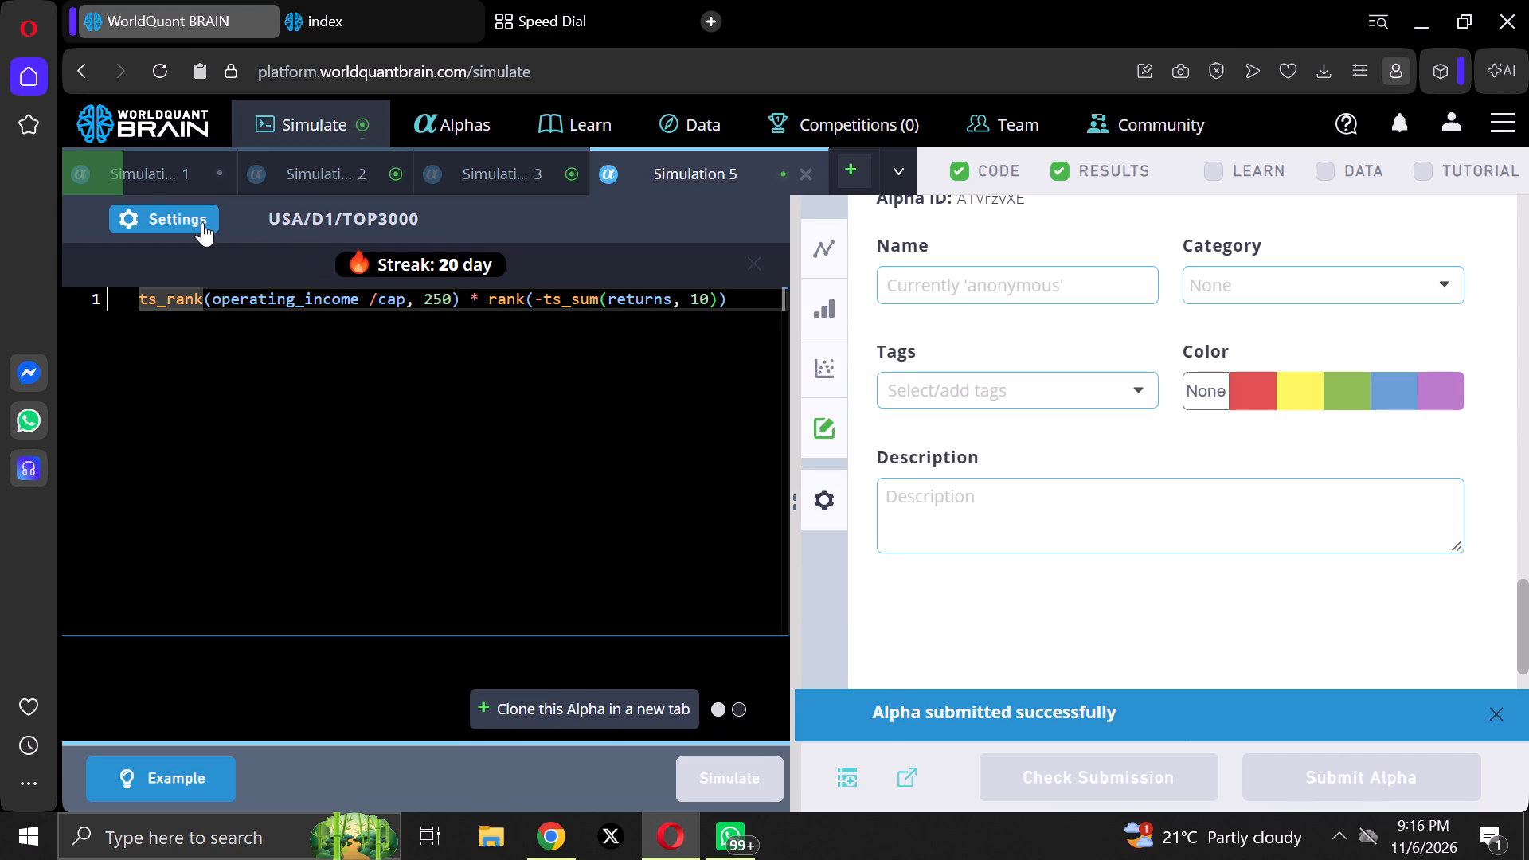
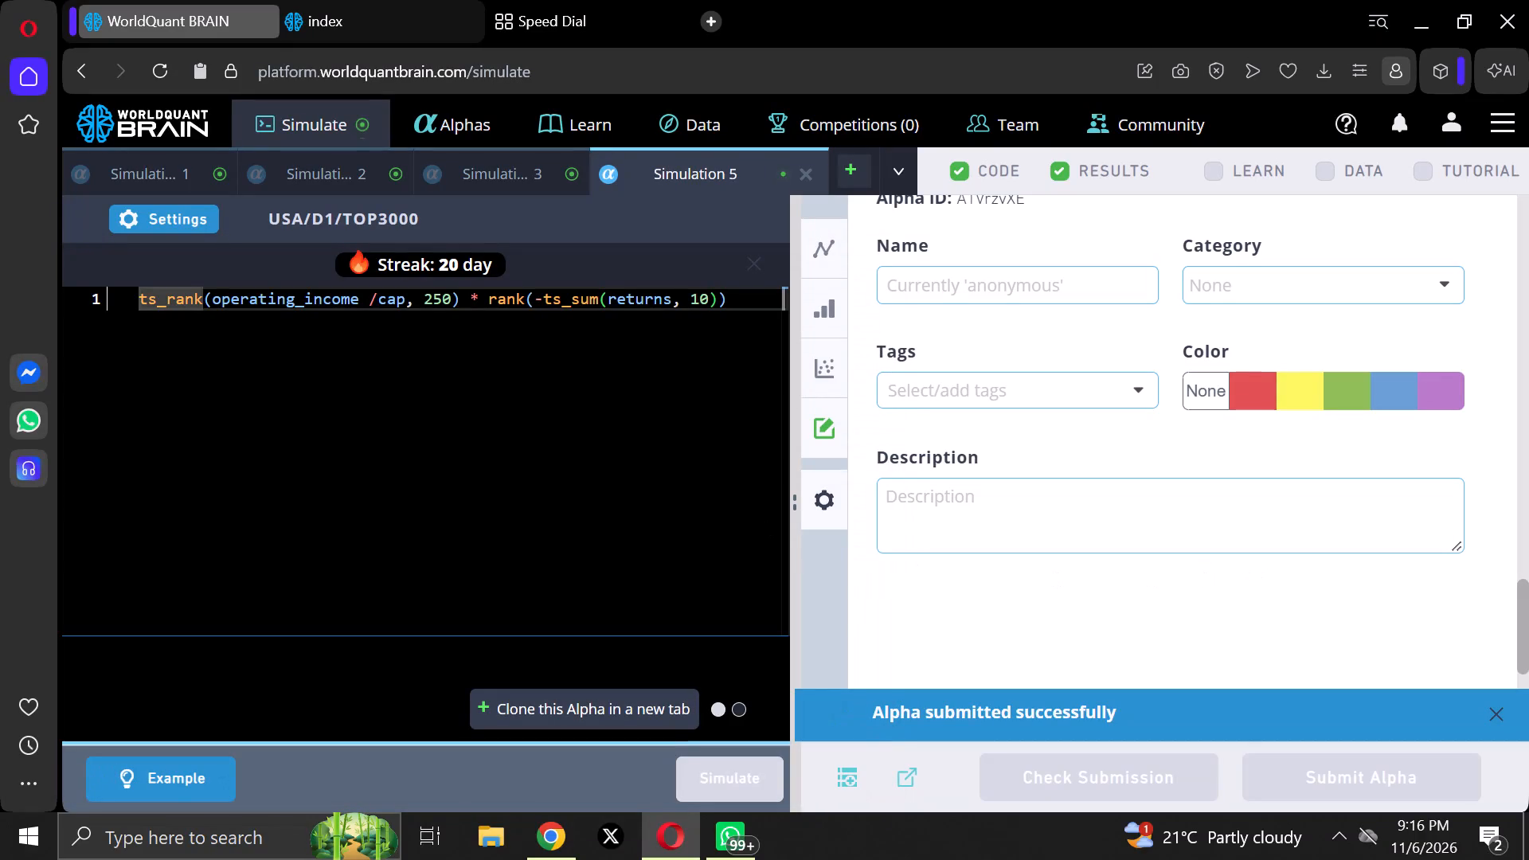
Copy Simulation 5's full expression ts_rank(operating_income /cap, 250) * rank(-ts_sum(returns, 10)) from the code editor.
{"action": "left_click_drag", "start_coordinate": [735, 297], "coordinate": [91, 296]}
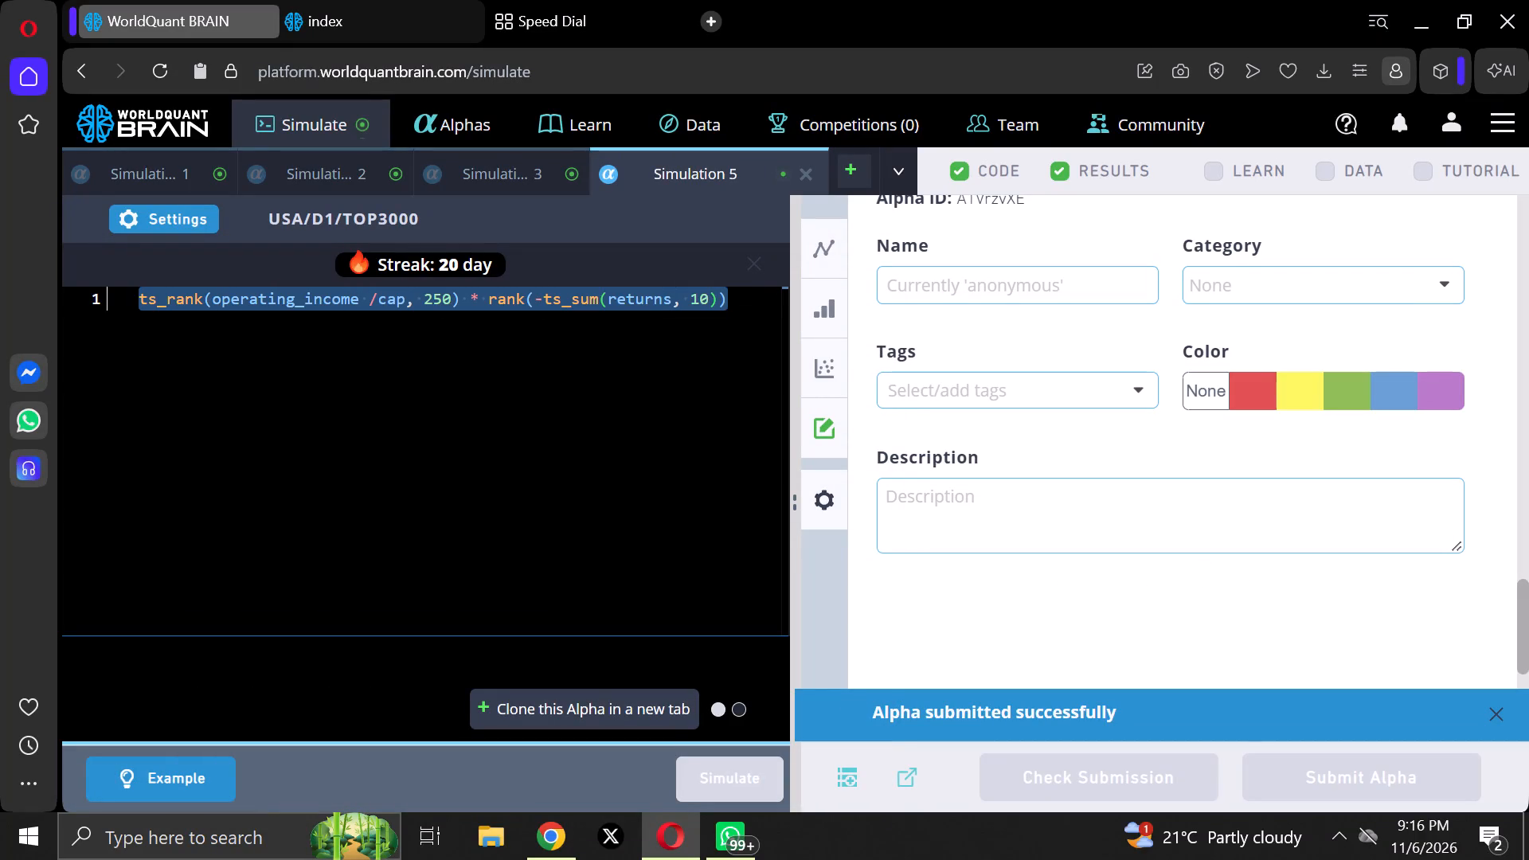
{"action": "left_click_drag", "start_coordinate": [91, 296], "coordinate": [131, 293]}
{"action": "right_click", "coordinate": [131, 293]}
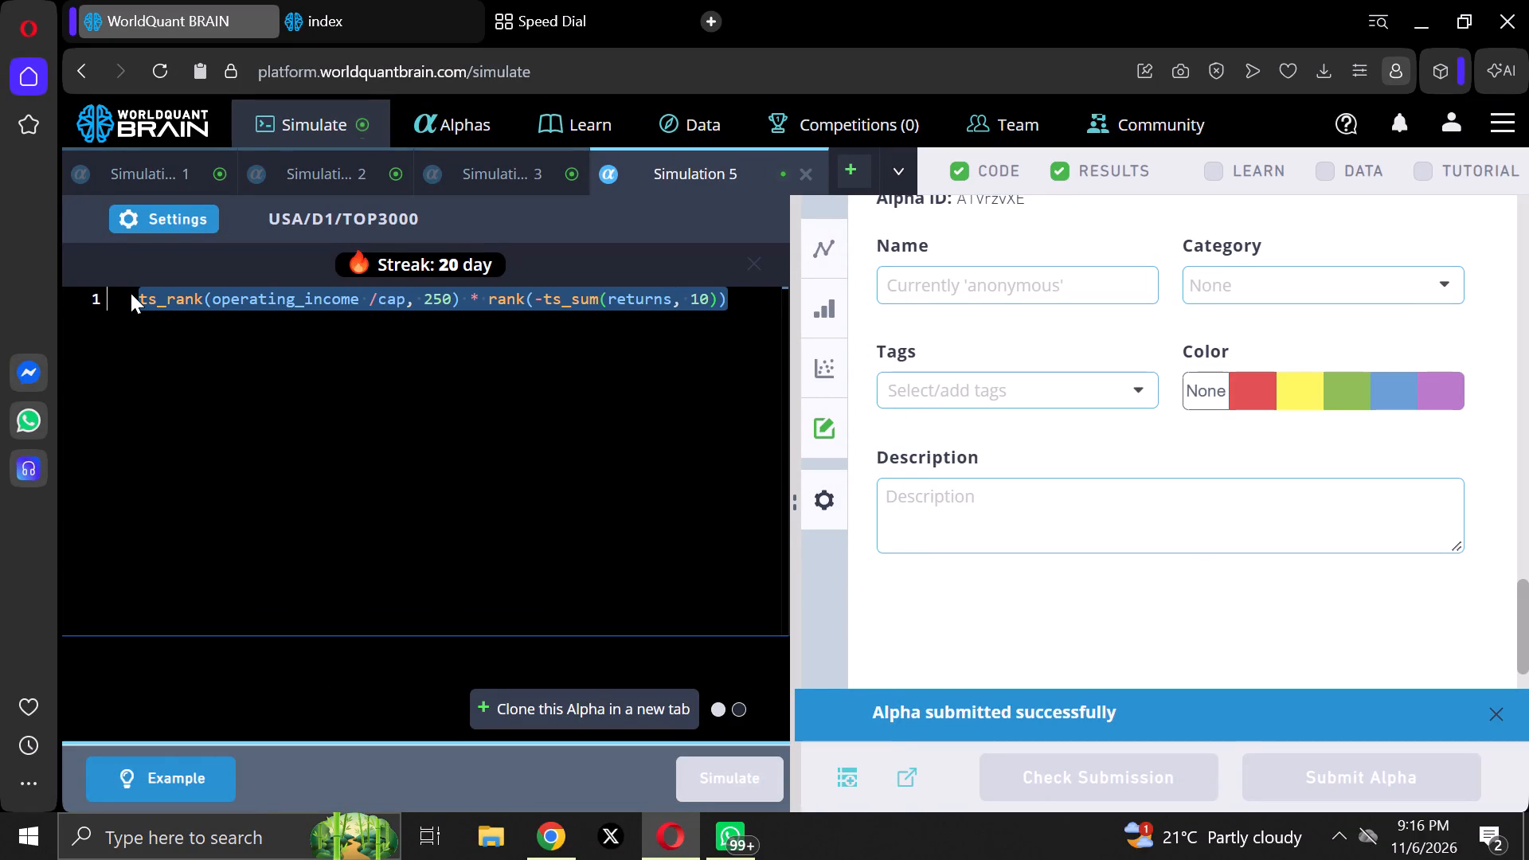
{"action": "right_click", "coordinate": [152, 299]}
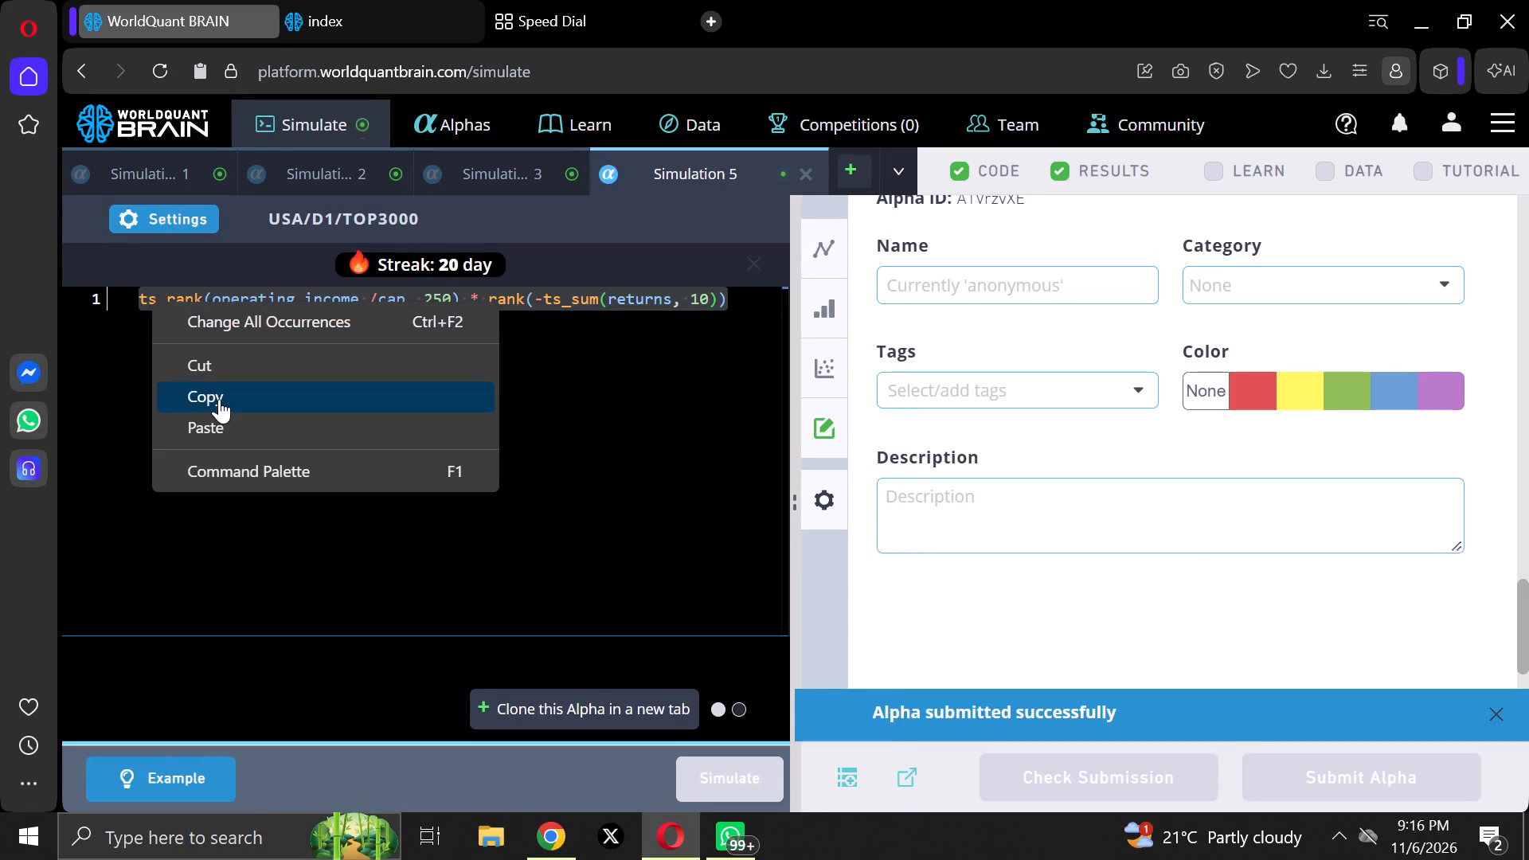
{"action": "left_click", "coordinate": [219, 399]}
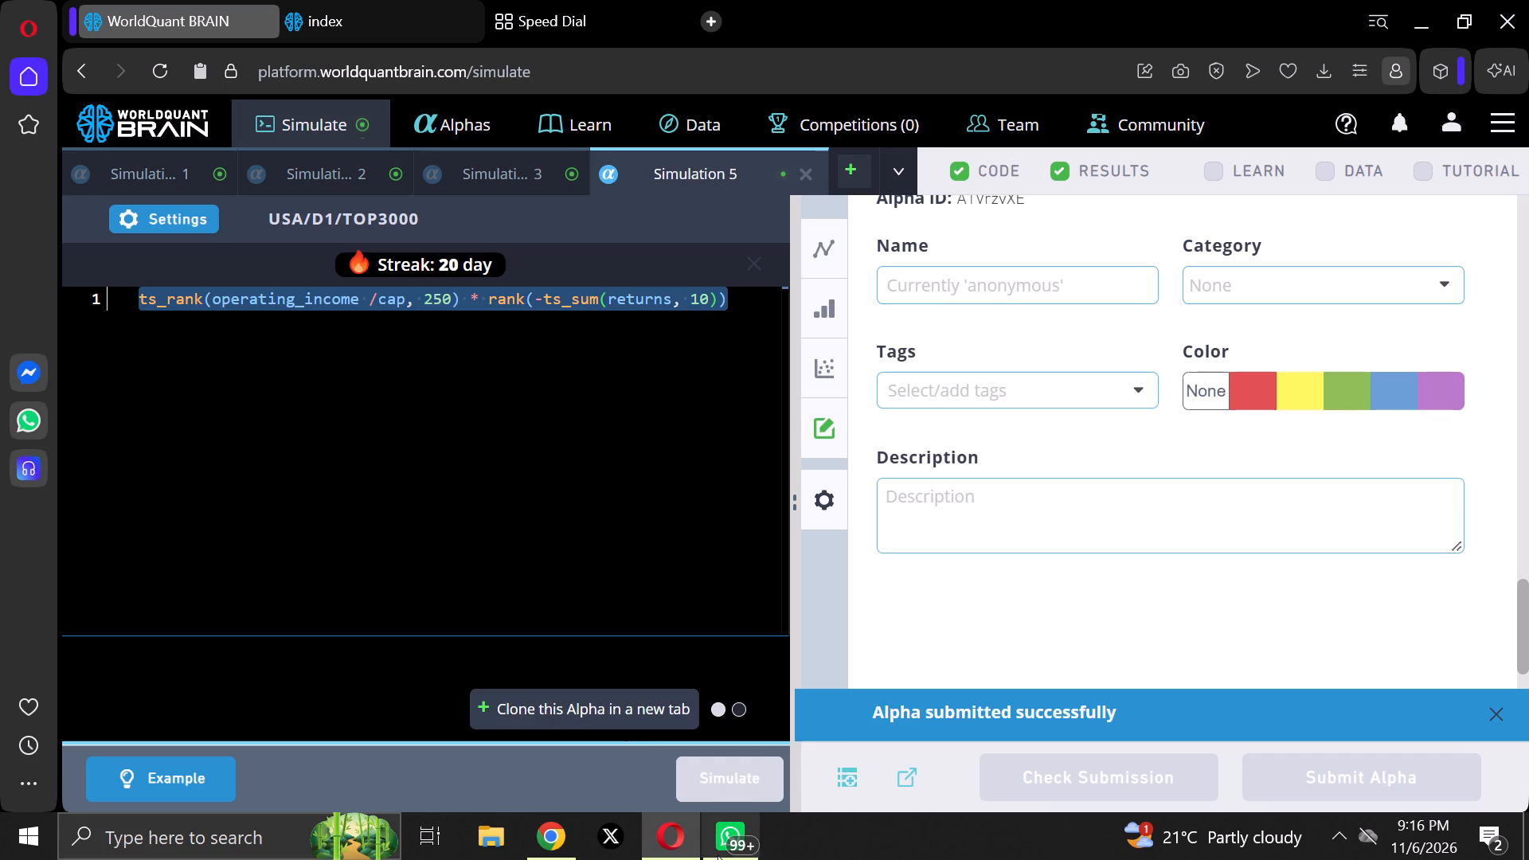
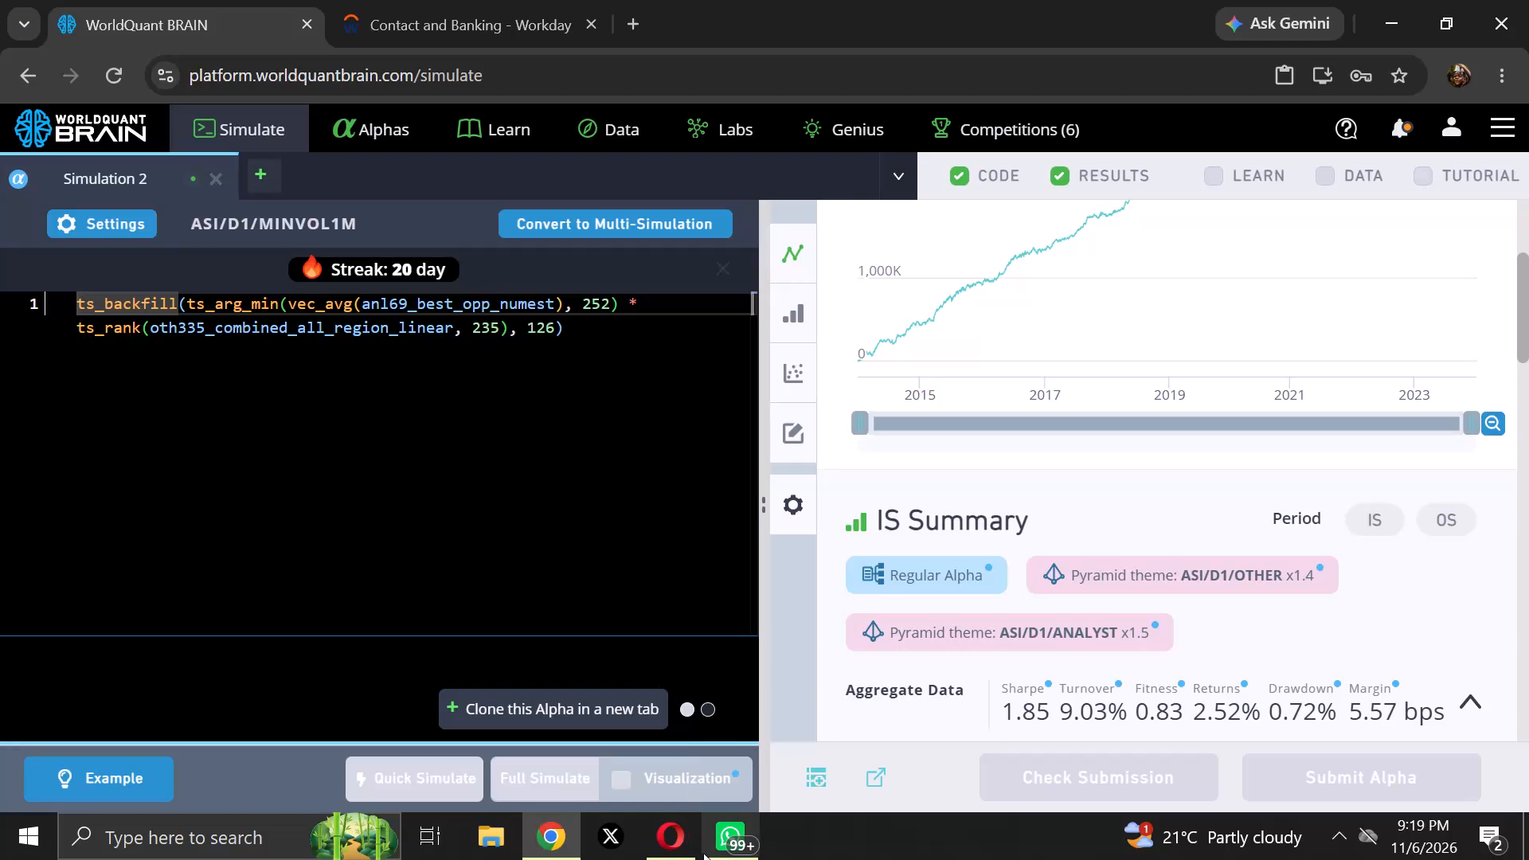
Change Simulation 2's neutralization to Fast Factors, apply the settings and run the full simulation.
{"action": "left_click_drag", "start_coordinate": [122, 209], "coordinate": [122, 233]}
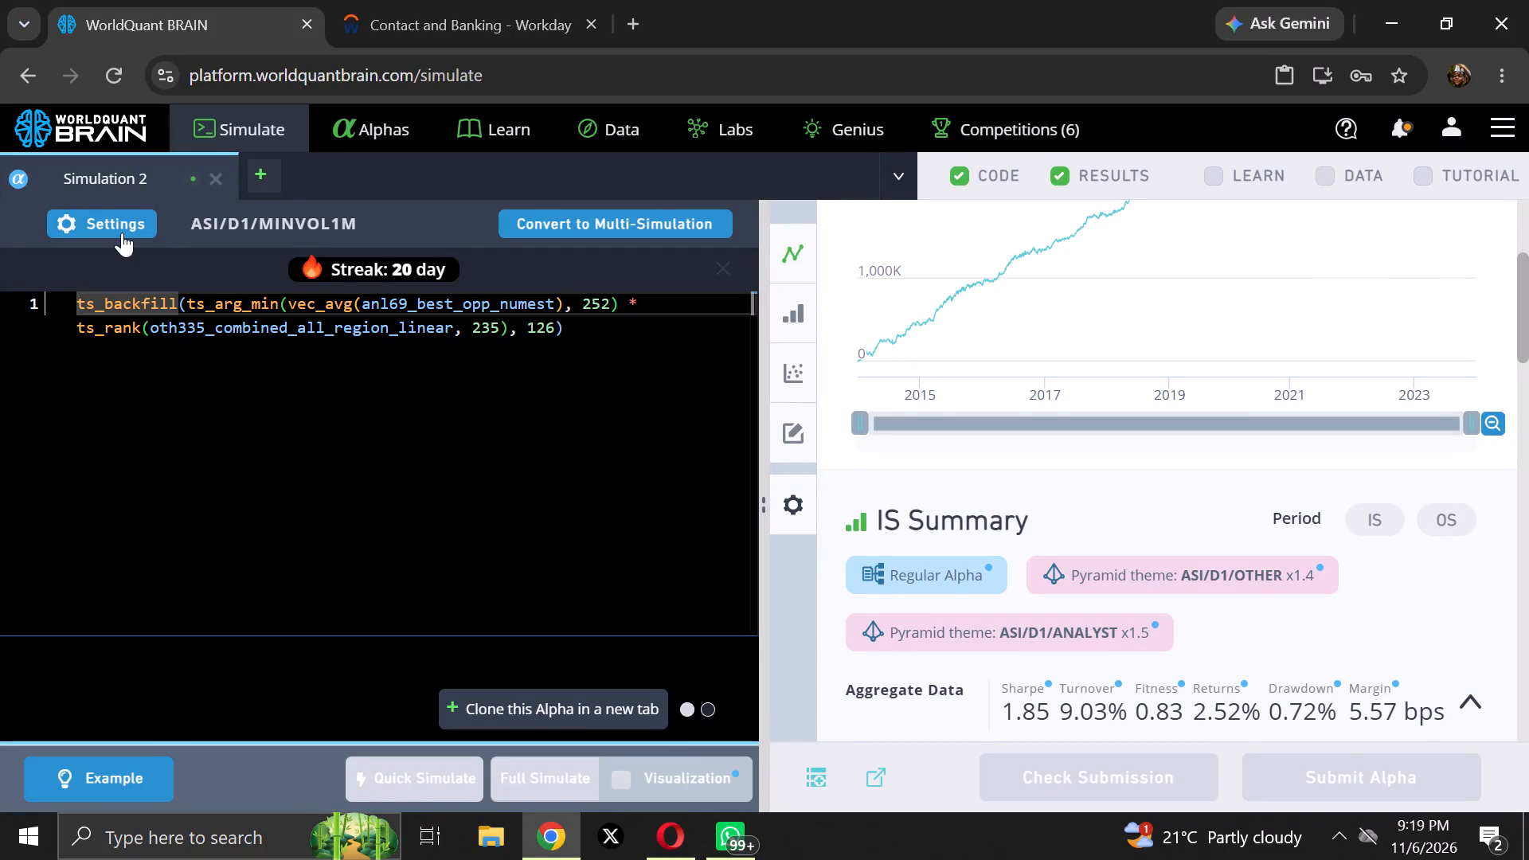
{"action": "left_click_drag", "start_coordinate": [122, 233], "coordinate": [122, 233]}
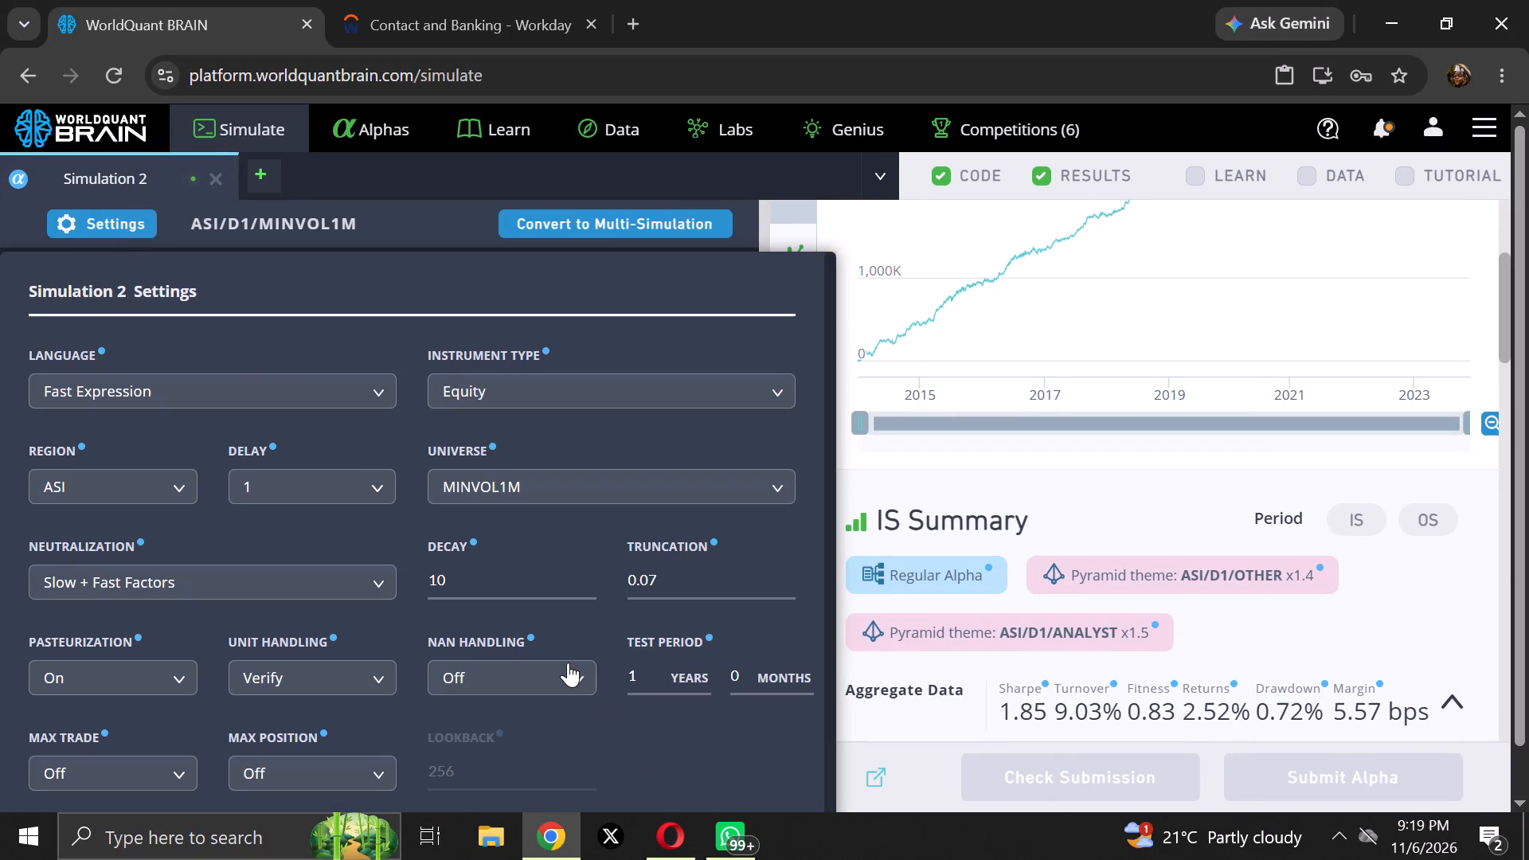
{"action": "left_click", "coordinate": [318, 570]}
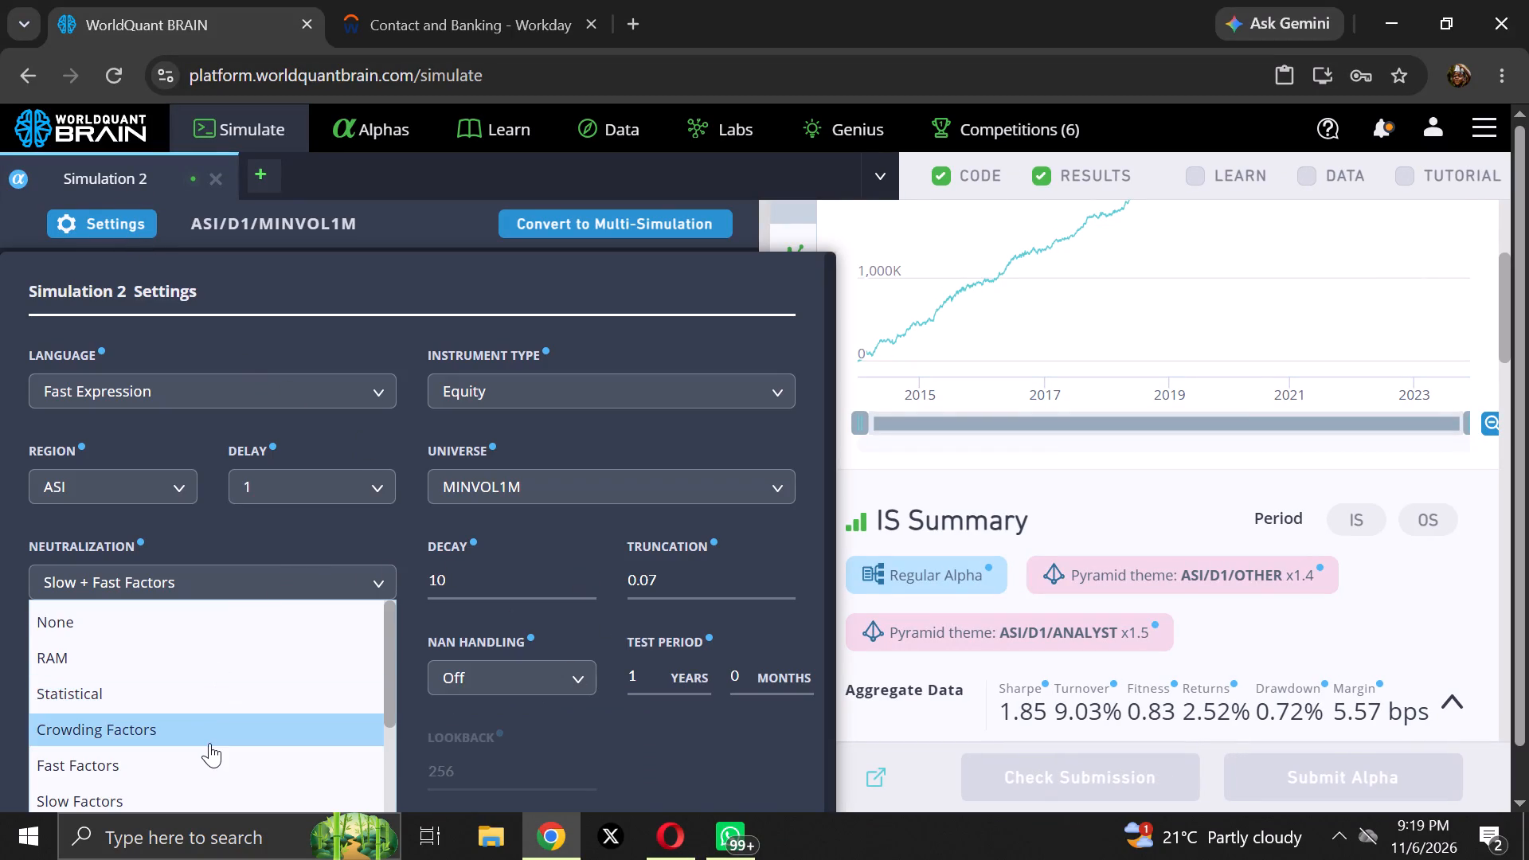
{"action": "left_click", "coordinate": [208, 774]}
{"action": "scroll", "coordinate": [456, 772], "scroll_direction": "down", "scroll_amount": 4}
{"action": "left_click", "coordinate": [696, 762]}
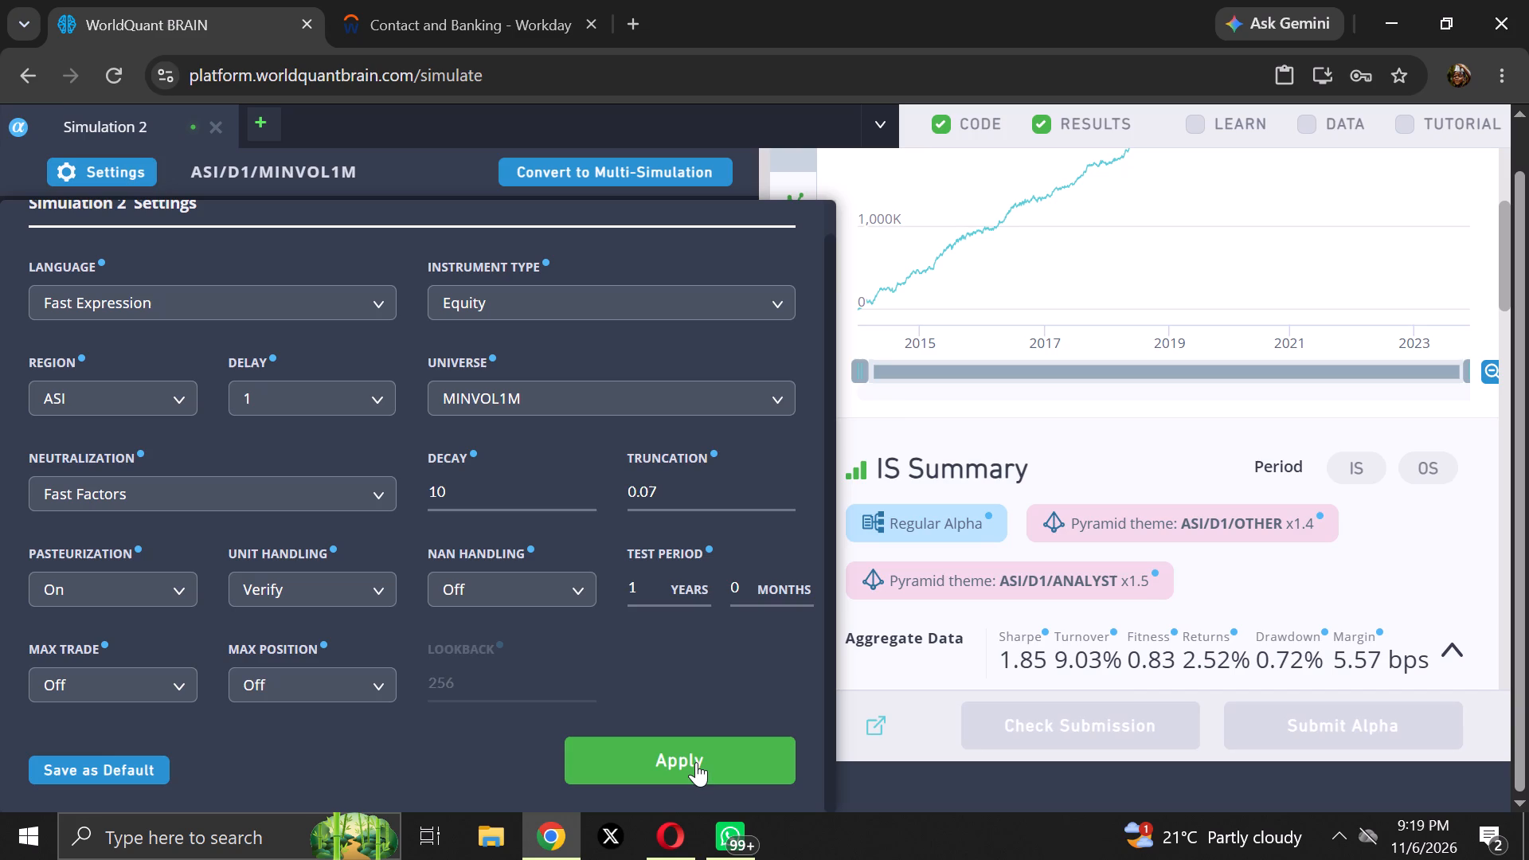
{"action": "left_click", "coordinate": [573, 776]}
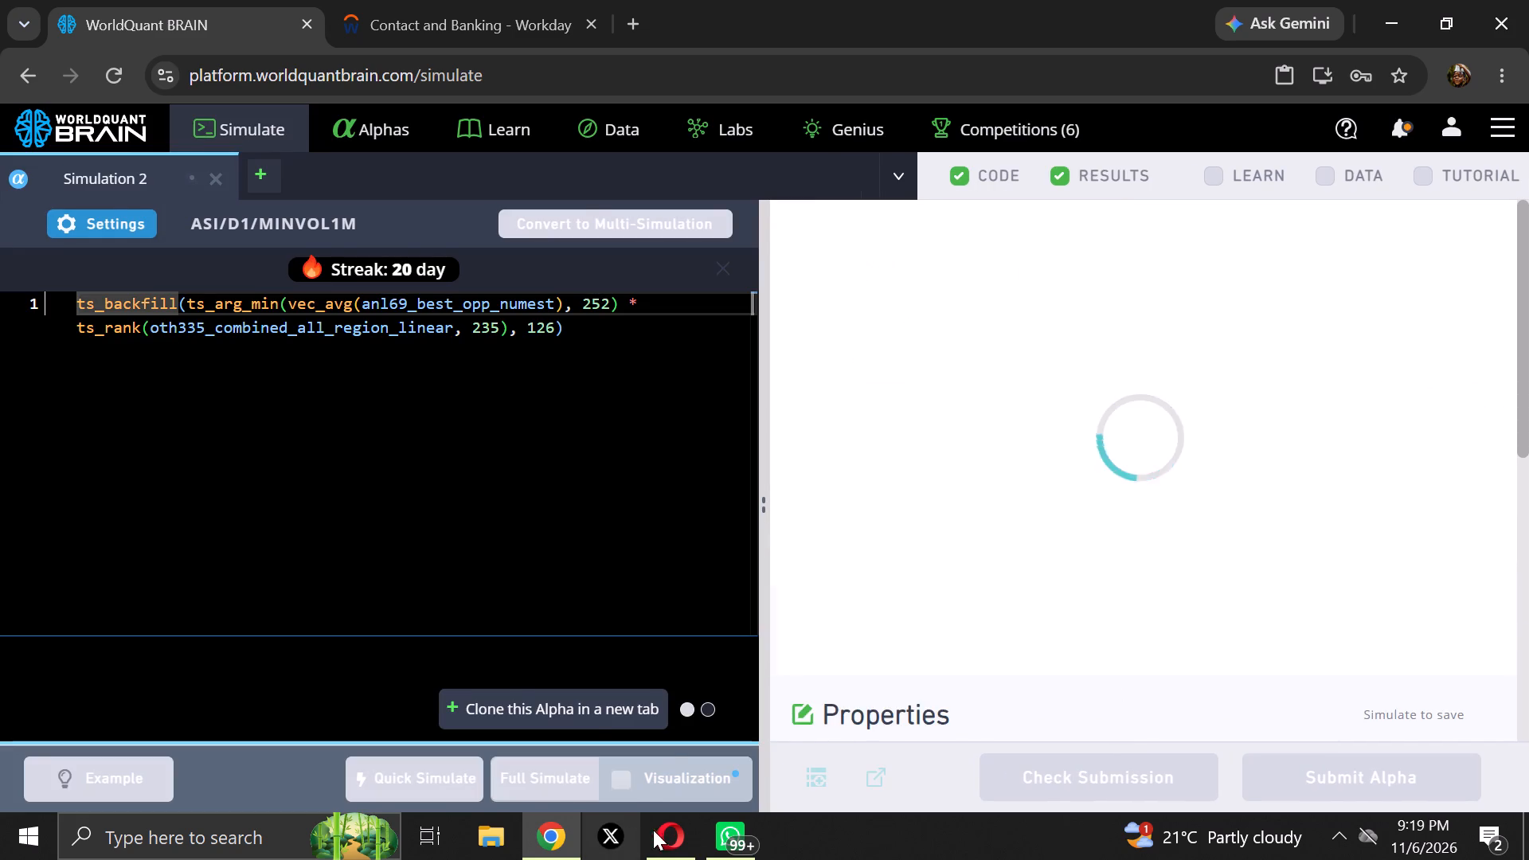
Switch to Opera to return to the submitted Simulation 5 alpha.
{"action": "left_click", "coordinate": [667, 835]}
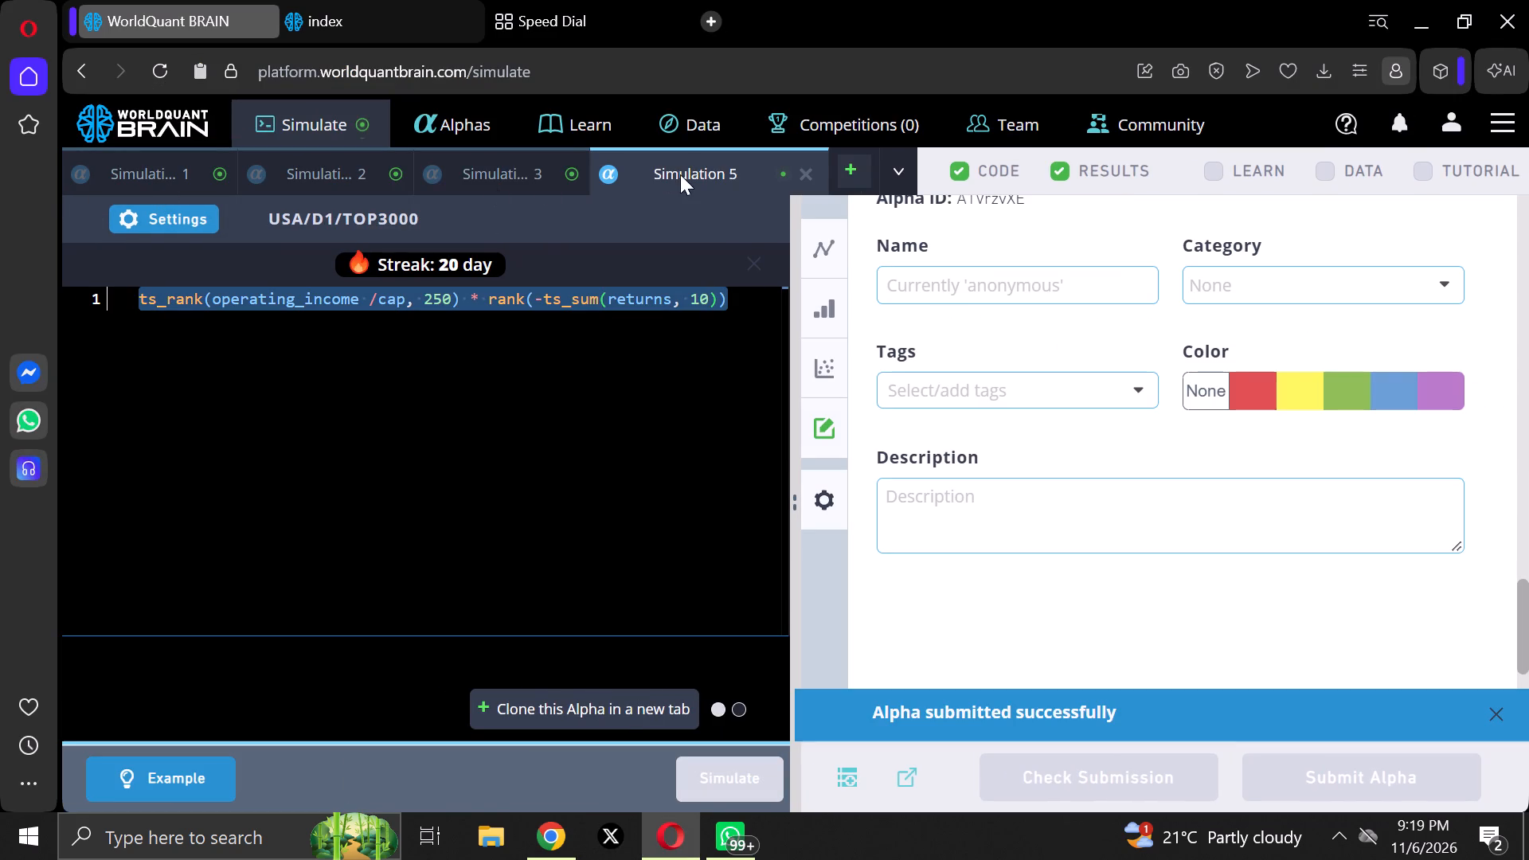
Close Simulation 5.
{"action": "left_click", "coordinate": [813, 167]}
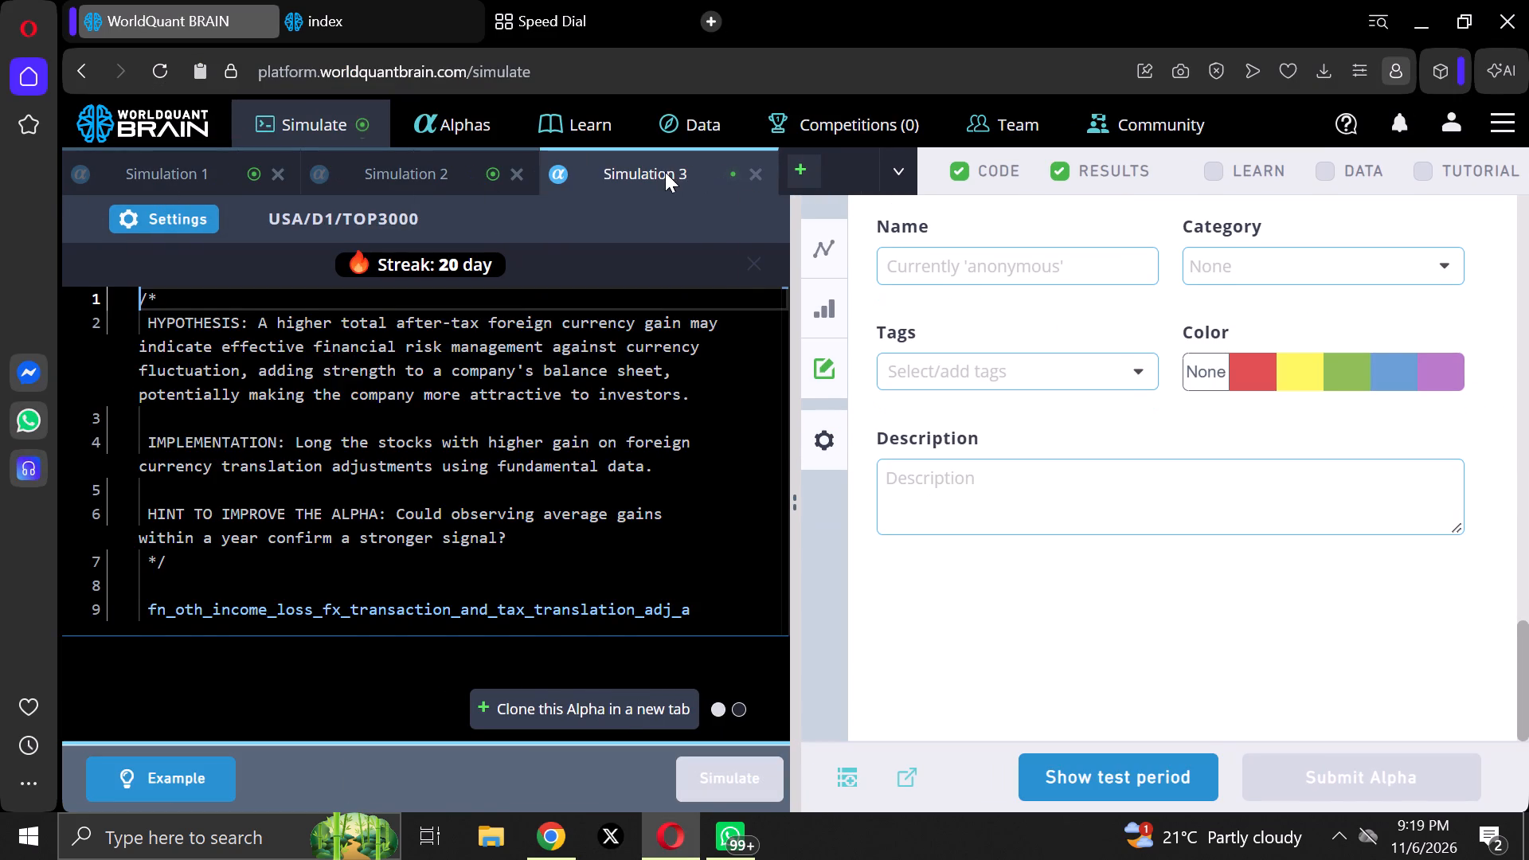
Set Simulation 3's decay to 6, apply the settings and rerun the simulation.
{"action": "left_click", "coordinate": [178, 219]}
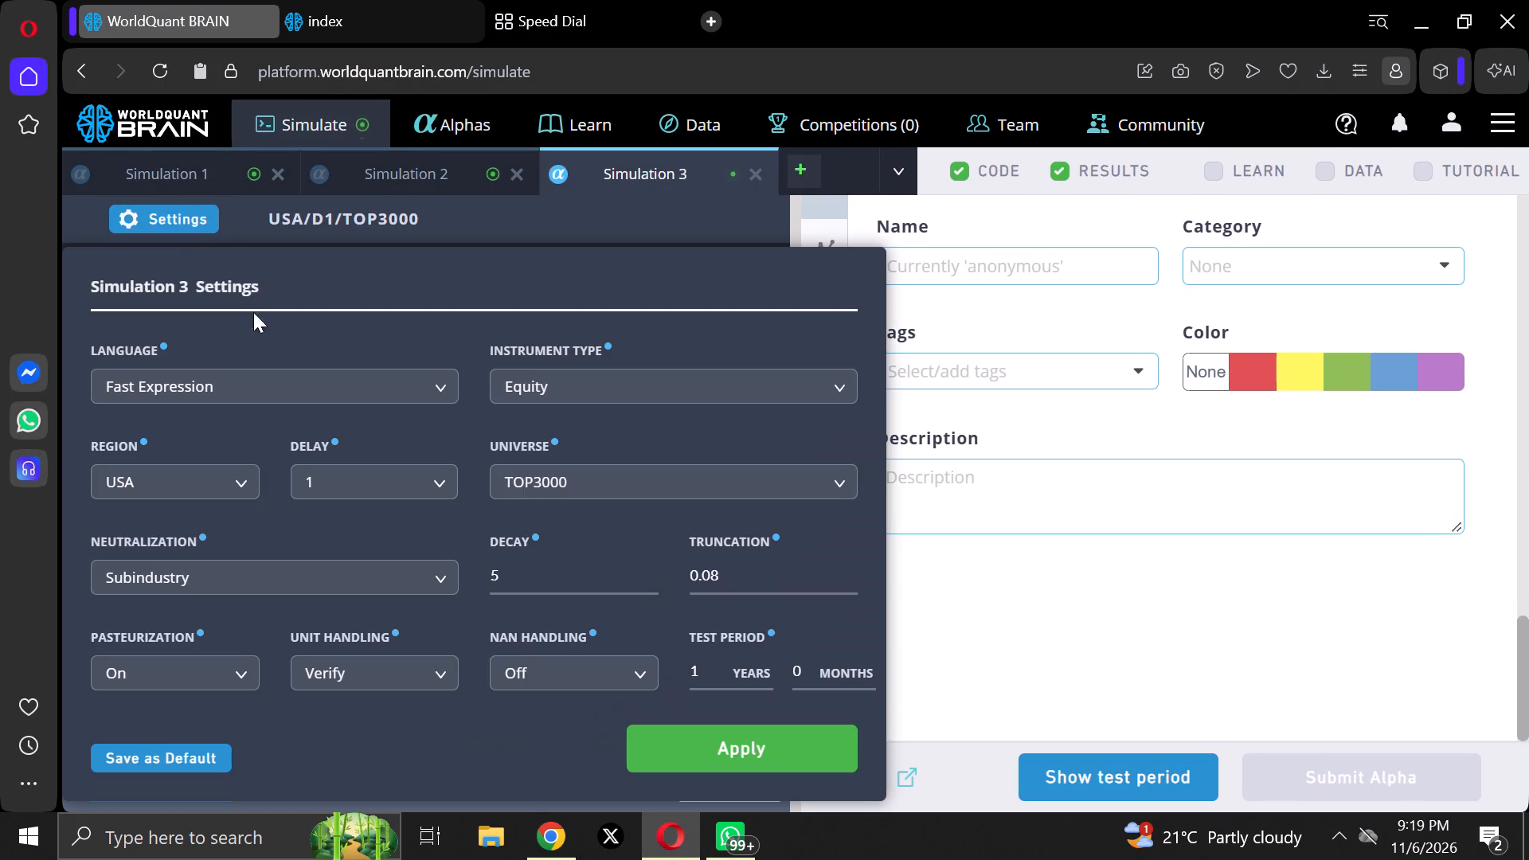
{"action": "left_click", "coordinate": [651, 575]}
{"action": "left_click", "coordinate": [726, 741]}
{"action": "left_click", "coordinate": [722, 763]}
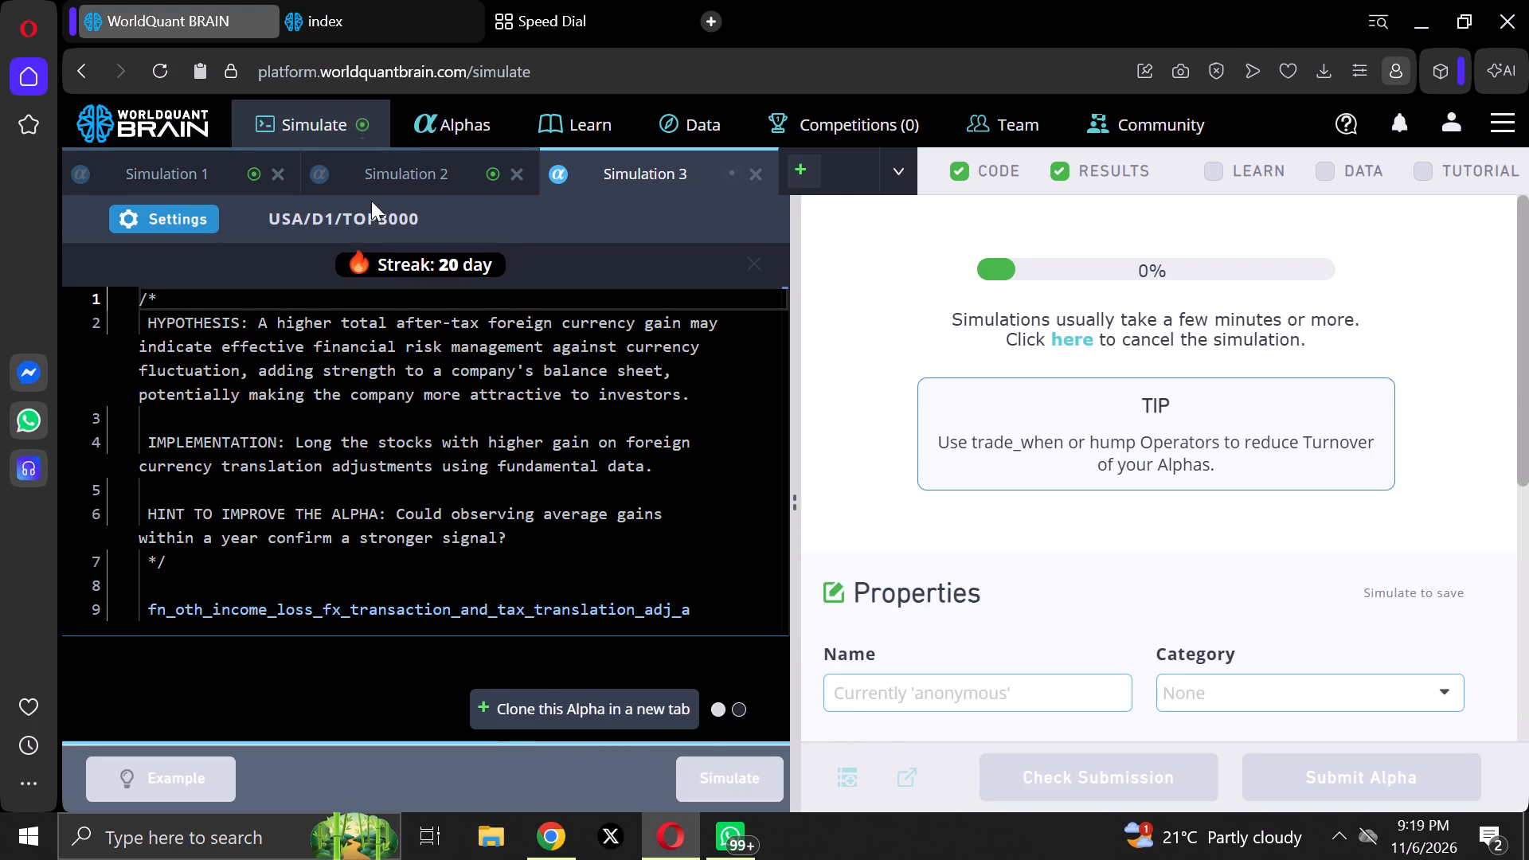
Set Simulation 2's decay to 6, apply the settings and rerun the simulation.
{"action": "left_click", "coordinate": [384, 165]}
{"action": "left_click", "coordinate": [172, 219]}
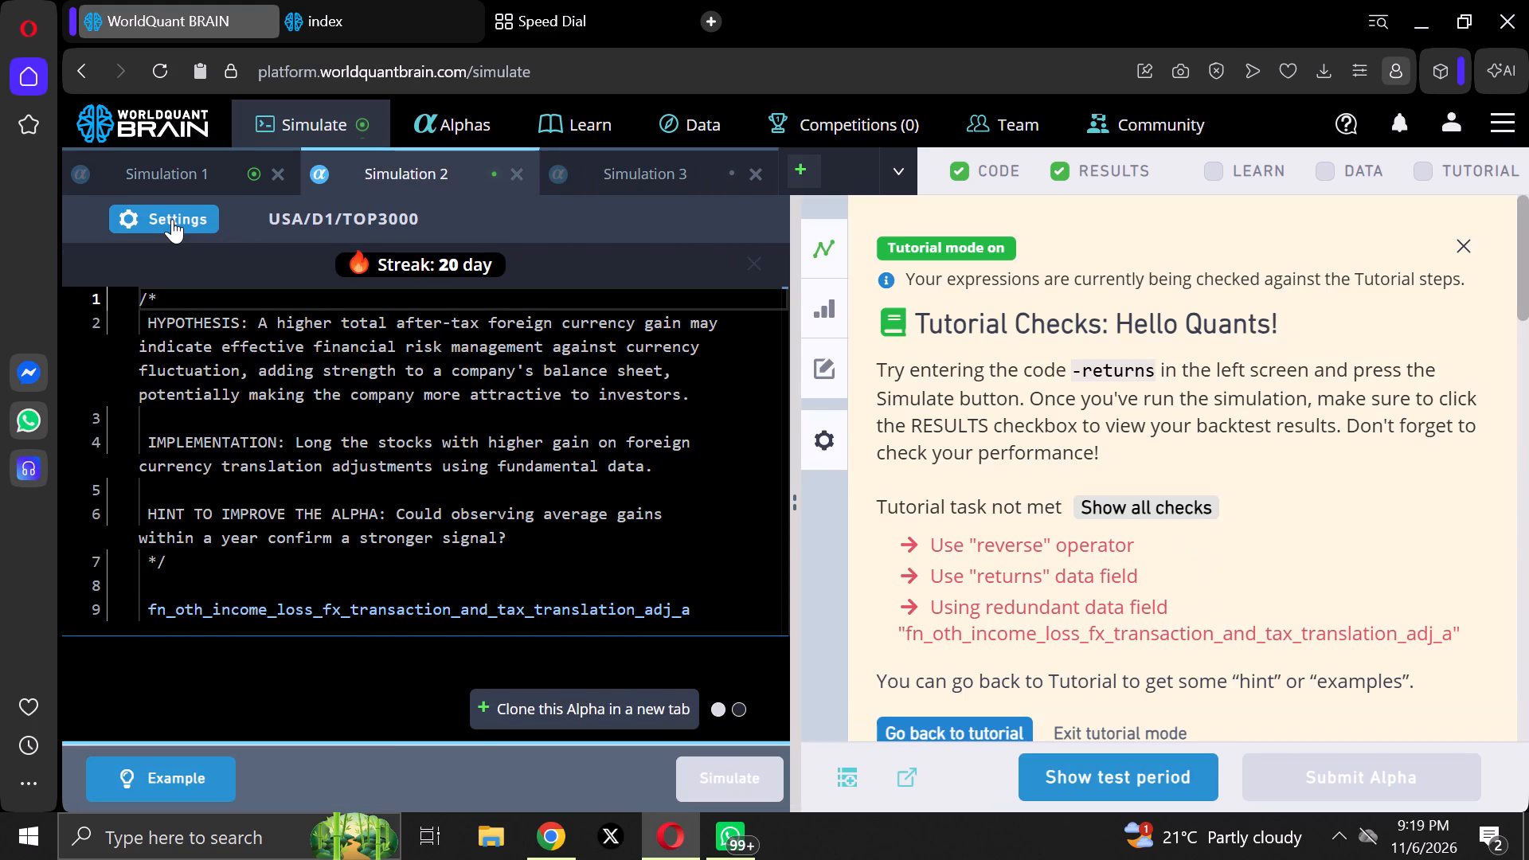
{"action": "left_click", "coordinate": [652, 566]}
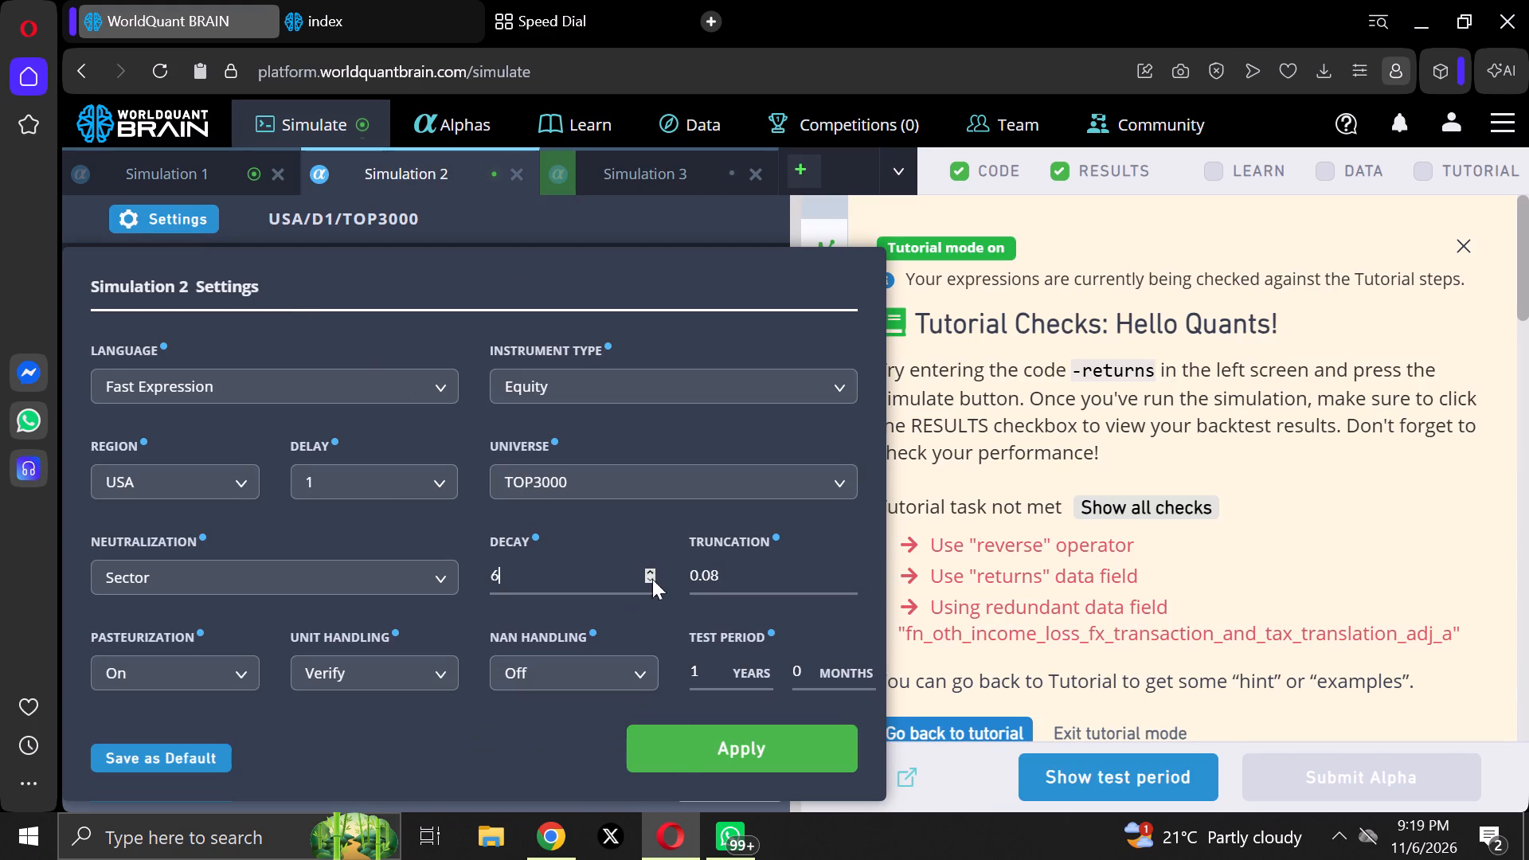
{"action": "left_click", "coordinate": [679, 755]}
{"action": "left_click", "coordinate": [679, 755]}
{"action": "left_click", "coordinate": [696, 760]}
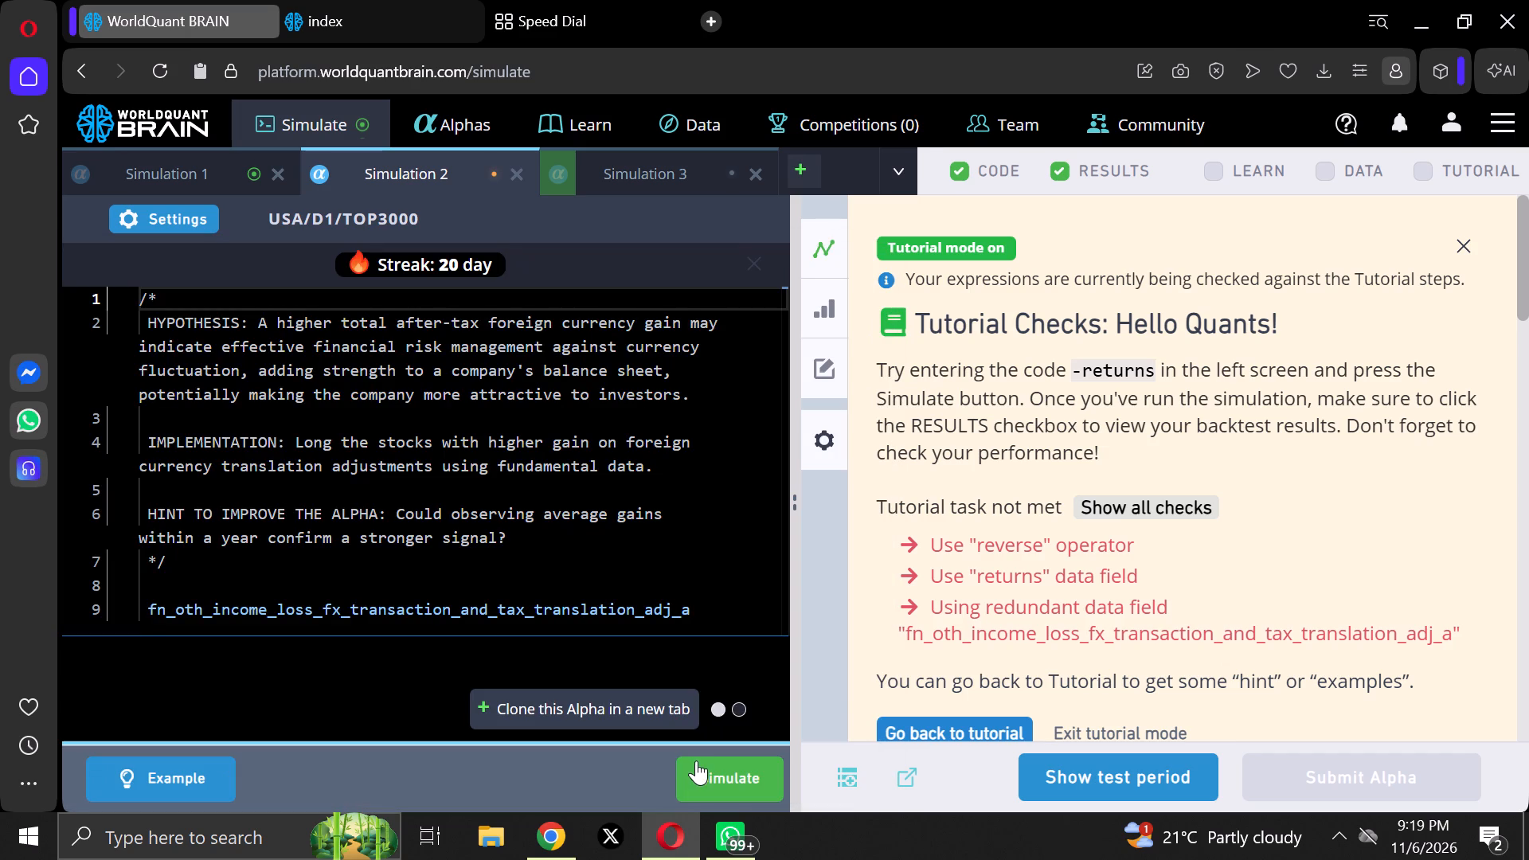
Set Simulation 1's decay to 5, apply the settings and rerun the simulation.
{"action": "left_click", "coordinate": [163, 177]}
{"action": "left_click", "coordinate": [165, 220]}
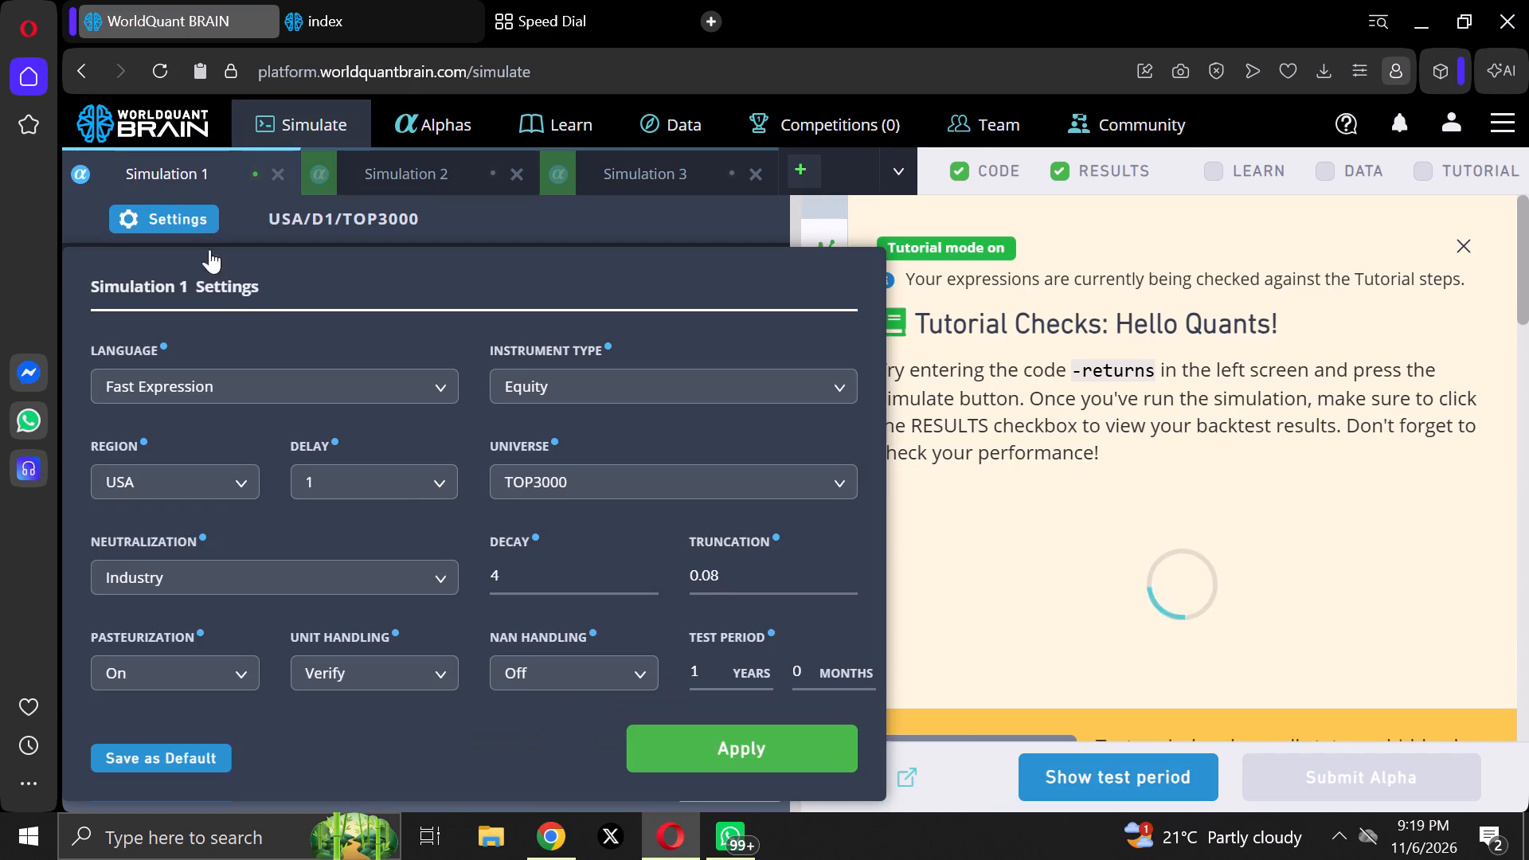
{"action": "left_click", "coordinate": [644, 573]}
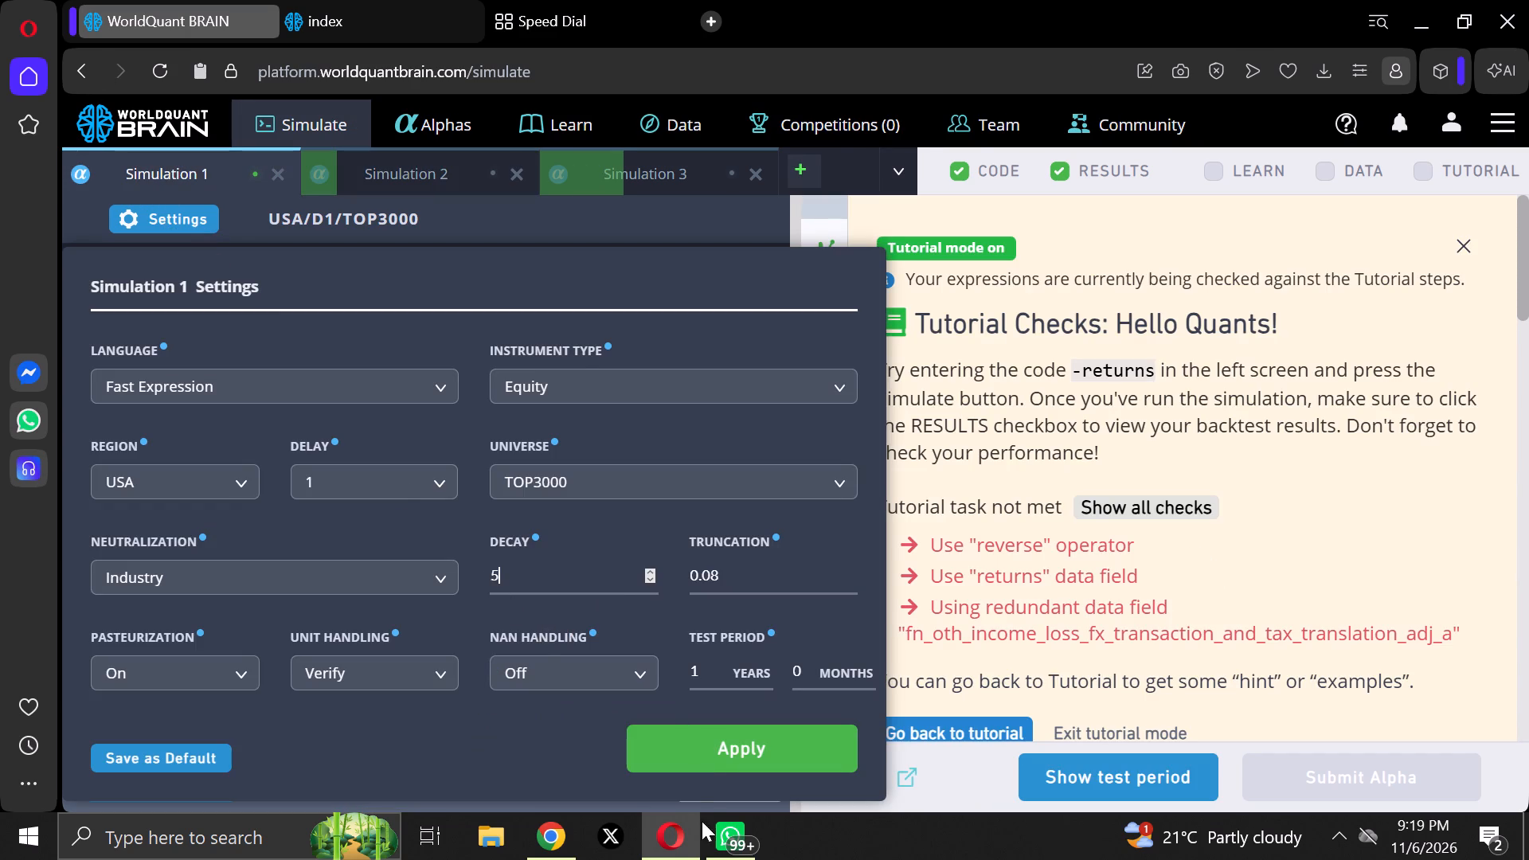
{"action": "left_click", "coordinate": [712, 752]}
{"action": "left_click", "coordinate": [690, 779]}
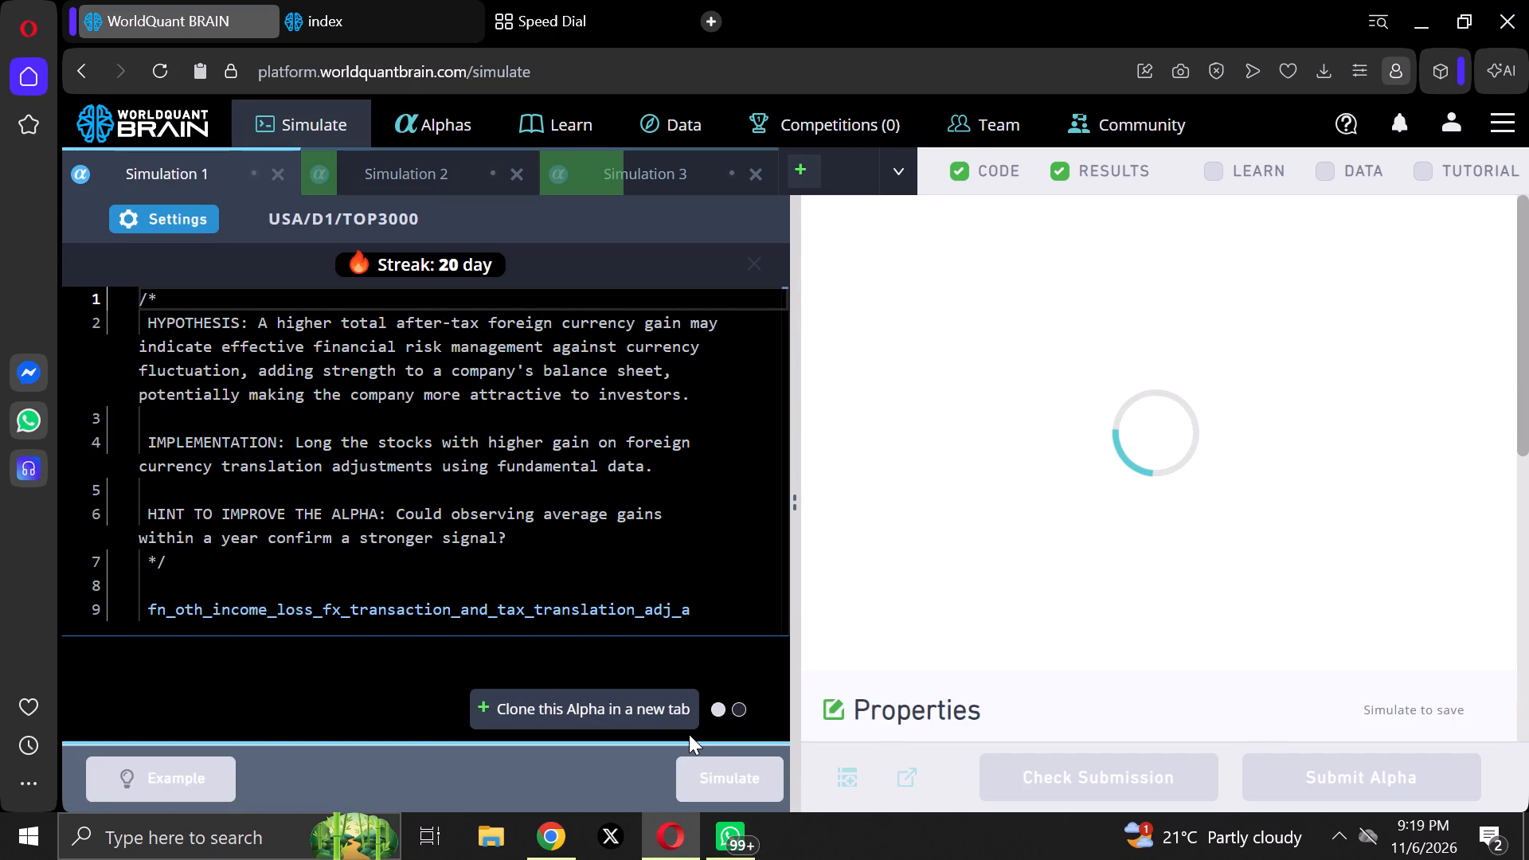
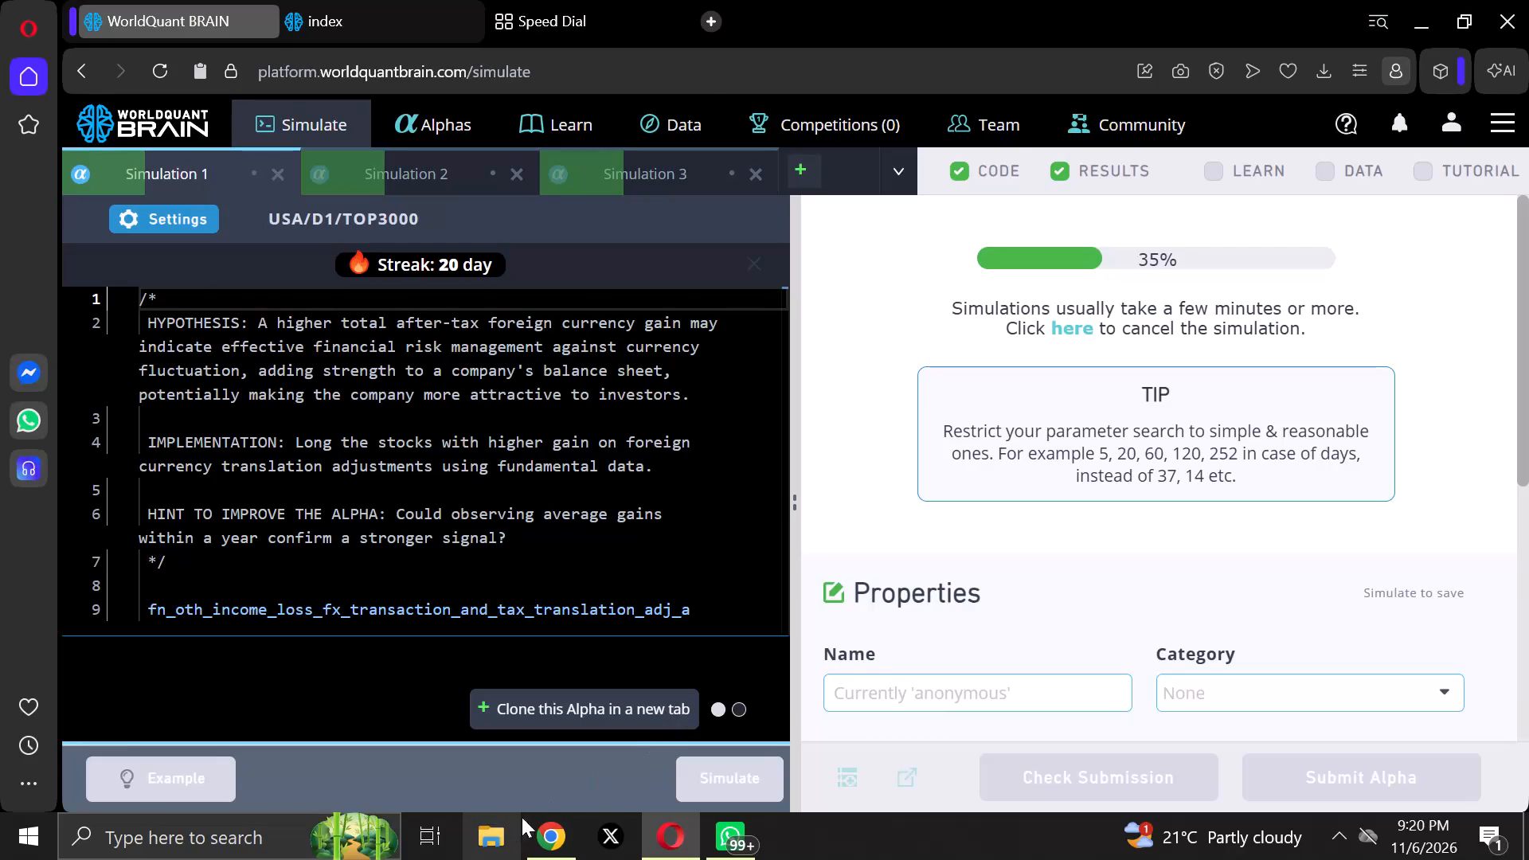
Switch to Chrome to check the progress of the ASI simulation running there.
{"action": "left_click", "coordinate": [537, 818]}
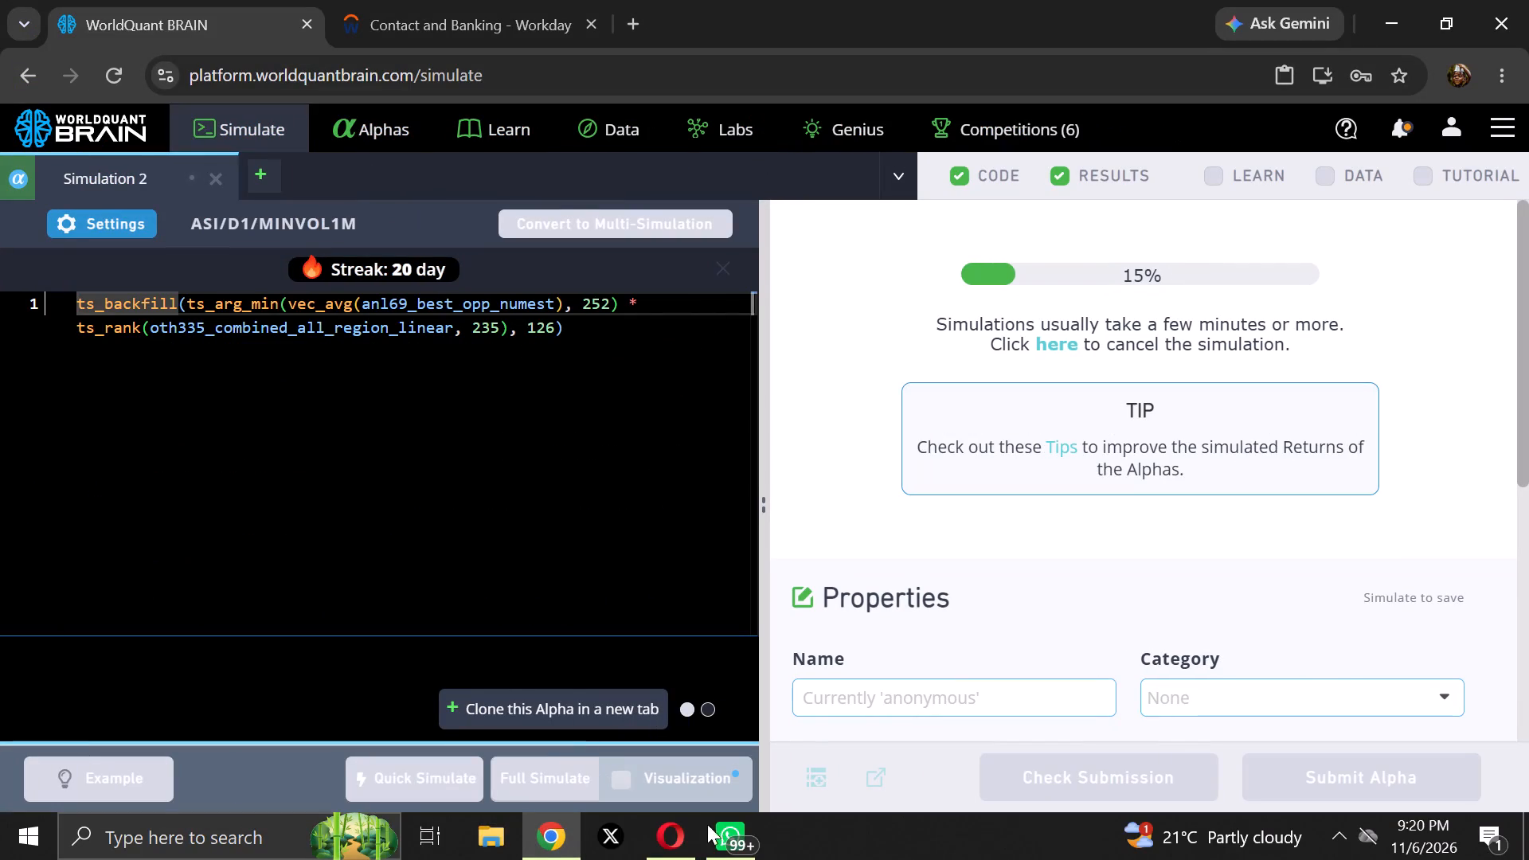
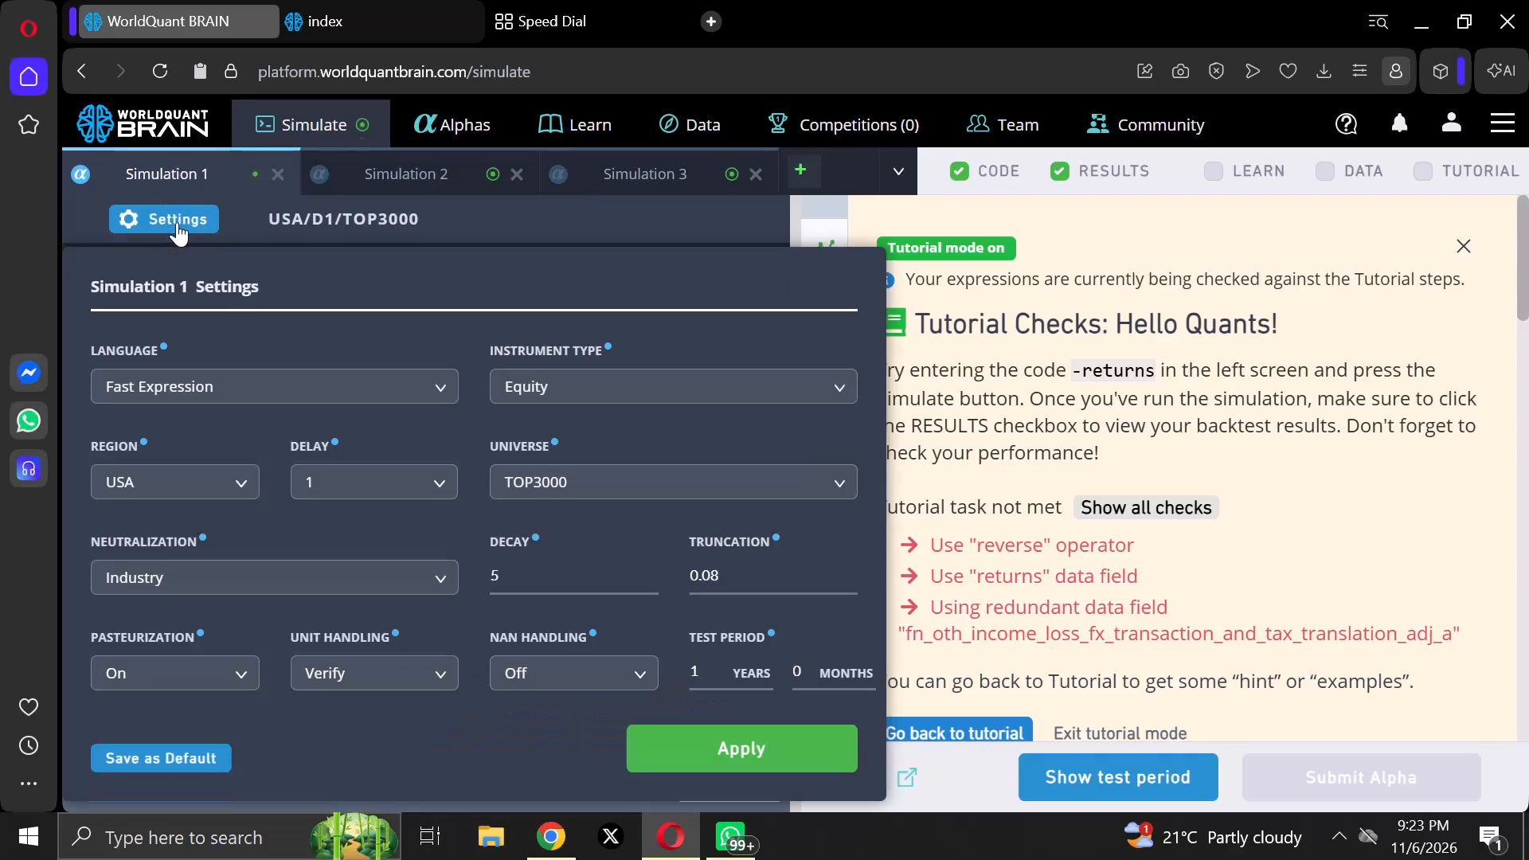
Set Simulation 1's decay to 6 and rerun its simulation.
{"action": "left_click", "coordinate": [642, 567]}
{"action": "left_click", "coordinate": [689, 745]}
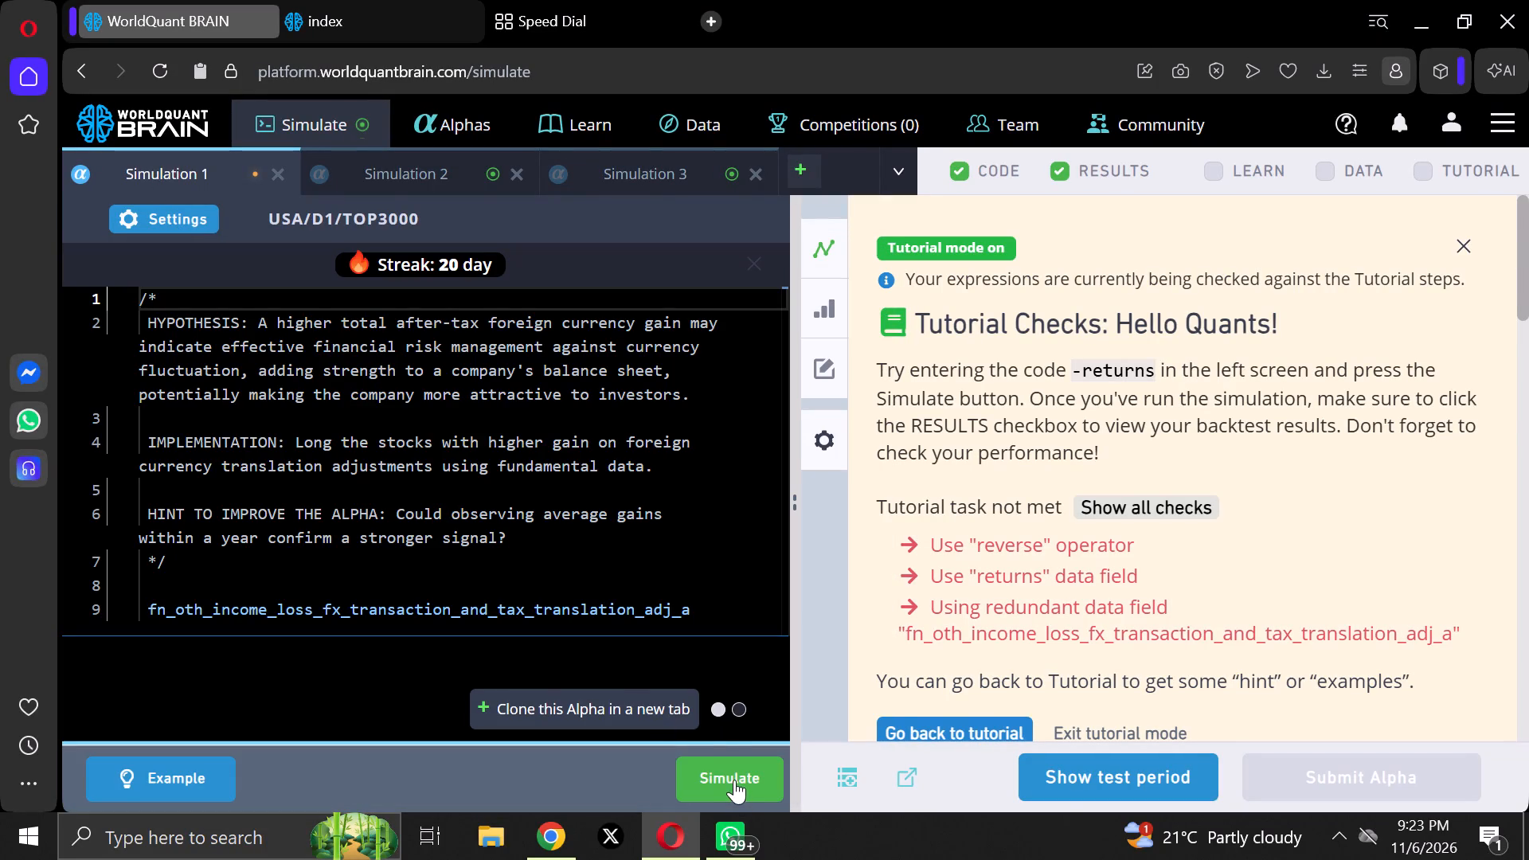
{"action": "left_click", "coordinate": [734, 780]}
Increase Simulation 2's decay by one, keeping Sector neutralization, and rerun its simulation.
{"action": "left_click", "coordinate": [383, 181]}
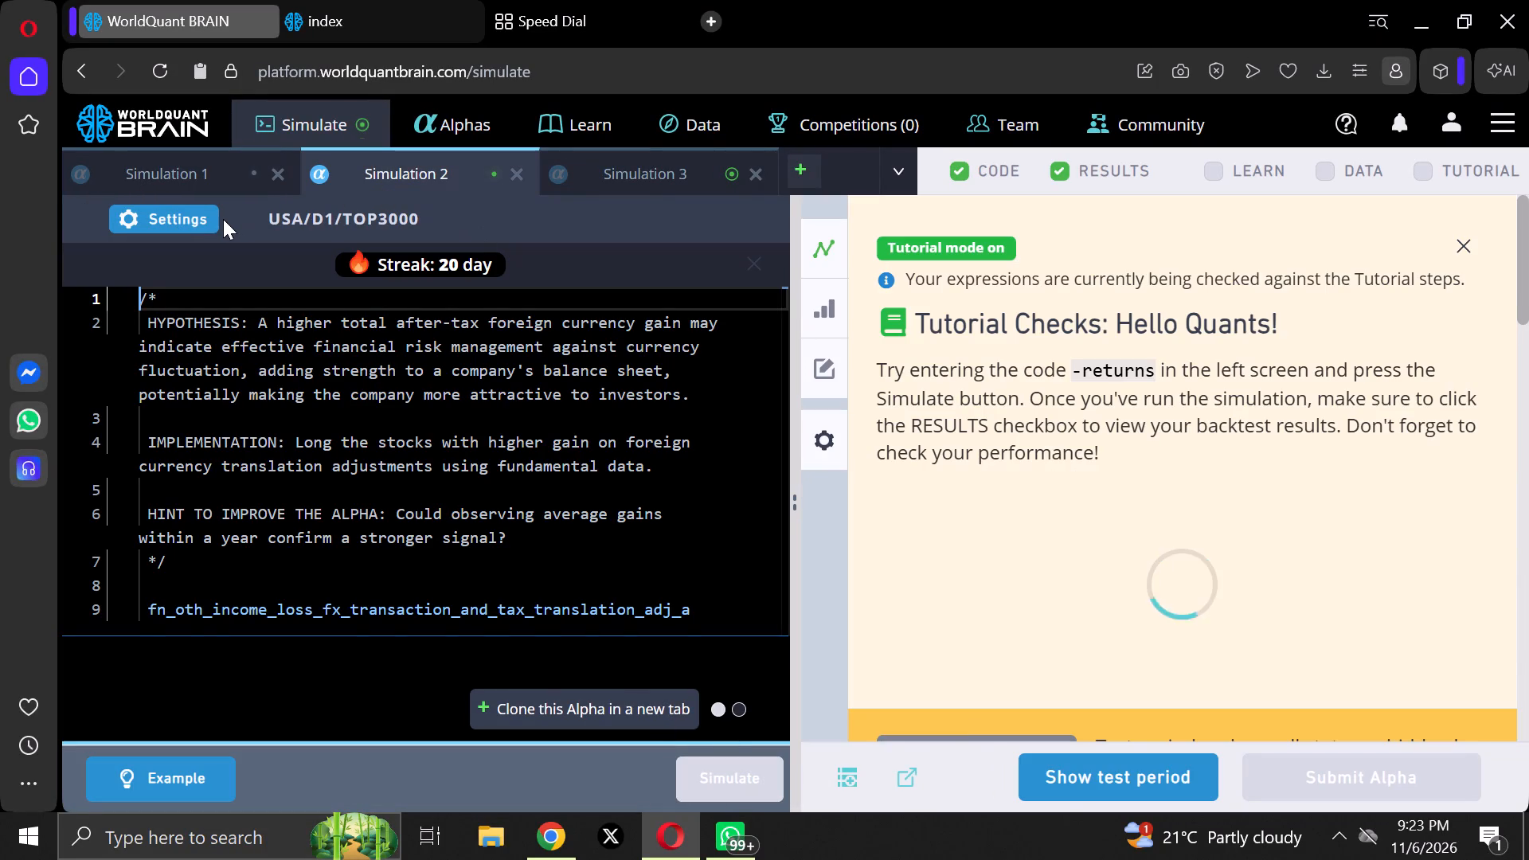
{"action": "left_click", "coordinate": [179, 223]}
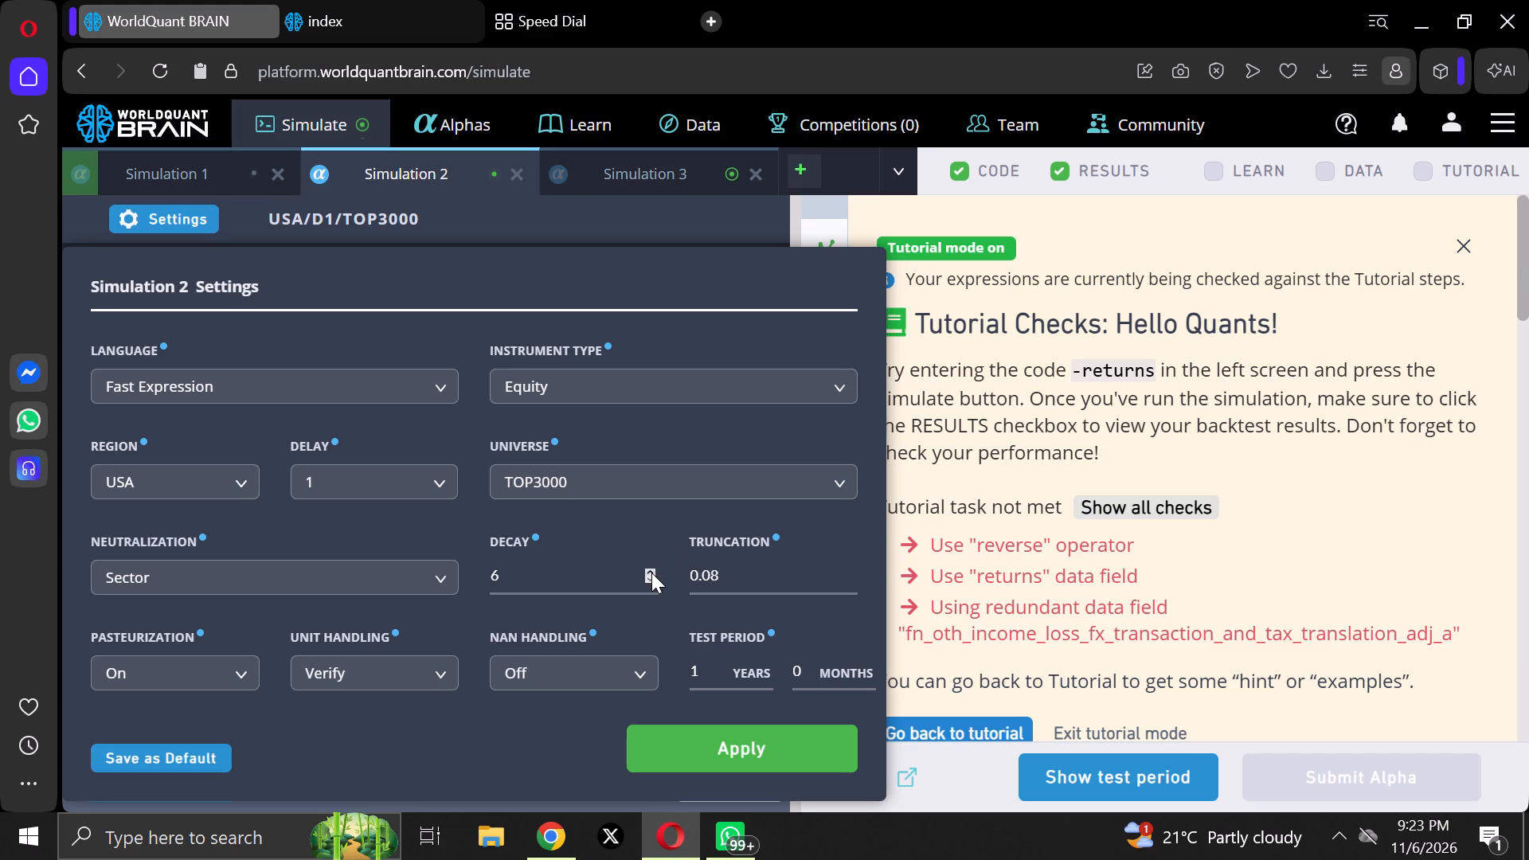
{"action": "left_click", "coordinate": [651, 573]}
{"action": "left_click", "coordinate": [718, 742]}
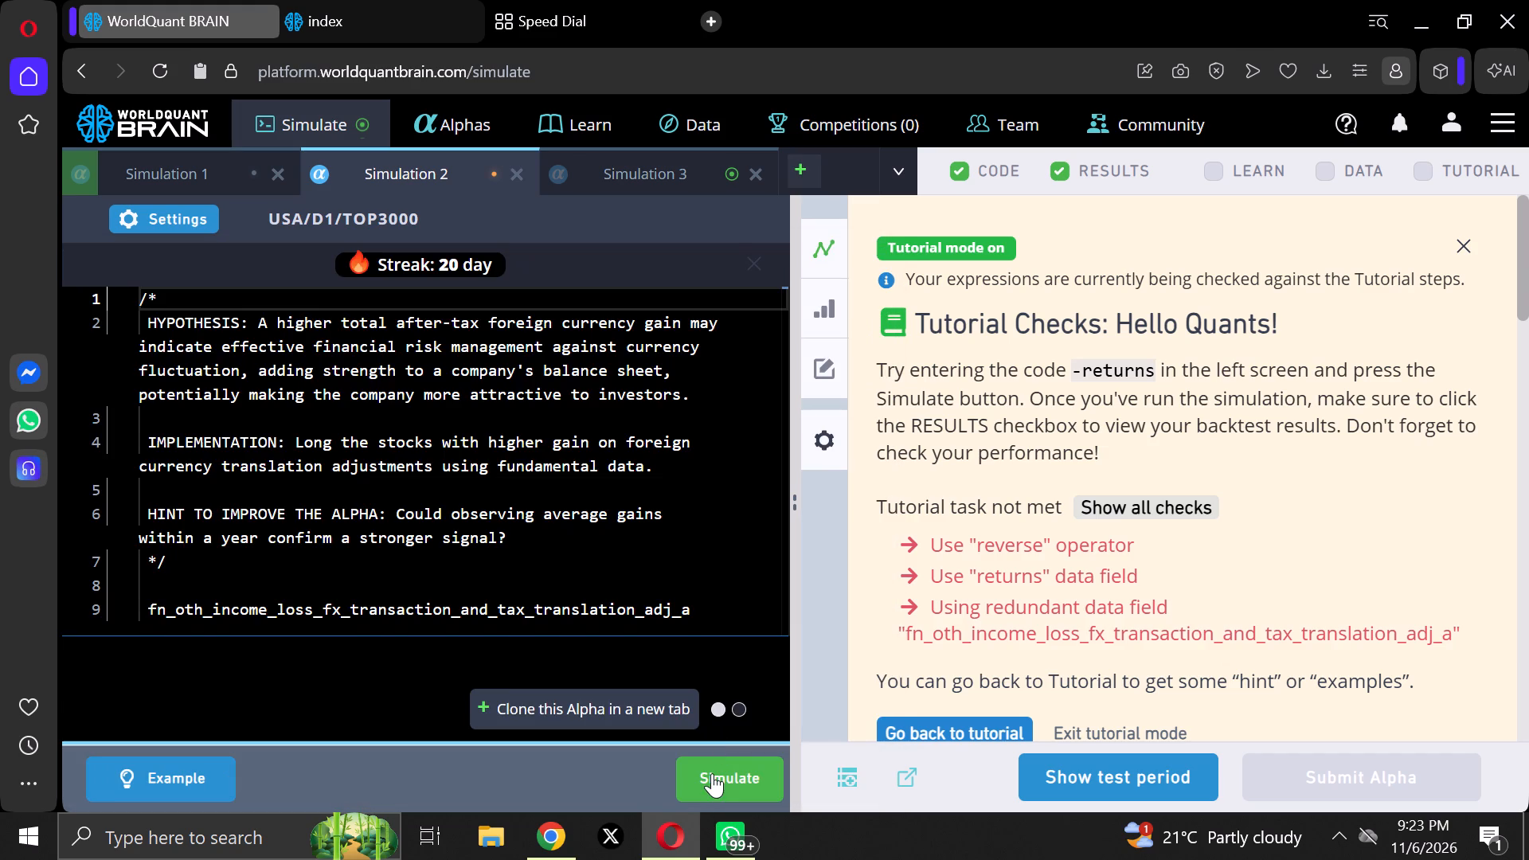
{"action": "left_click", "coordinate": [712, 773]}
Set Simulation 3's decay to 7, keeping Subindustry neutralization, and rerun its simulation.
{"action": "left_click", "coordinate": [665, 158]}
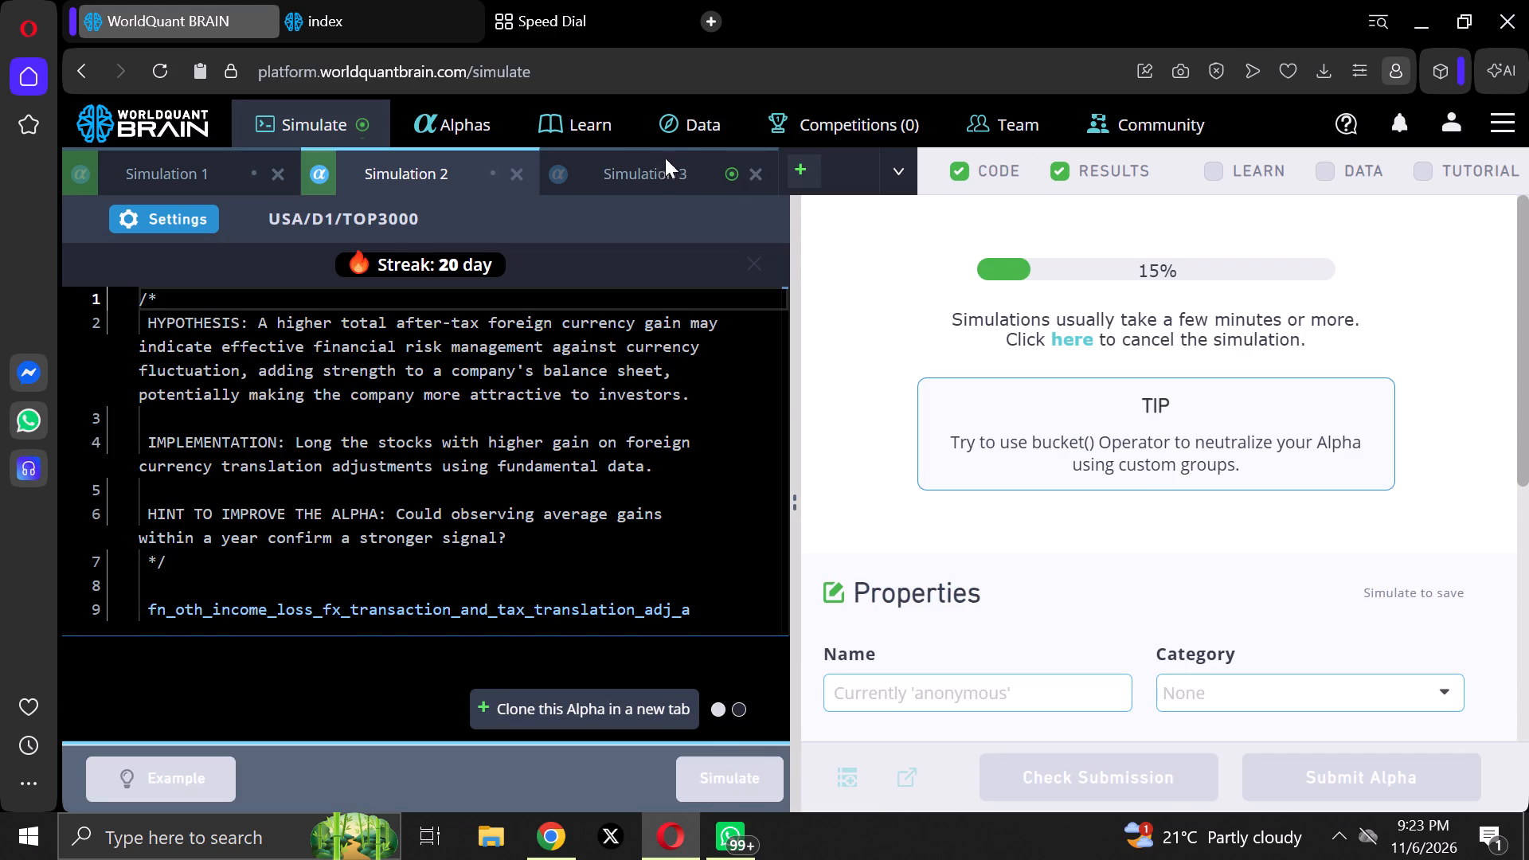
{"action": "left_click", "coordinate": [169, 215]}
{"action": "scroll", "coordinate": [582, 486], "scroll_direction": "down", "scroll_amount": 1}
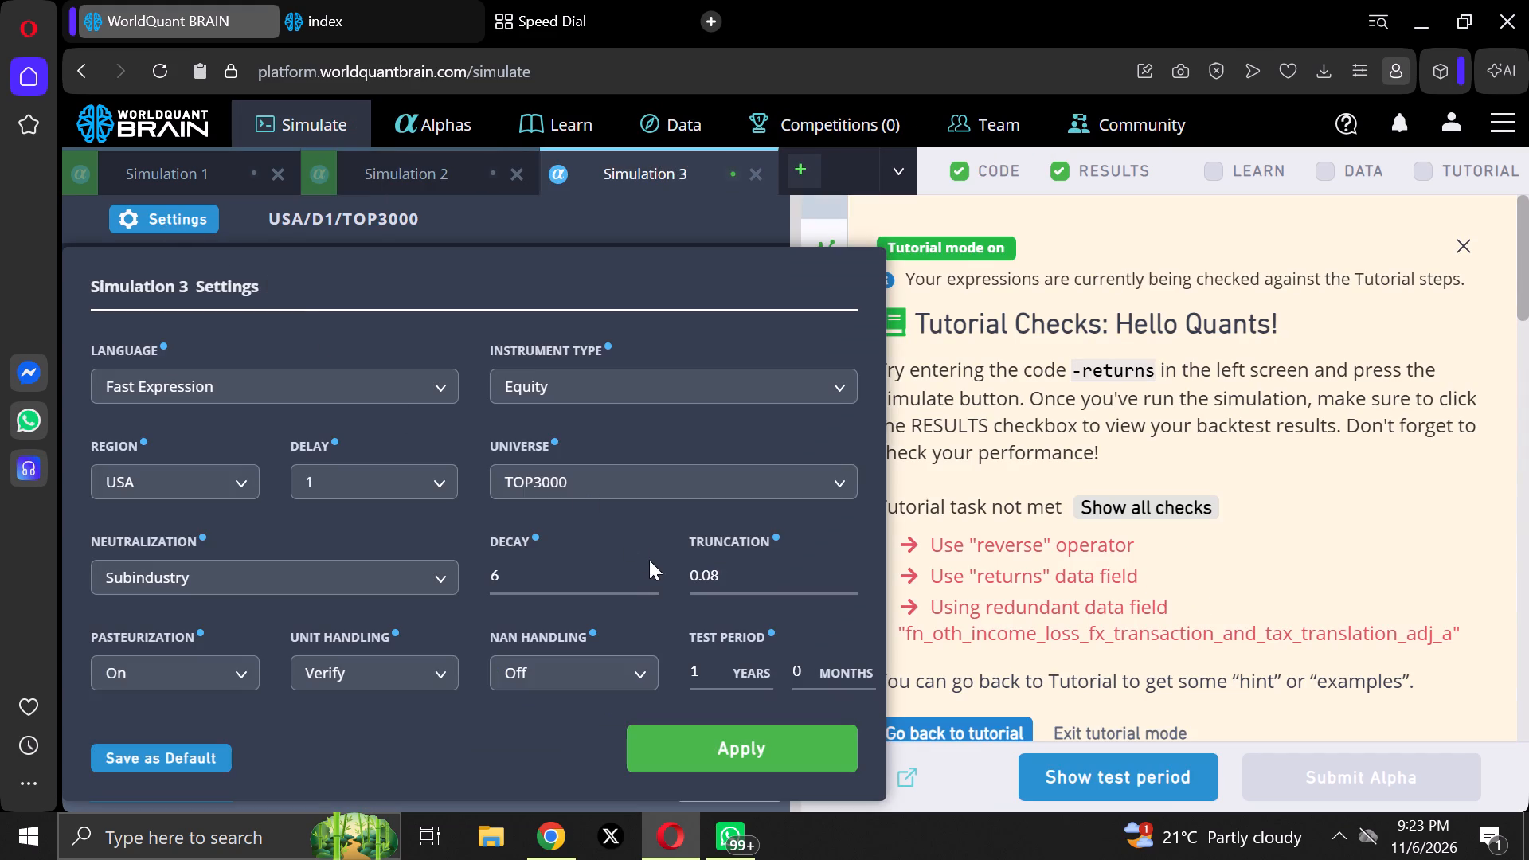
{"action": "scroll", "coordinate": [668, 577], "scroll_direction": "down", "scroll_amount": 3}
{"action": "left_click", "coordinate": [650, 567]}
{"action": "left_click", "coordinate": [705, 756]}
{"action": "left_click", "coordinate": [710, 762]}
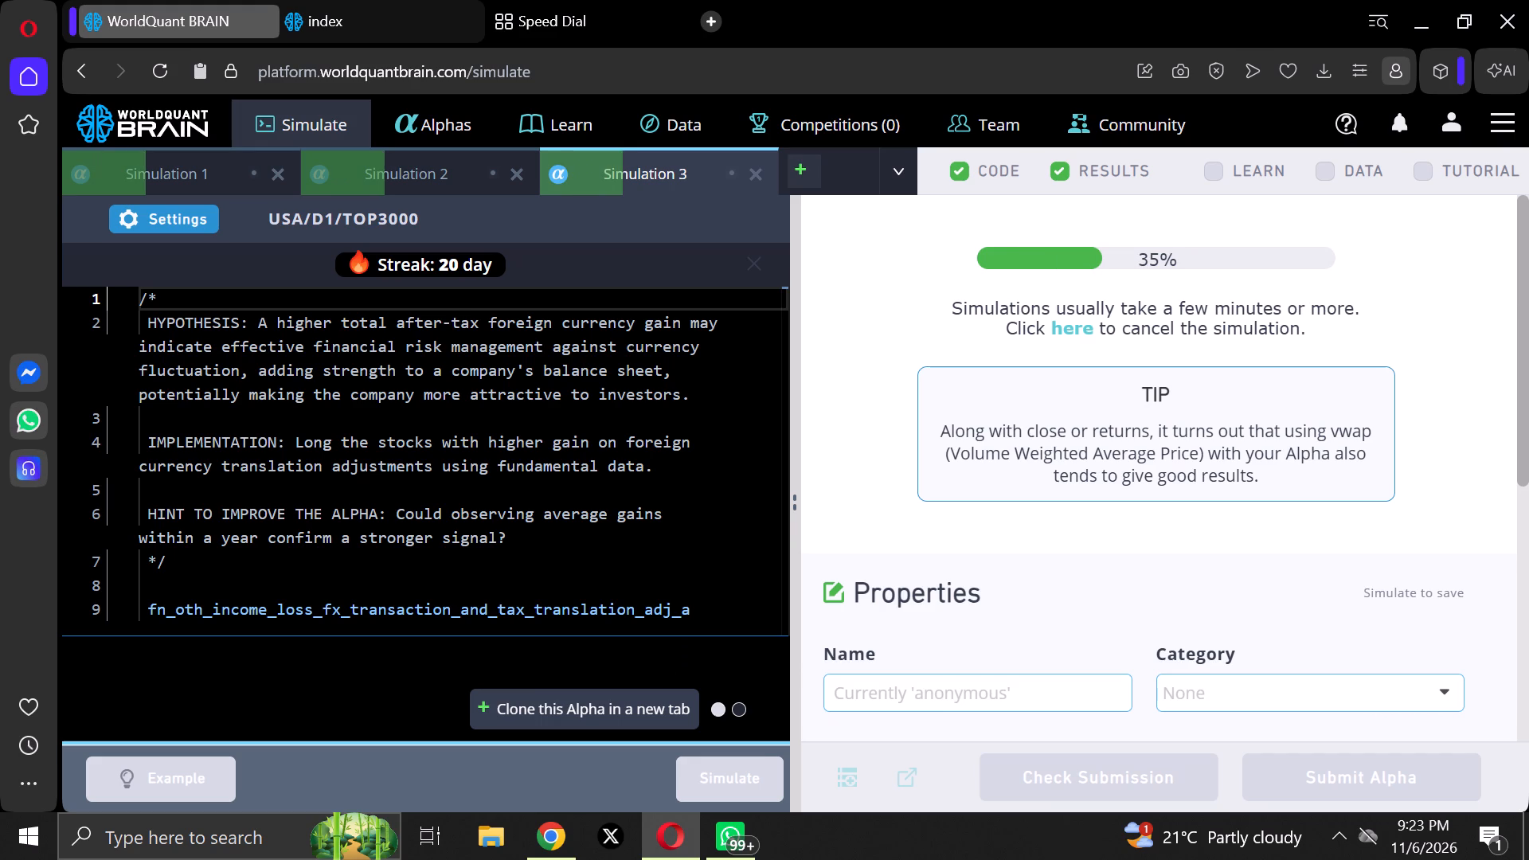
Switch to Chrome to check the progress of the ASI simulation.
{"action": "left_click", "coordinate": [540, 836]}
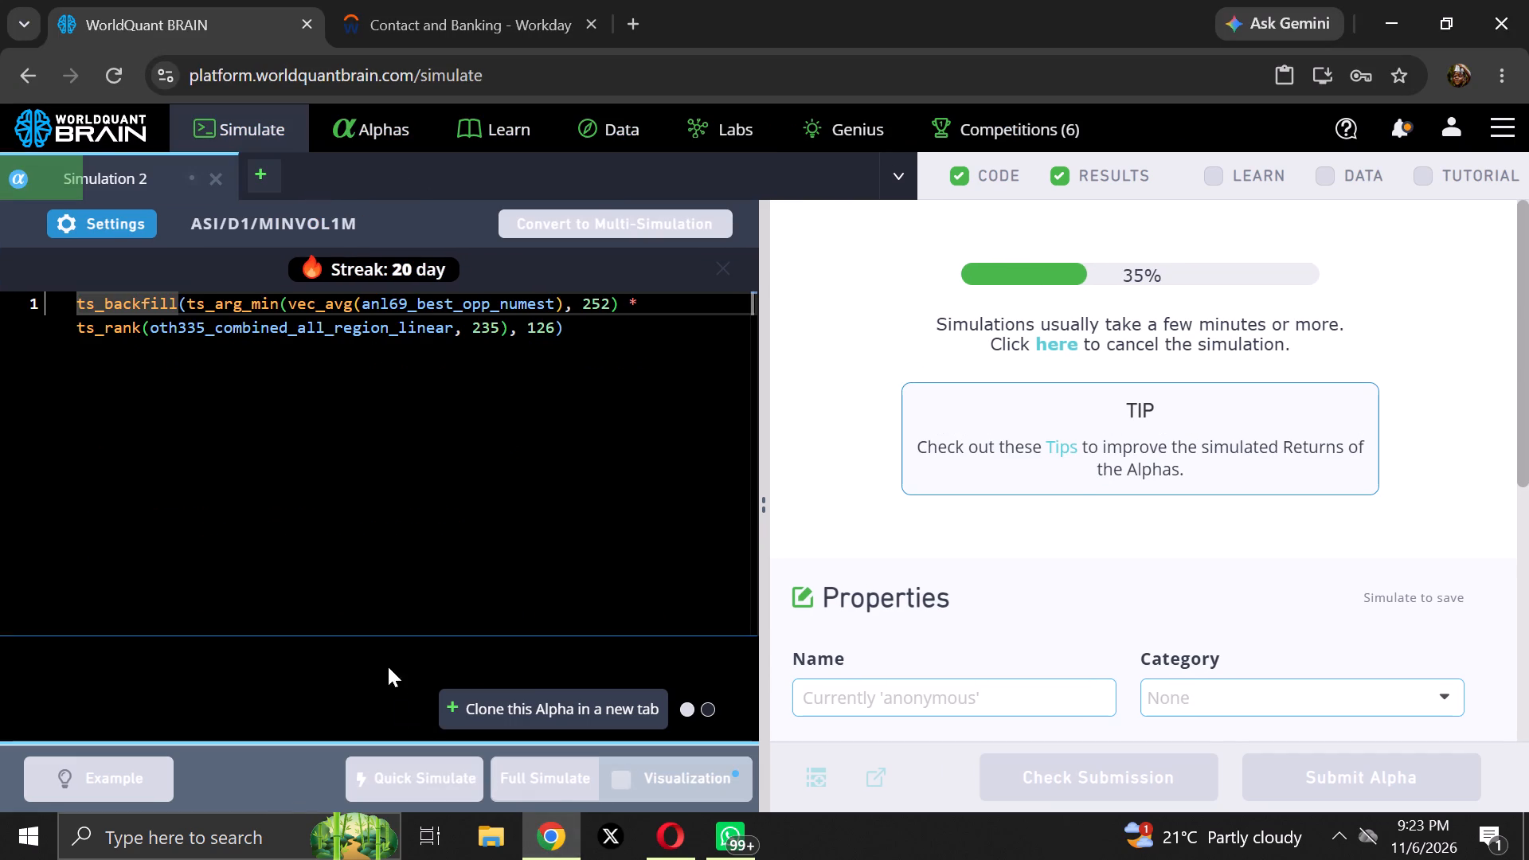
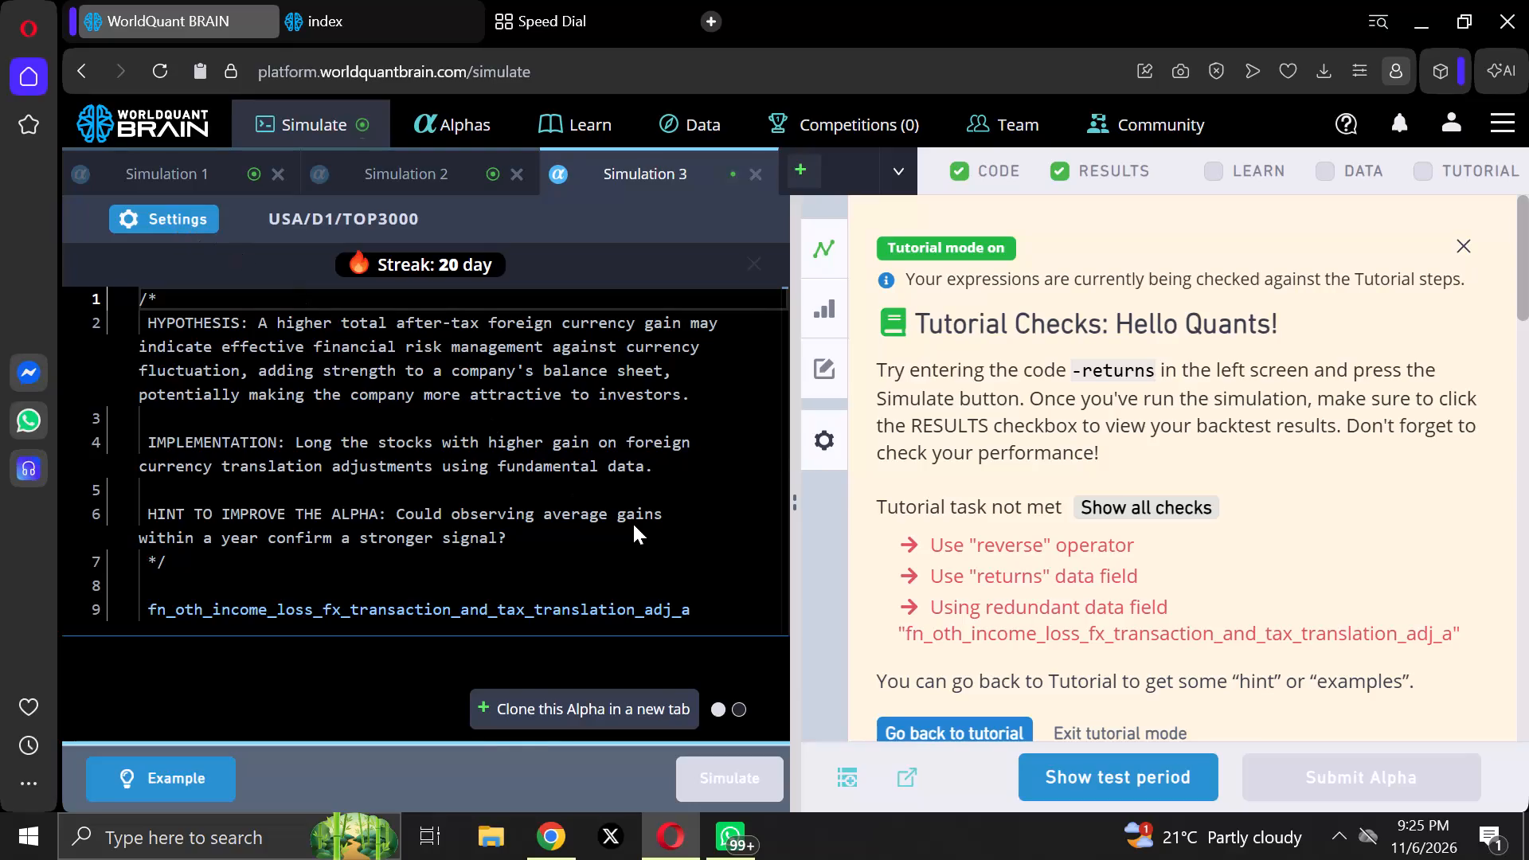
Set Simulation 3's decay to 8, keeping Subindustry neutralization, and rerun its simulation.
{"action": "left_click", "coordinate": [650, 567]}
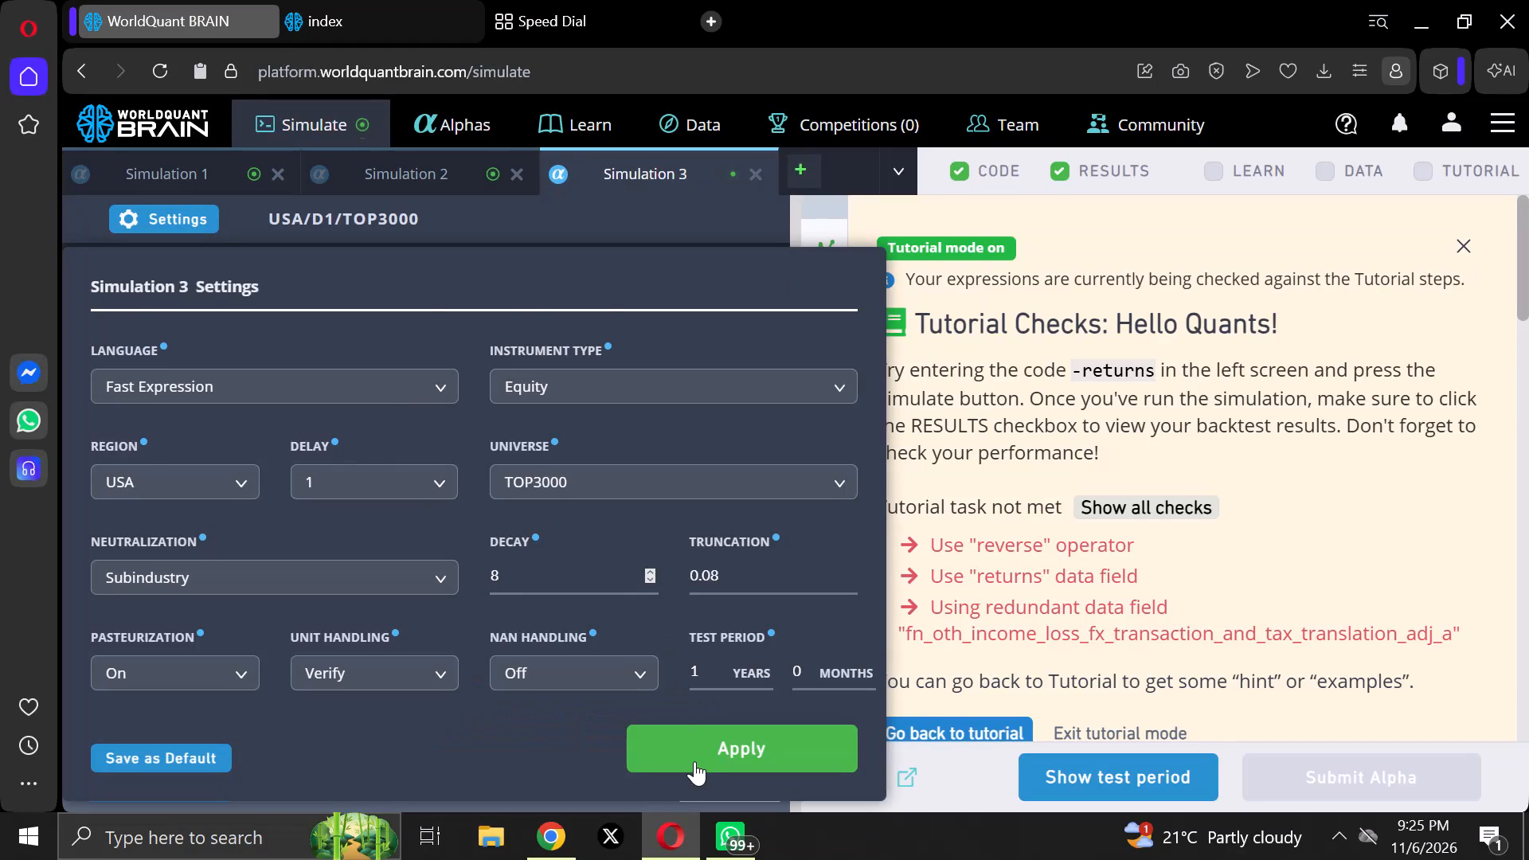
{"action": "left_click", "coordinate": [694, 761]}
{"action": "left_click", "coordinate": [673, 768]}
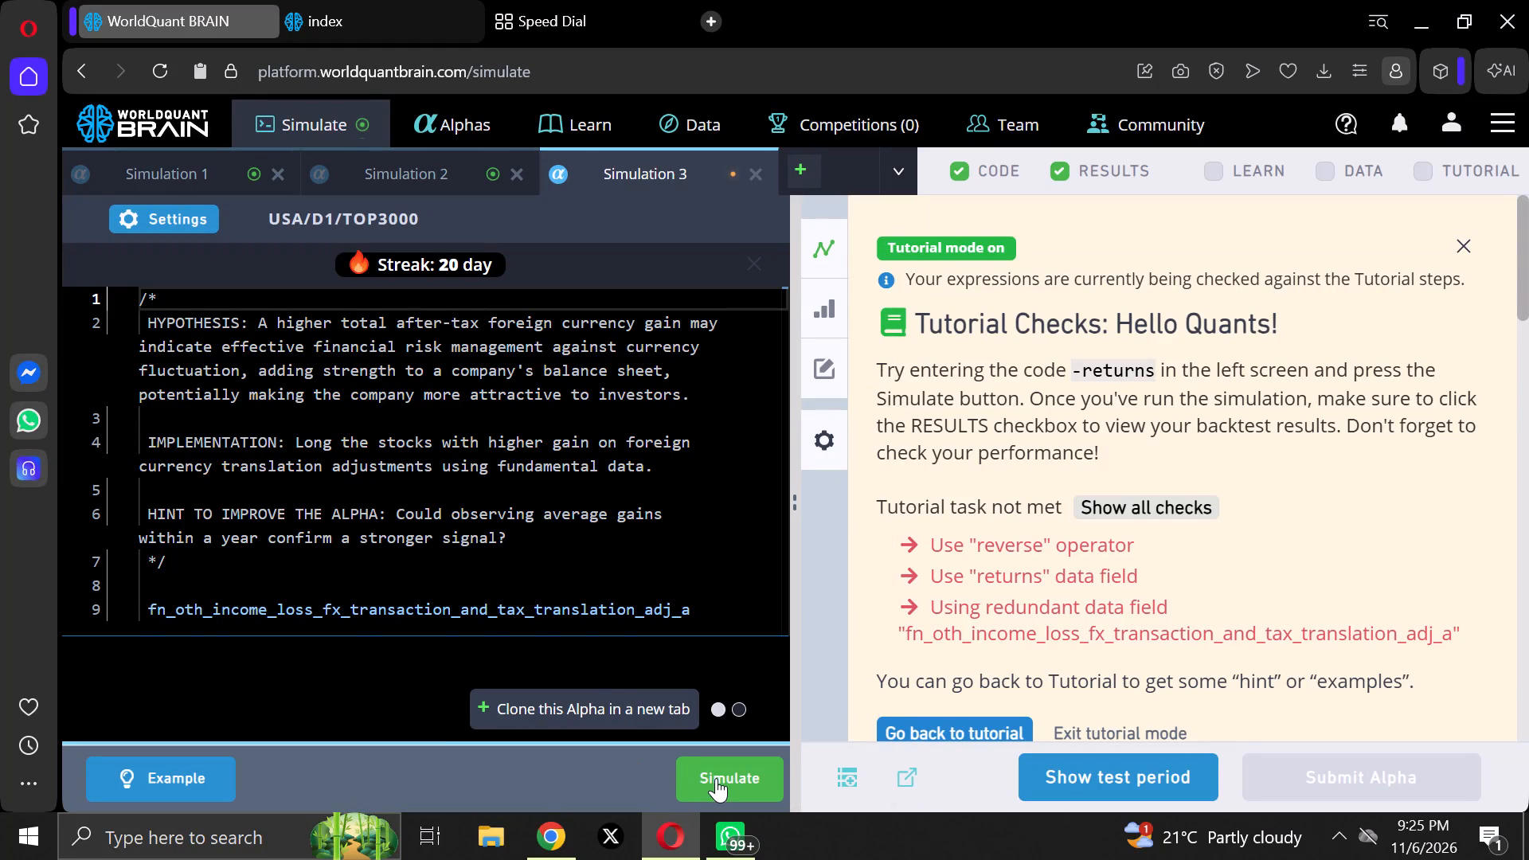
{"action": "left_click", "coordinate": [716, 778]}
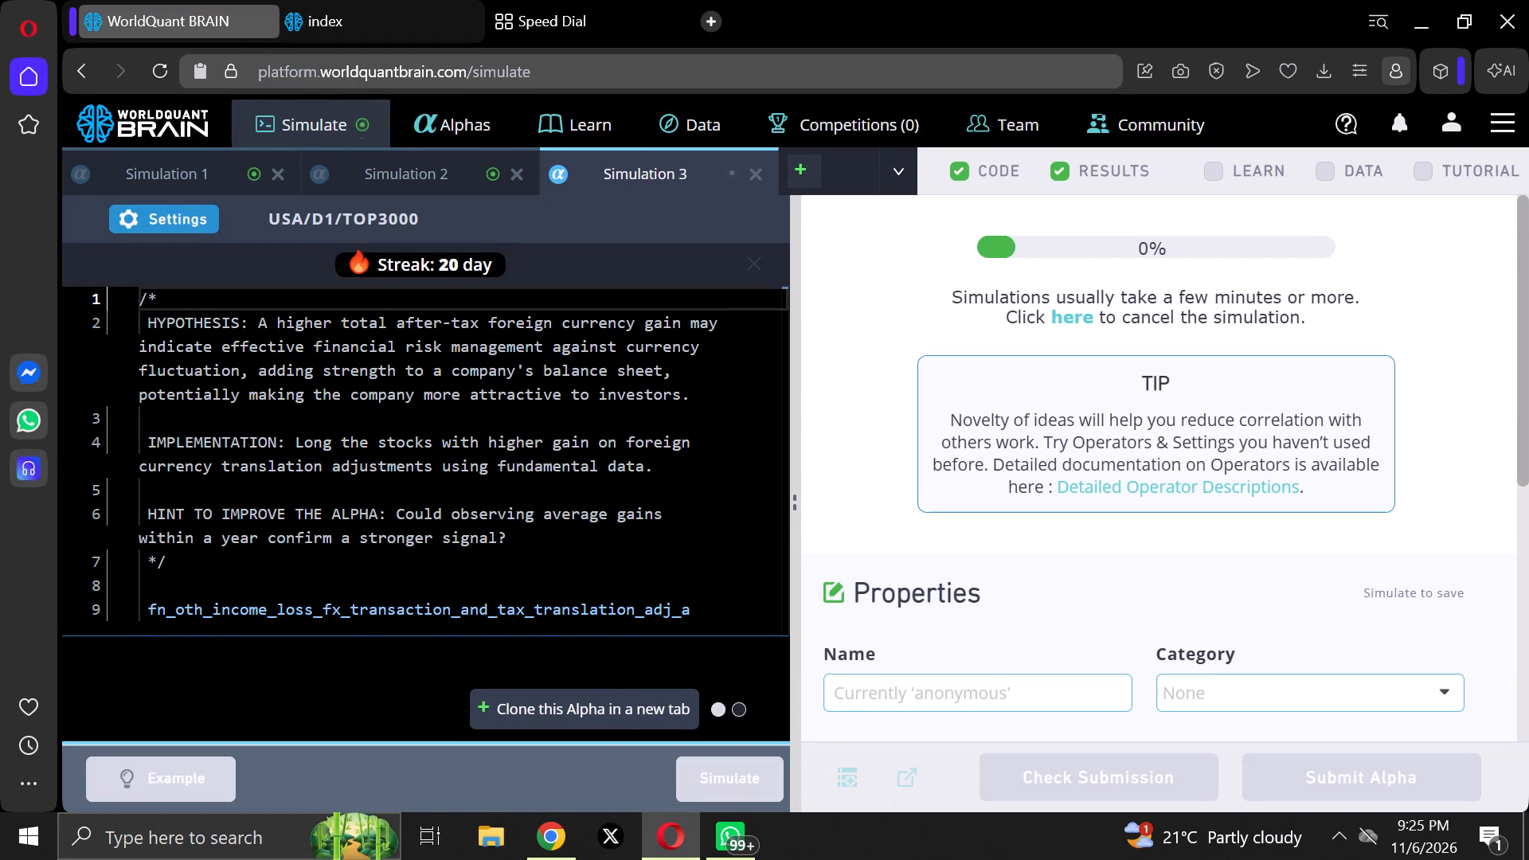
Set Simulation 2's decay to 8, keeping Sector neutralization, and rerun its simulation.
{"action": "left_click", "coordinate": [404, 167]}
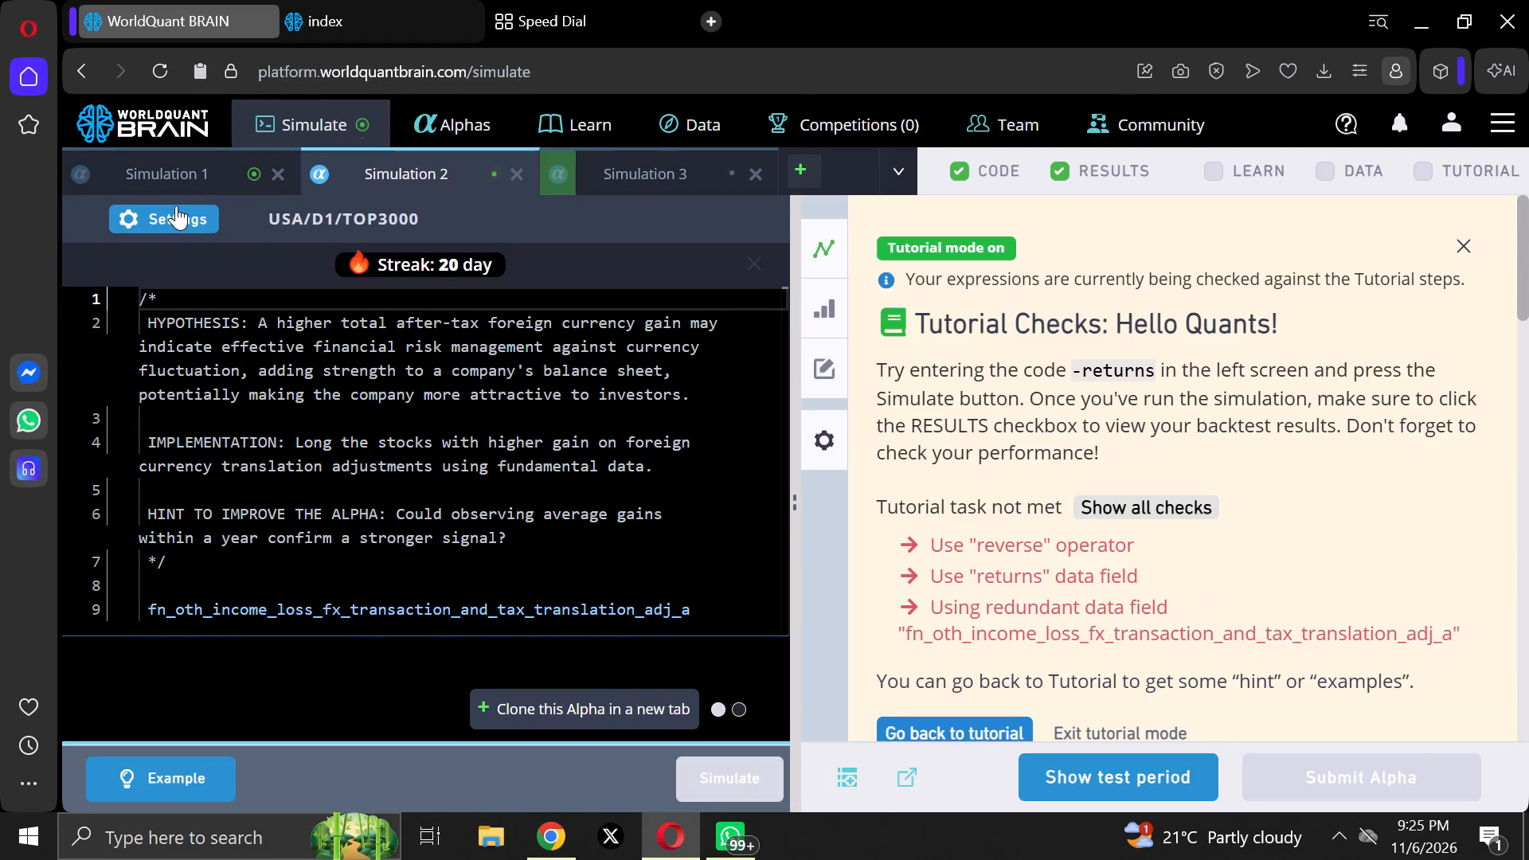
{"action": "left_click", "coordinate": [177, 210]}
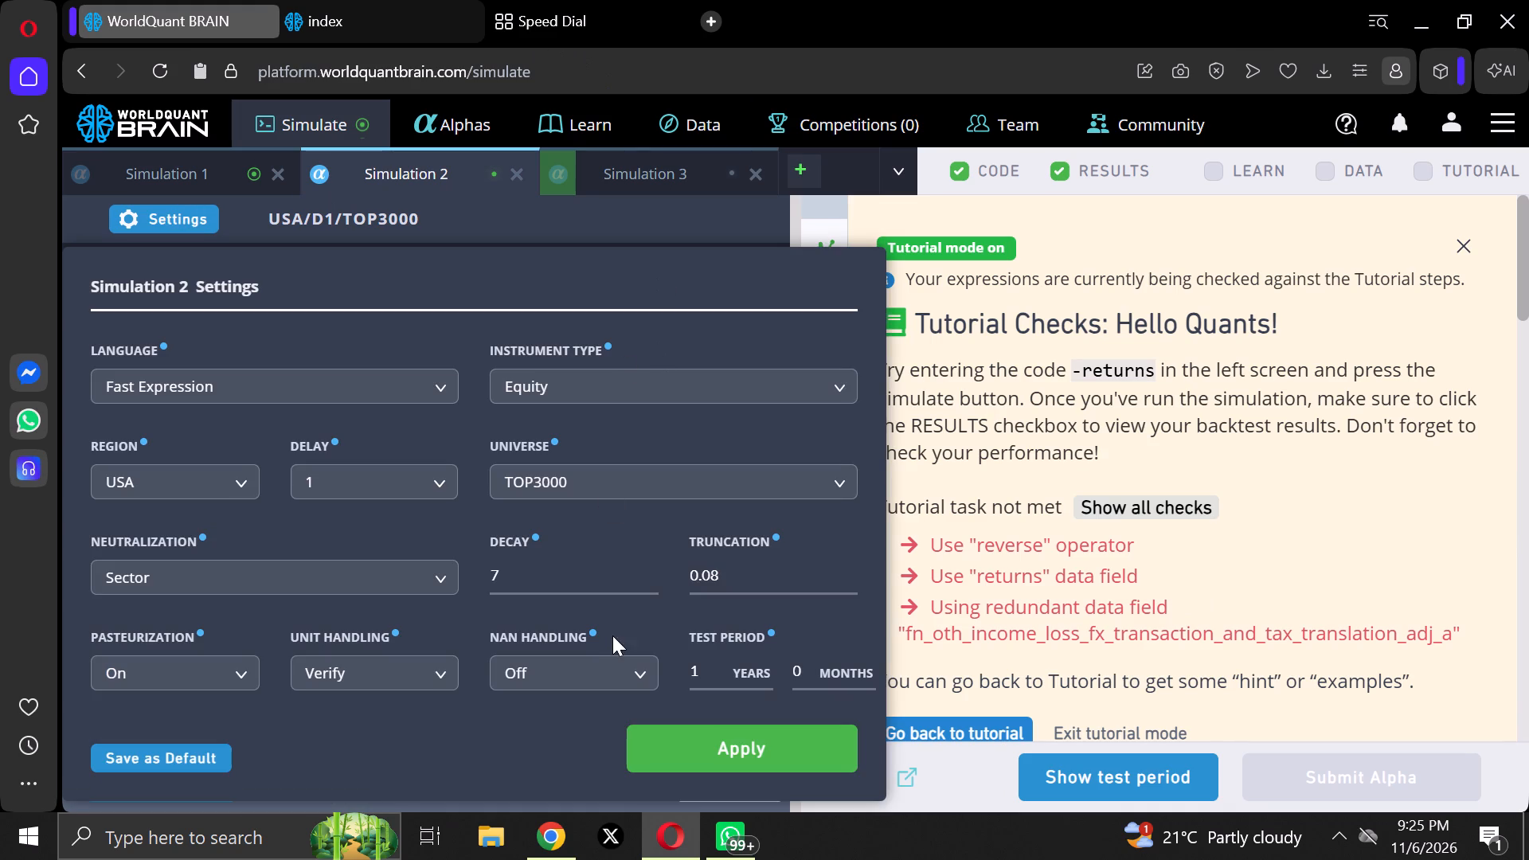
{"action": "left_click", "coordinate": [651, 567]}
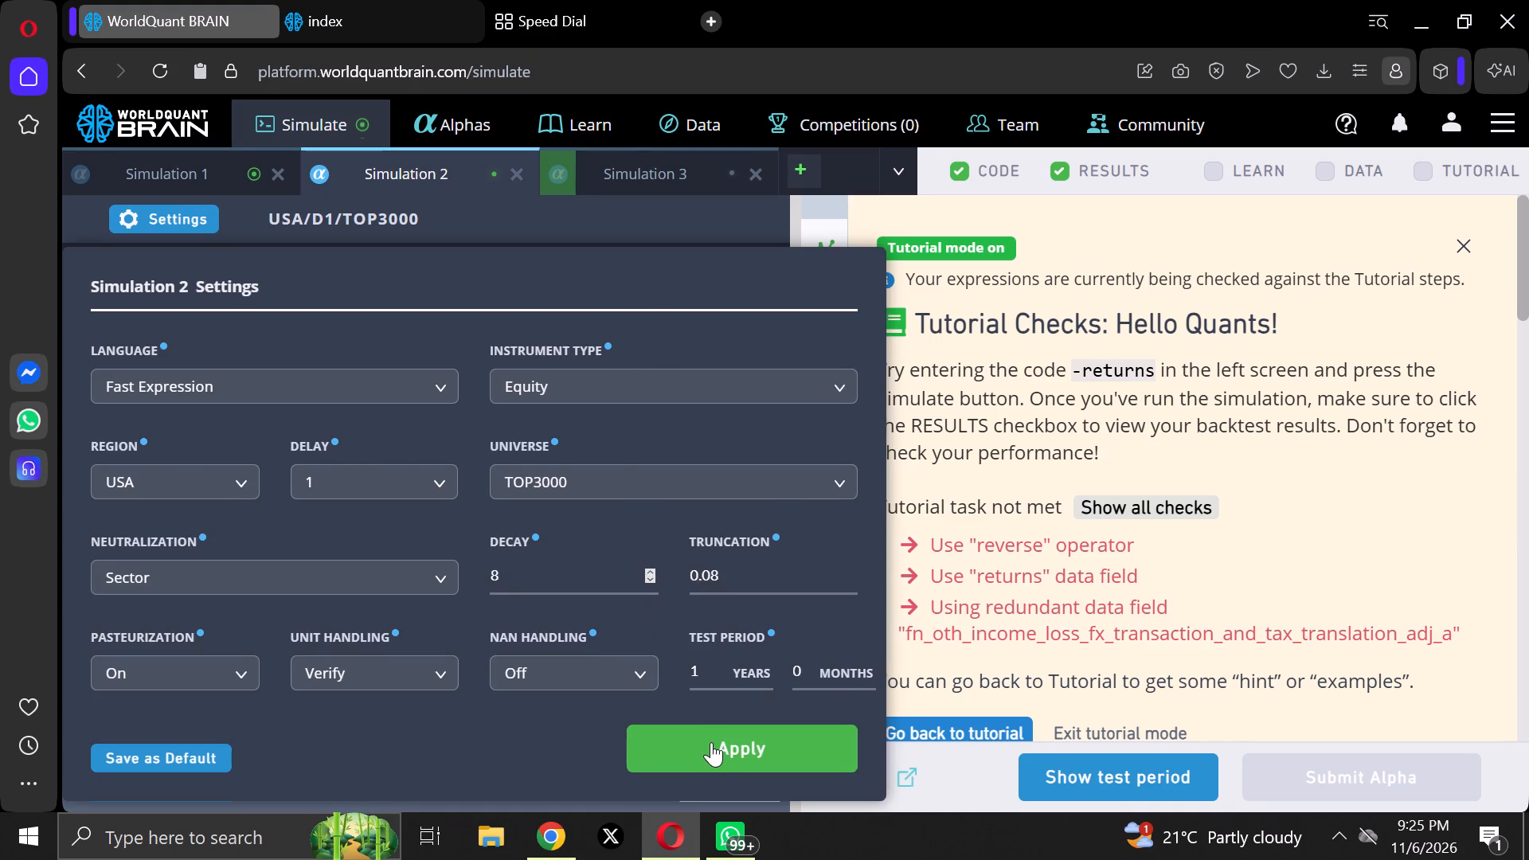
{"action": "left_click", "coordinate": [711, 742]}
{"action": "left_click", "coordinate": [705, 784]}
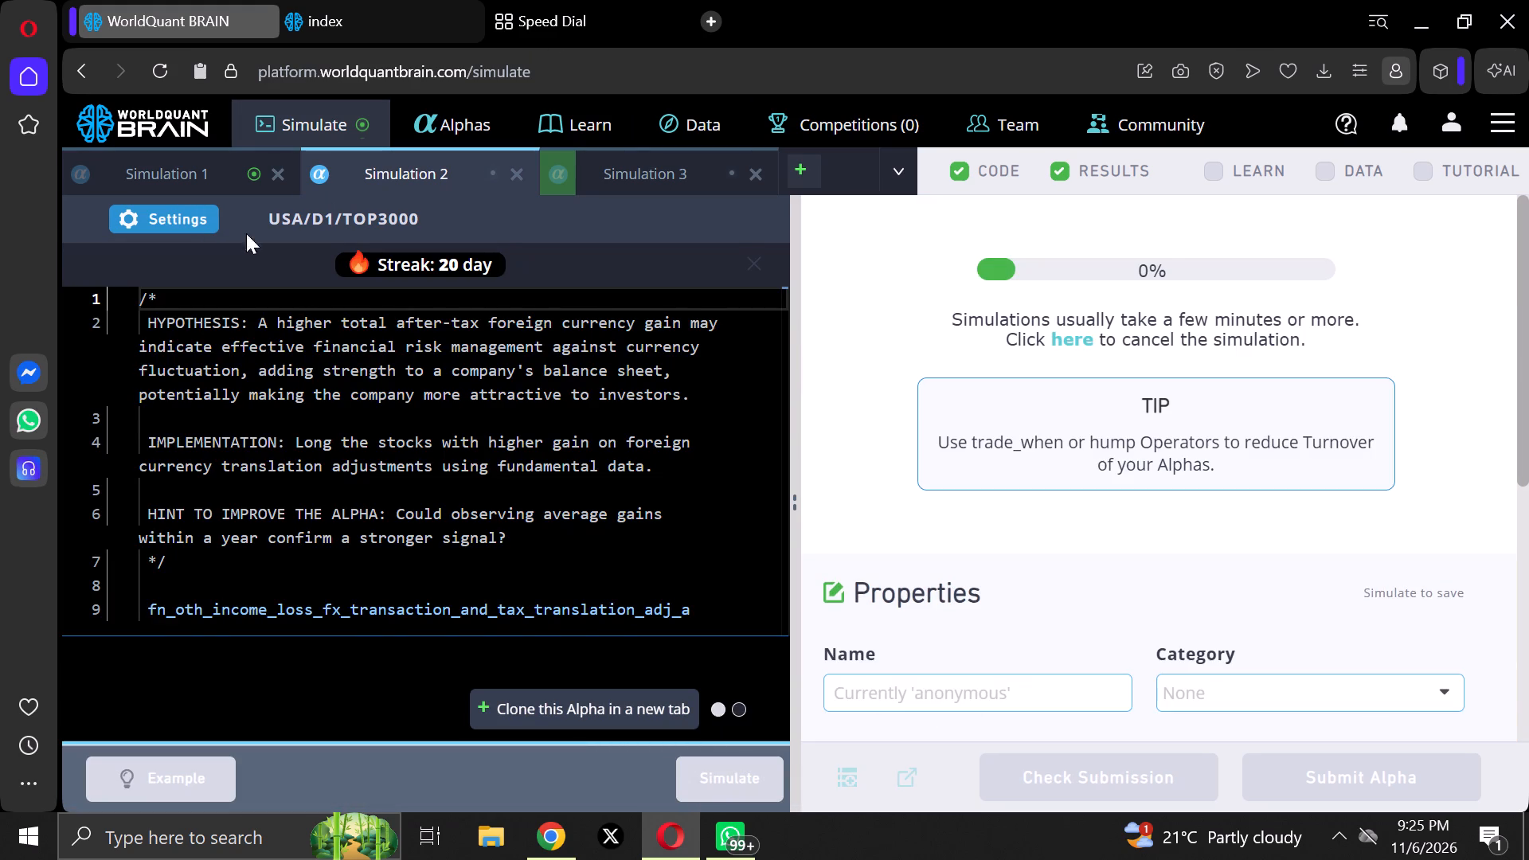
Increase Simulation 1's decay by one, keeping Industry neutralization, and rerun its simulation.
{"action": "left_click", "coordinate": [144, 165]}
{"action": "left_click", "coordinate": [156, 228]}
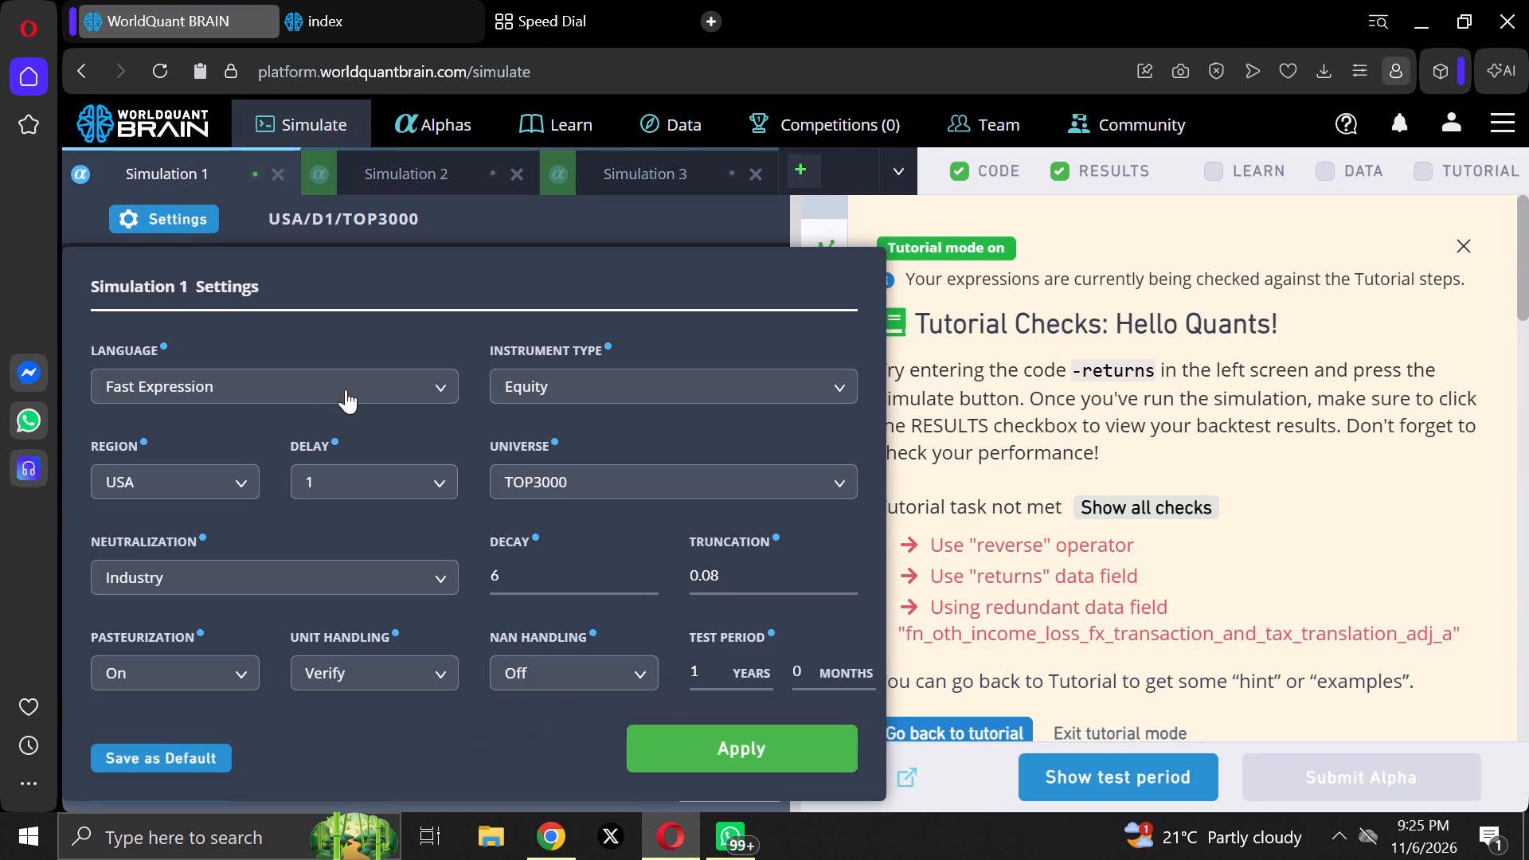
{"action": "left_click", "coordinate": [652, 567]}
{"action": "left_click", "coordinate": [709, 759]}
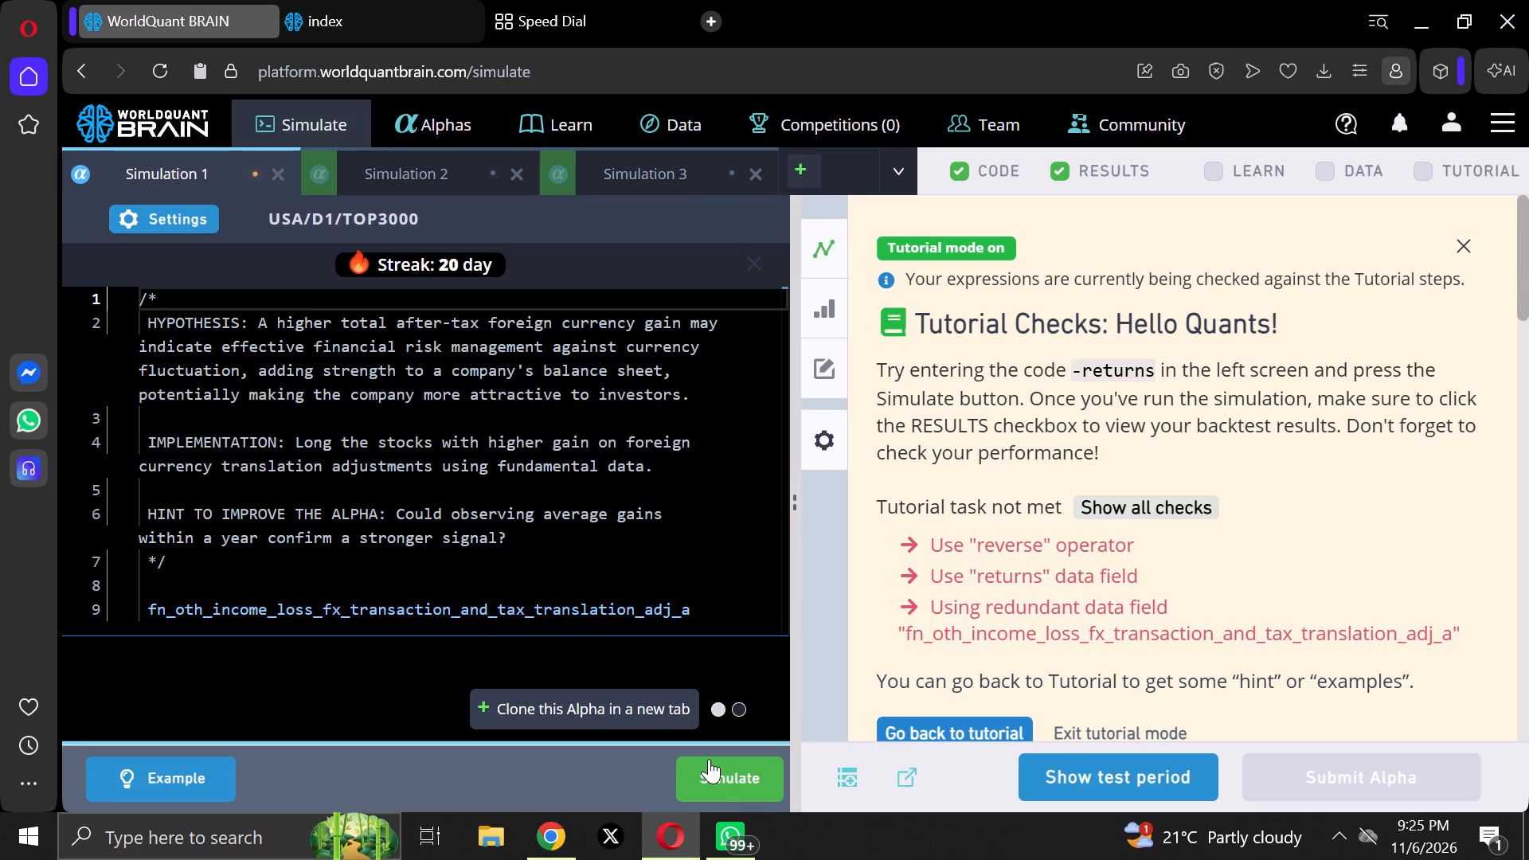
{"action": "left_click", "coordinate": [719, 772]}
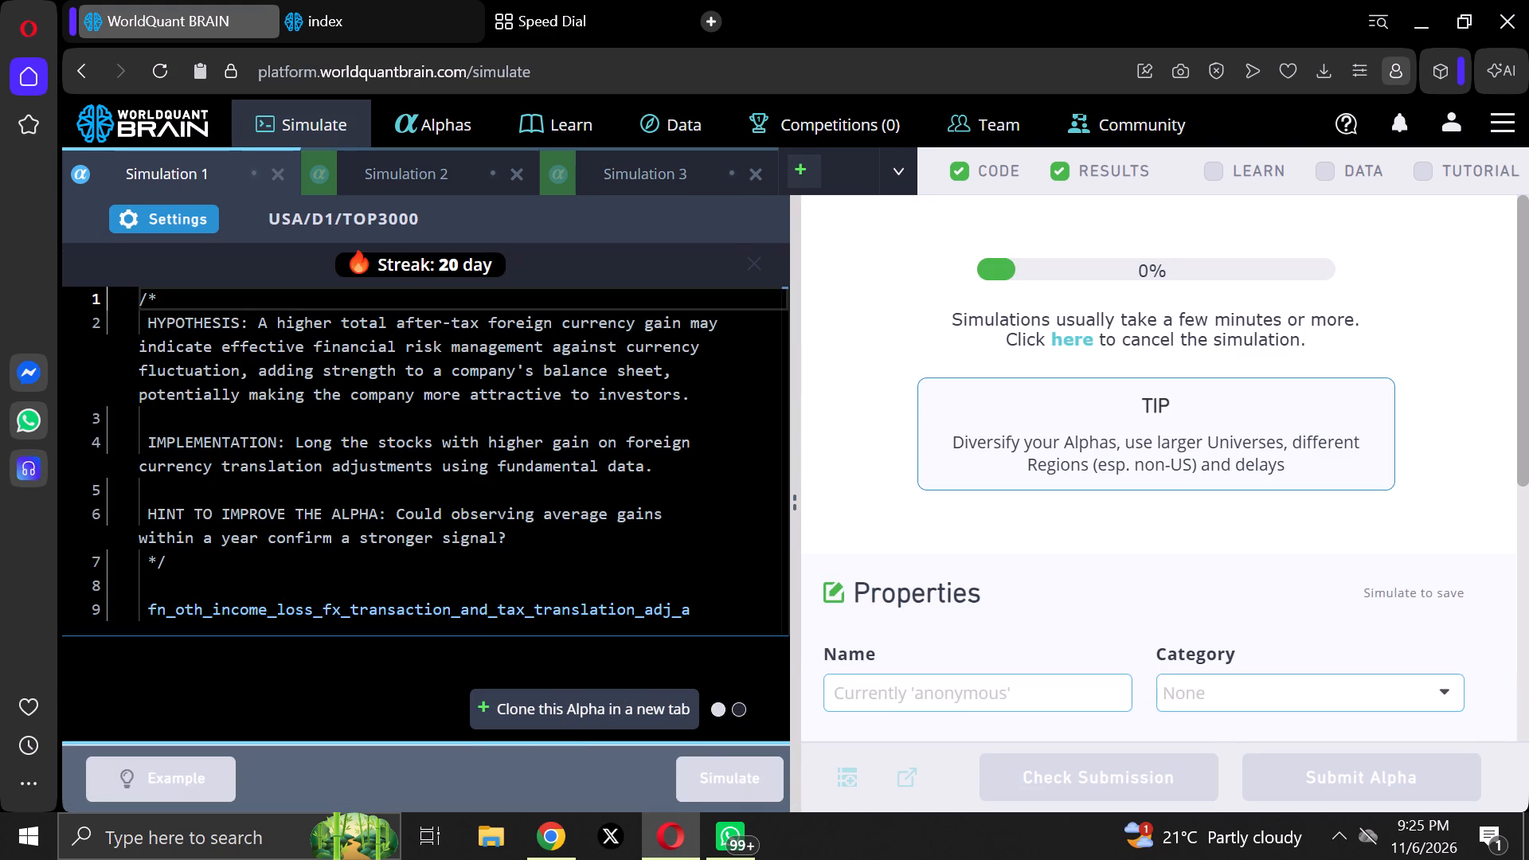
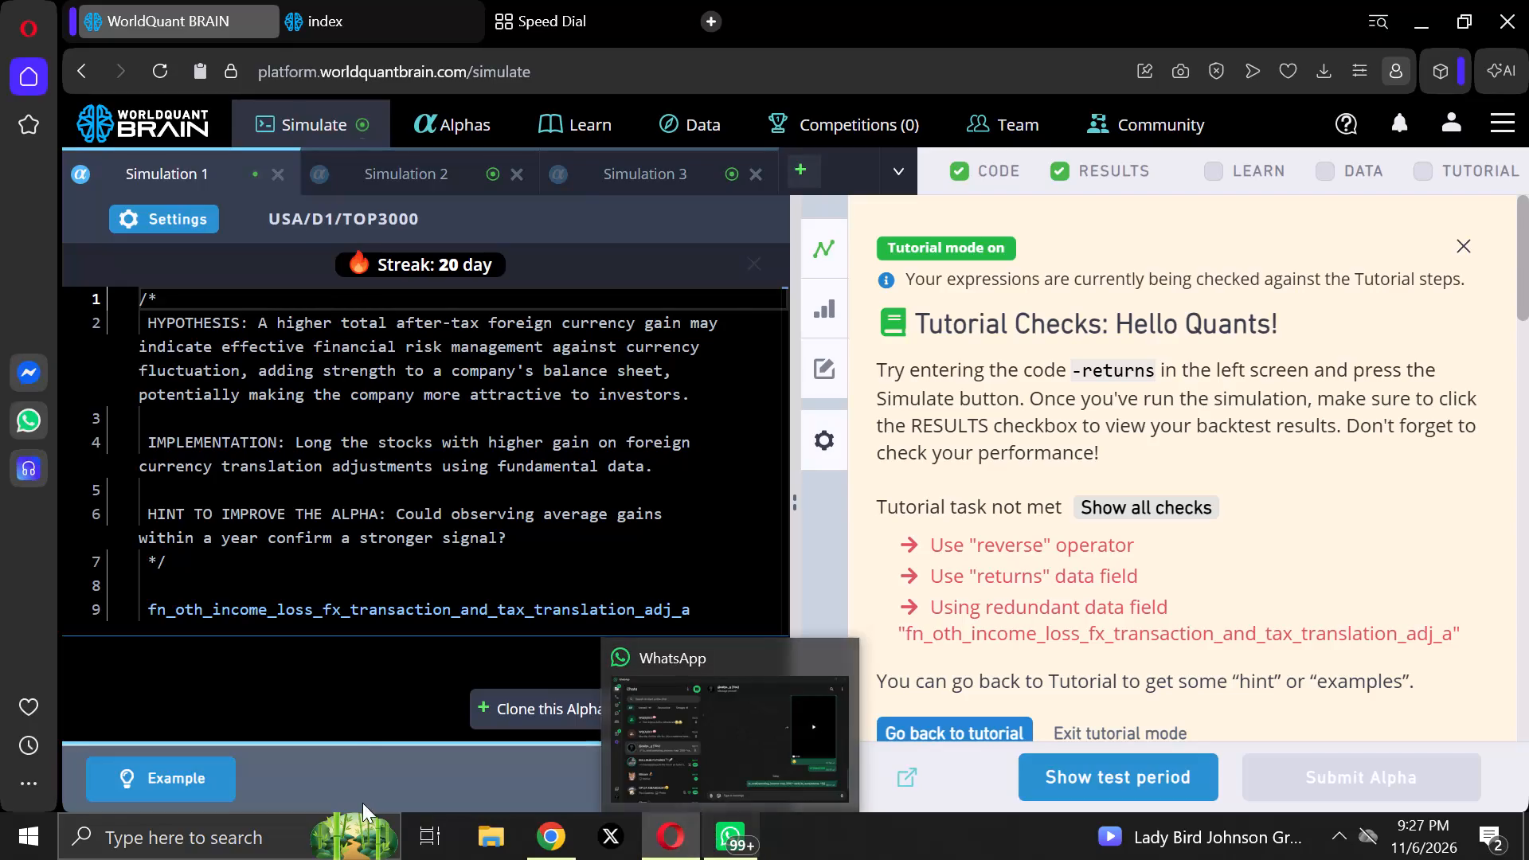
Set Simulation 1's decay to 8, keeping Industry neutralization, and rerun its simulation.
{"action": "left_click", "coordinate": [172, 225]}
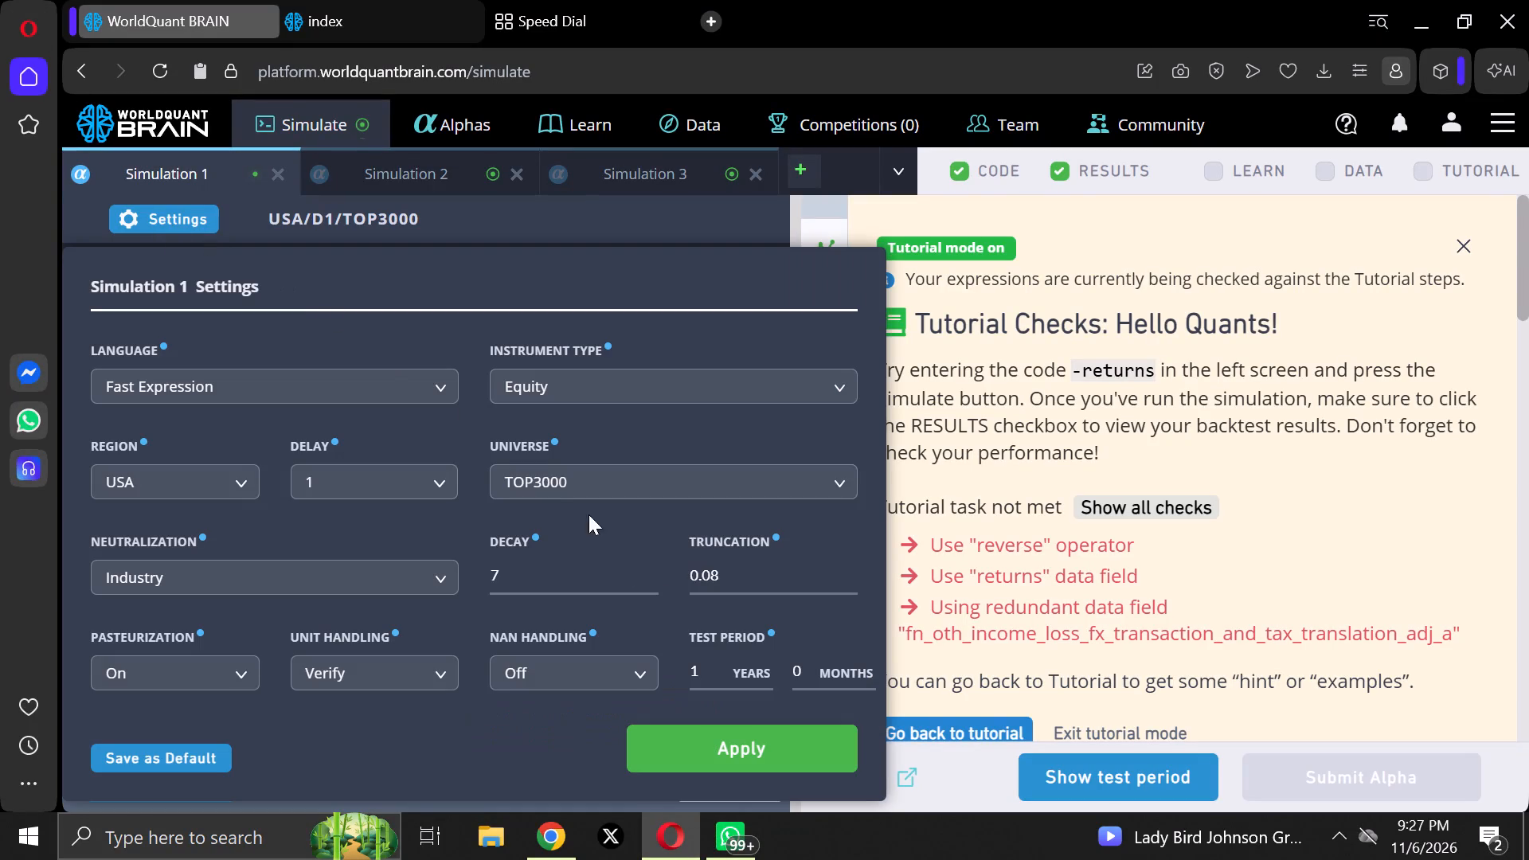
{"action": "left_click", "coordinate": [655, 571]}
{"action": "left_click", "coordinate": [714, 752]}
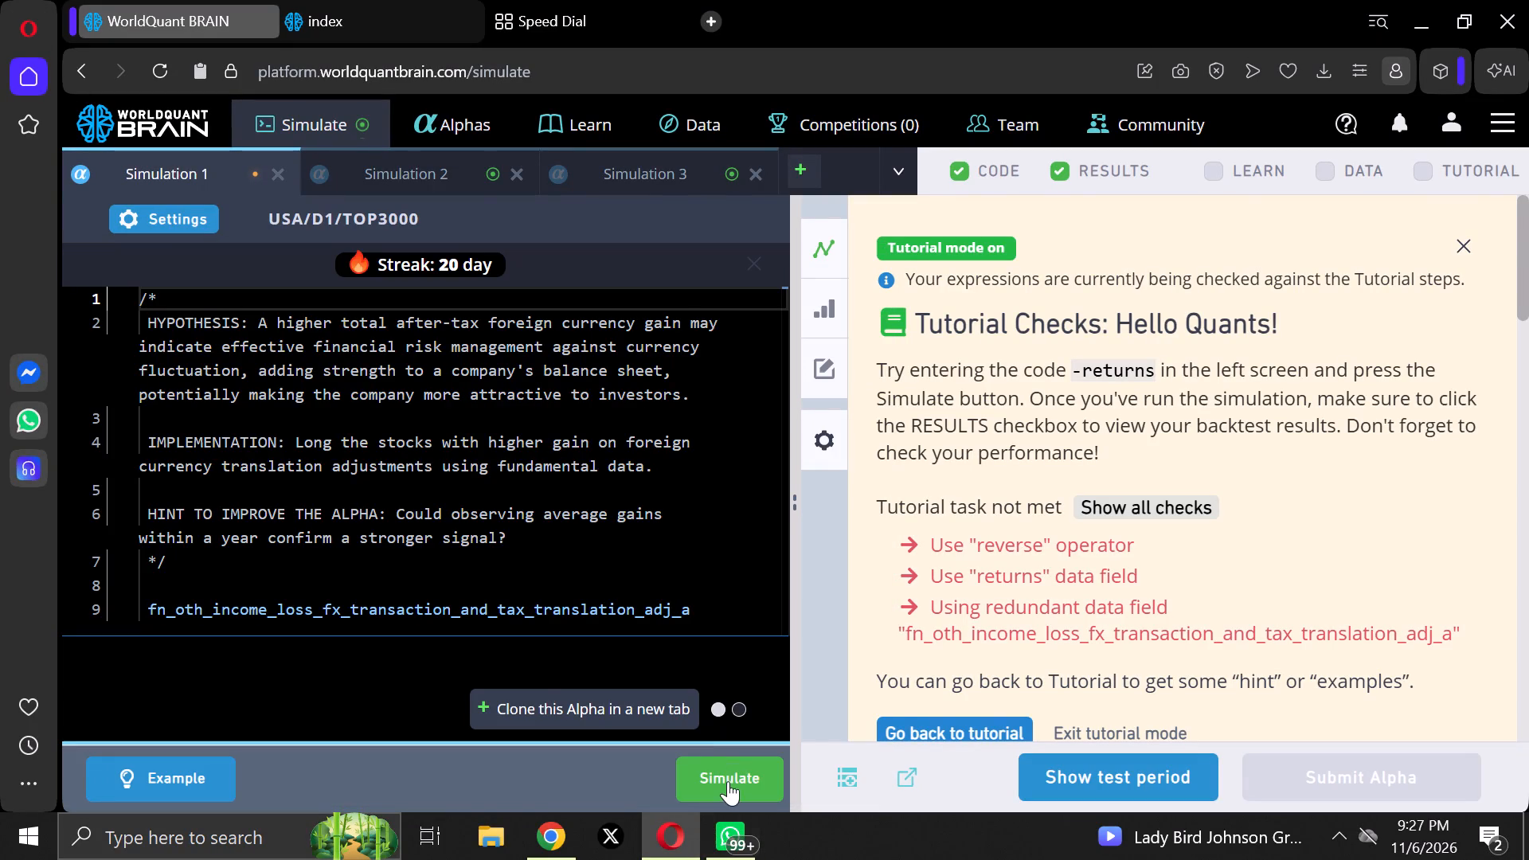
{"action": "left_click", "coordinate": [728, 781]}
Increase Simulation 2's decay by one, keeping Sector neutralization, and rerun its simulation.
{"action": "left_click", "coordinate": [408, 169]}
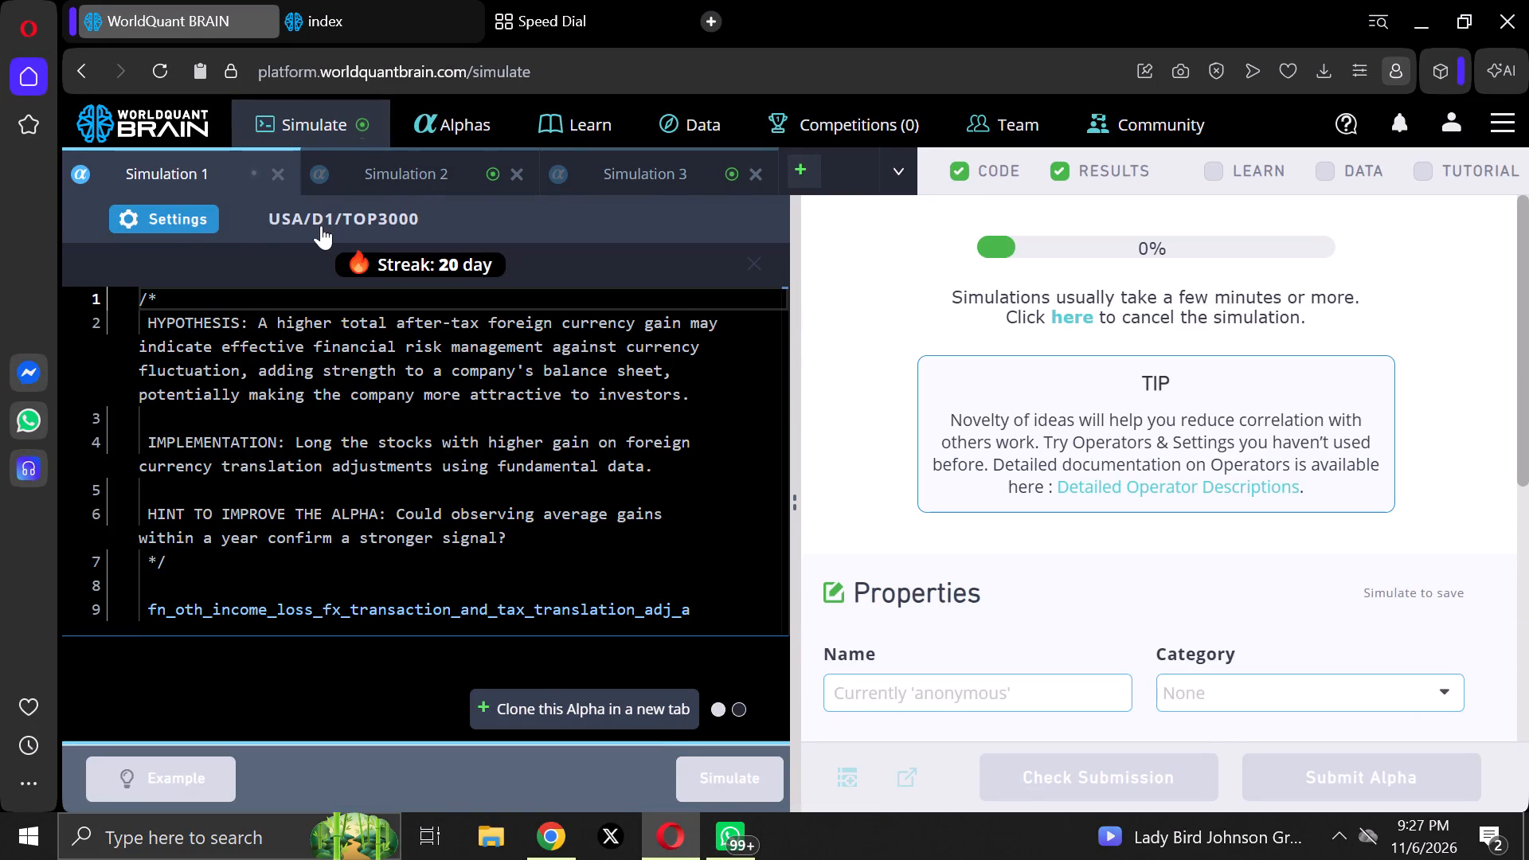
{"action": "left_click", "coordinate": [166, 225]}
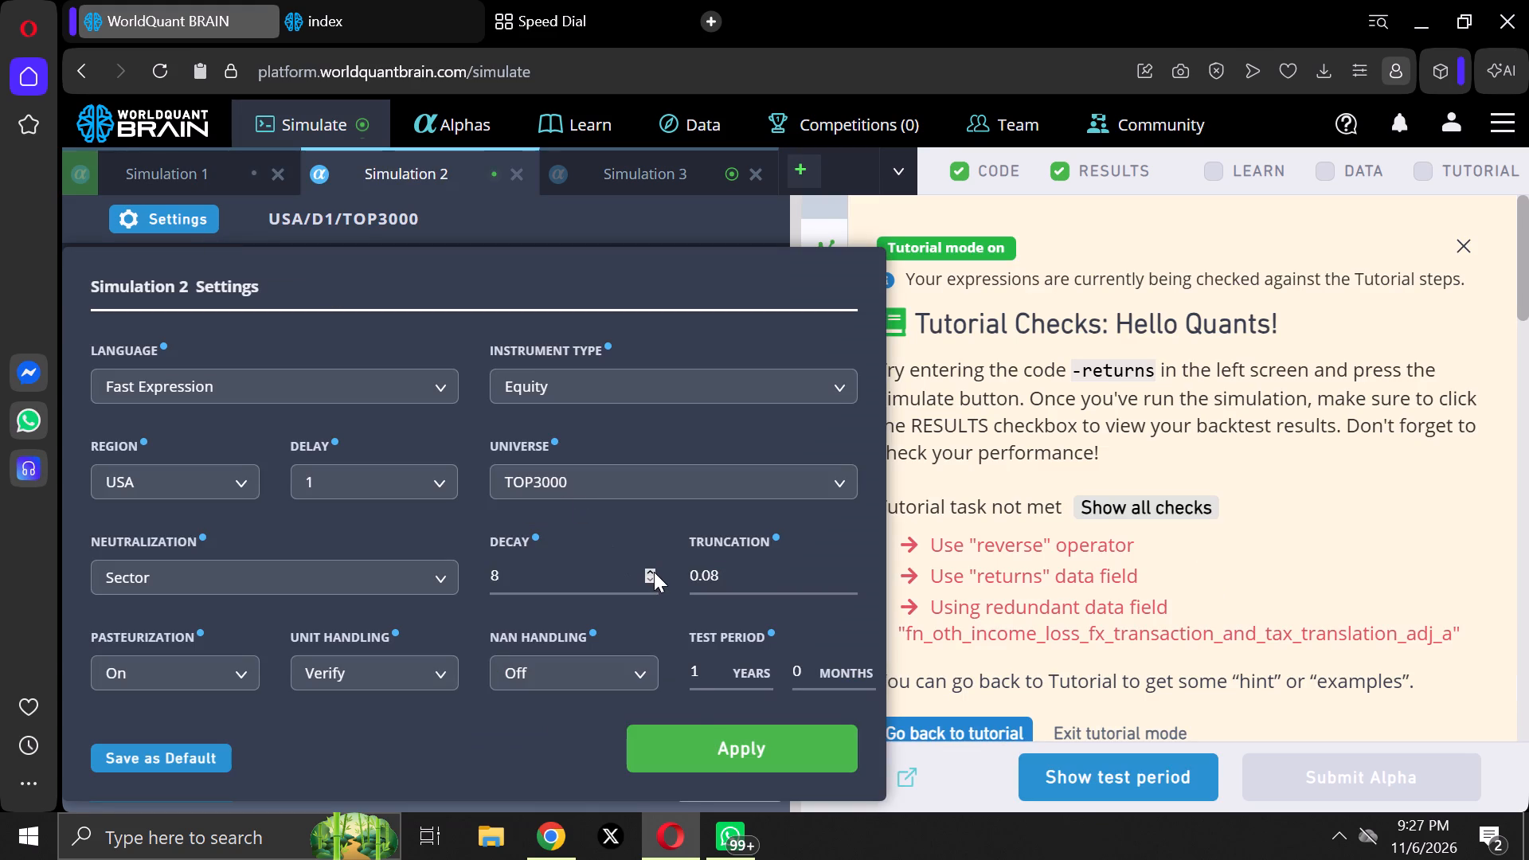
{"action": "left_click", "coordinate": [654, 572]}
{"action": "left_click", "coordinate": [715, 745]}
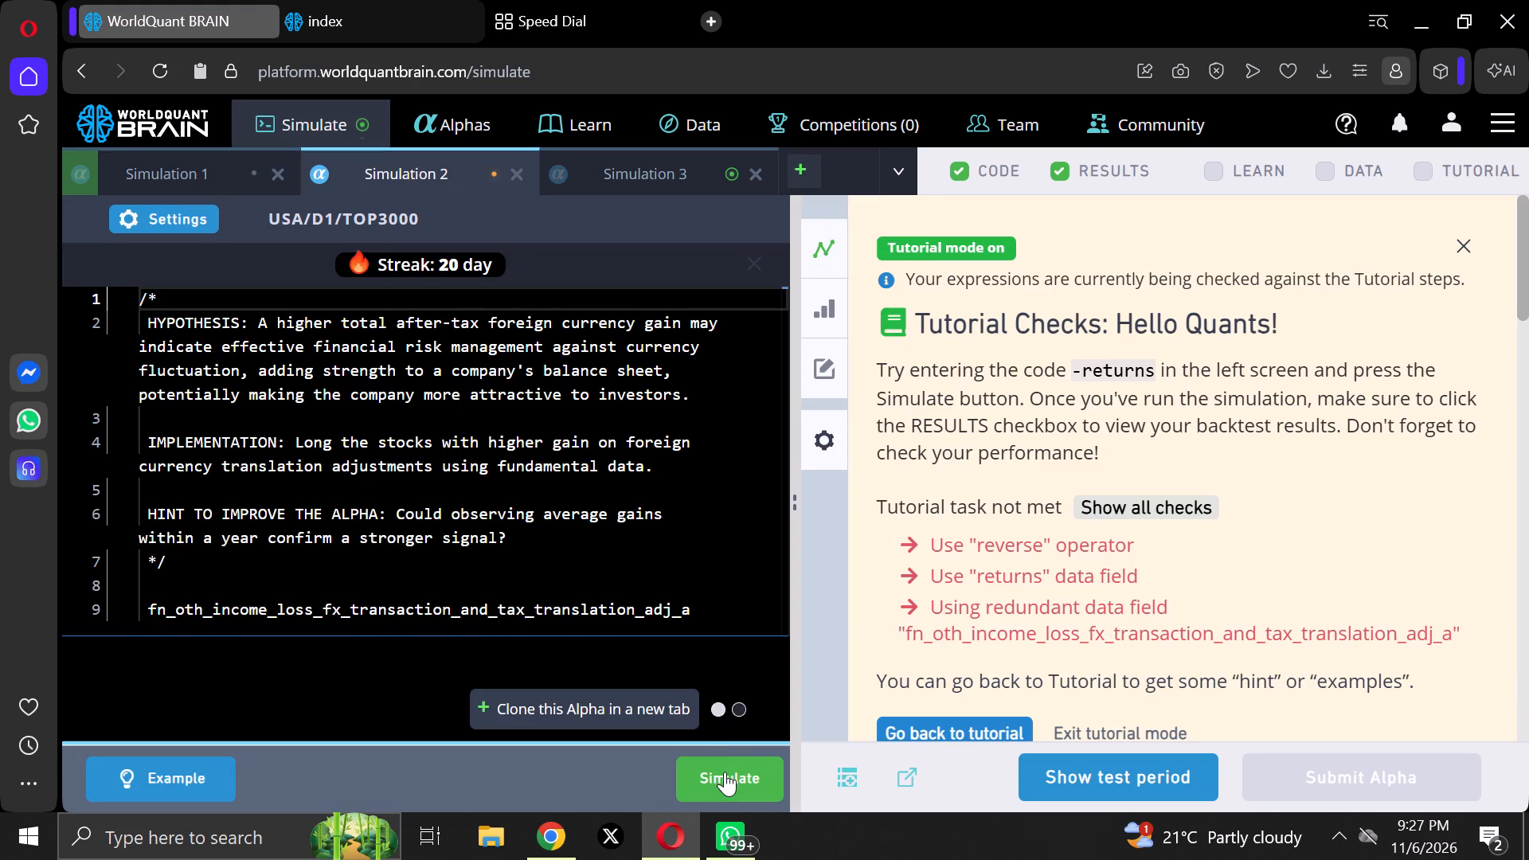
{"action": "left_click", "coordinate": [725, 772]}
Set Simulation 3's decay to 9, keeping Subindustry neutralization, and rerun its simulation.
{"action": "left_click", "coordinate": [629, 180]}
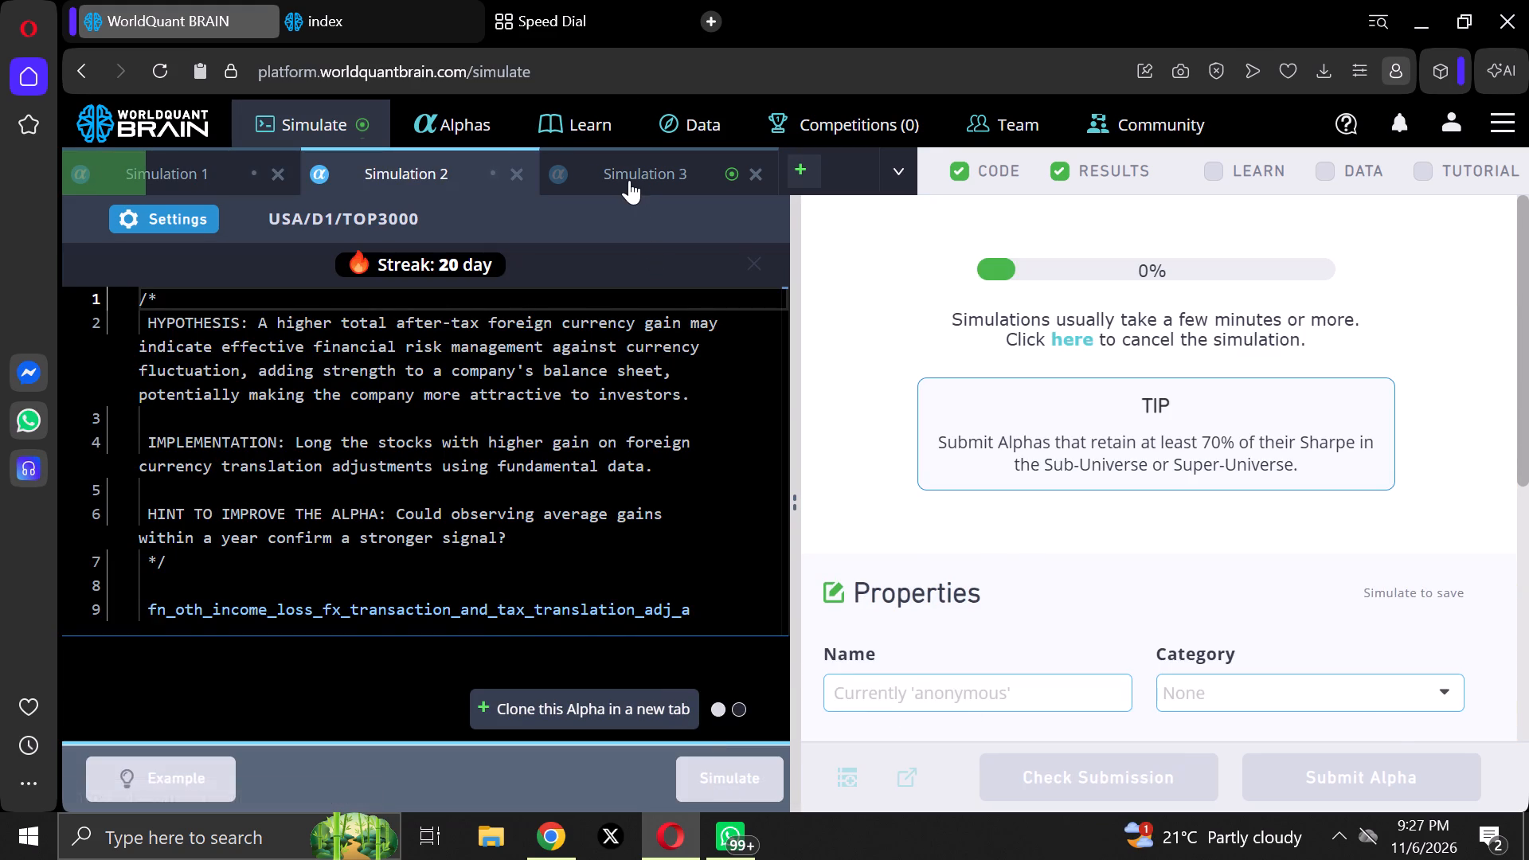
{"action": "left_click", "coordinate": [171, 216]}
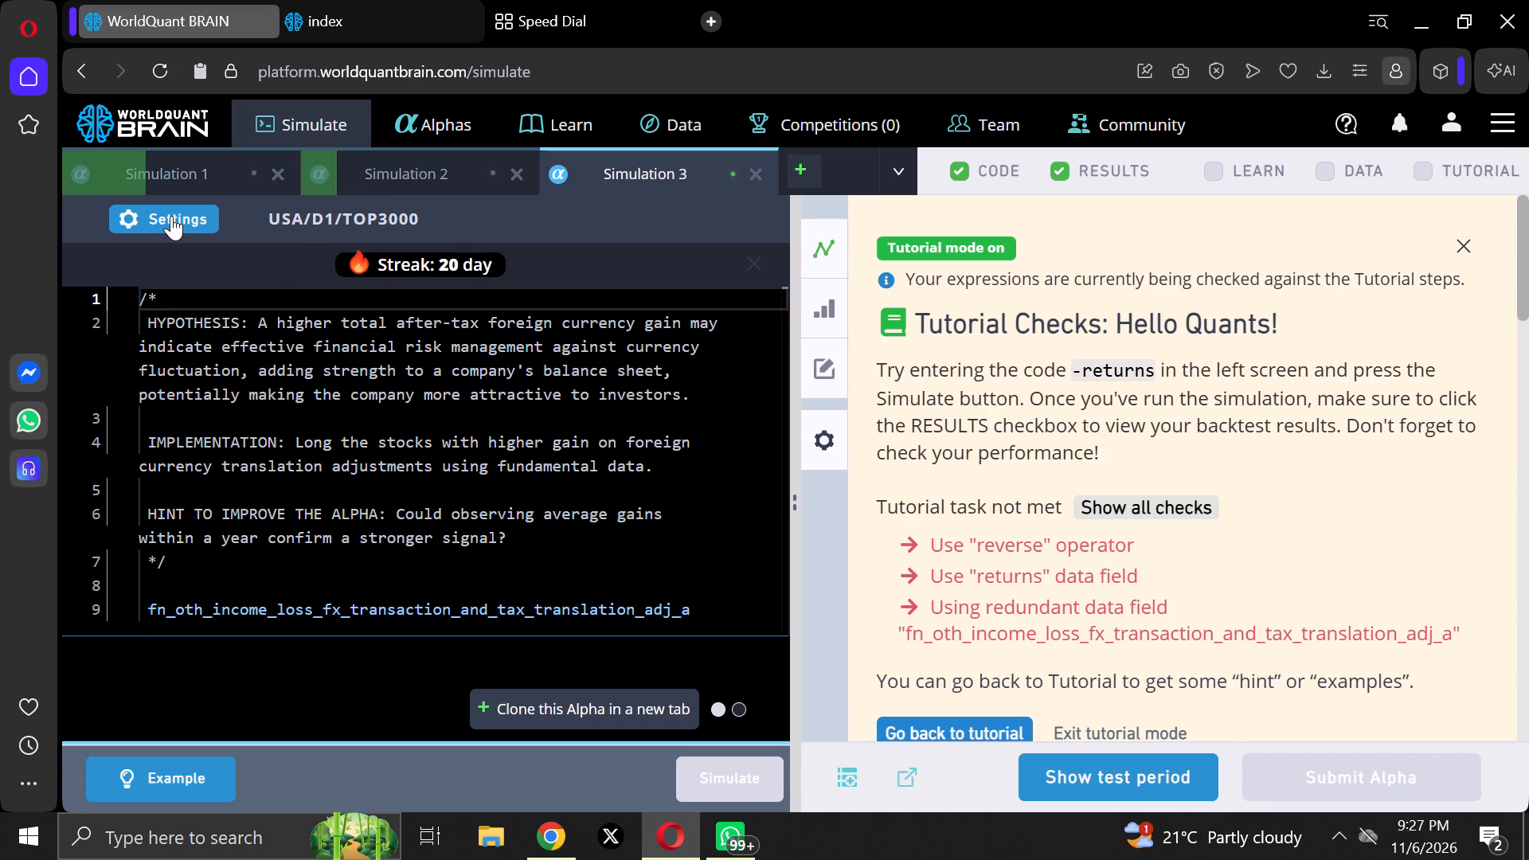
{"action": "left_click", "coordinate": [651, 570]}
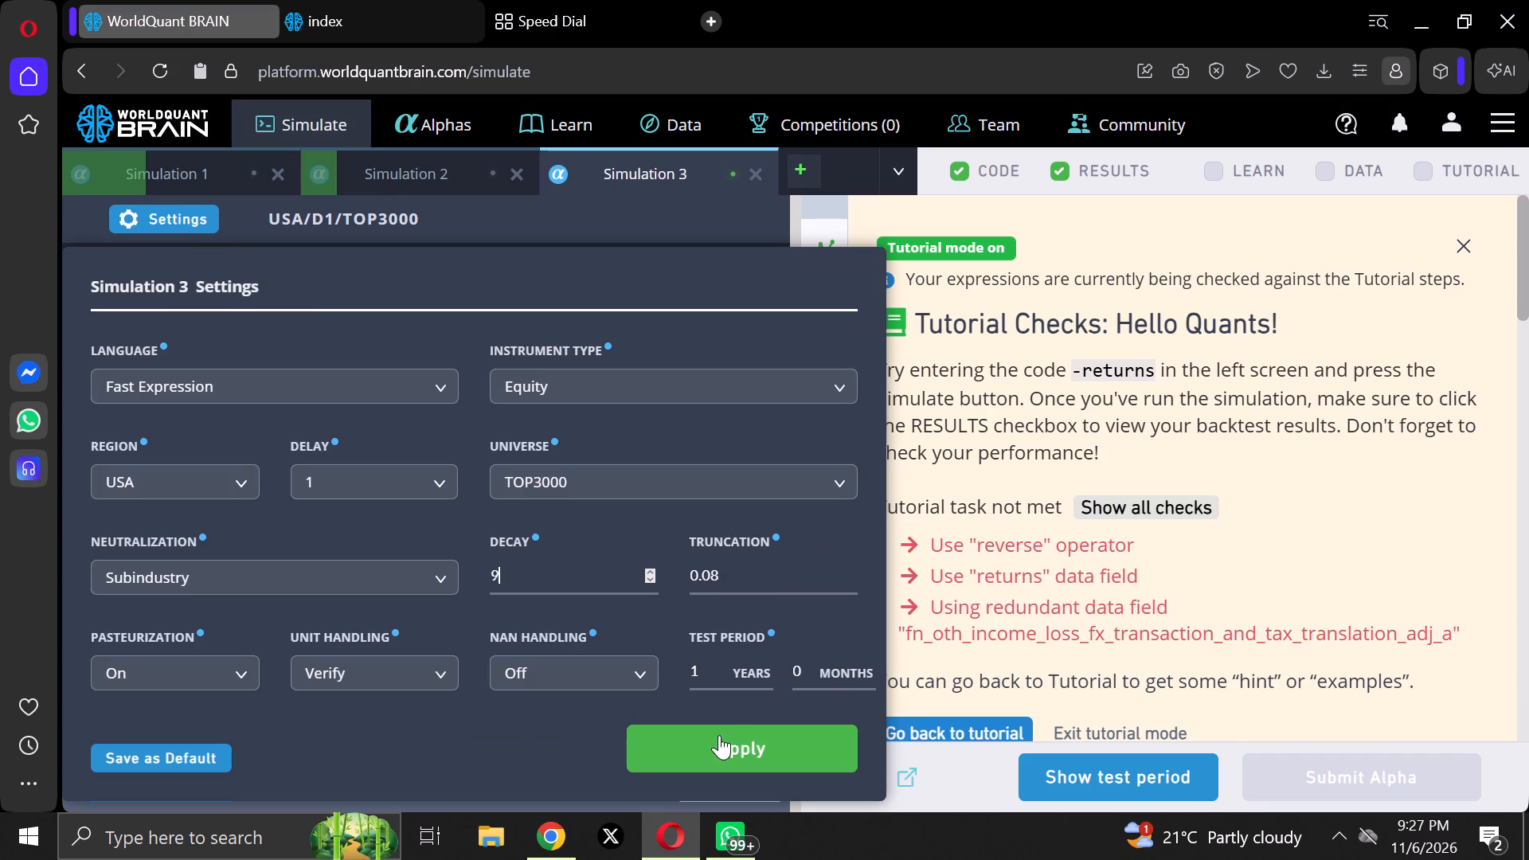
{"action": "left_click", "coordinate": [725, 746]}
{"action": "left_click", "coordinate": [725, 782]}
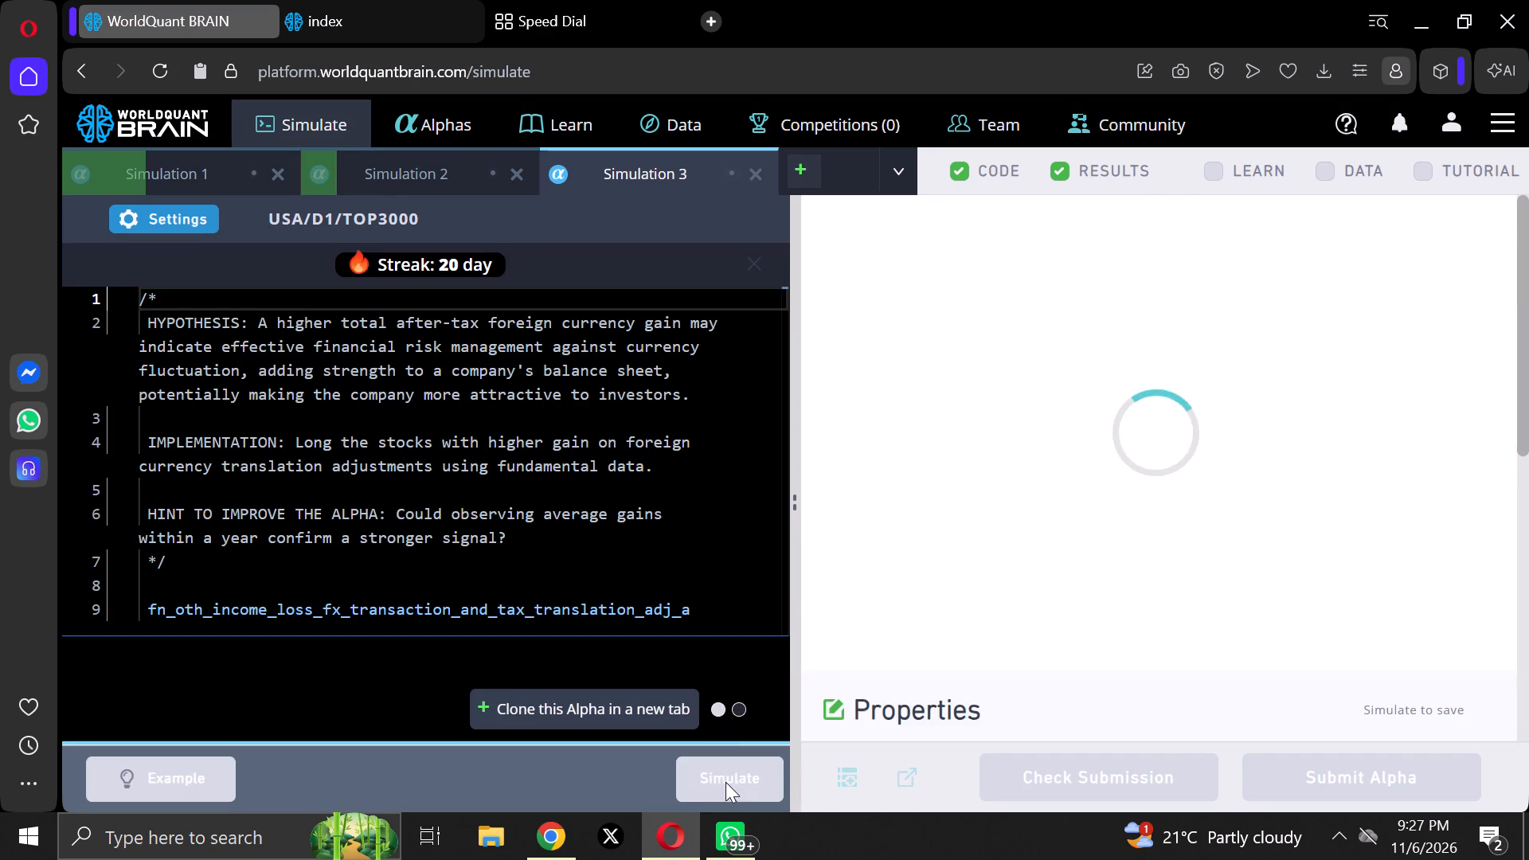
Switch to Chrome, show the test period for the ASI Simulation 2 results, and review its chart and yearly statistics.
{"action": "left_click", "coordinate": [560, 843]}
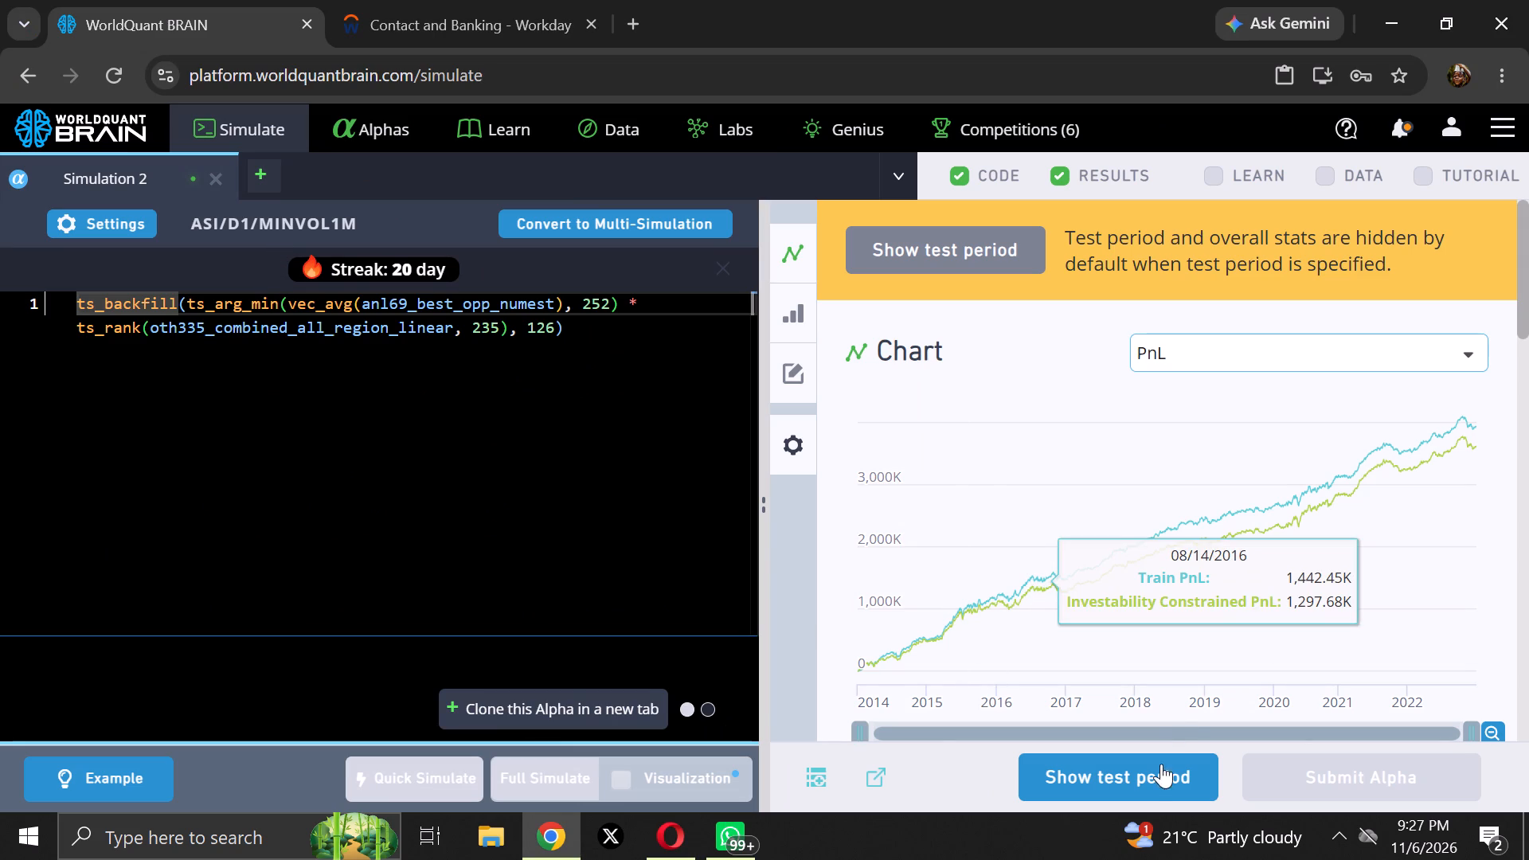
{"action": "left_click", "coordinate": [1144, 783]}
{"action": "scroll", "coordinate": [1273, 675], "scroll_direction": "down", "scroll_amount": 1}
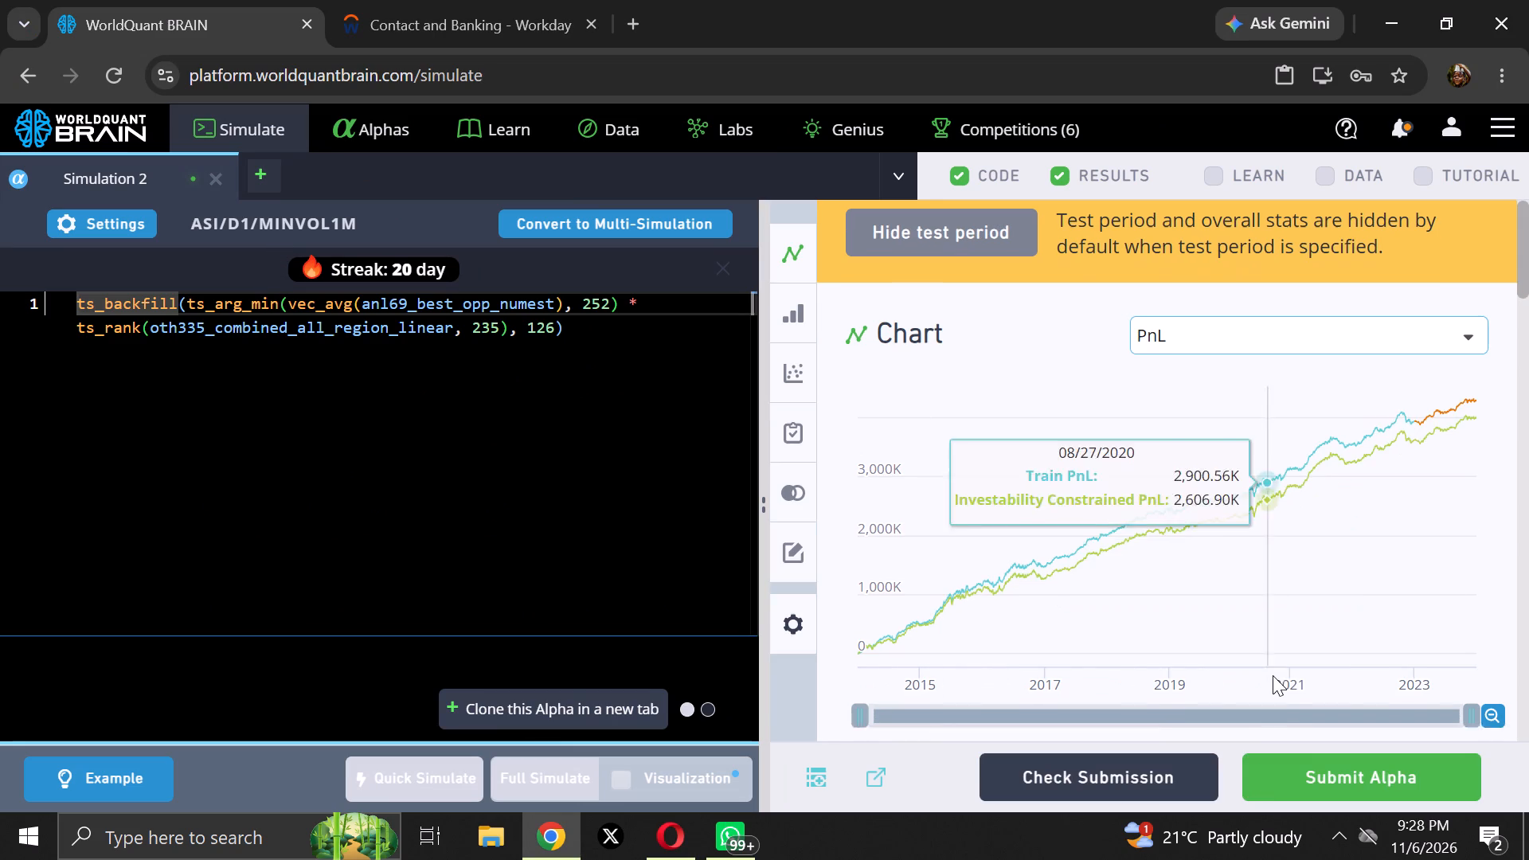
{"action": "scroll", "coordinate": [1273, 675], "scroll_direction": "down", "scroll_amount": 6}
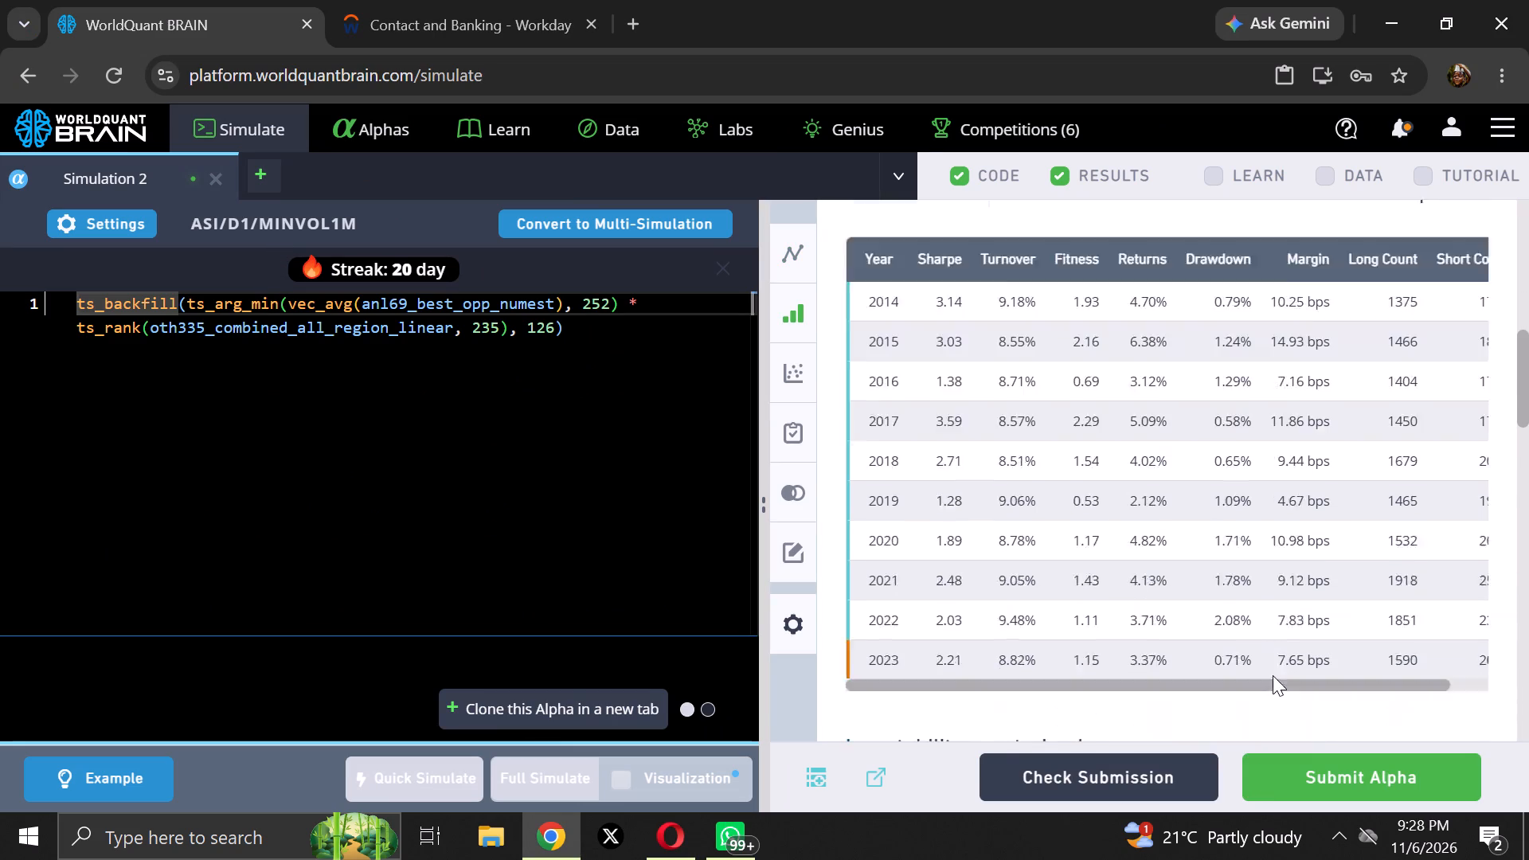
{"action": "scroll", "coordinate": [1273, 675], "scroll_direction": "down", "scroll_amount": 6}
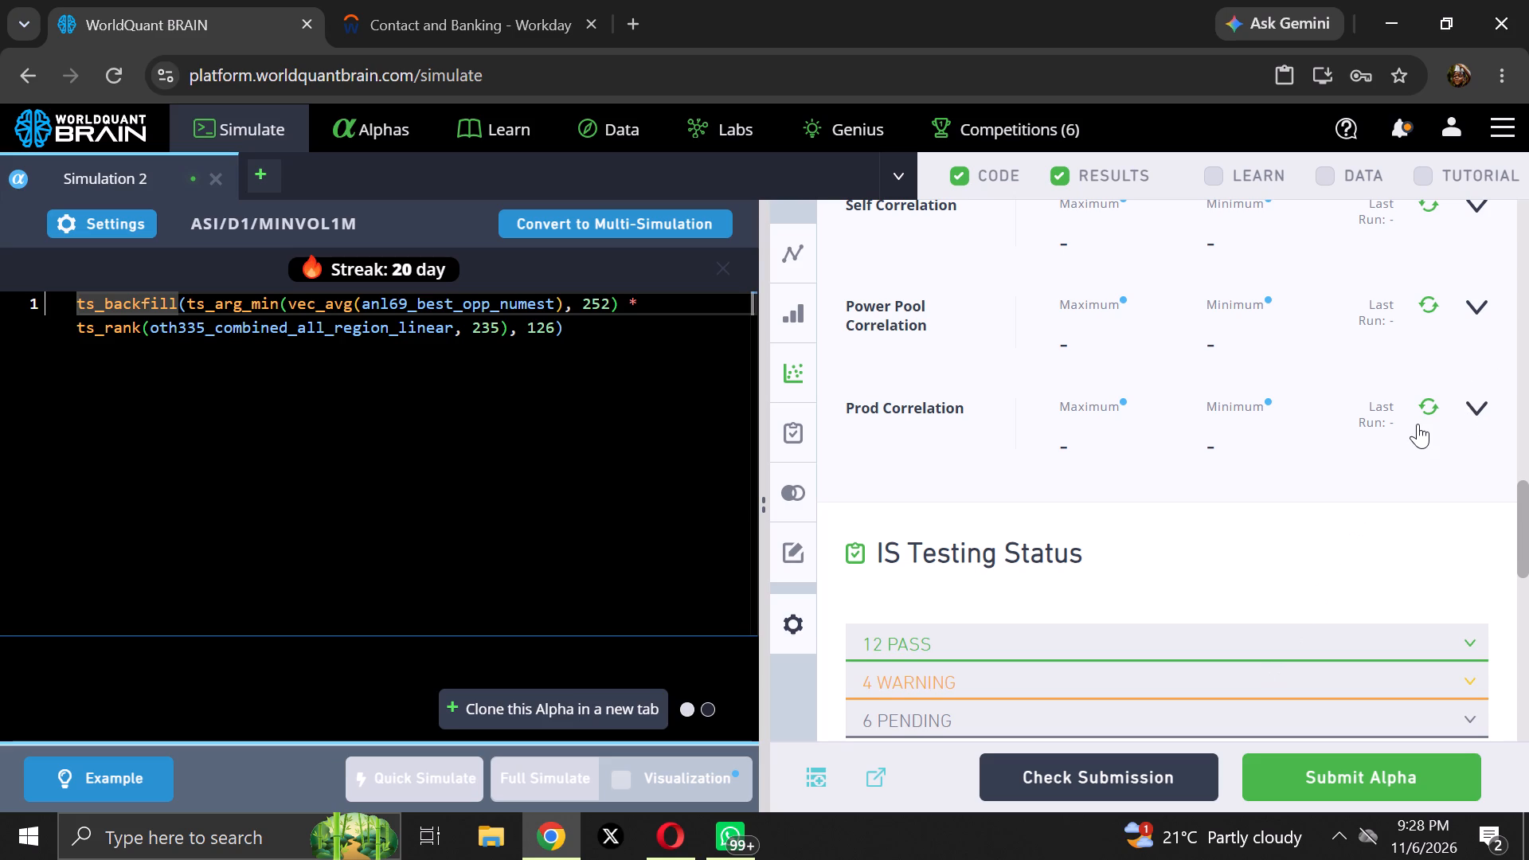
Run the Prod Correlation and Power Pool Correlation checks for the ASI alpha.
{"action": "left_click", "coordinate": [1432, 408]}
{"action": "scroll", "coordinate": [1379, 457], "scroll_direction": "up", "scroll_amount": 1}
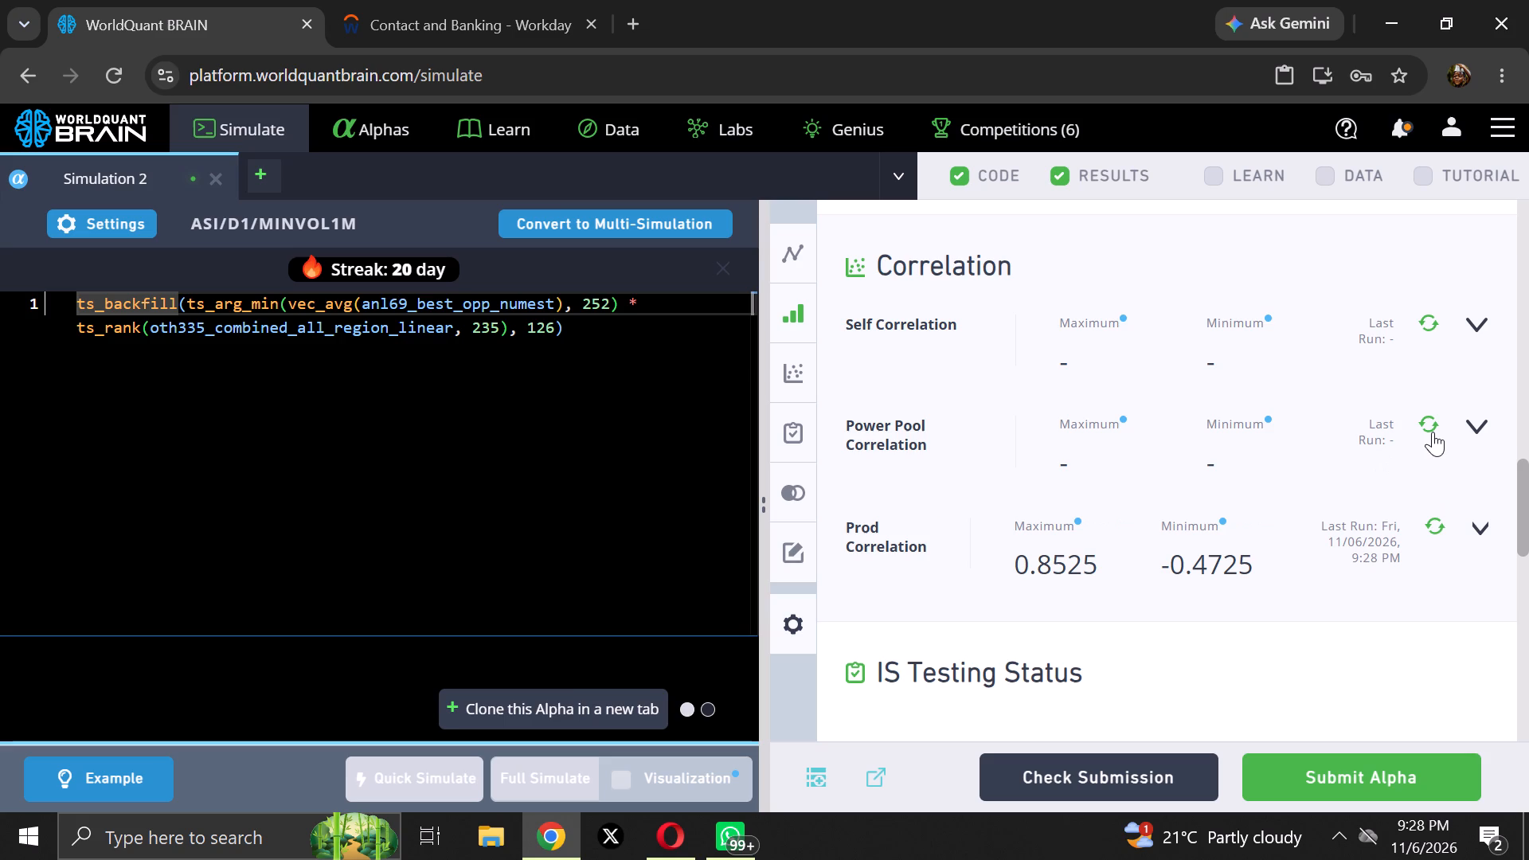
{"action": "left_click", "coordinate": [1433, 432]}
{"action": "left_click_drag", "start_coordinate": [571, 326], "coordinate": [108, 315]}
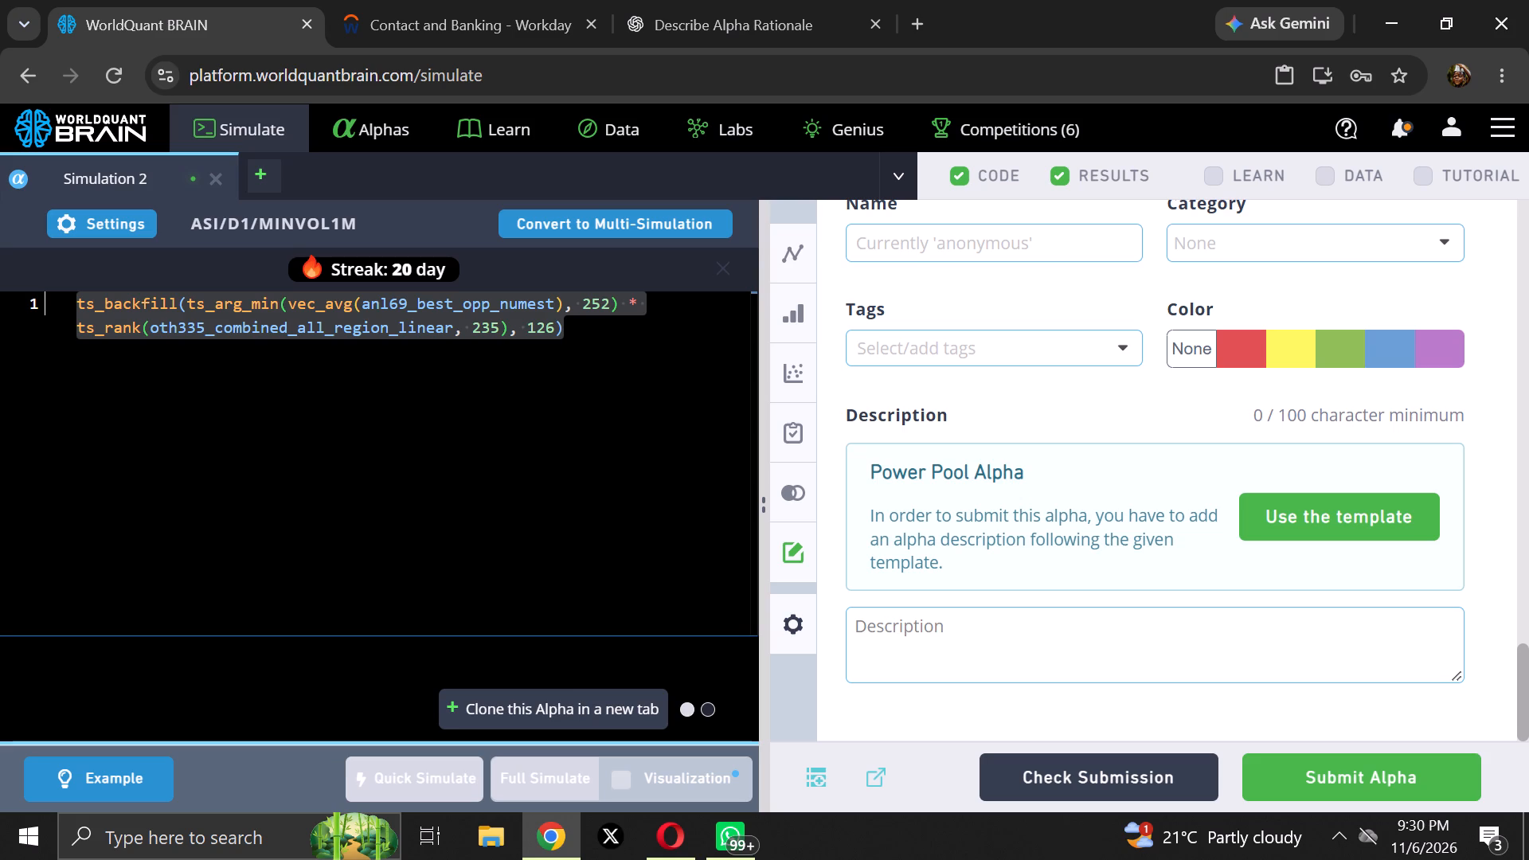
{"action": "right_click", "coordinate": [880, 636]}
{"action": "left_click", "coordinate": [917, 368]}
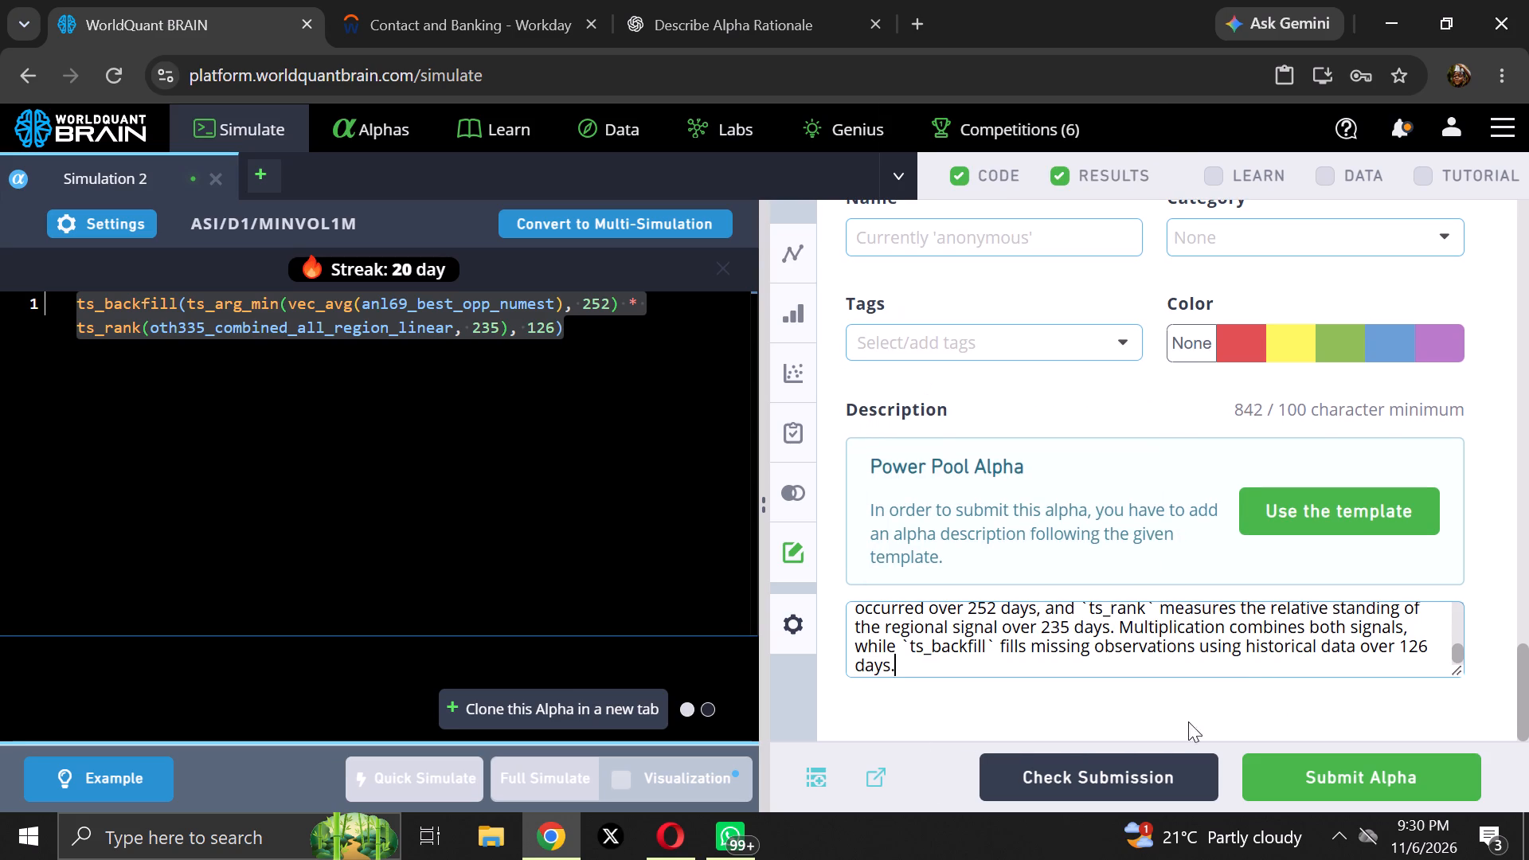
Submit the ASI alpha from Simulation 2.
{"action": "left_click", "coordinate": [1371, 788]}
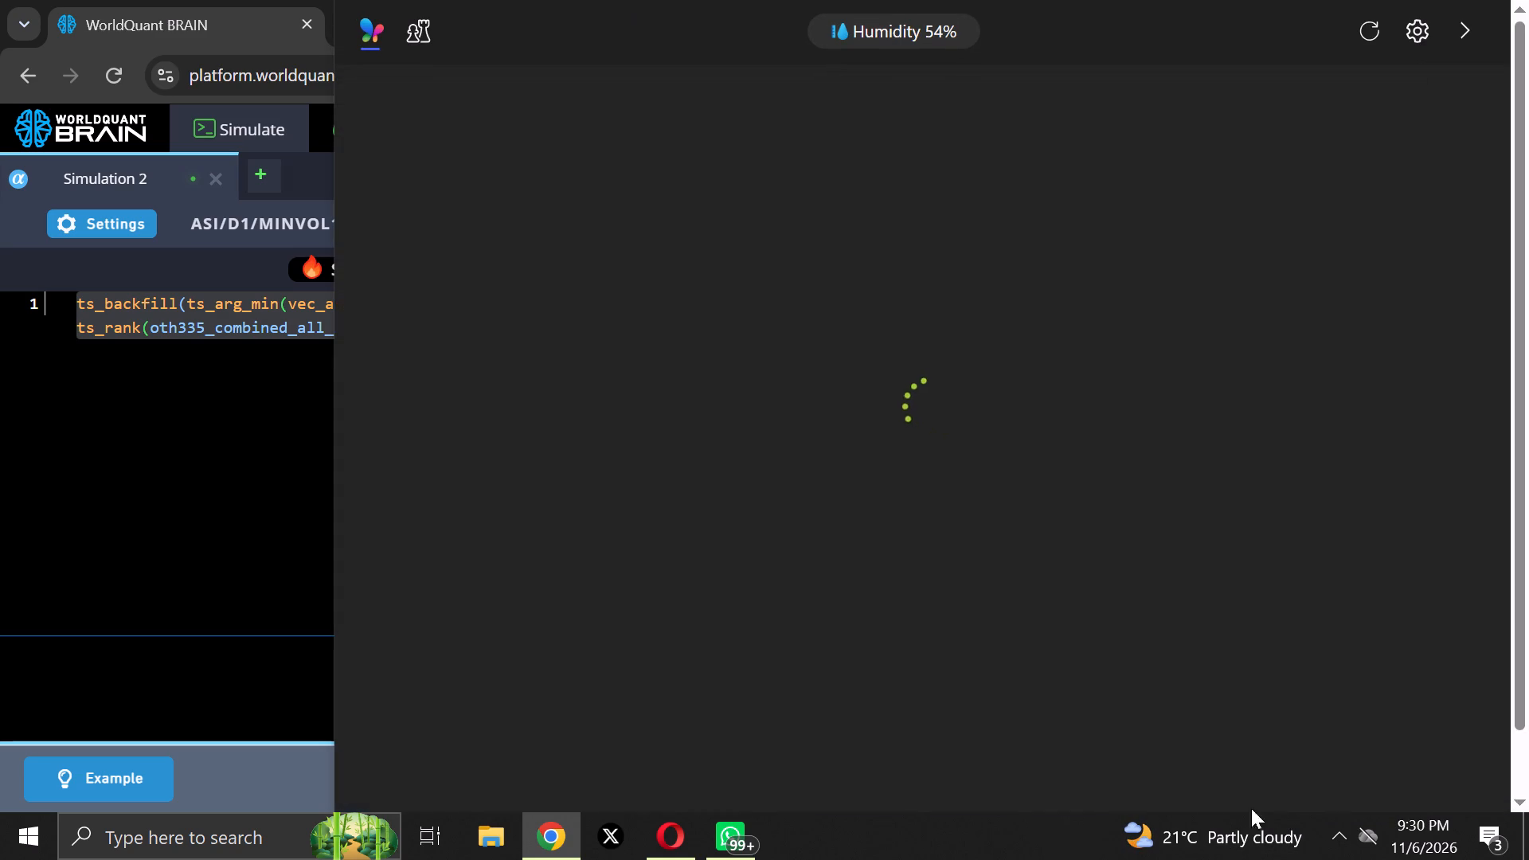
{"action": "left_click", "coordinate": [257, 636]}
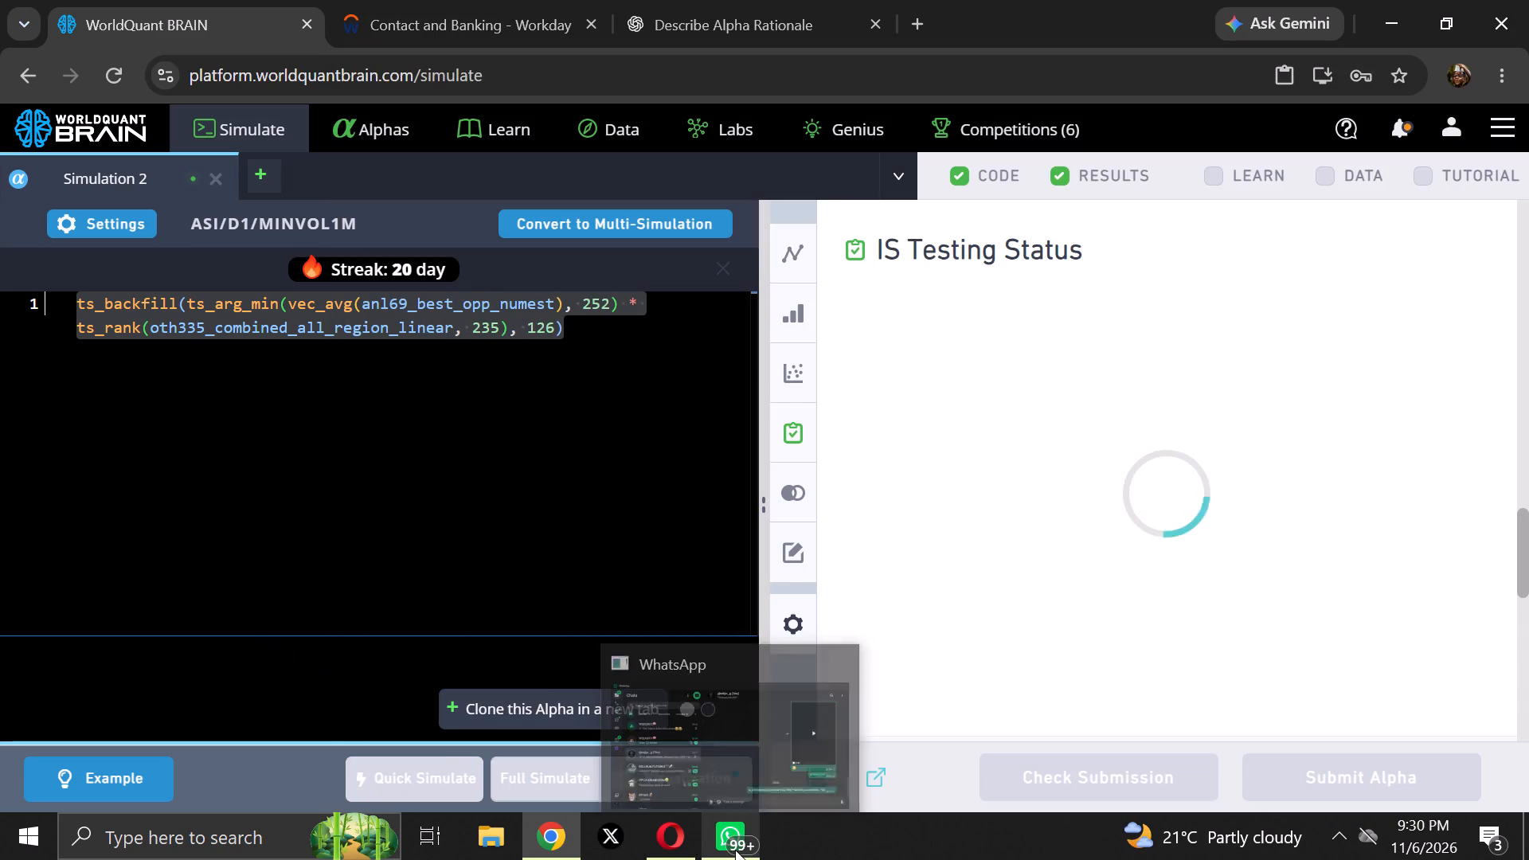
Switch to Opera, set Simulation 3's decay to 10, apply the settings, and simulate the alpha.
{"action": "left_click", "coordinate": [677, 846]}
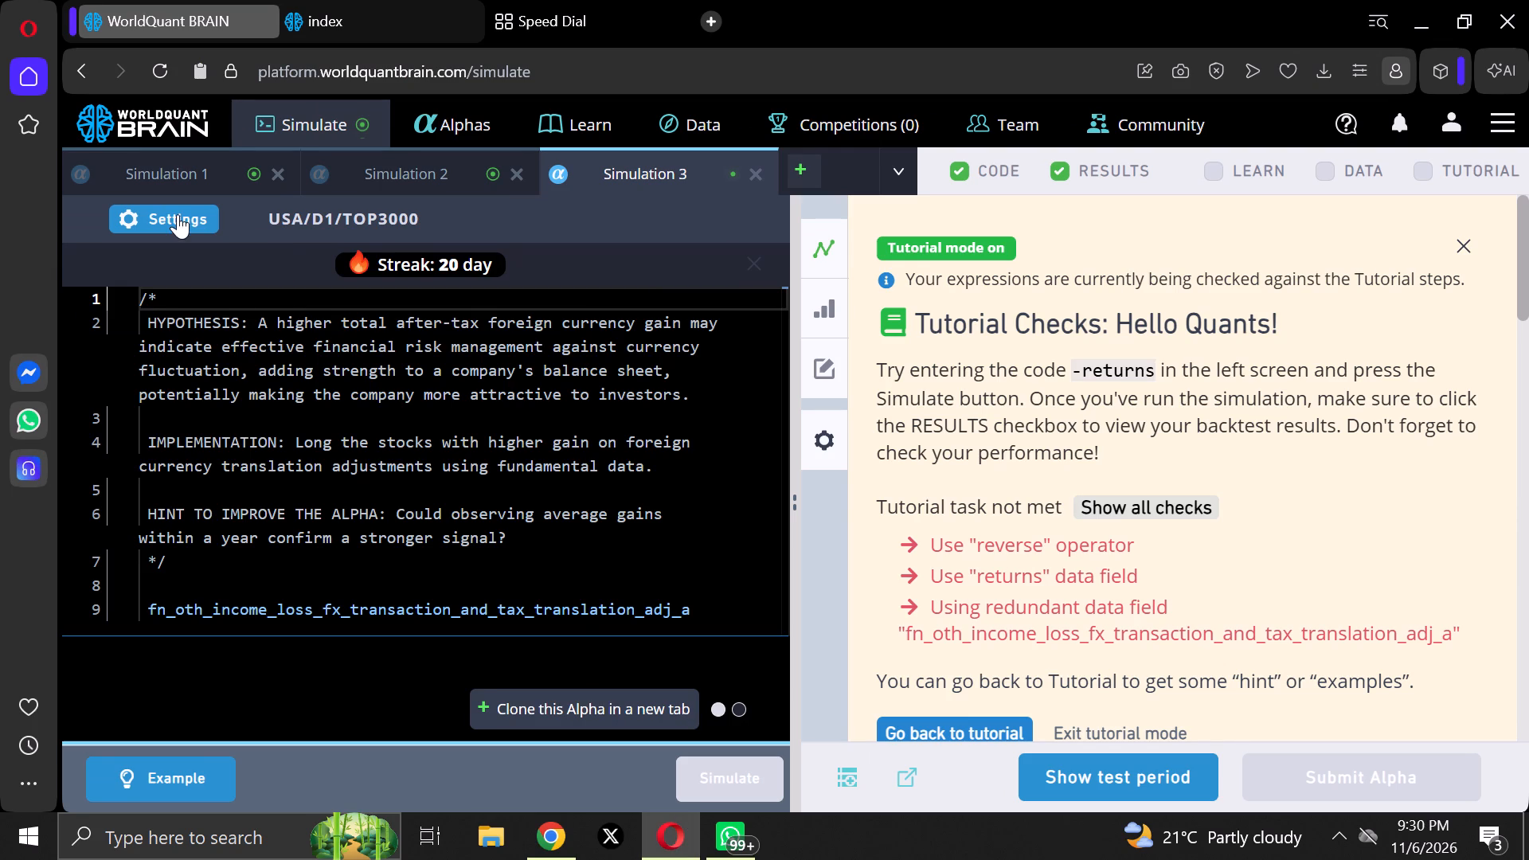
{"action": "left_click", "coordinate": [178, 214]}
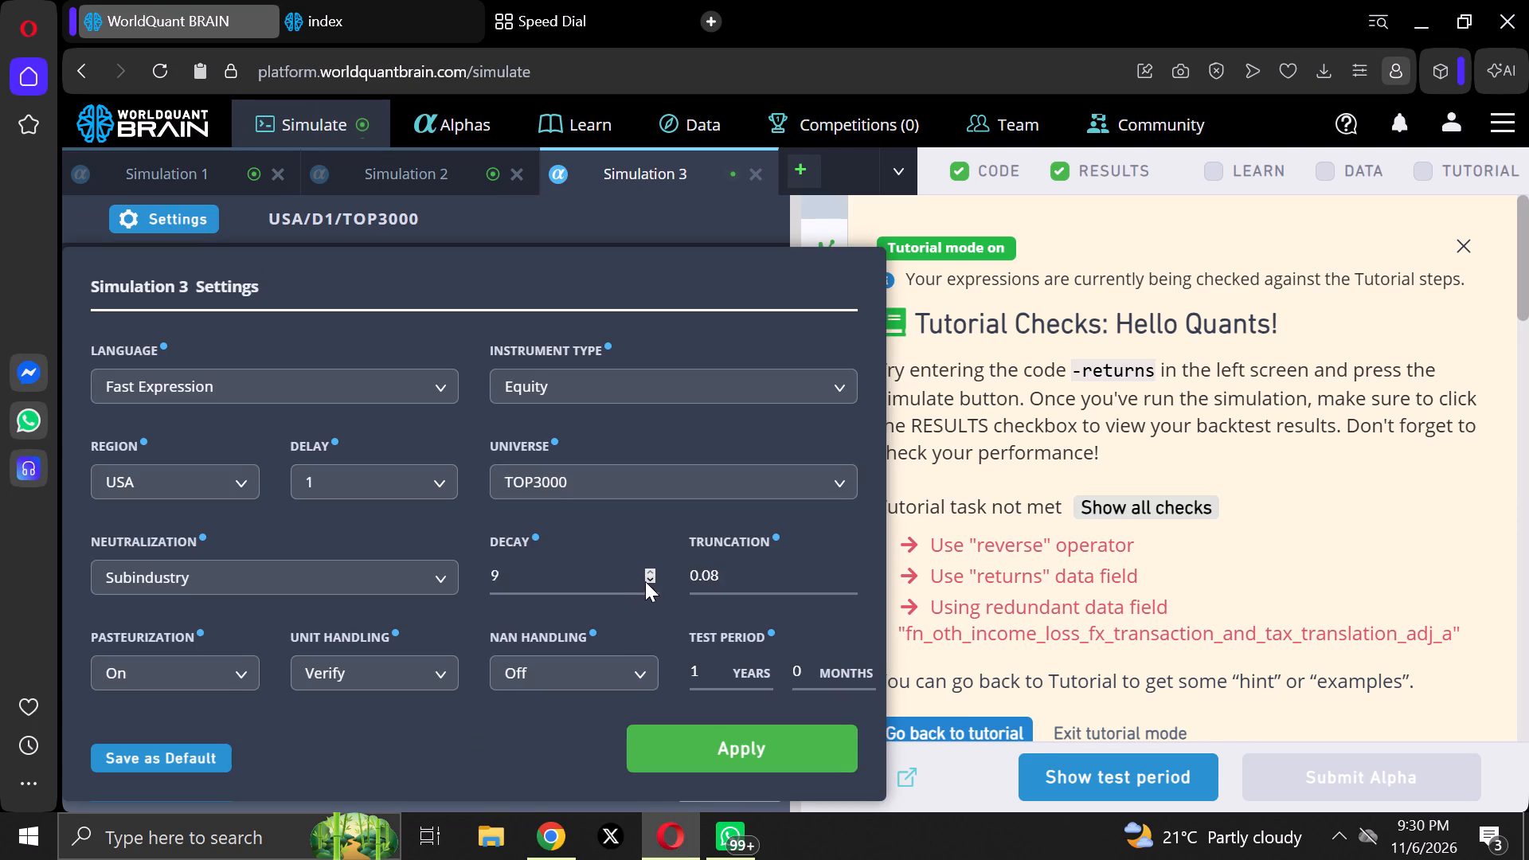
{"action": "left_click", "coordinate": [650, 566]}
{"action": "left_click", "coordinate": [735, 733]}
{"action": "left_click", "coordinate": [702, 774]}
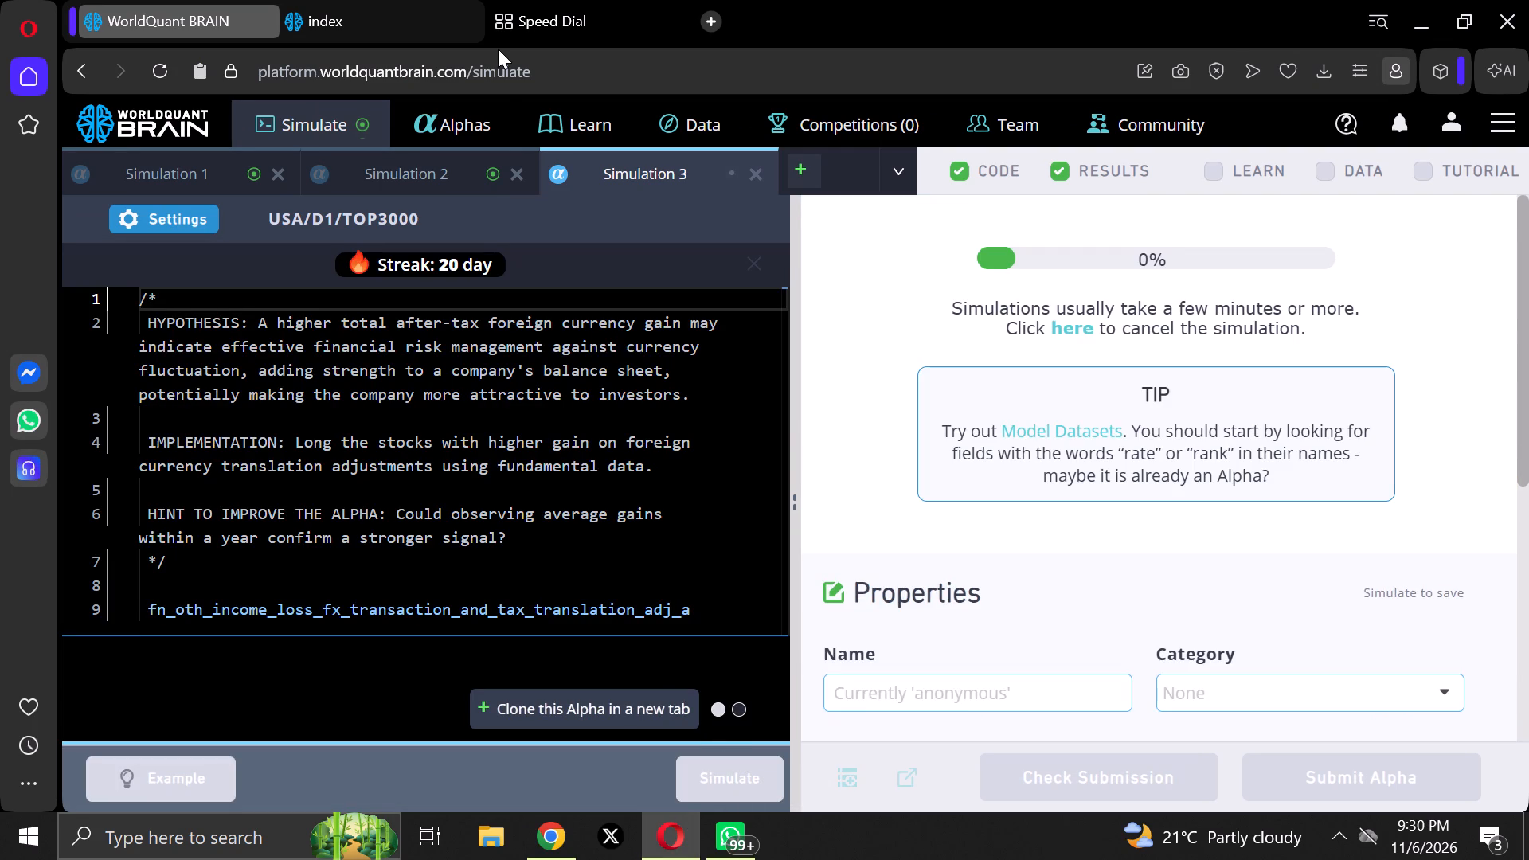
Raise Simulation 2's decay by one, apply the settings, and simulate the alpha.
{"action": "left_click", "coordinate": [447, 181]}
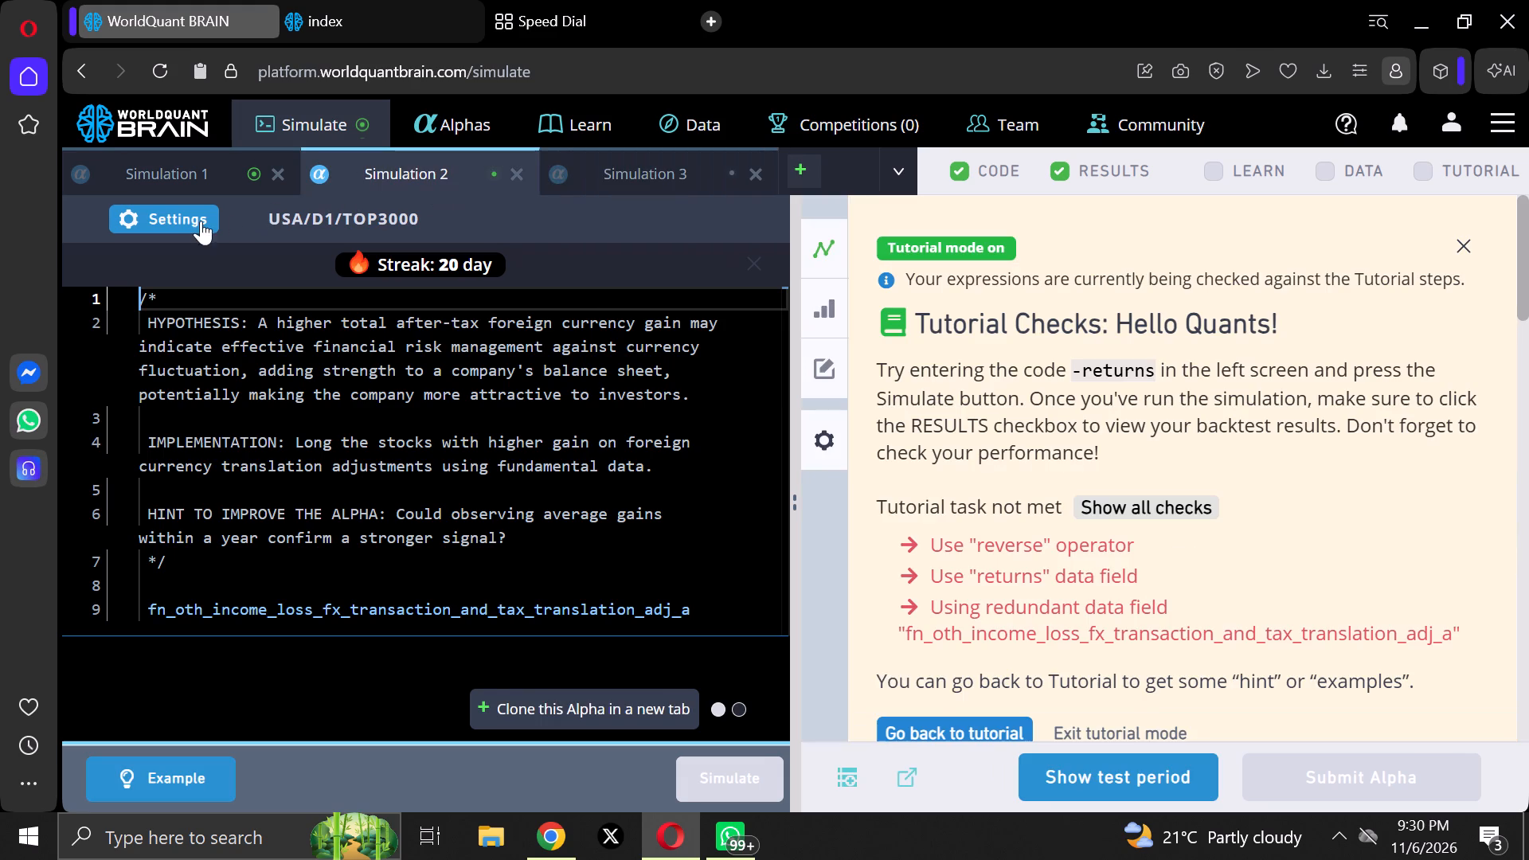
{"action": "left_click", "coordinate": [191, 222]}
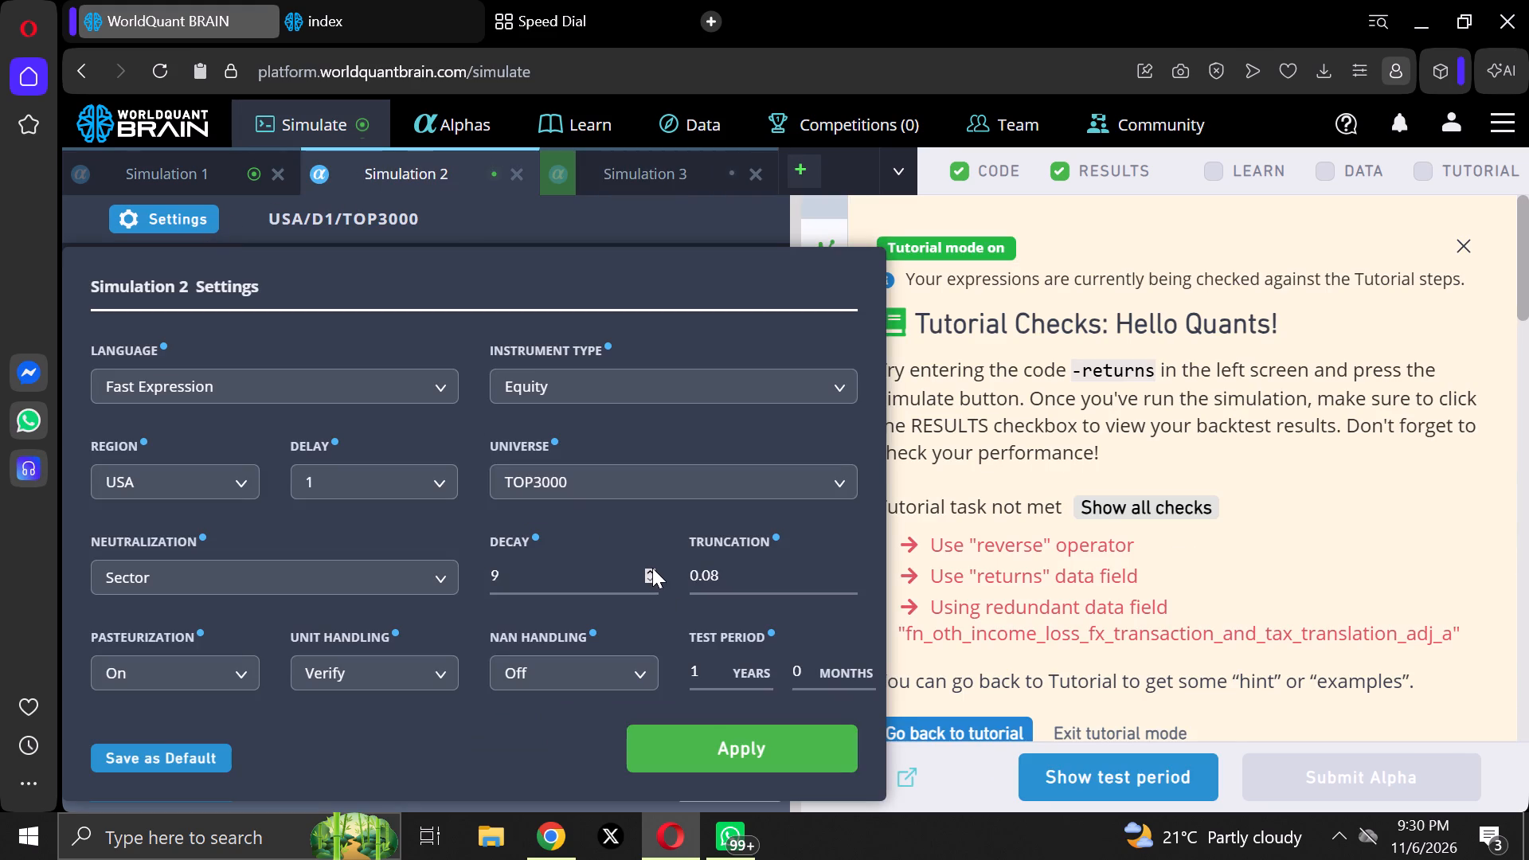
{"action": "left_click", "coordinate": [652, 568]}
{"action": "left_click", "coordinate": [724, 749]}
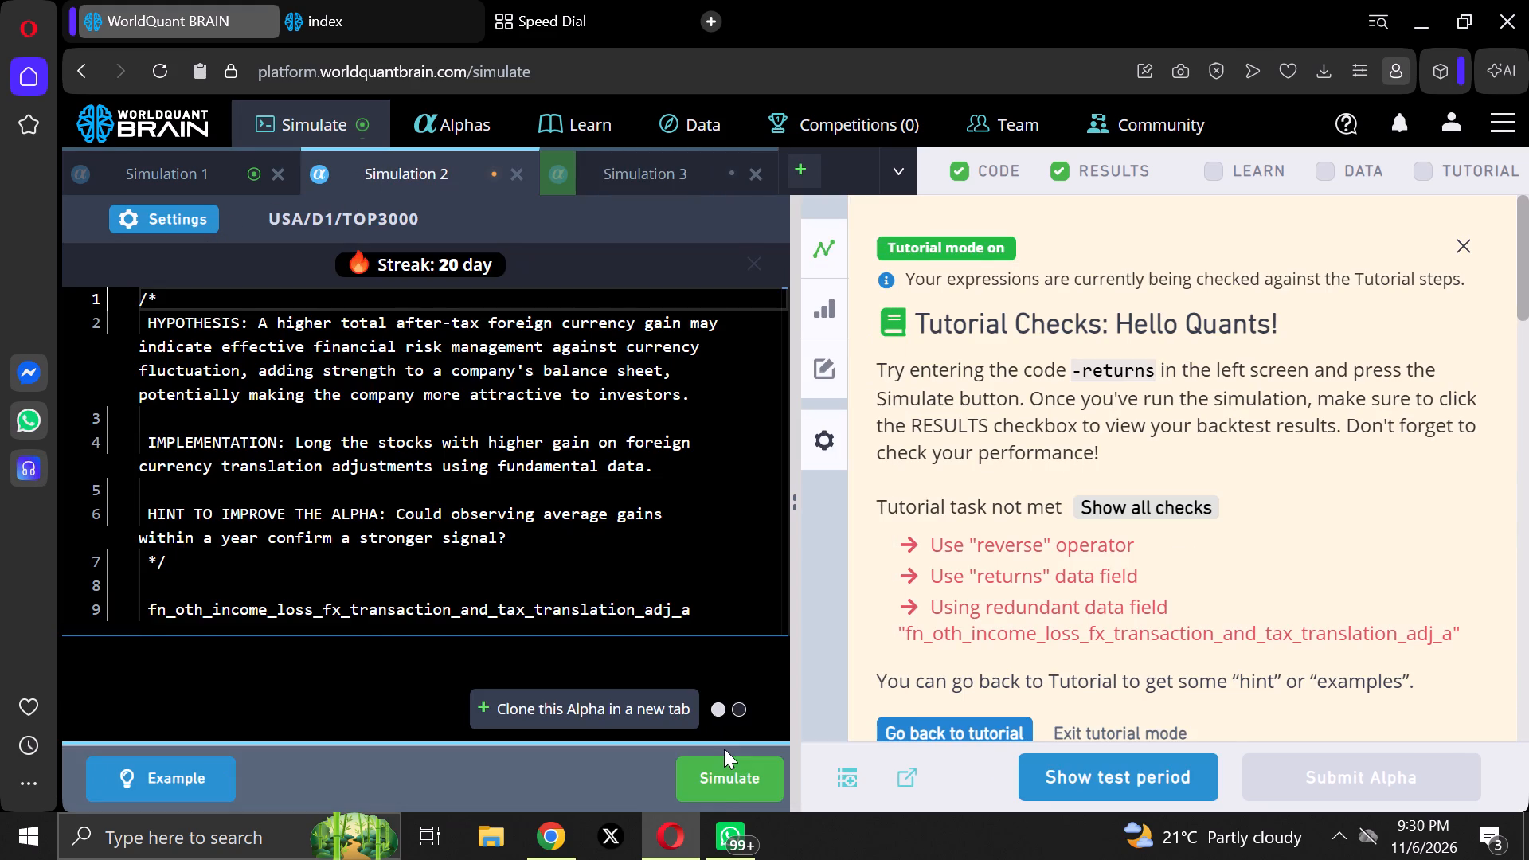
{"action": "left_click", "coordinate": [724, 749]}
{"action": "left_click", "coordinate": [721, 781]}
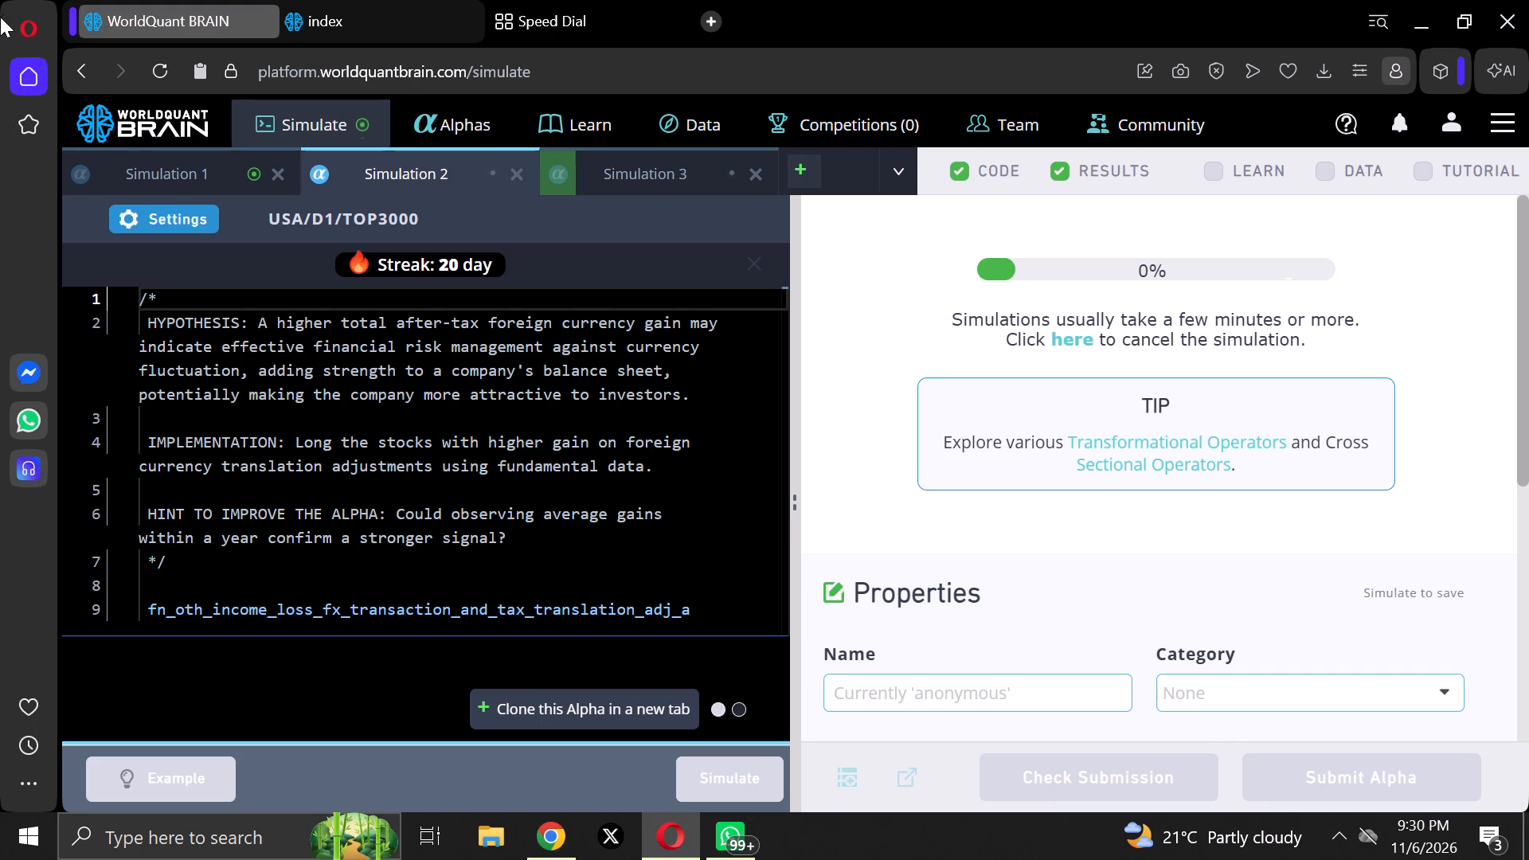
Raise Simulation 1's decay by one, apply the settings, and simulate the alpha.
{"action": "left_click", "coordinate": [166, 174]}
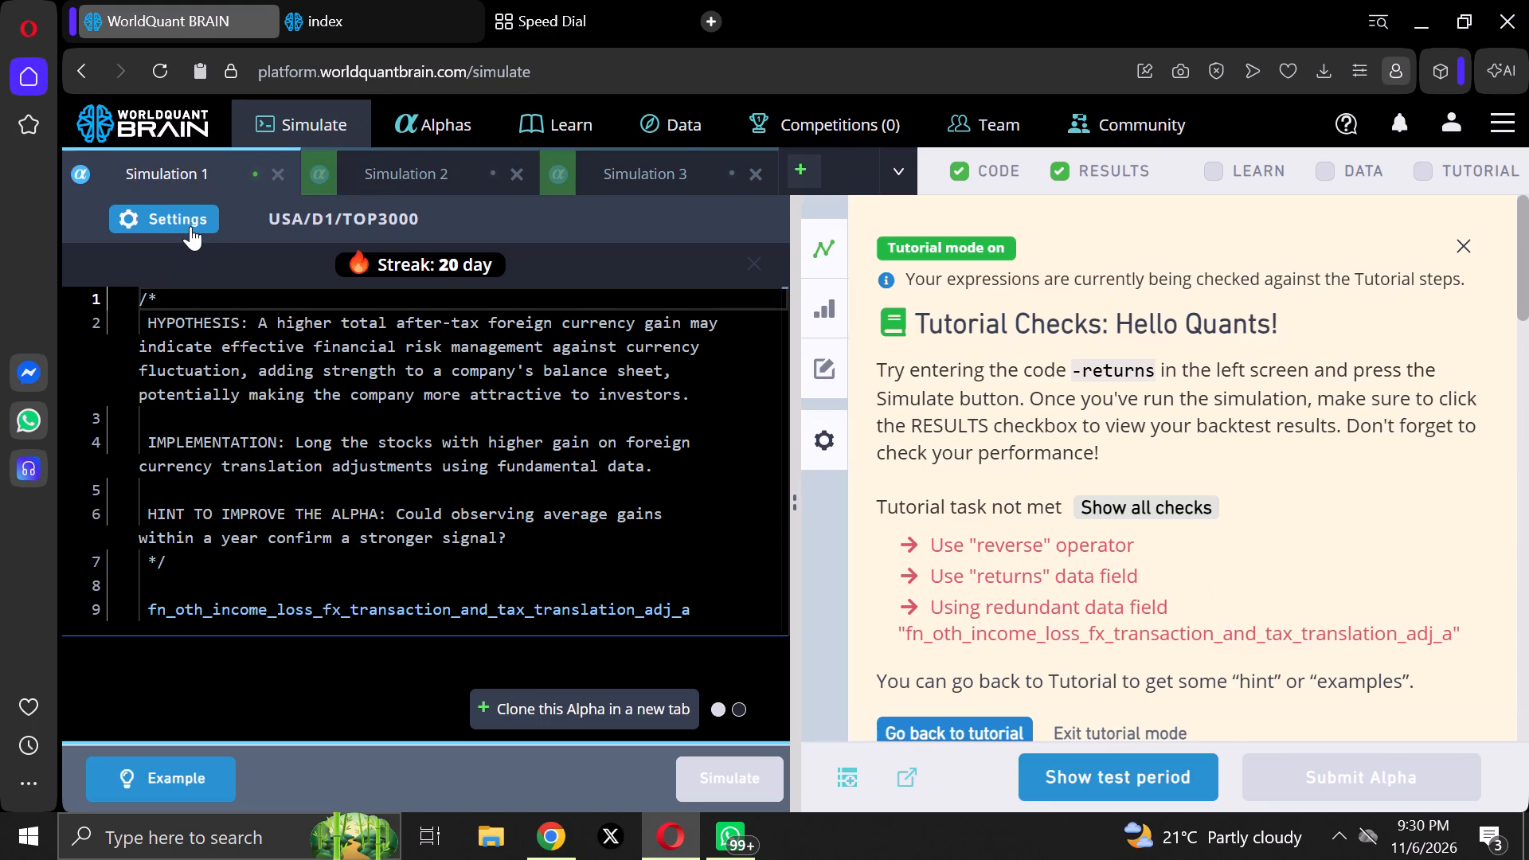
{"action": "left_click", "coordinate": [176, 216]}
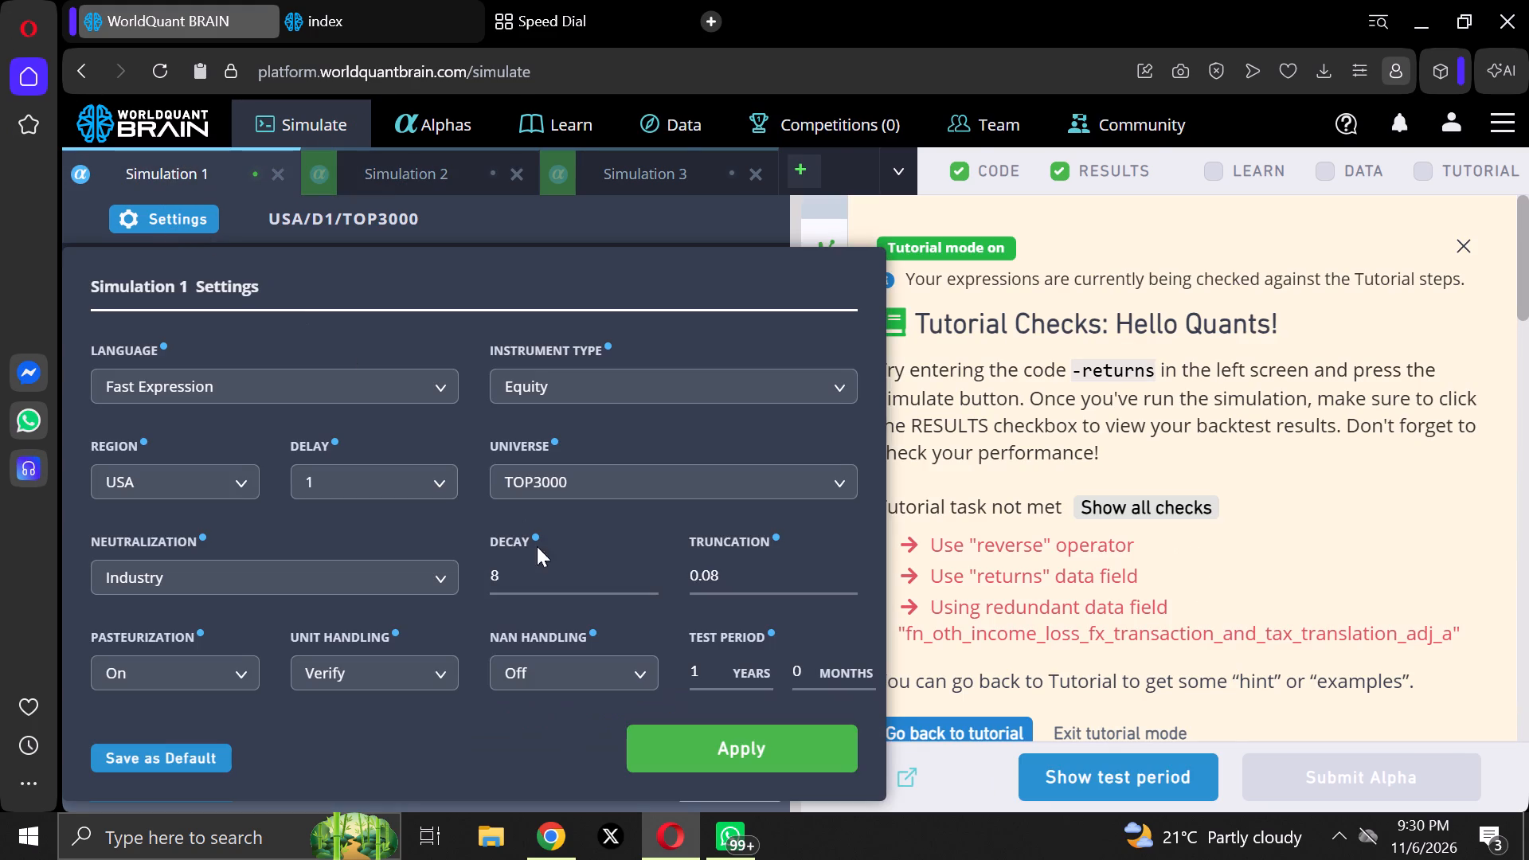
{"action": "left_click", "coordinate": [647, 570]}
{"action": "left_click", "coordinate": [700, 730]}
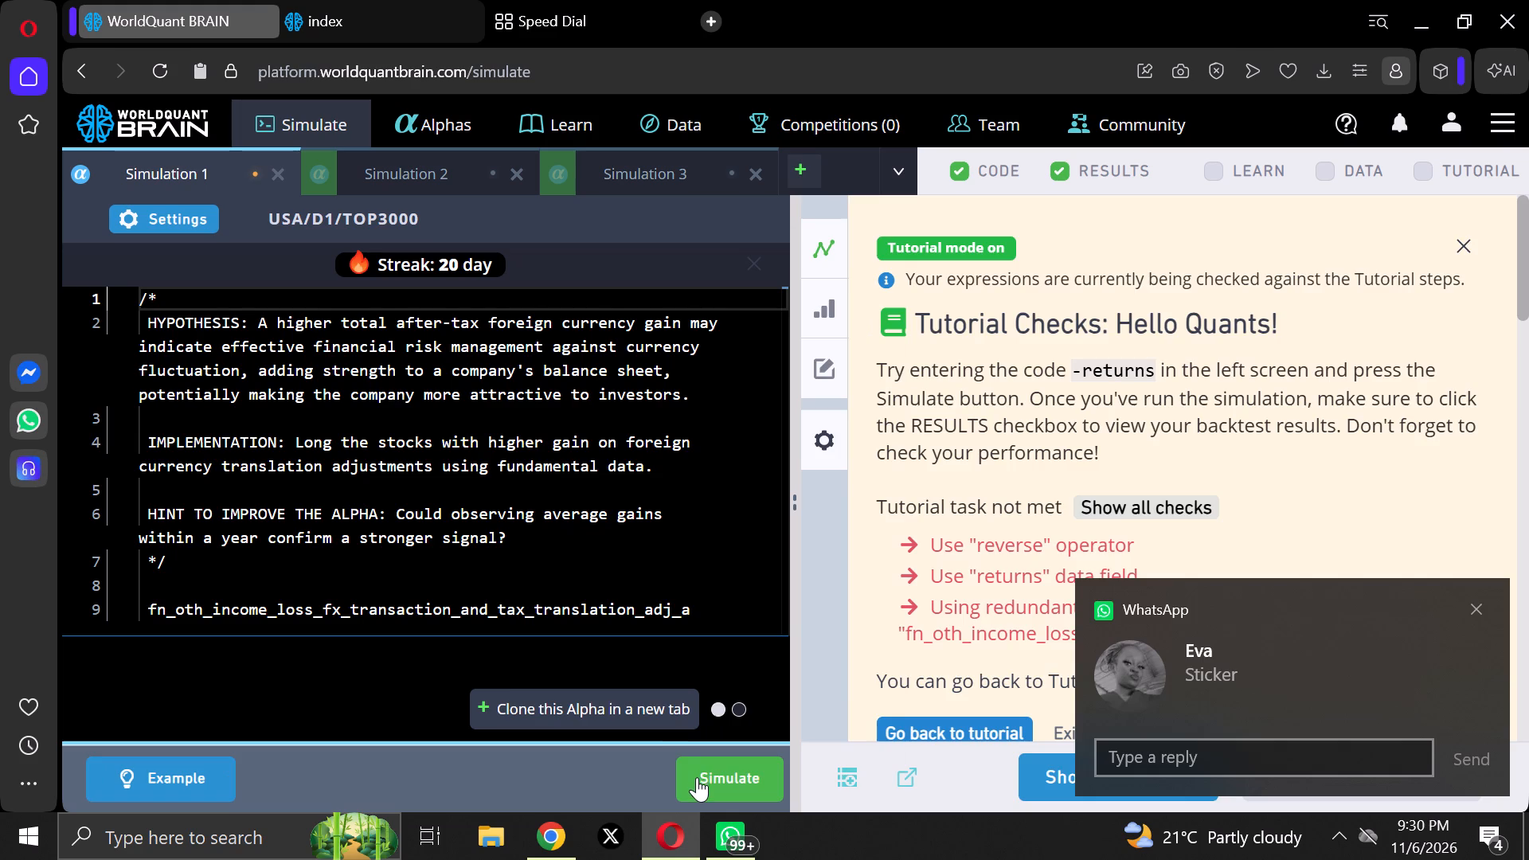
{"action": "left_click", "coordinate": [697, 777]}
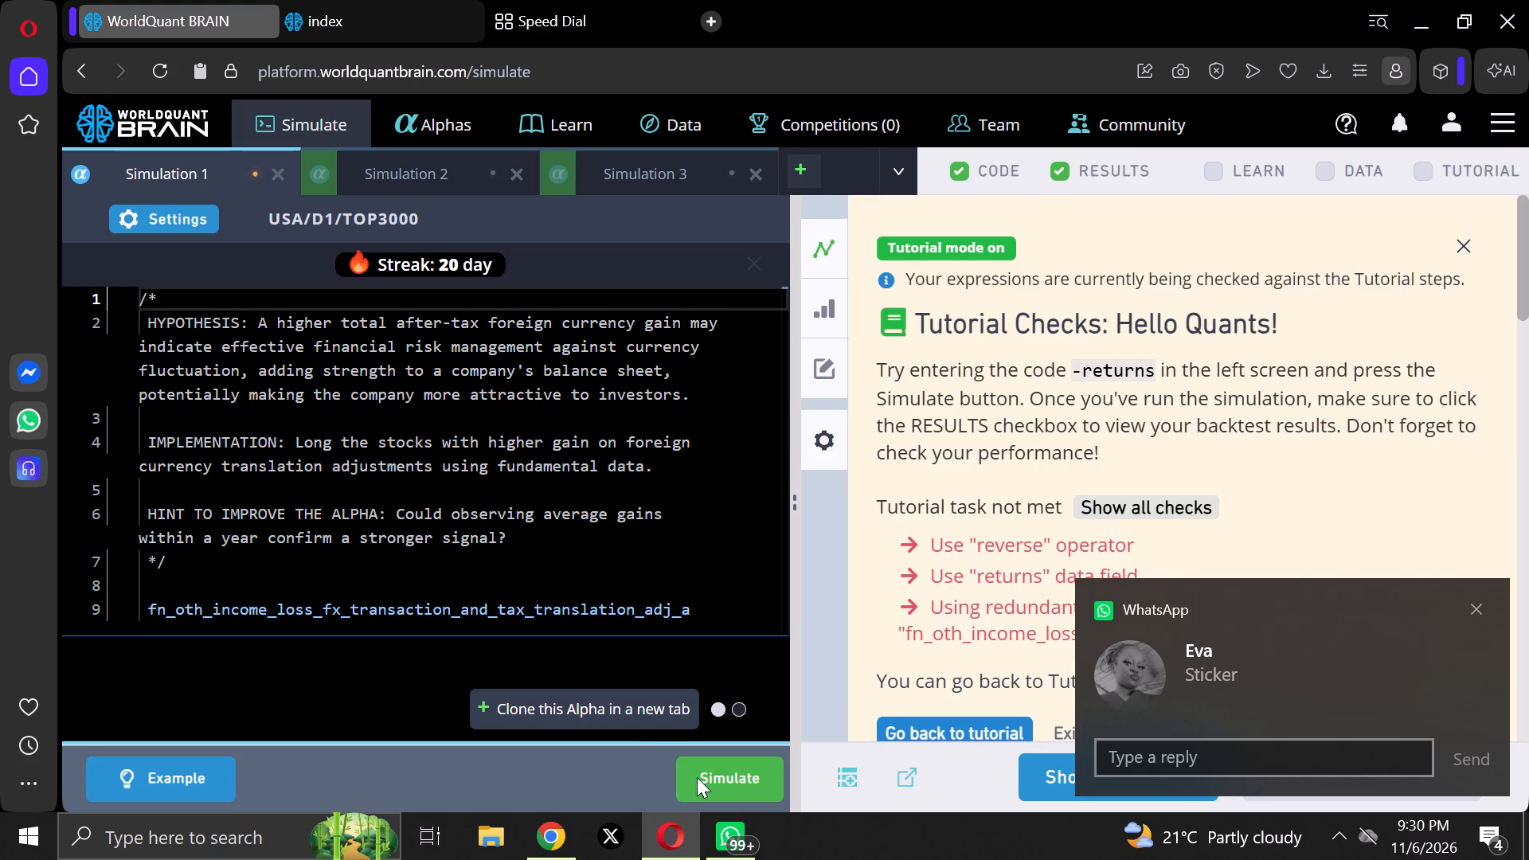
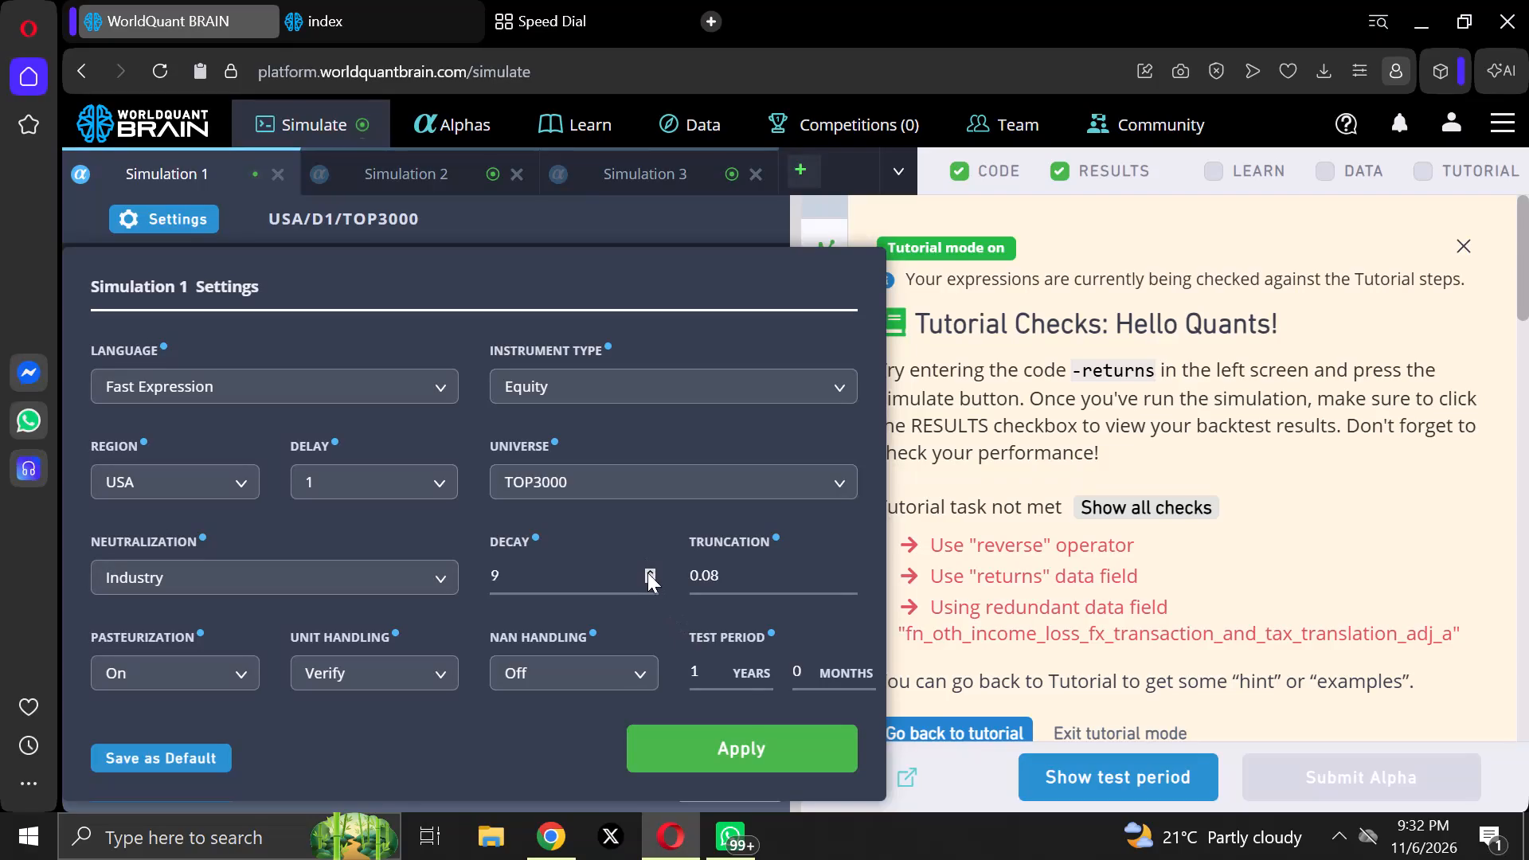
Raise Simulation 1's decay by one, apply the settings, and simulate the alpha.
{"action": "left_click", "coordinate": [648, 569]}
{"action": "left_click", "coordinate": [725, 753]}
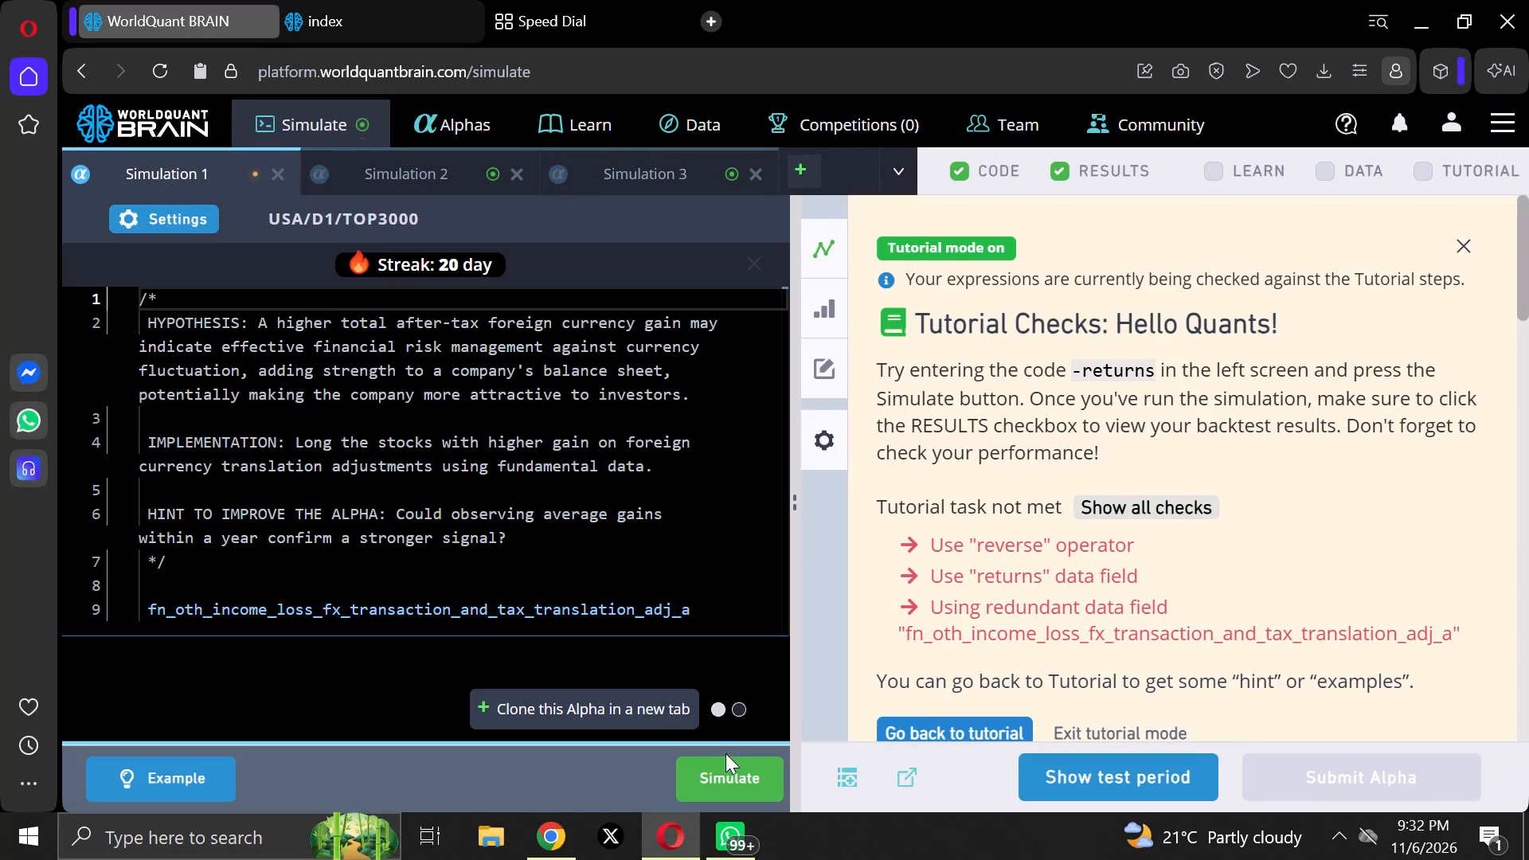
{"action": "left_click", "coordinate": [753, 777]}
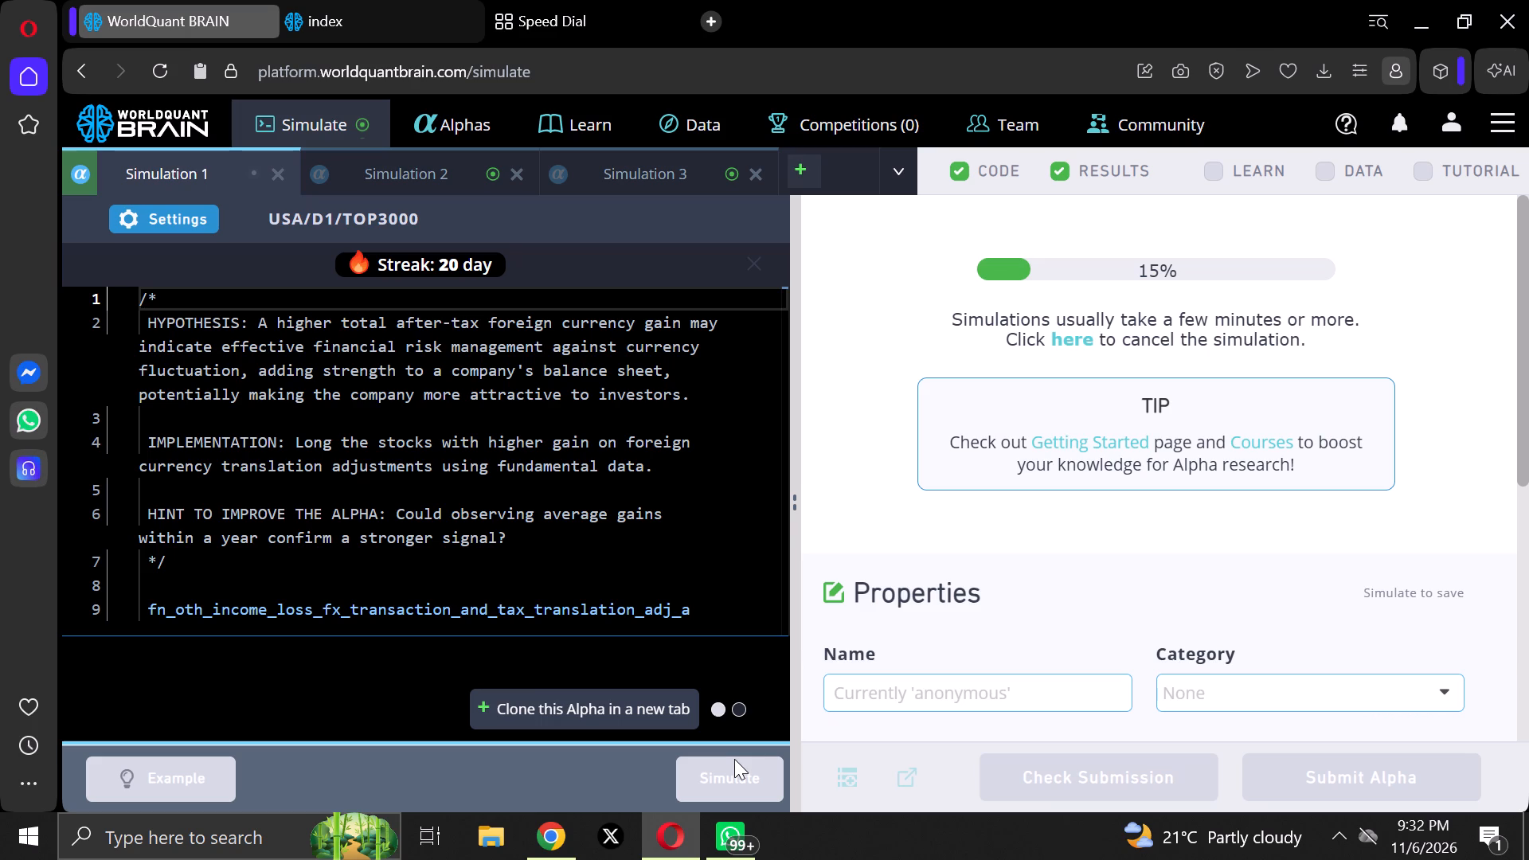
Raise Simulation 2's decay by one, apply the settings, and simulate the alpha.
{"action": "left_click", "coordinate": [364, 161]}
{"action": "left_click", "coordinate": [197, 211]}
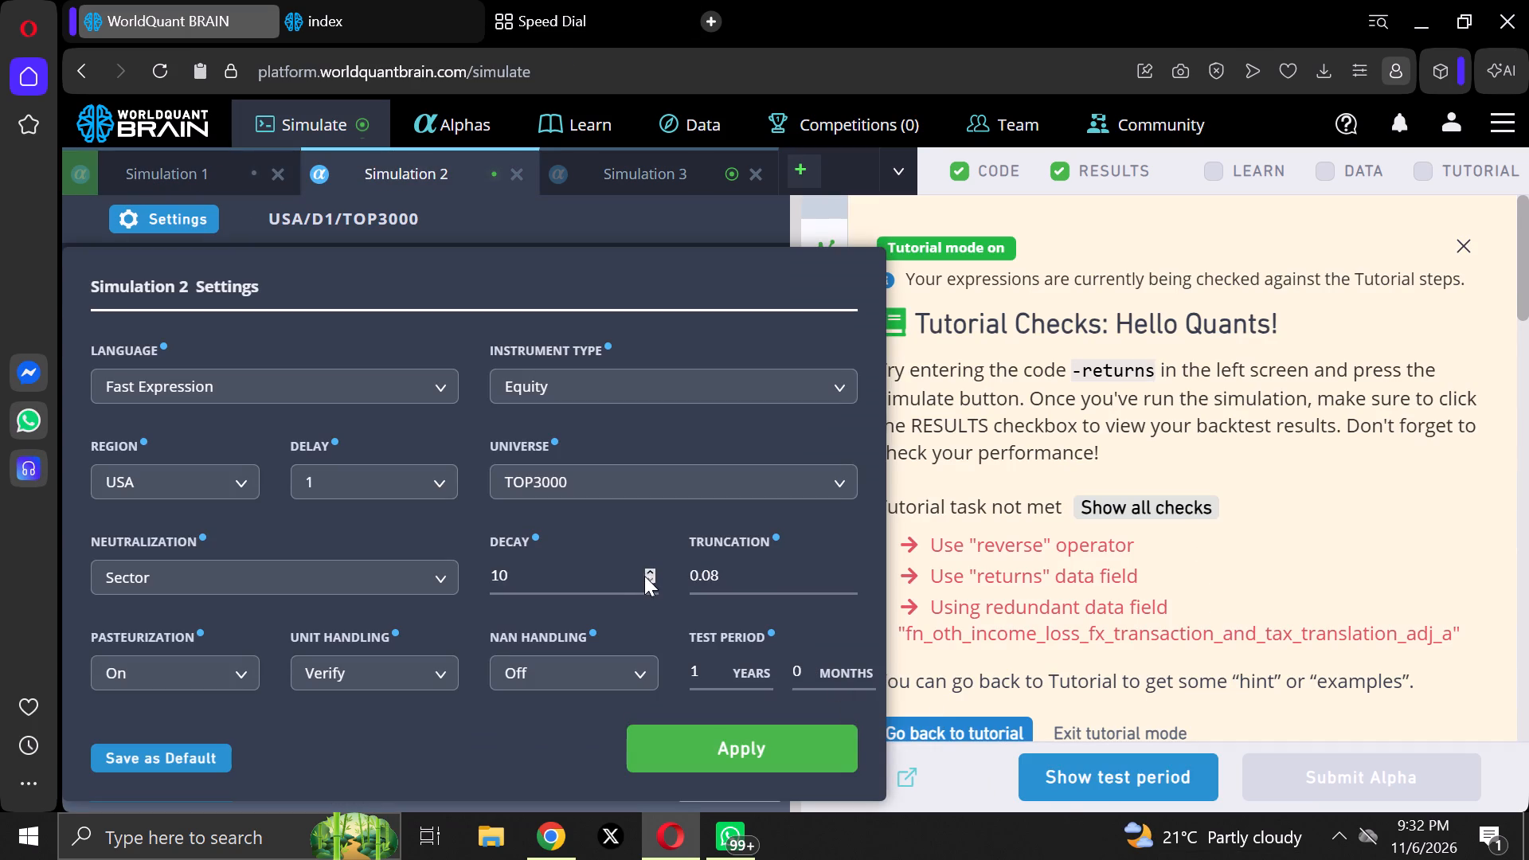
{"action": "left_click", "coordinate": [647, 569]}
{"action": "left_click", "coordinate": [793, 745]}
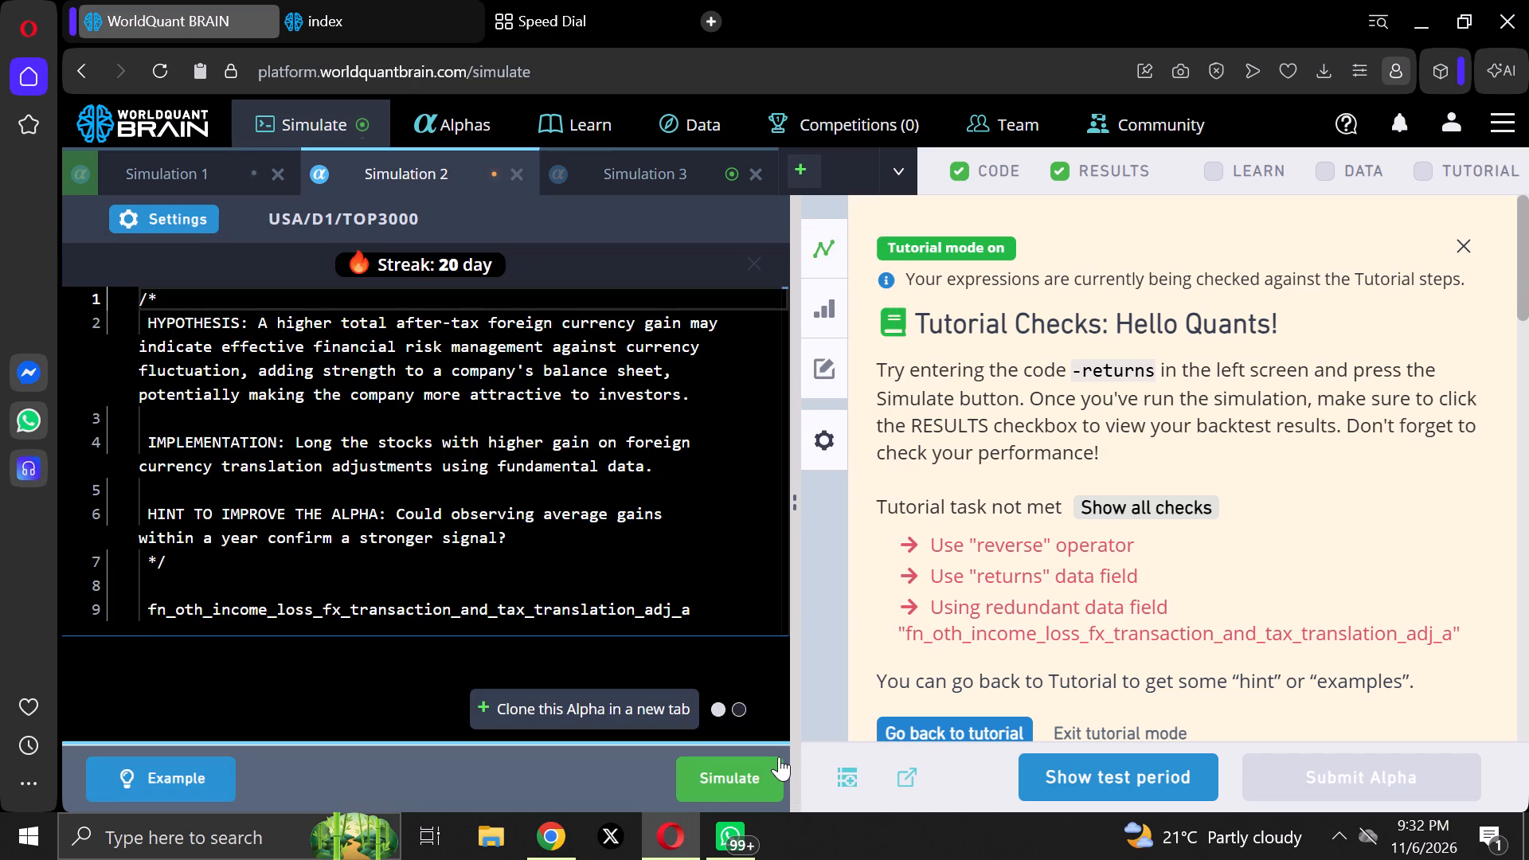
{"action": "left_click", "coordinate": [714, 768]}
Set Simulation 3's decay to 11, apply the settings, and simulate the alpha.
{"action": "left_click", "coordinate": [613, 175]}
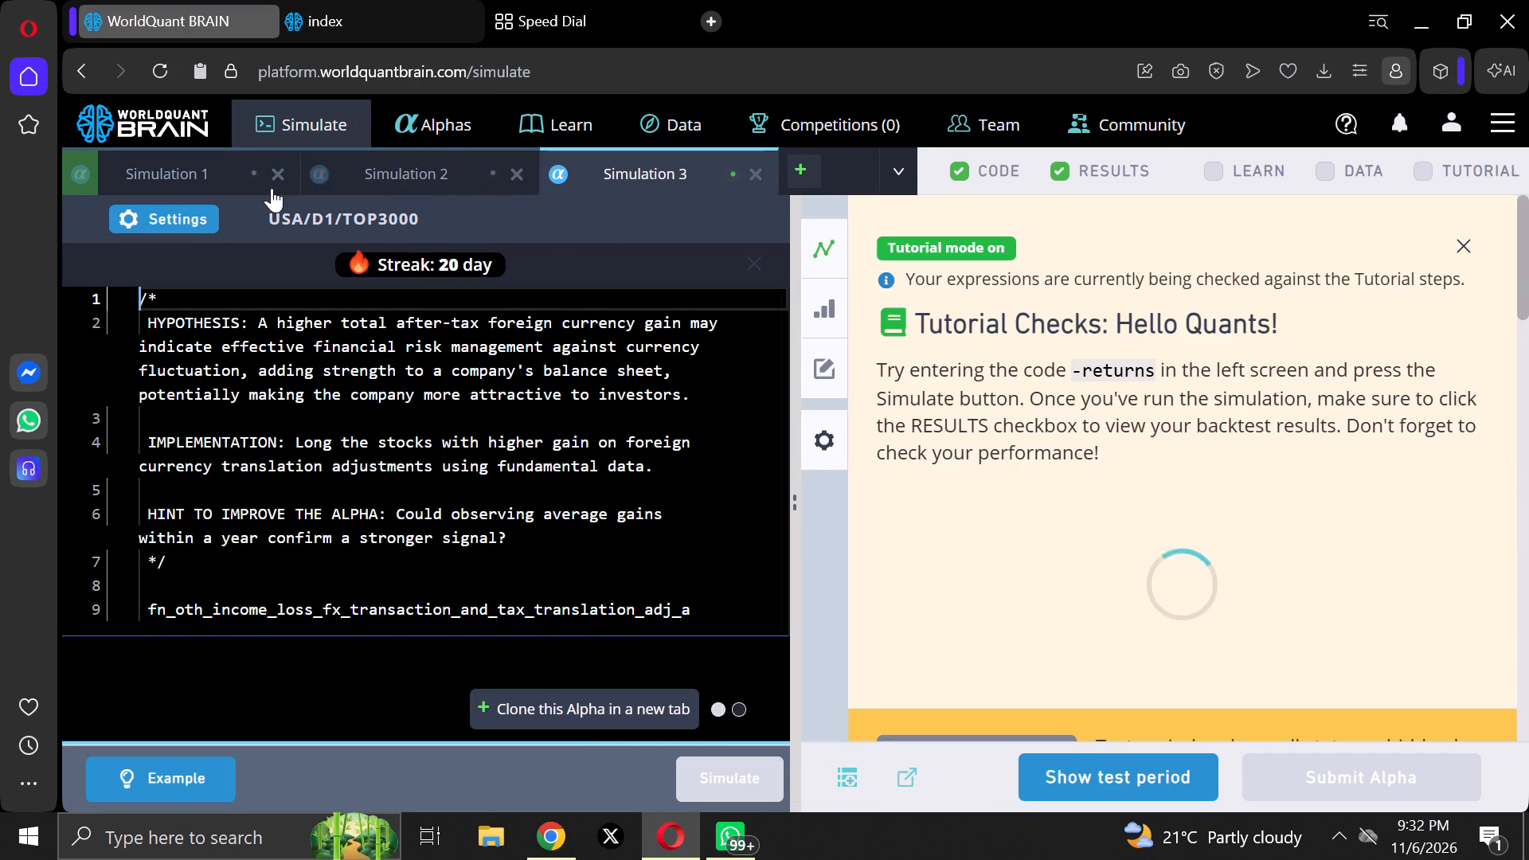
{"action": "left_click", "coordinate": [151, 222]}
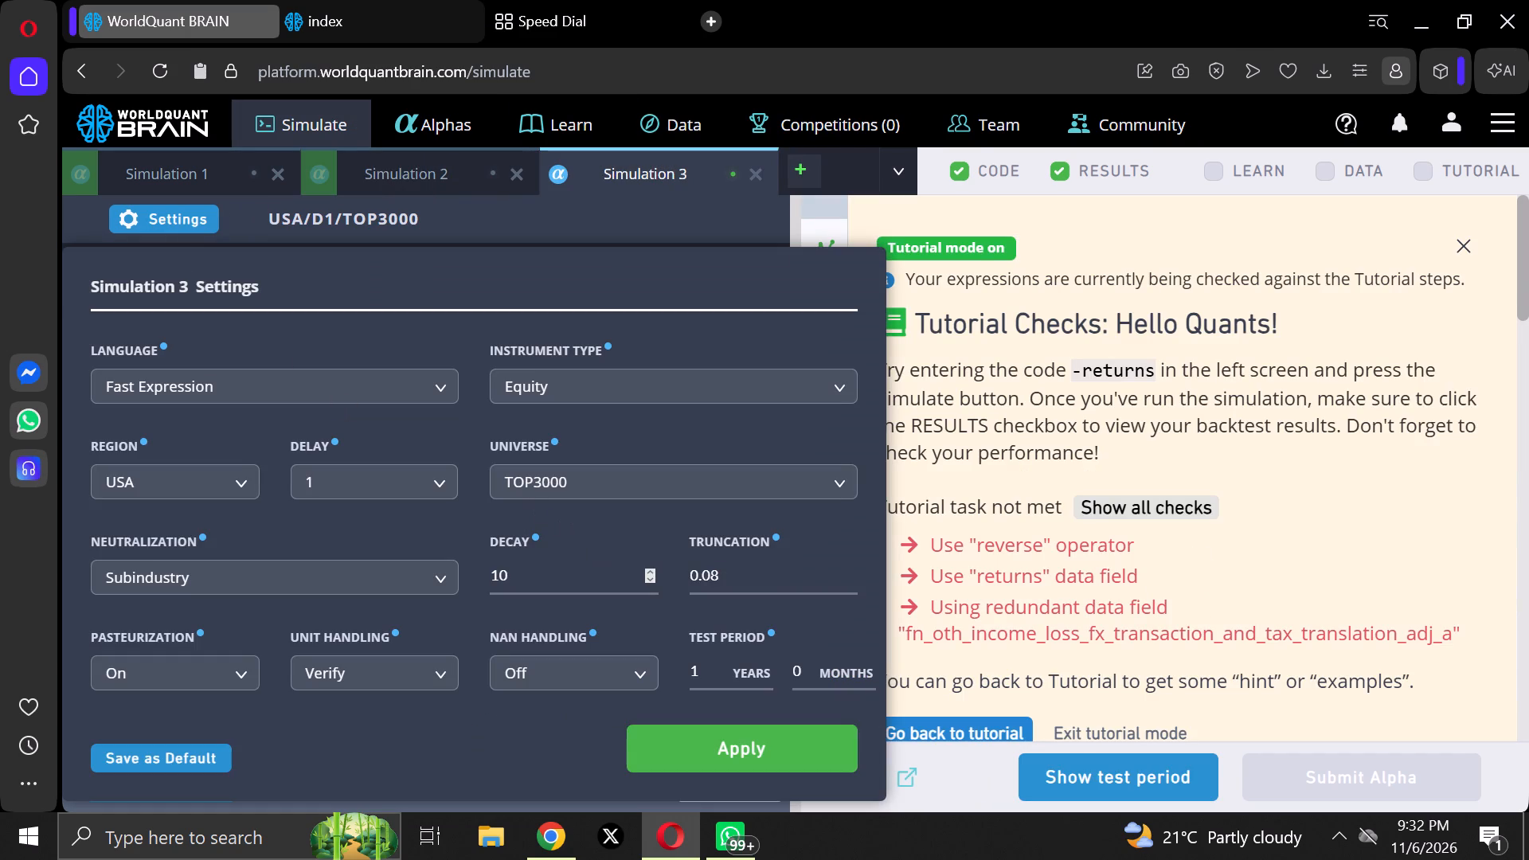
{"action": "left_click", "coordinate": [643, 569]}
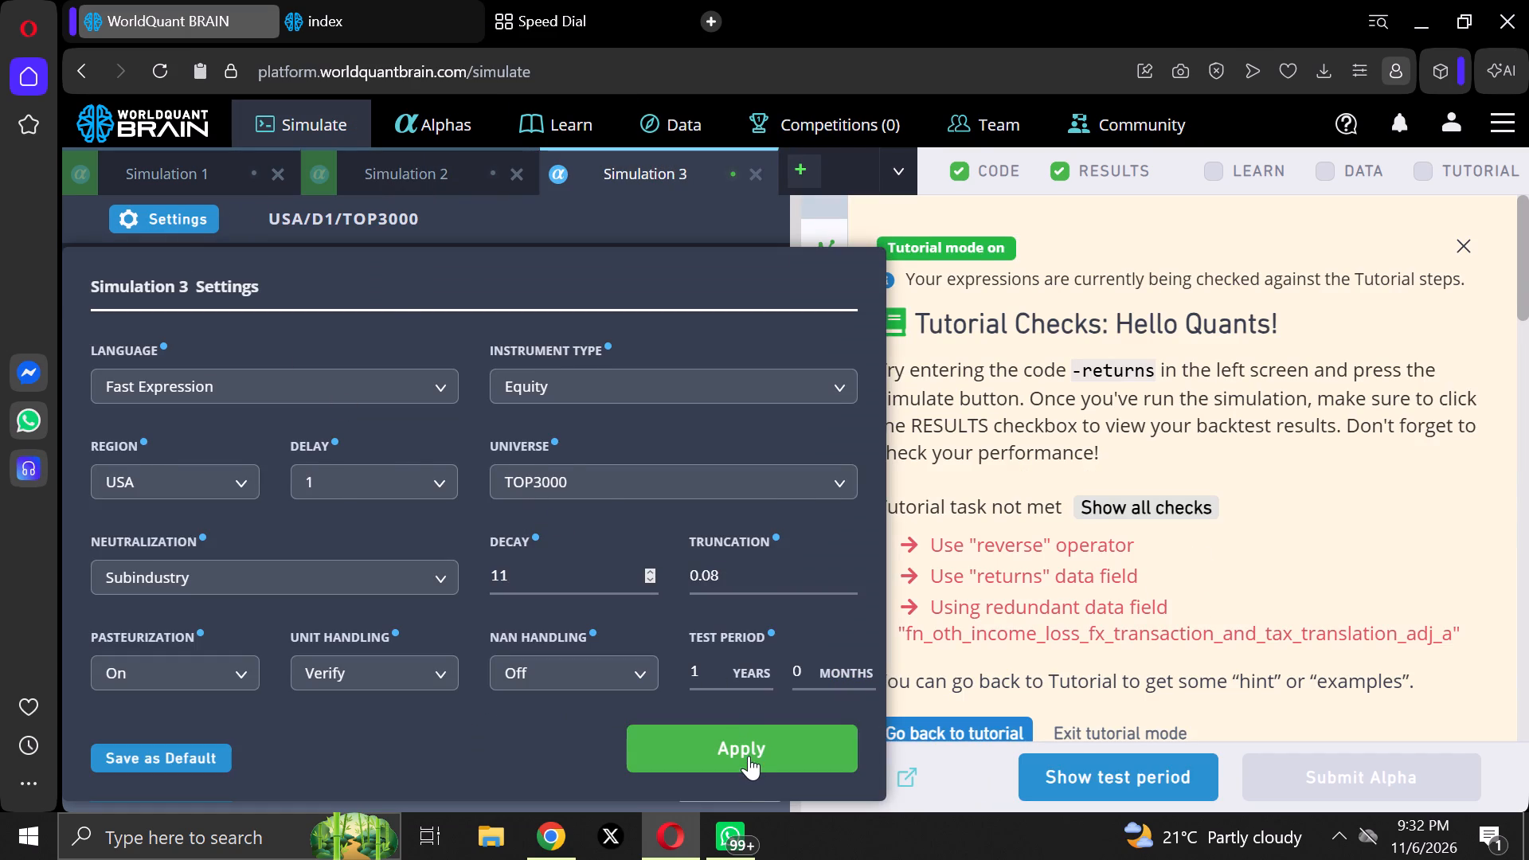
{"action": "left_click", "coordinate": [749, 756]}
{"action": "left_click", "coordinate": [746, 760]}
Switch to Chrome, check the ASI alpha's failed tests, and run a full simulation with decay 9 and truncation 0.05.
{"action": "left_click", "coordinate": [563, 841]}
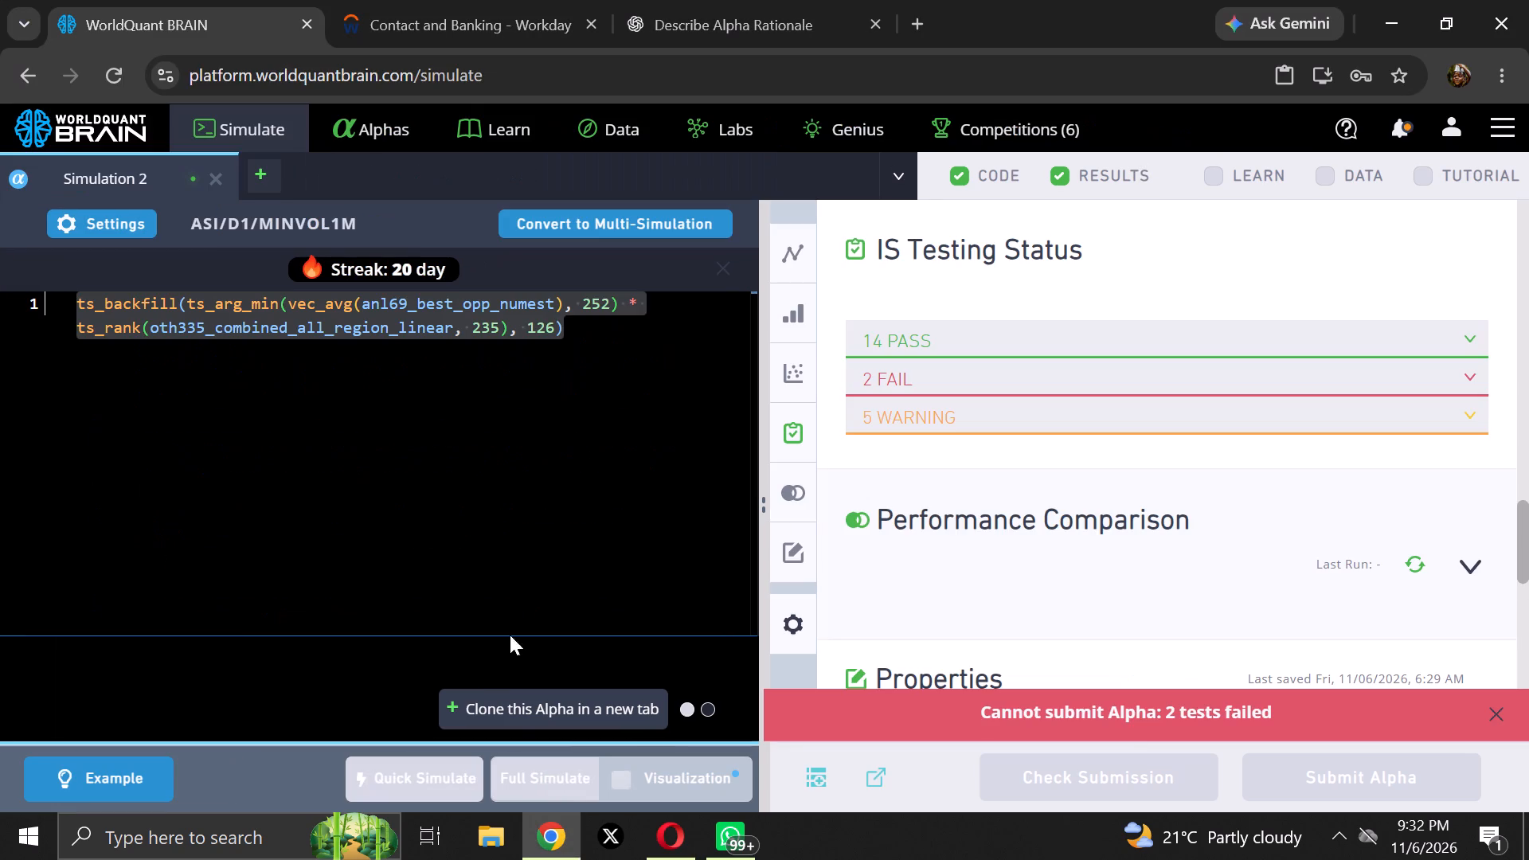
{"action": "left_click", "coordinate": [1015, 381]}
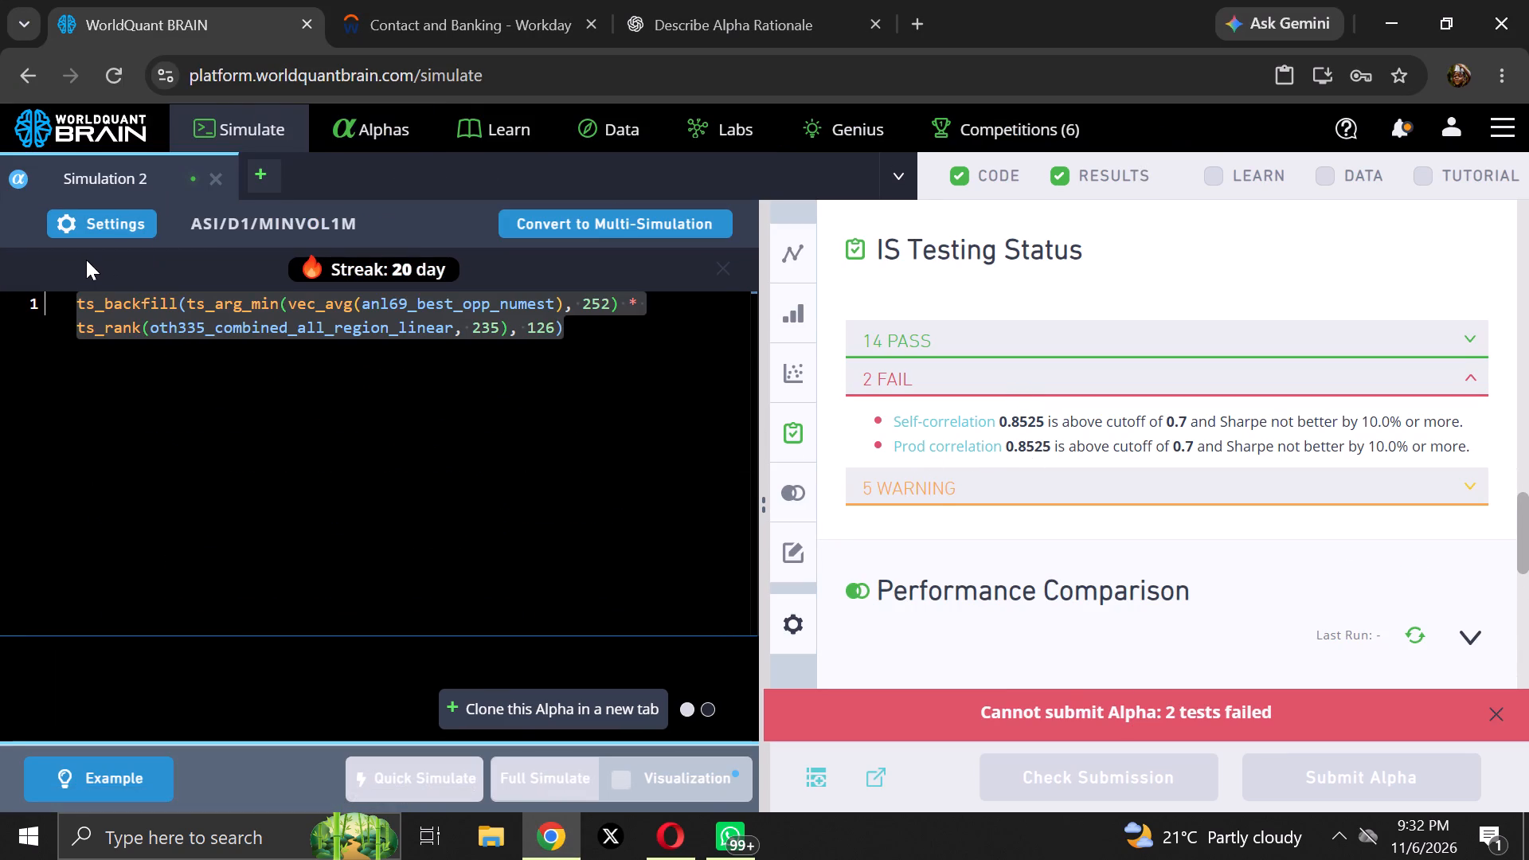
{"action": "left_click", "coordinate": [122, 217]}
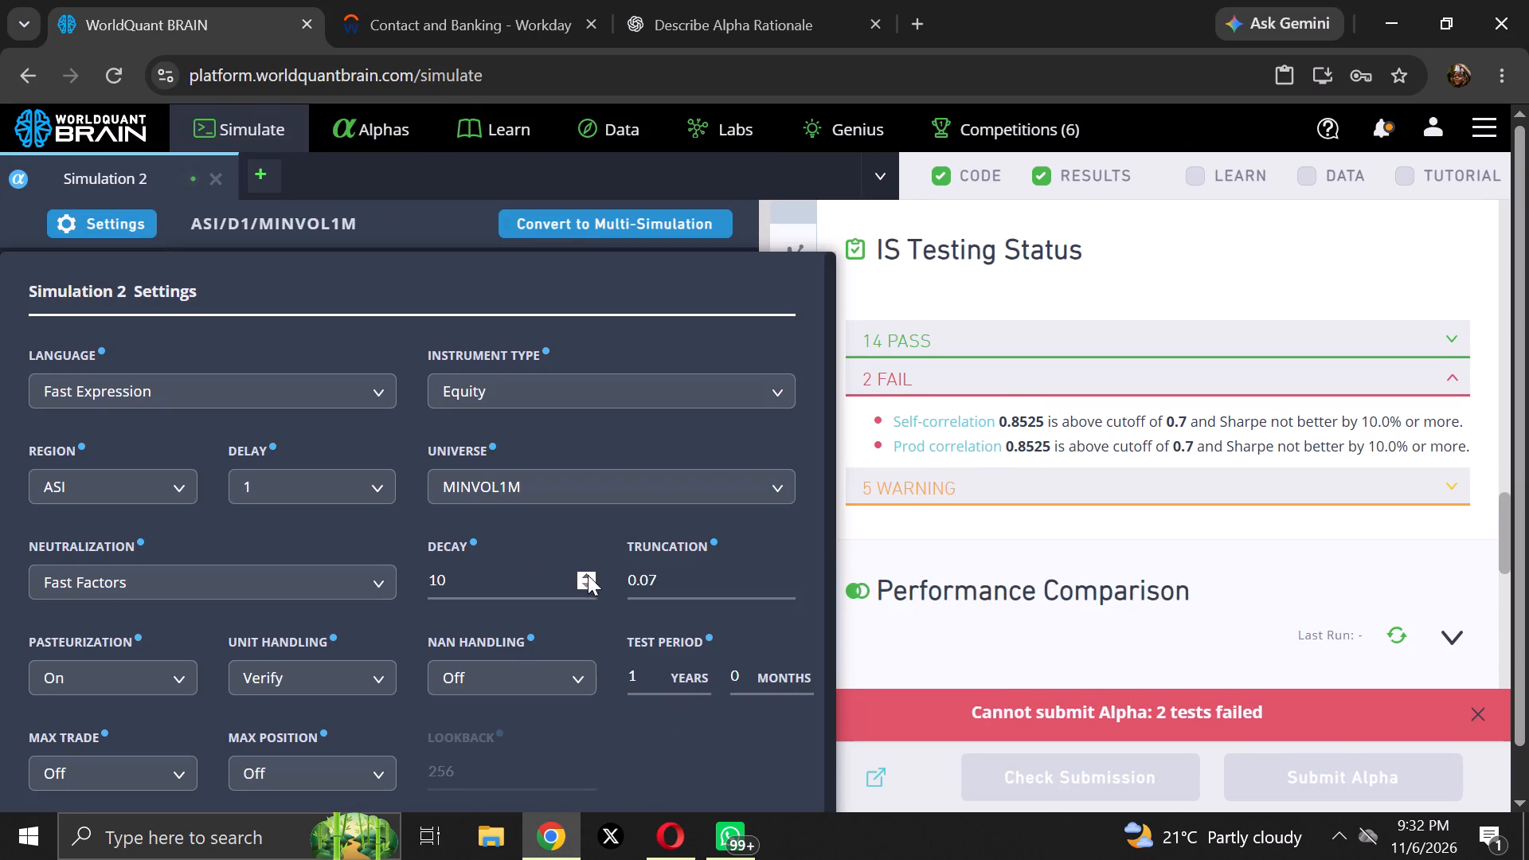
{"action": "left_click", "coordinate": [586, 573]}
{"action": "double_click", "coordinate": [587, 583]}
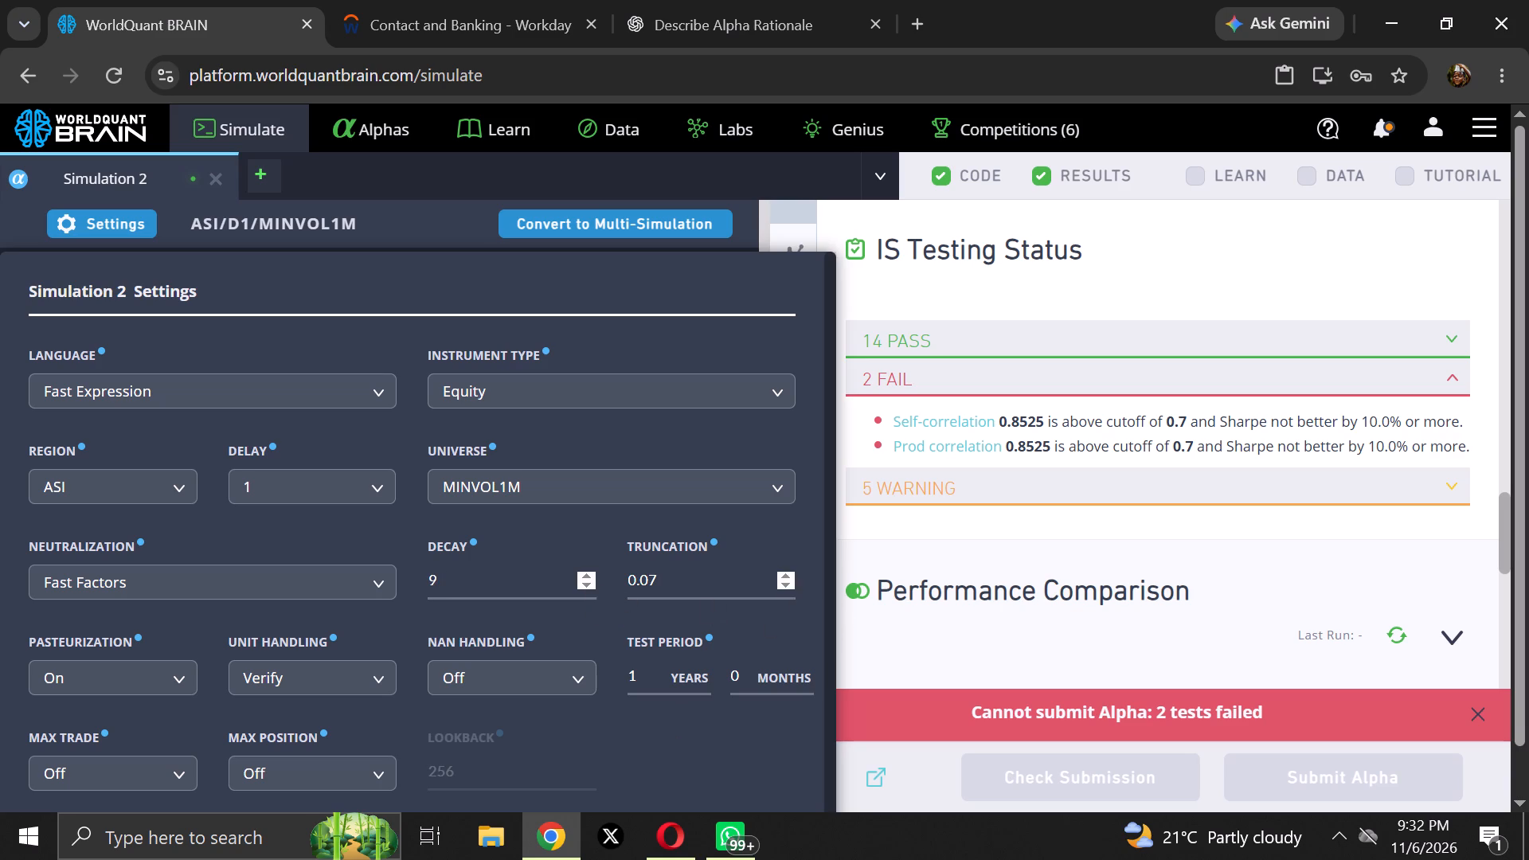
{"action": "double_click", "coordinate": [788, 588]}
{"action": "scroll", "coordinate": [694, 757], "scroll_direction": "down", "scroll_amount": 3}
{"action": "left_click", "coordinate": [695, 788]}
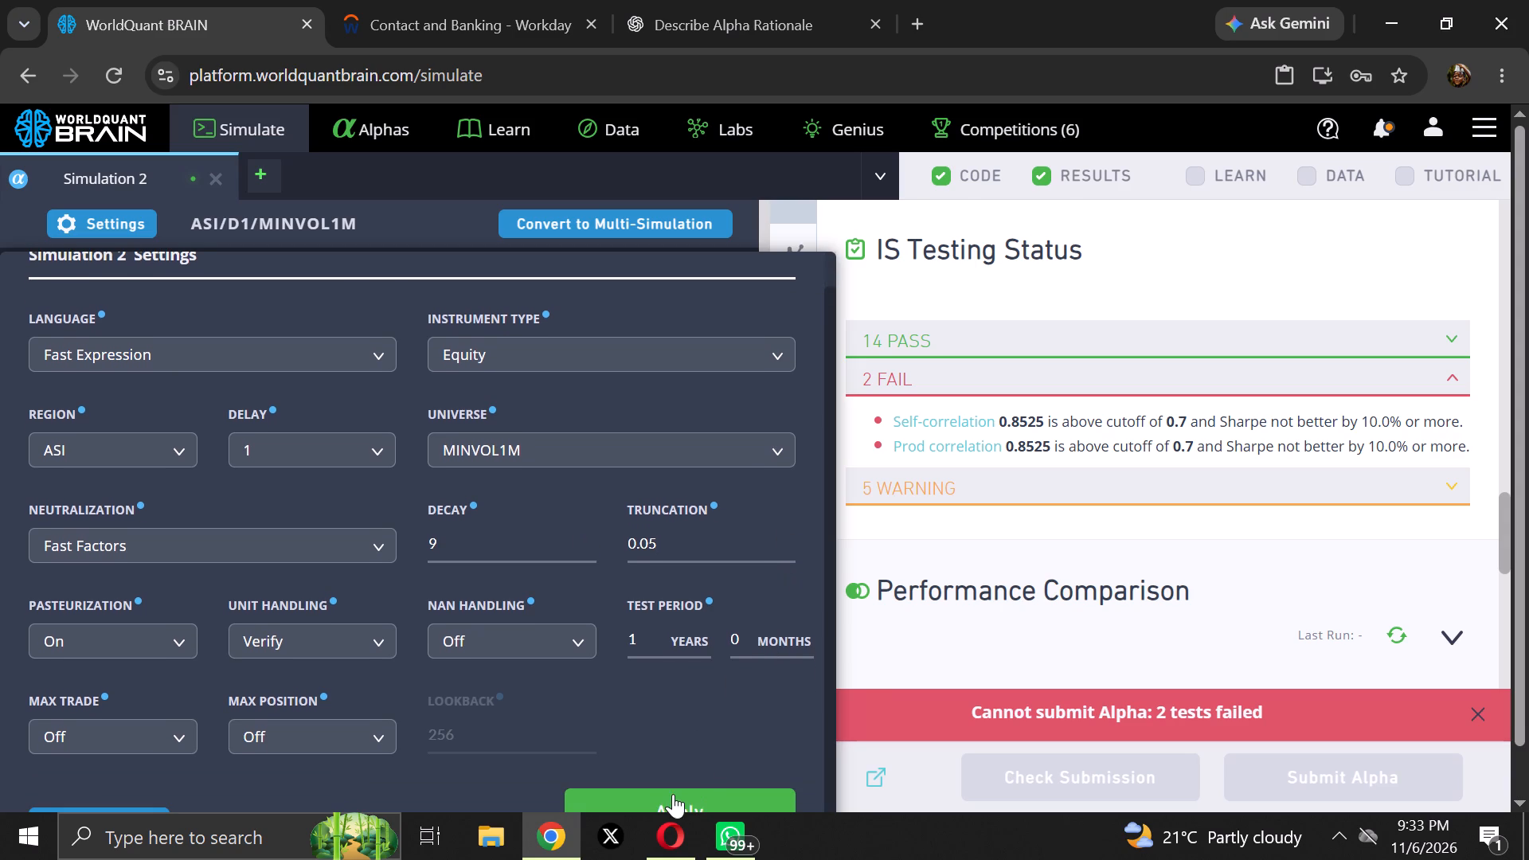
{"action": "left_click", "coordinate": [575, 773]}
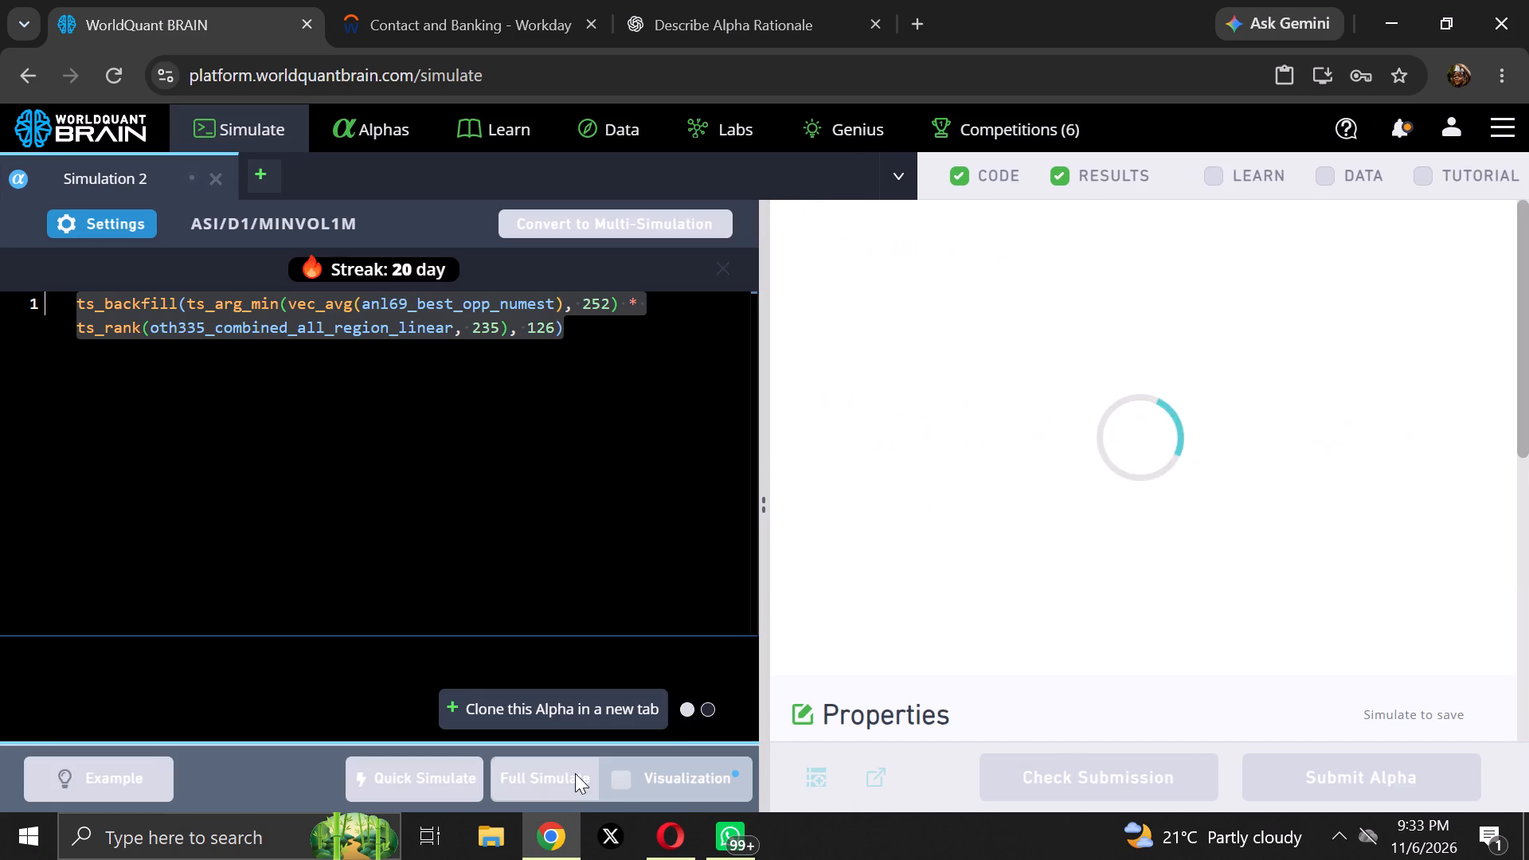
Switch to Opera, view the WorldQuant BRAIN home page, and return to the Simulate page.
{"action": "left_click", "coordinate": [685, 835]}
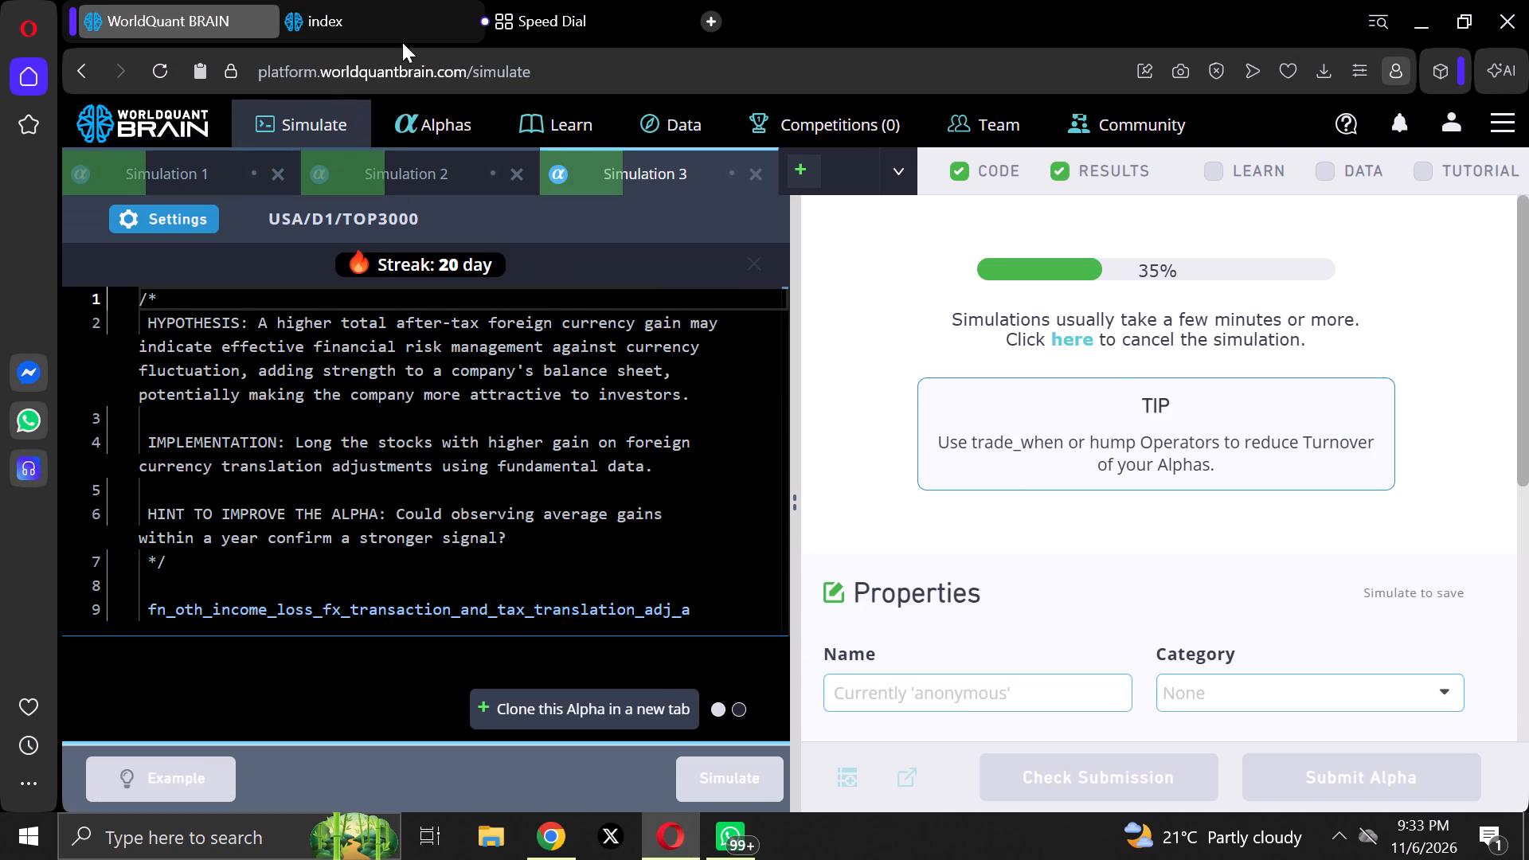
{"action": "left_click", "coordinate": [135, 127]}
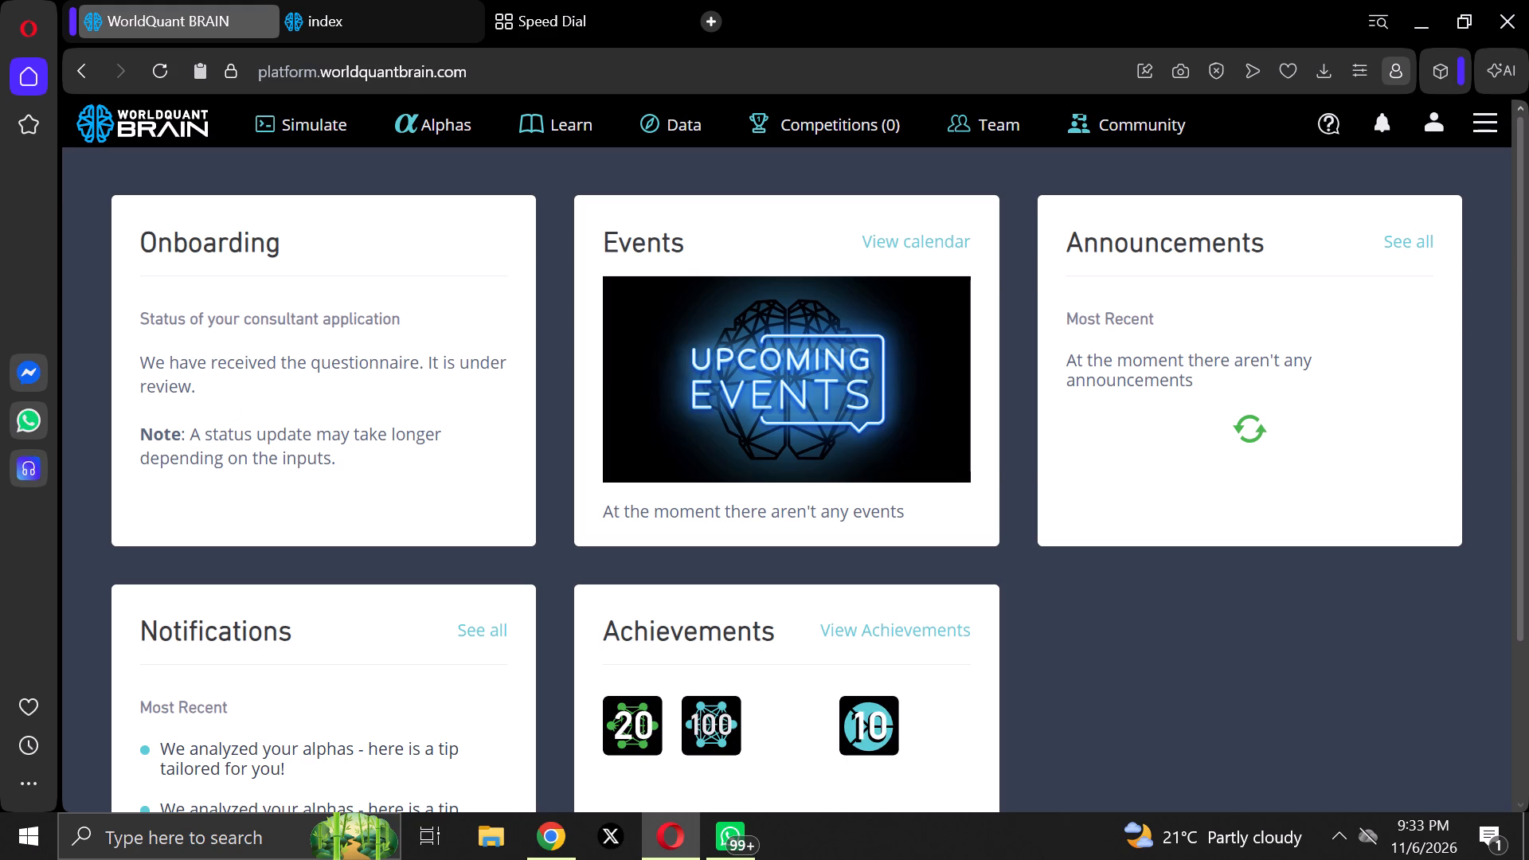
{"action": "left_click", "coordinate": [260, 103]}
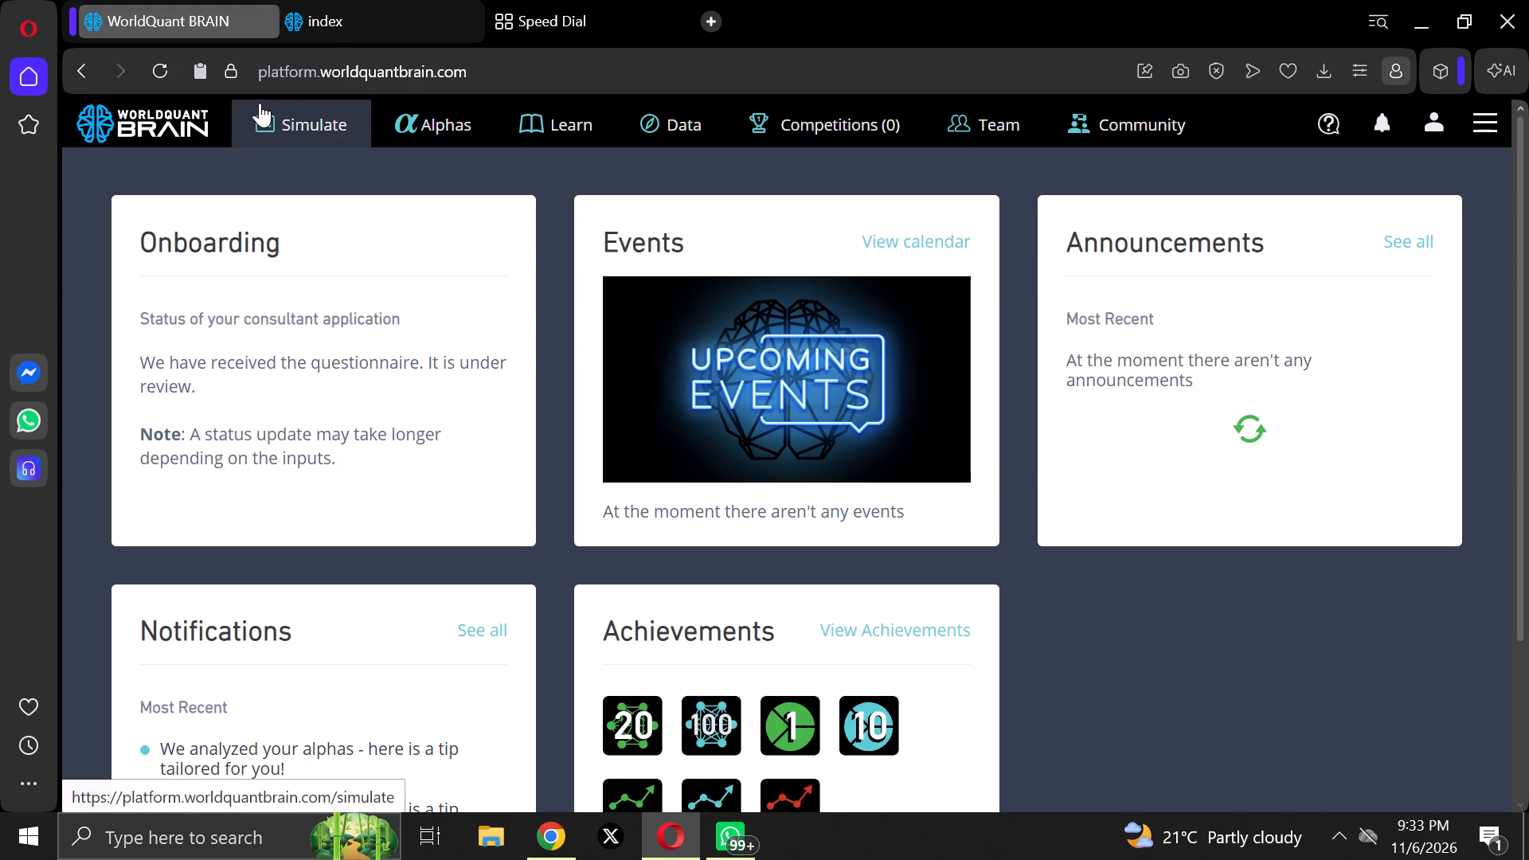
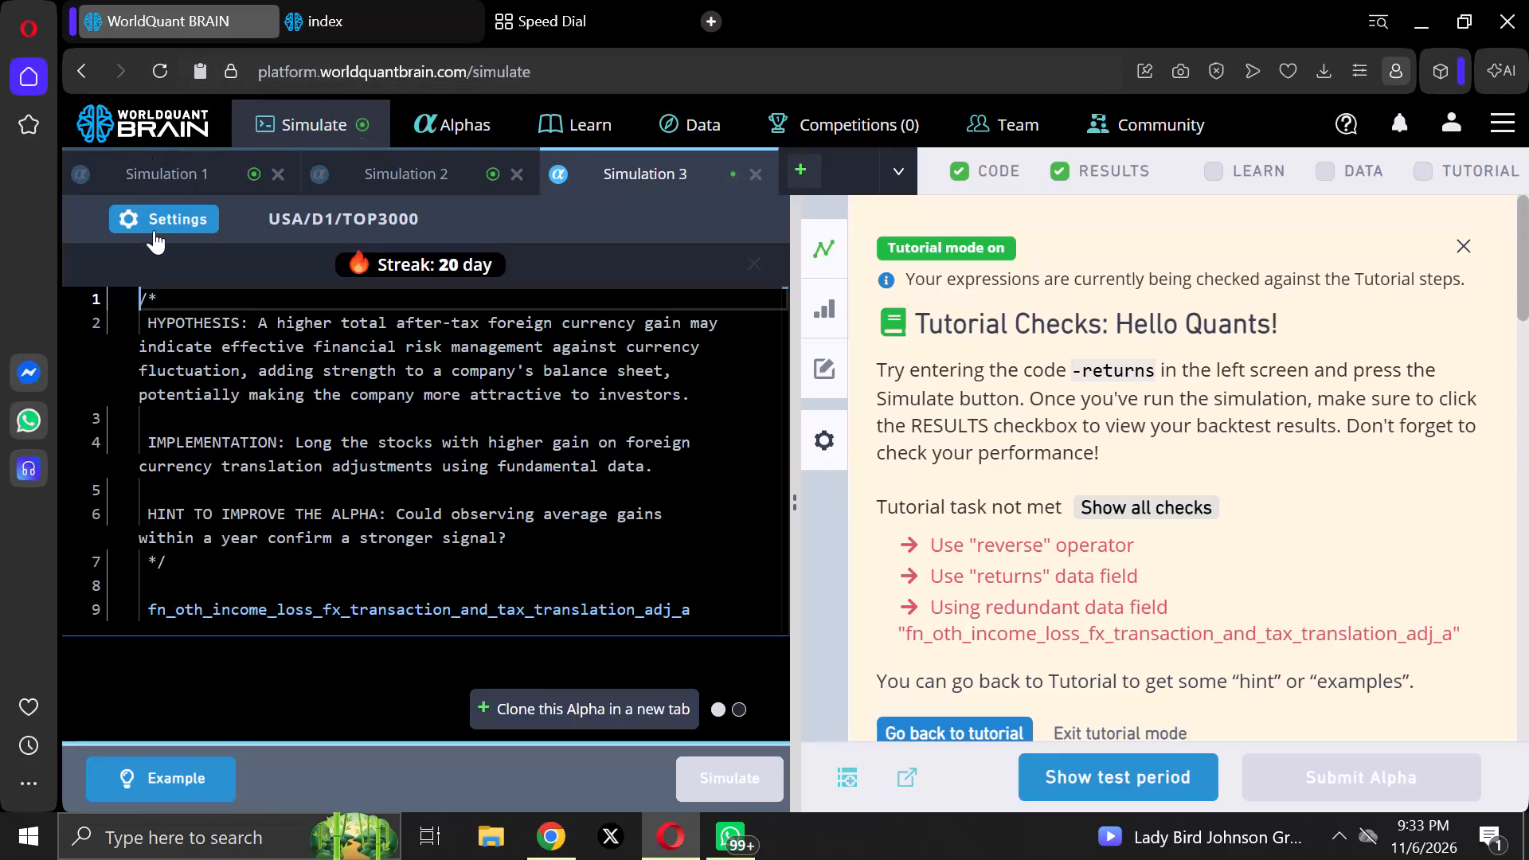
Return to Simulation 1, set its decay to 11, apply the settings, and simulate the alpha.
{"action": "left_click", "coordinate": [156, 150]}
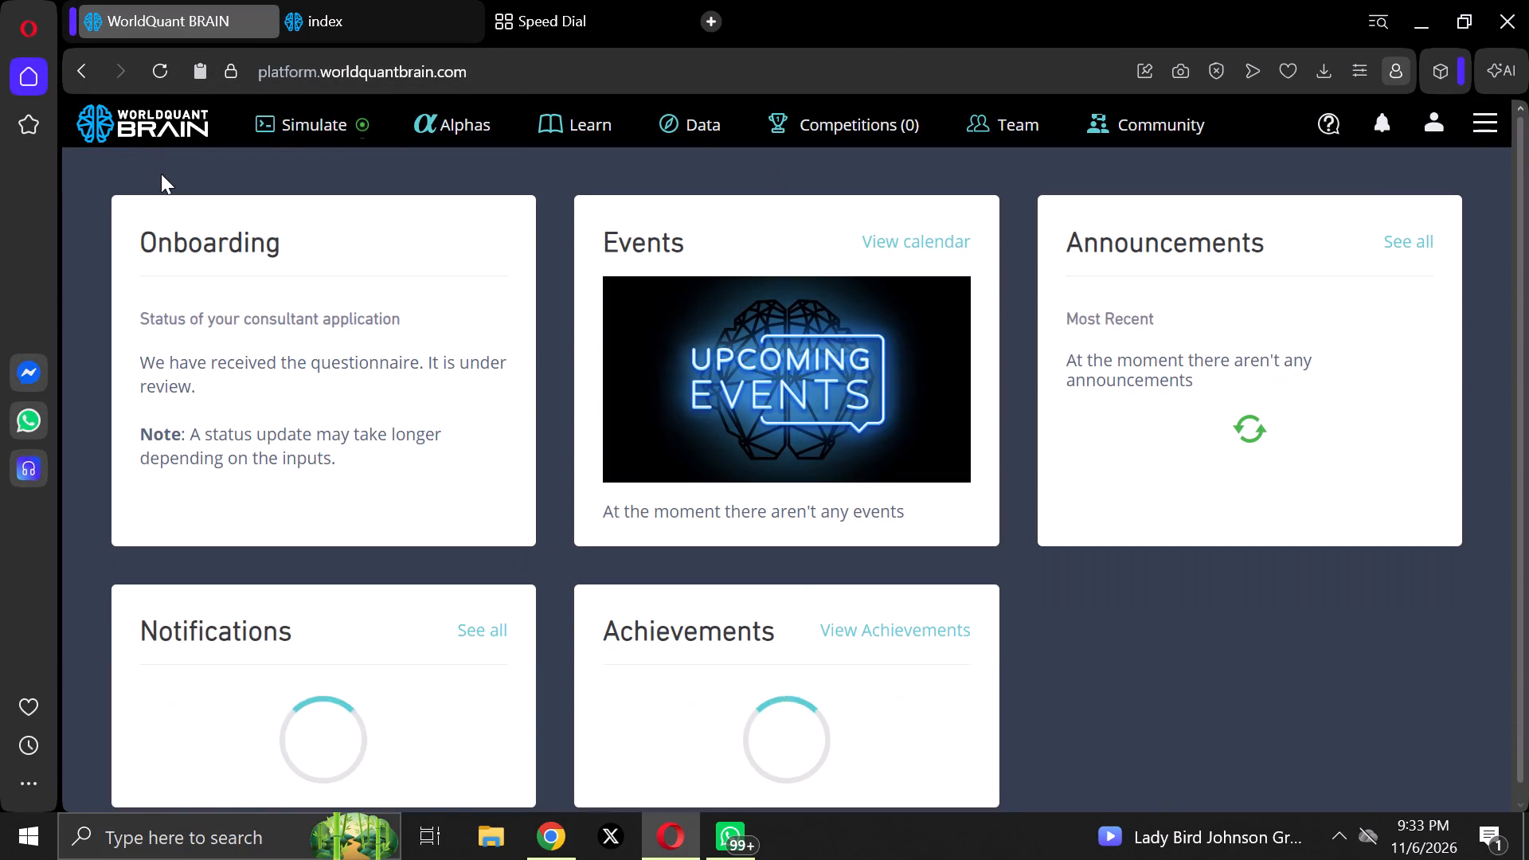
{"action": "left_click", "coordinate": [287, 127]}
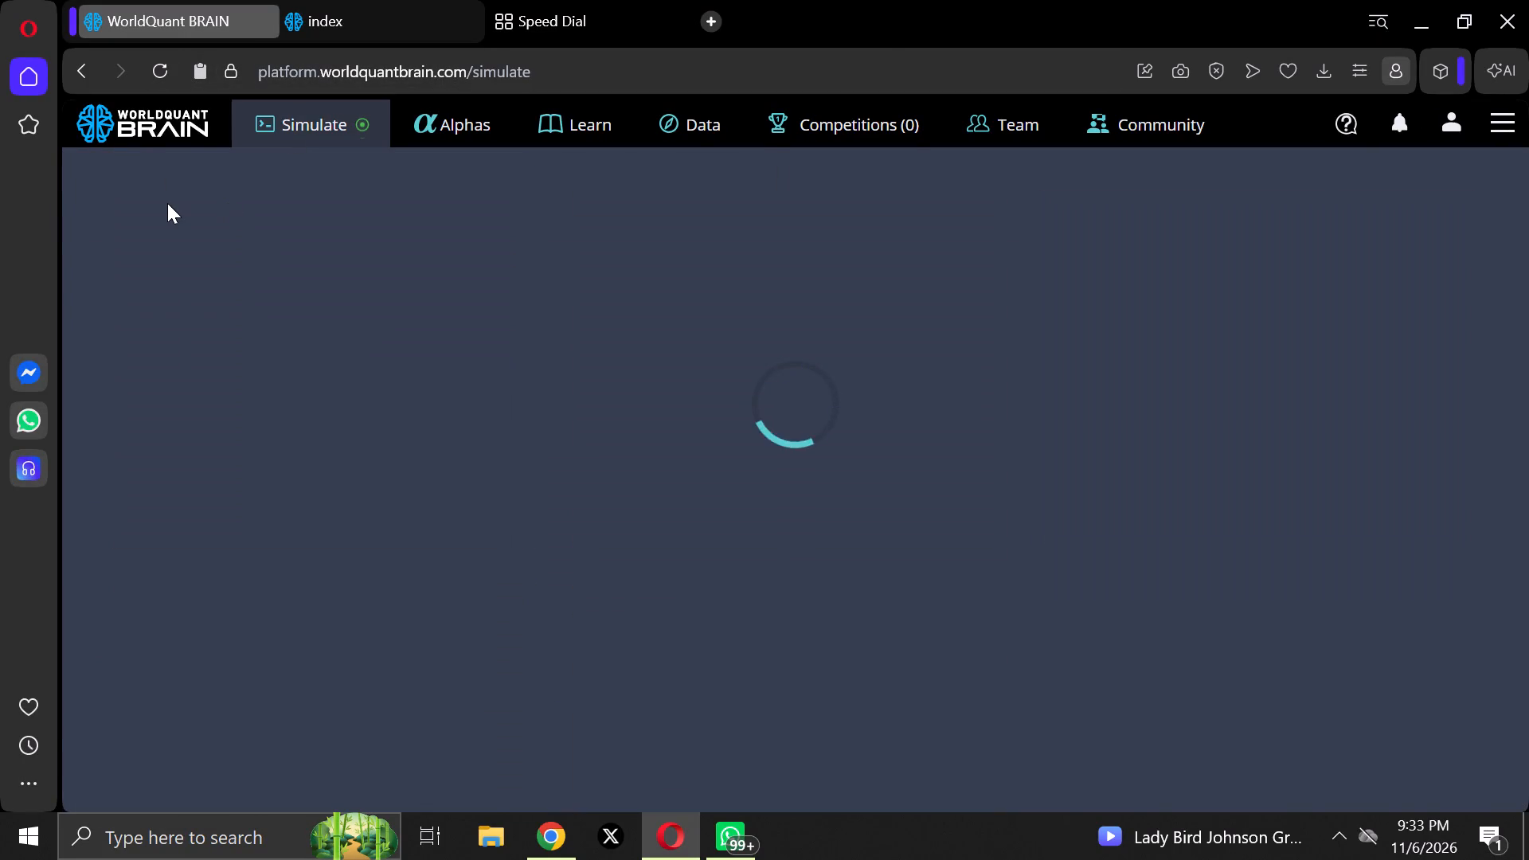
{"action": "left_click", "coordinate": [173, 160]}
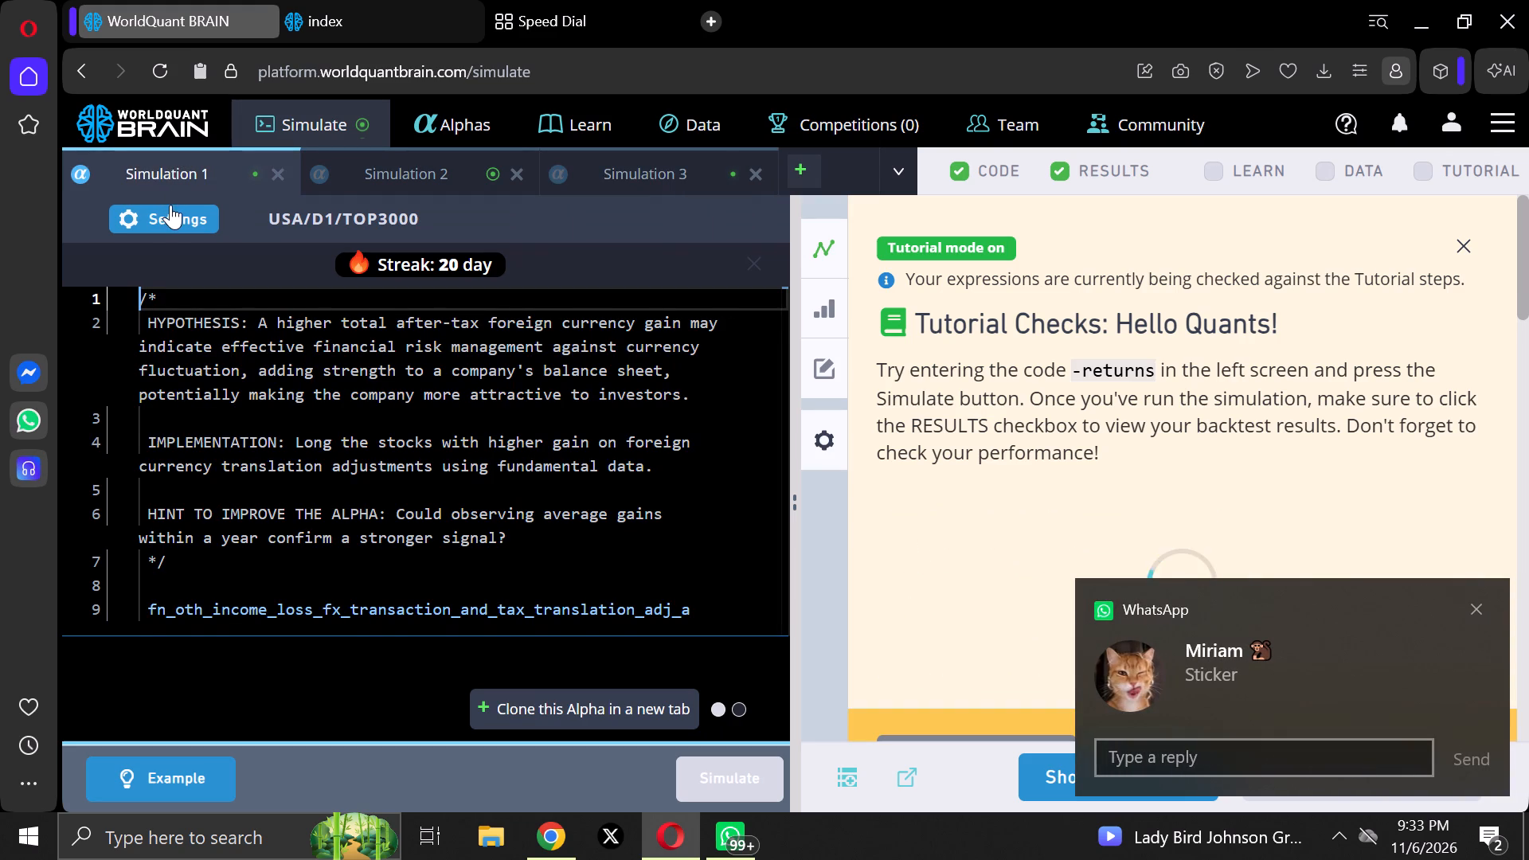
{"action": "left_click", "coordinate": [166, 223]}
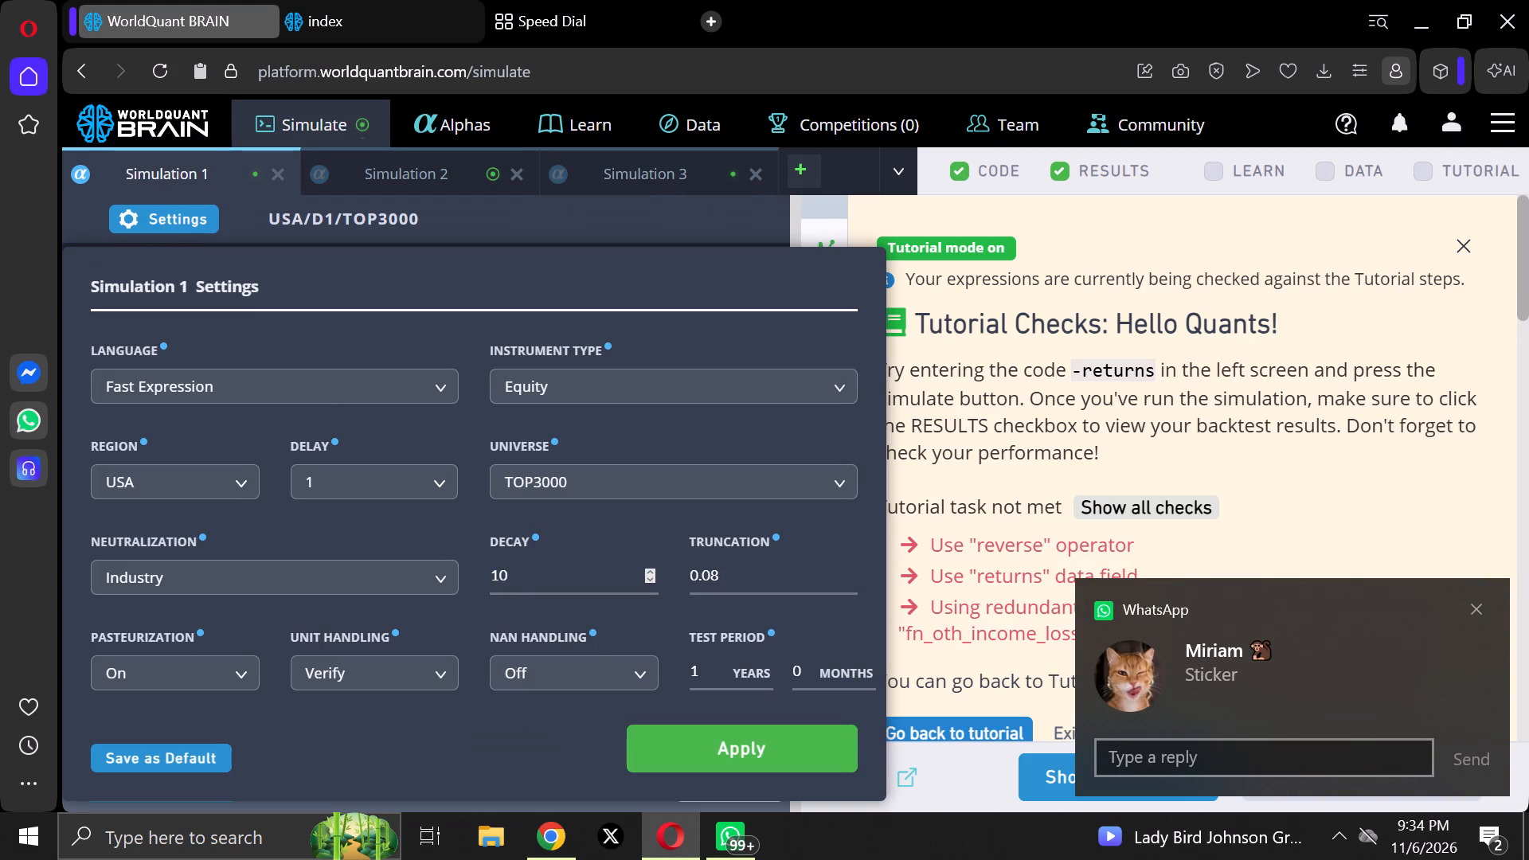
{"action": "left_click", "coordinate": [649, 573]}
{"action": "left_click", "coordinate": [676, 763]}
{"action": "left_click", "coordinate": [718, 764]}
Set Simulation 2's decay to 12, apply the settings, and simulate the alpha.
{"action": "left_click", "coordinate": [372, 153]}
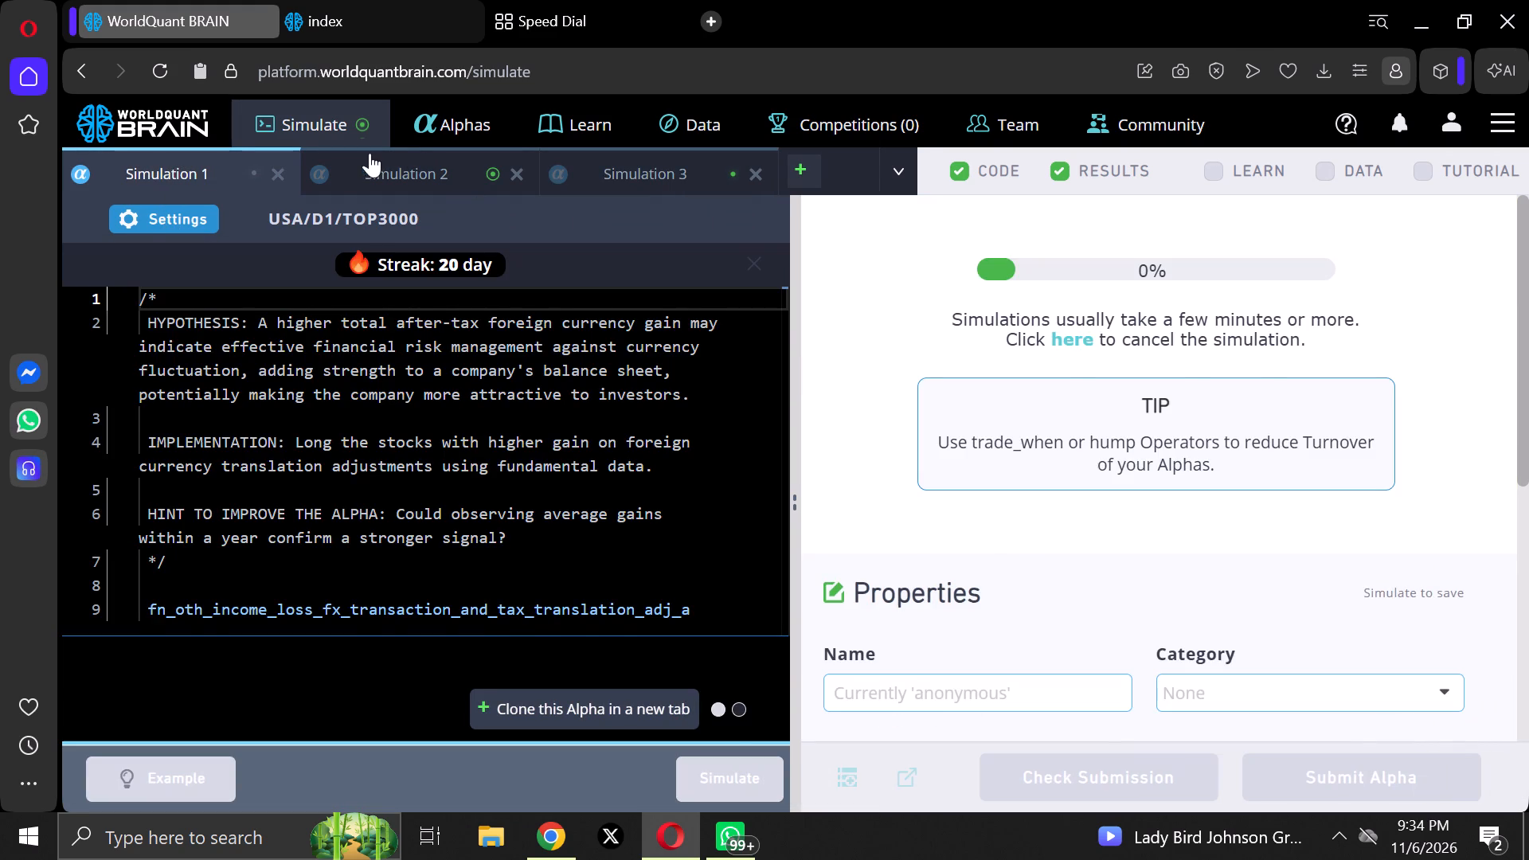
{"action": "left_click", "coordinate": [143, 207]}
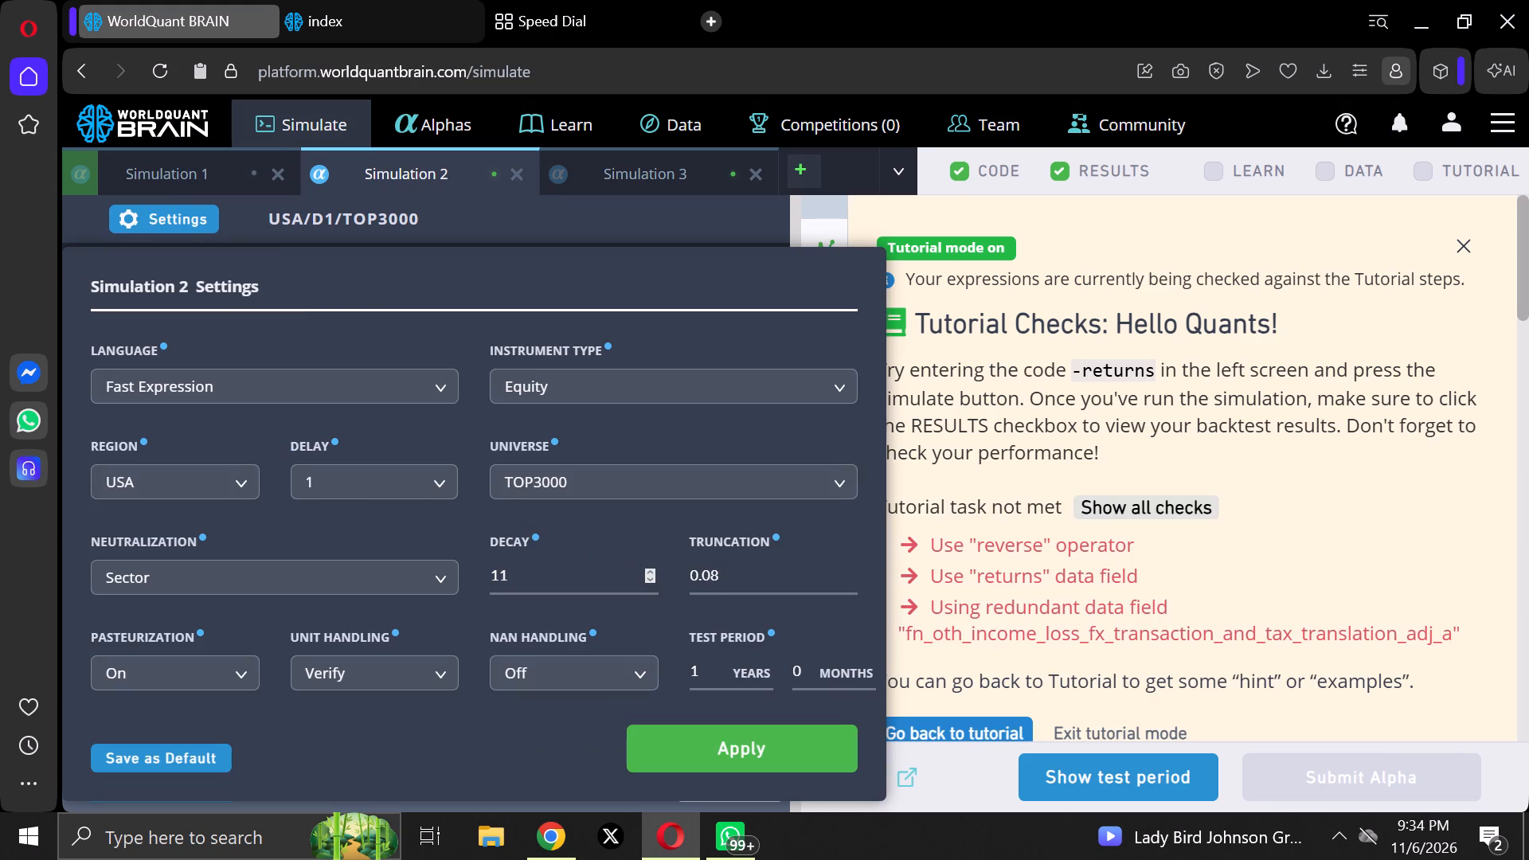
{"action": "left_click", "coordinate": [642, 573]}
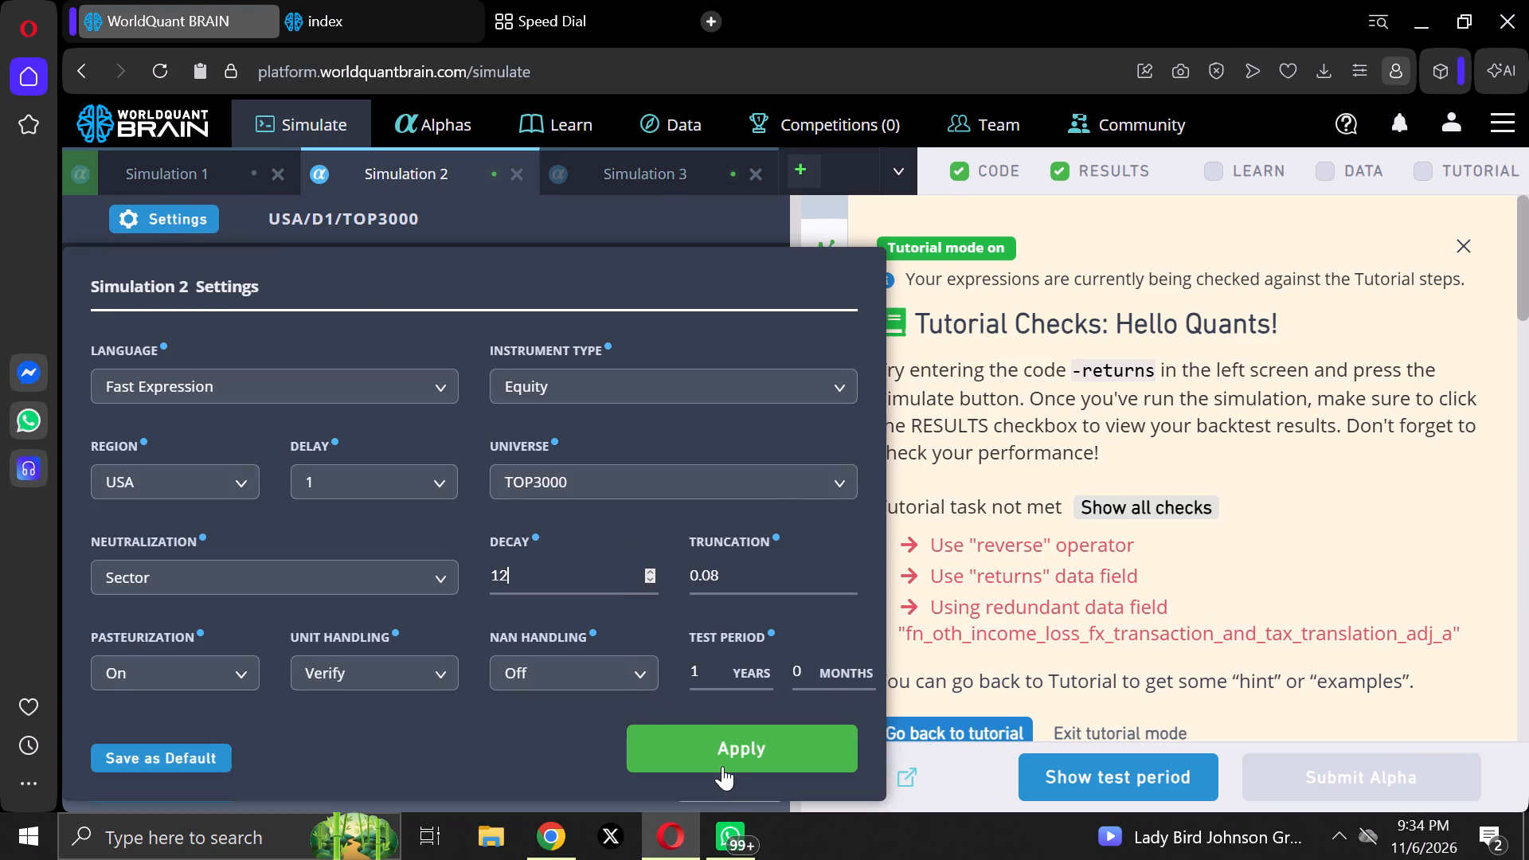
{"action": "left_click", "coordinate": [722, 737]}
{"action": "left_click", "coordinate": [705, 760]}
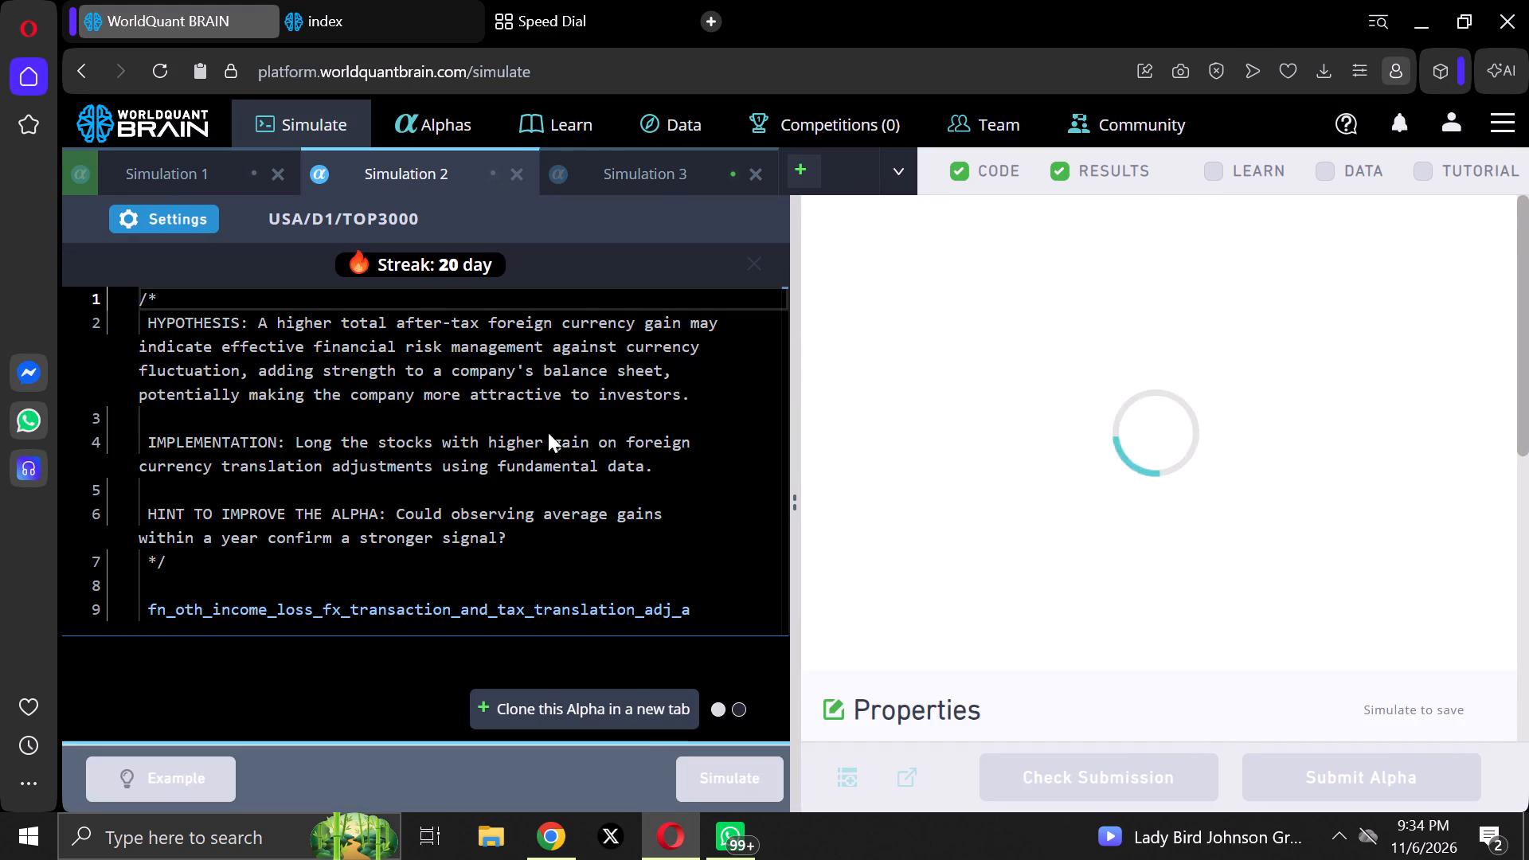
Set Simulation 3's decay to 12, apply the settings, and simulate the alpha.
{"action": "left_click", "coordinate": [578, 152]}
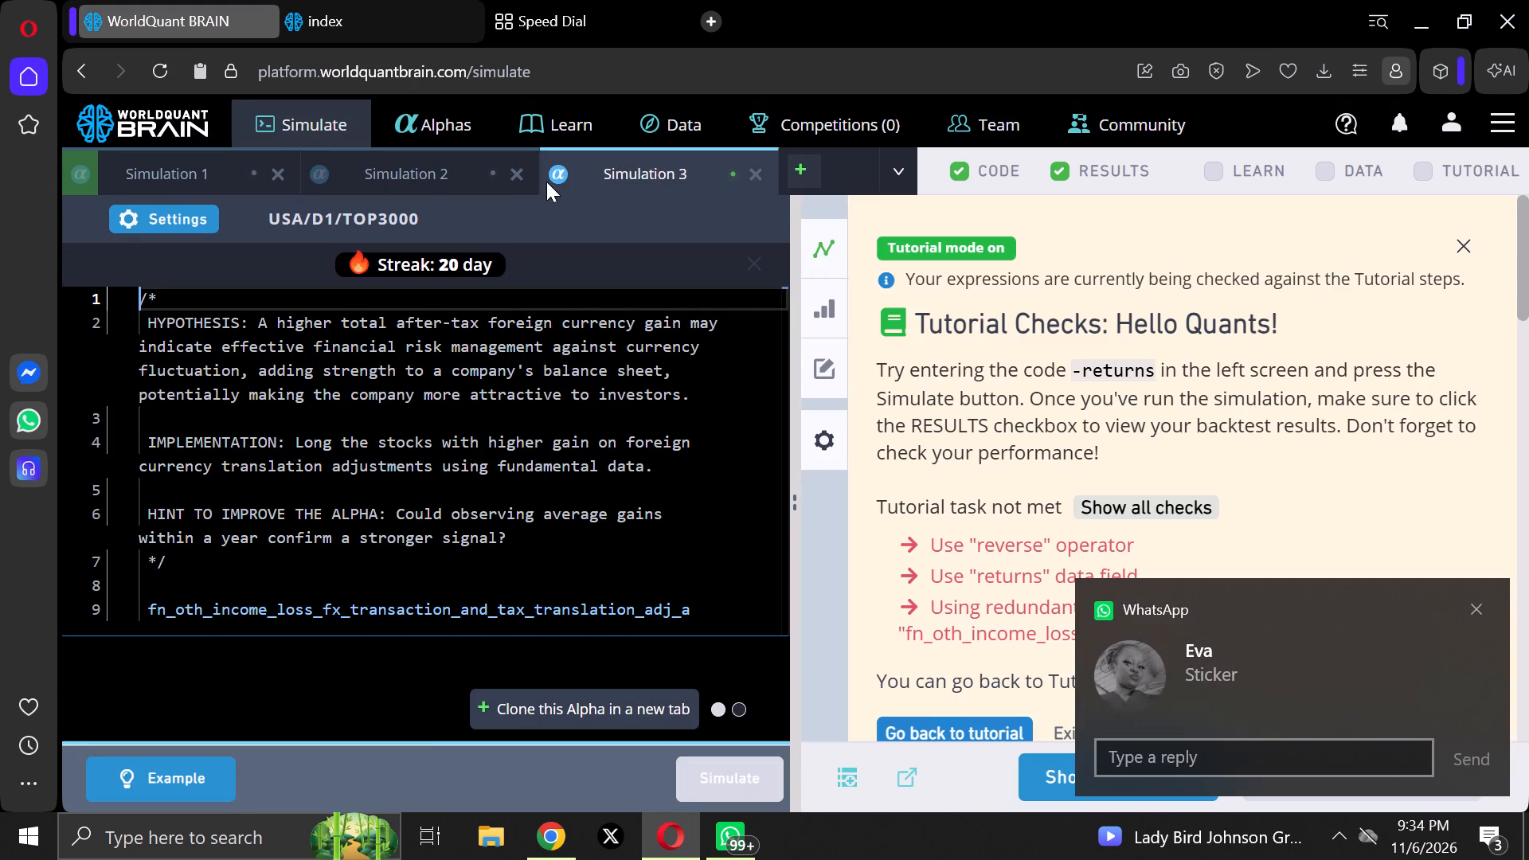
{"action": "left_click", "coordinate": [124, 219]}
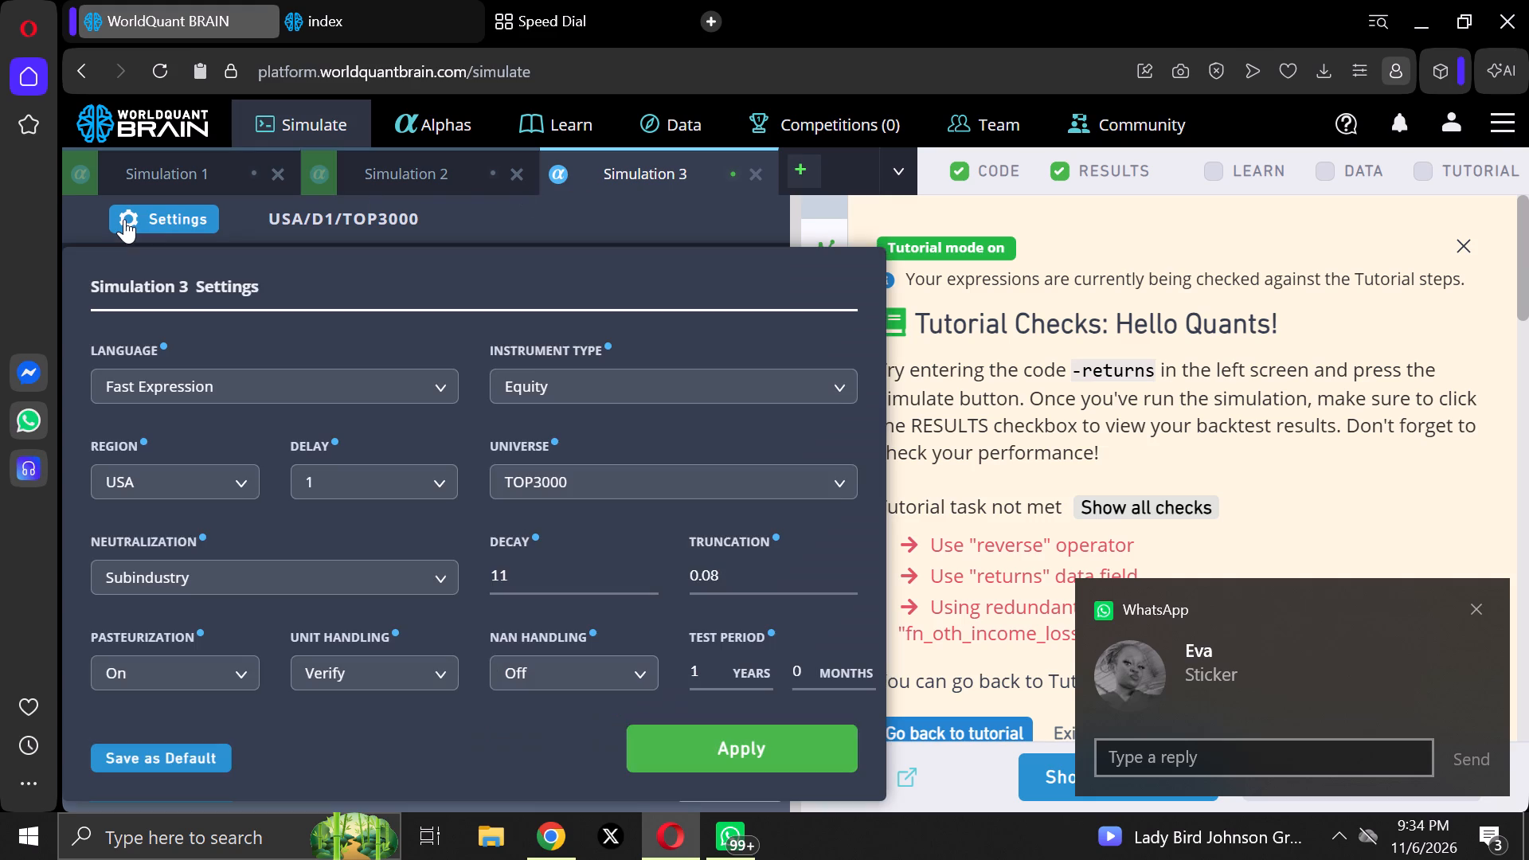
{"action": "left_click", "coordinate": [651, 572]}
{"action": "left_click", "coordinate": [715, 732]}
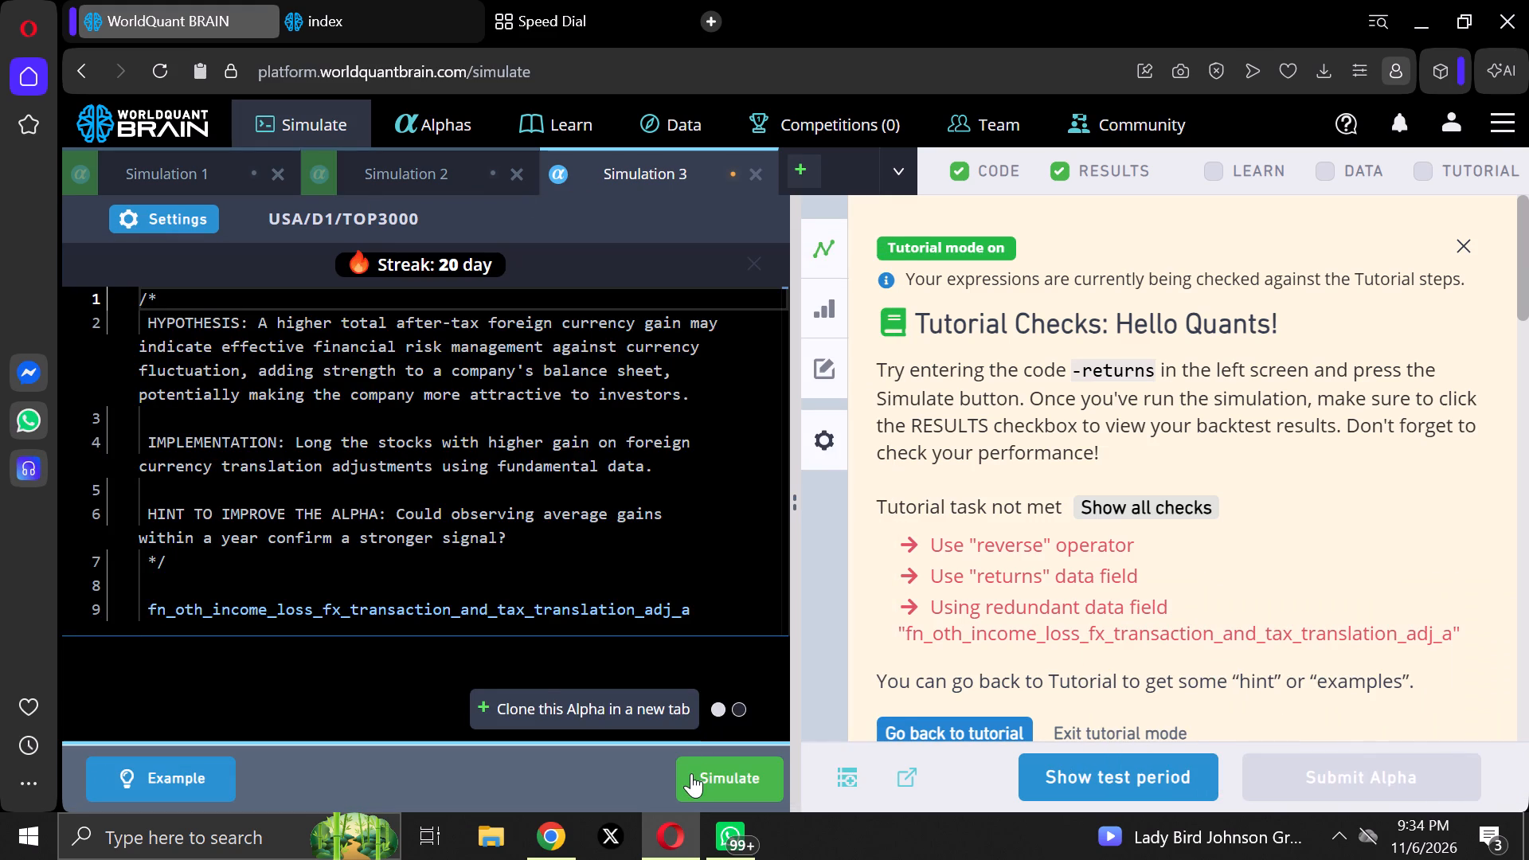
{"action": "left_click", "coordinate": [691, 781]}
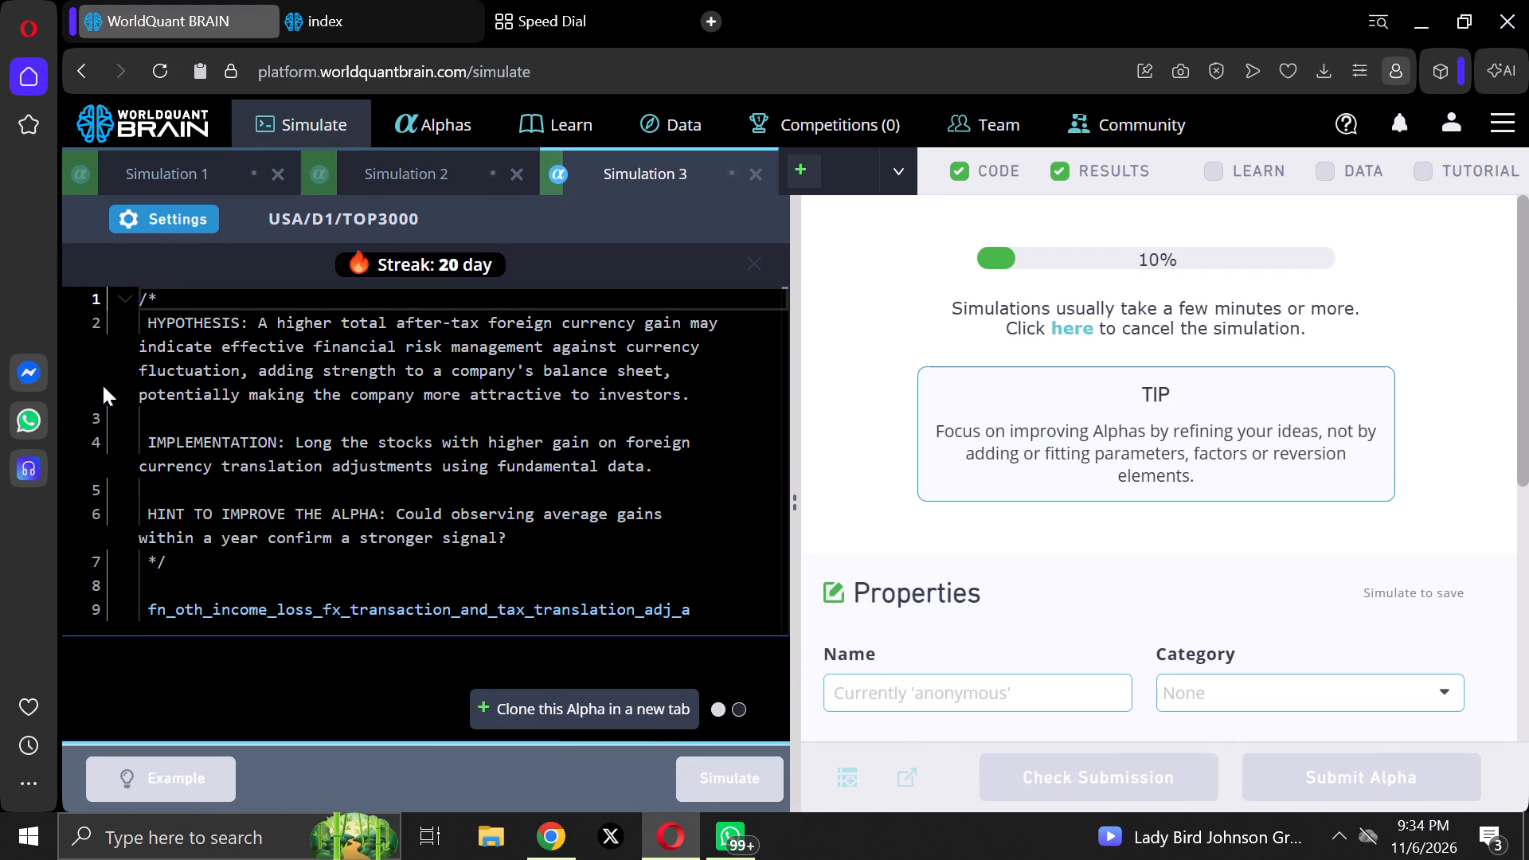
Switch to Chrome to check on the ASI alpha's simulation.
{"action": "left_click", "coordinate": [554, 824]}
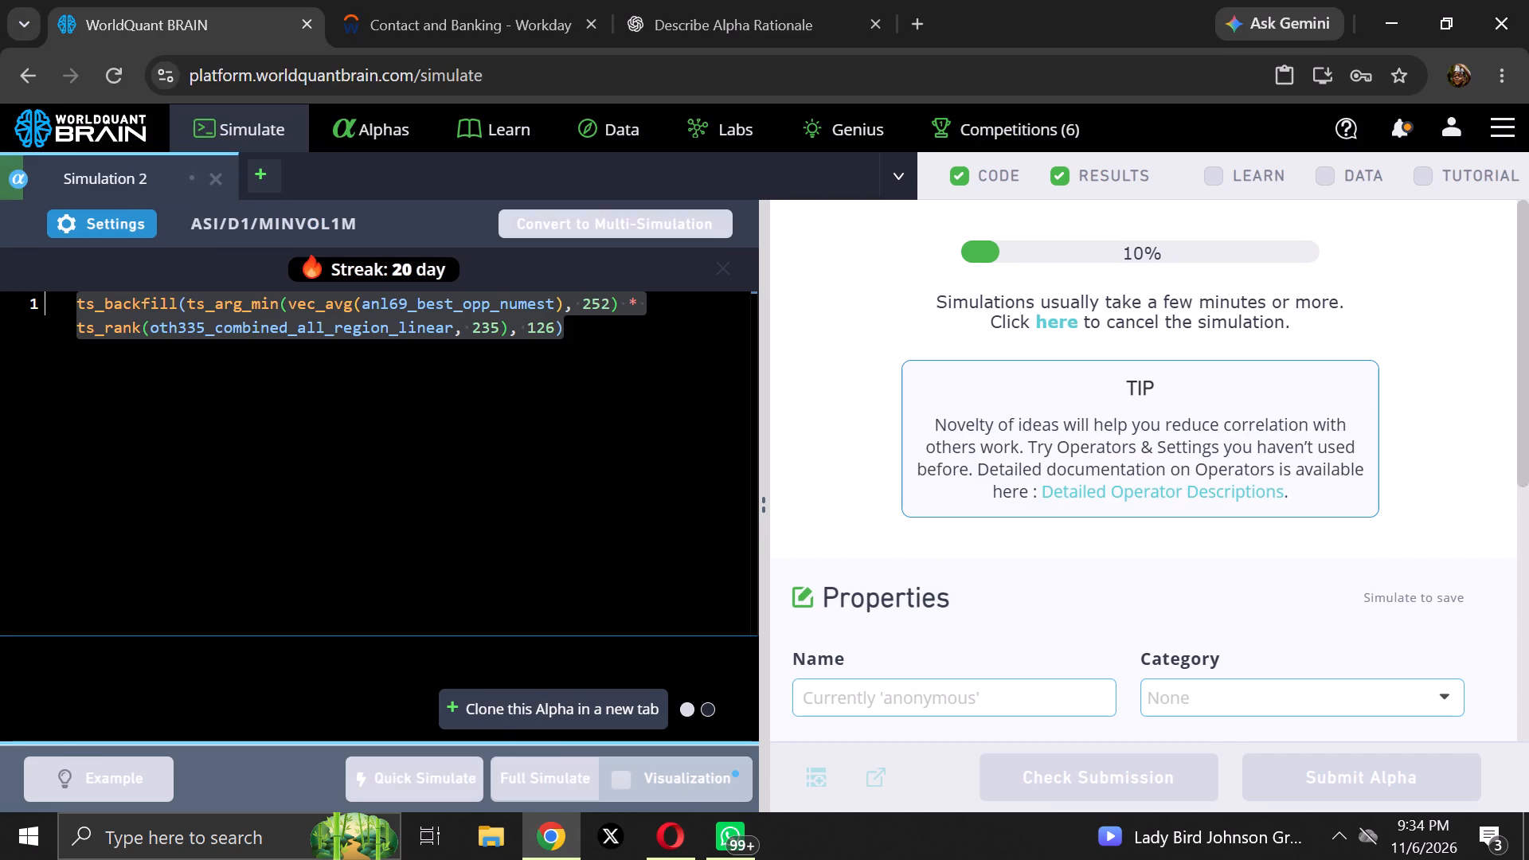
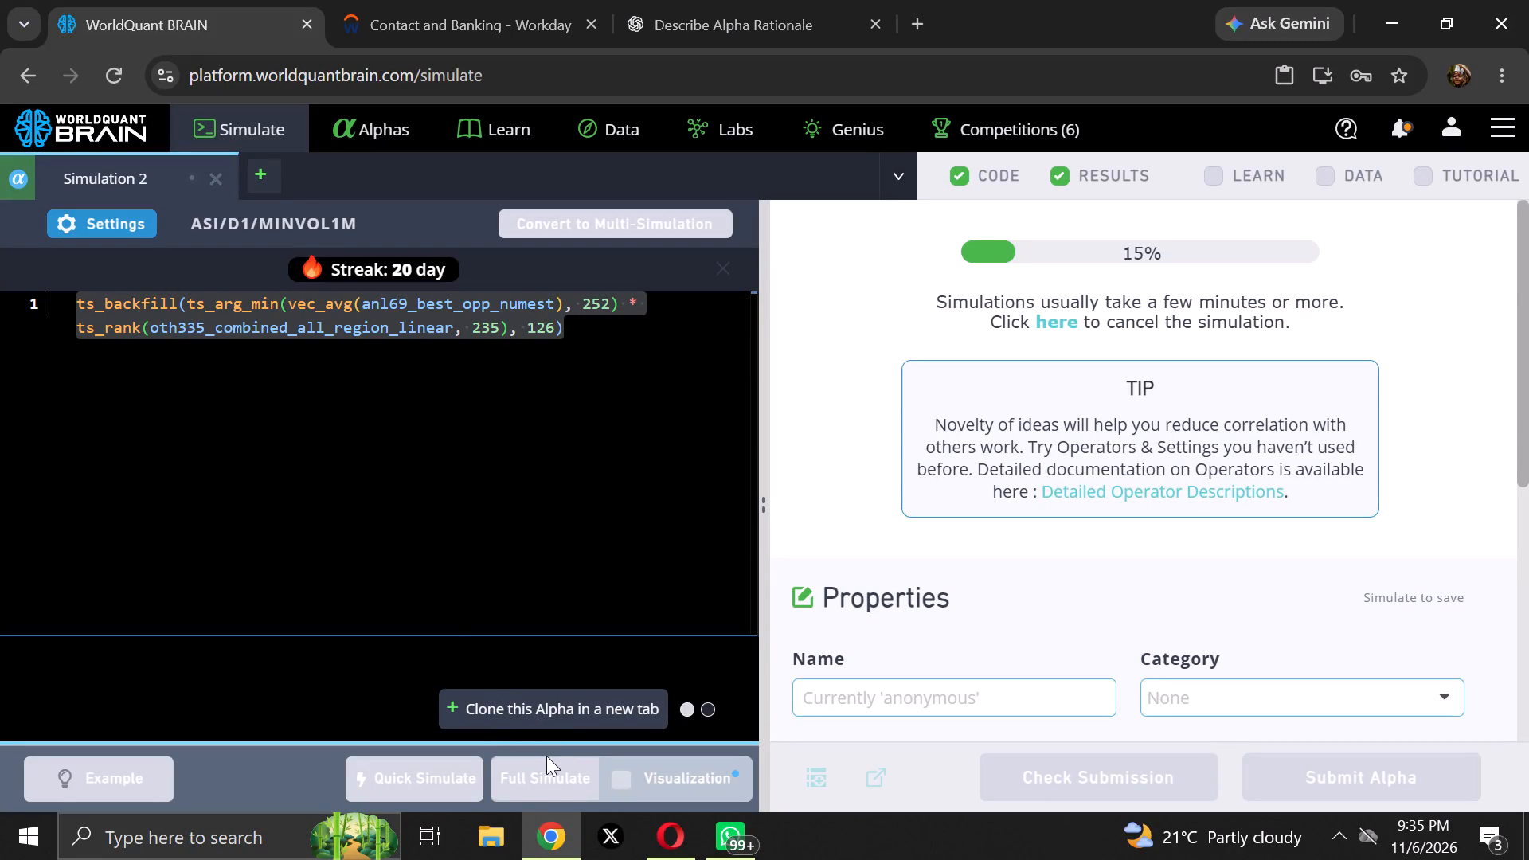
Switch back to Opera, raise Simulation 1's decay by one, apply the settings, and simulate the alpha.
{"action": "left_click", "coordinate": [693, 850]}
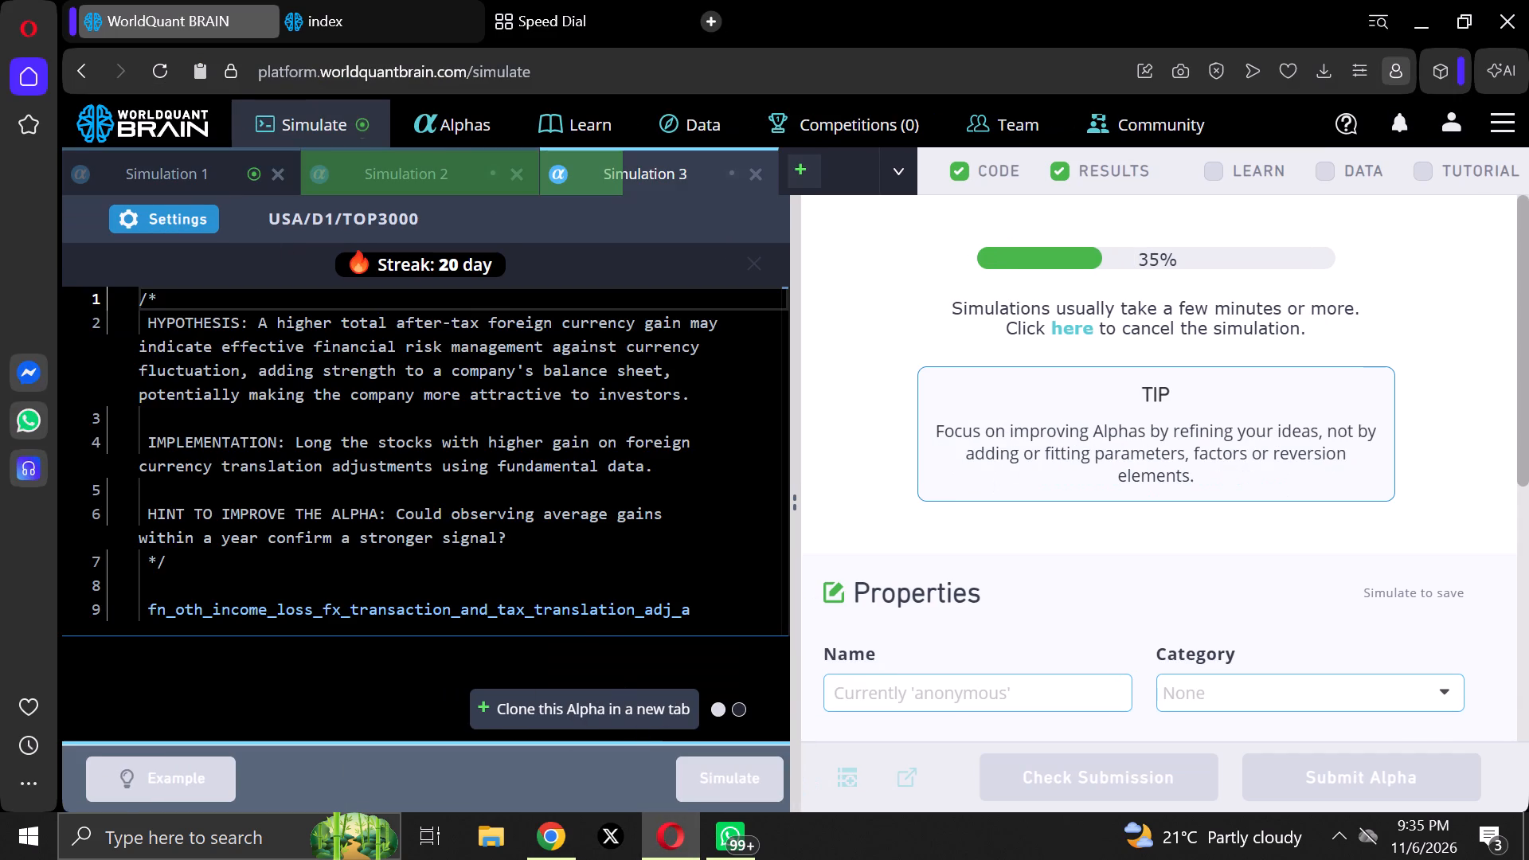
{"action": "left_click", "coordinate": [170, 175]}
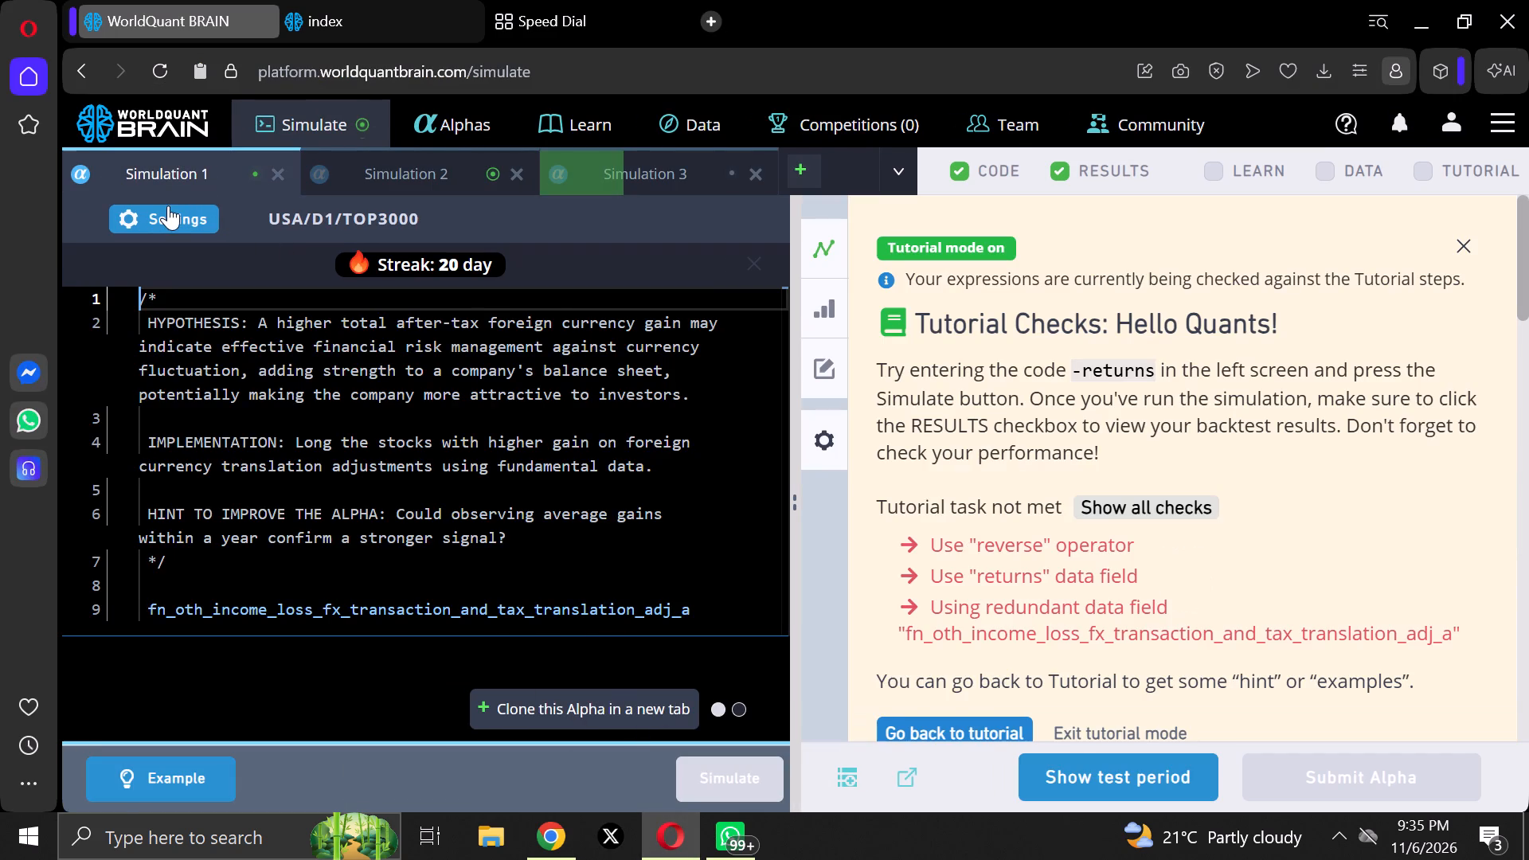
{"action": "left_click", "coordinate": [169, 210]}
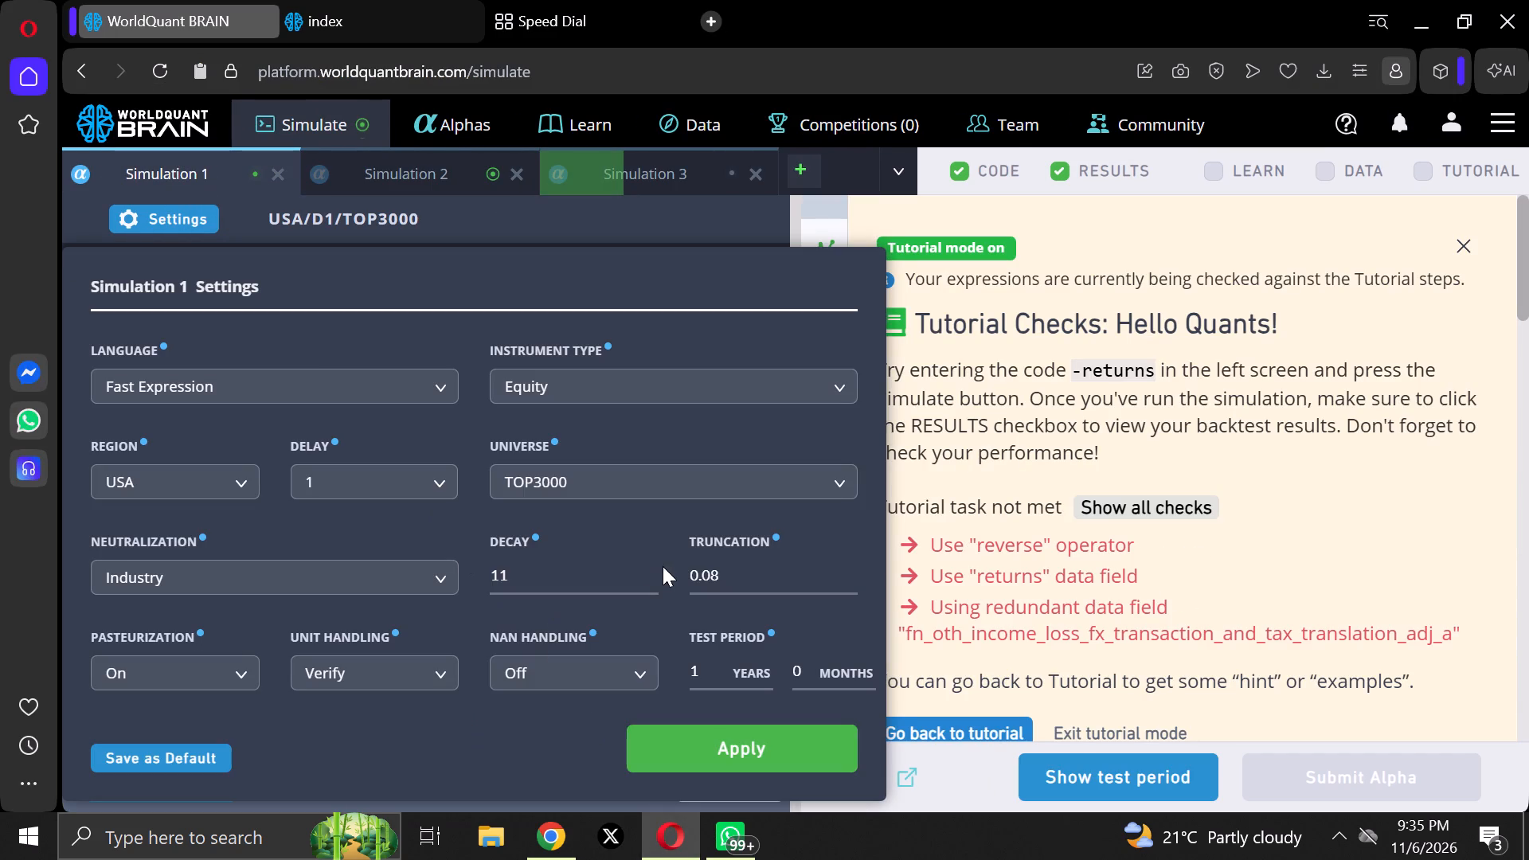
{"action": "left_click", "coordinate": [653, 566]}
{"action": "left_click", "coordinate": [713, 744]}
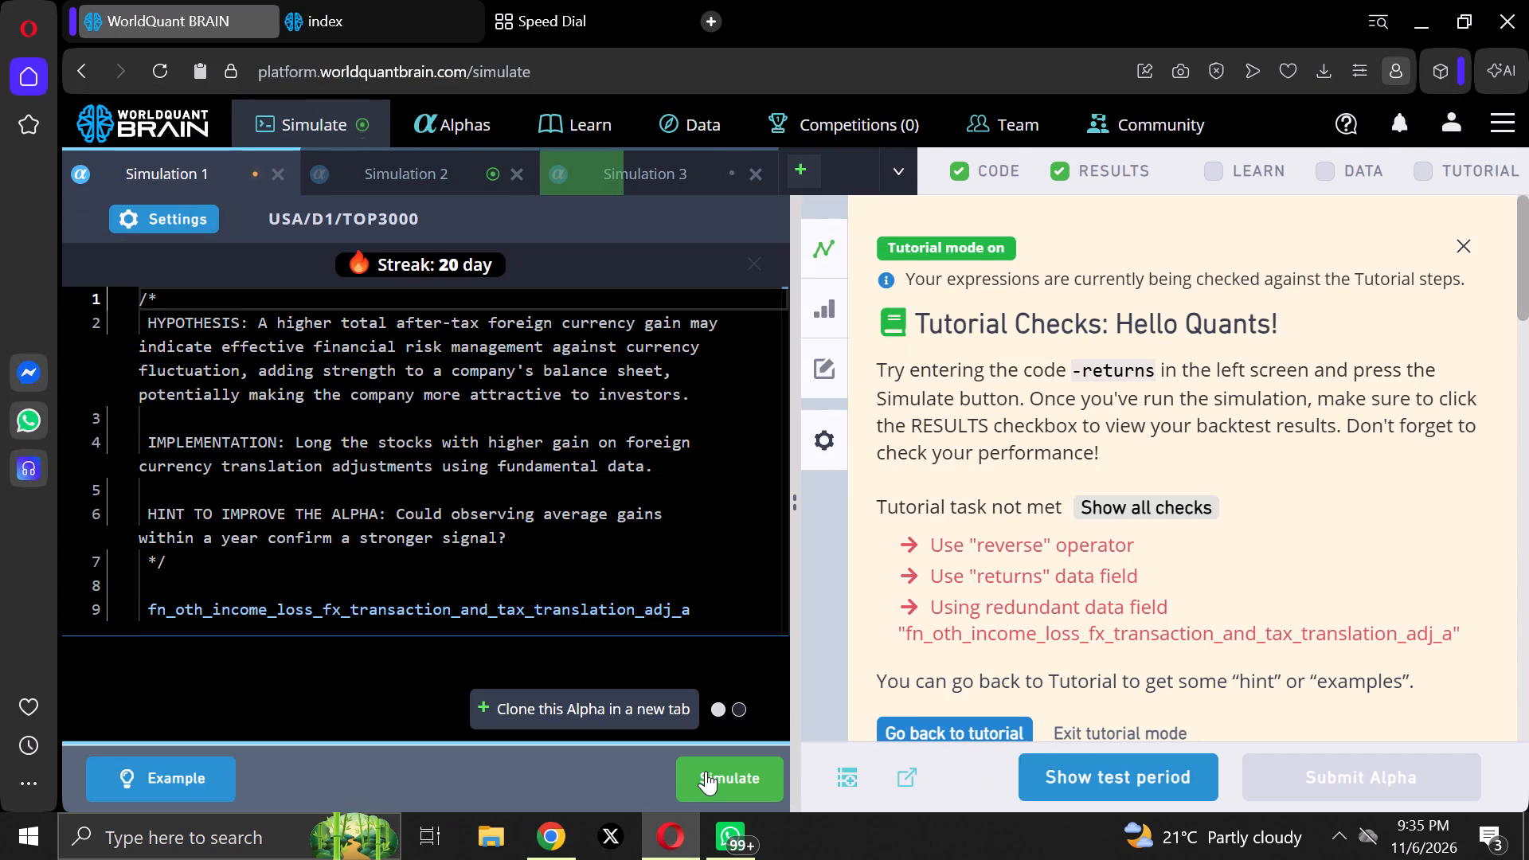
{"action": "left_click", "coordinate": [706, 771]}
Raise Simulation 2's decay by one, apply the settings, and simulate the alpha.
{"action": "left_click", "coordinate": [382, 167]}
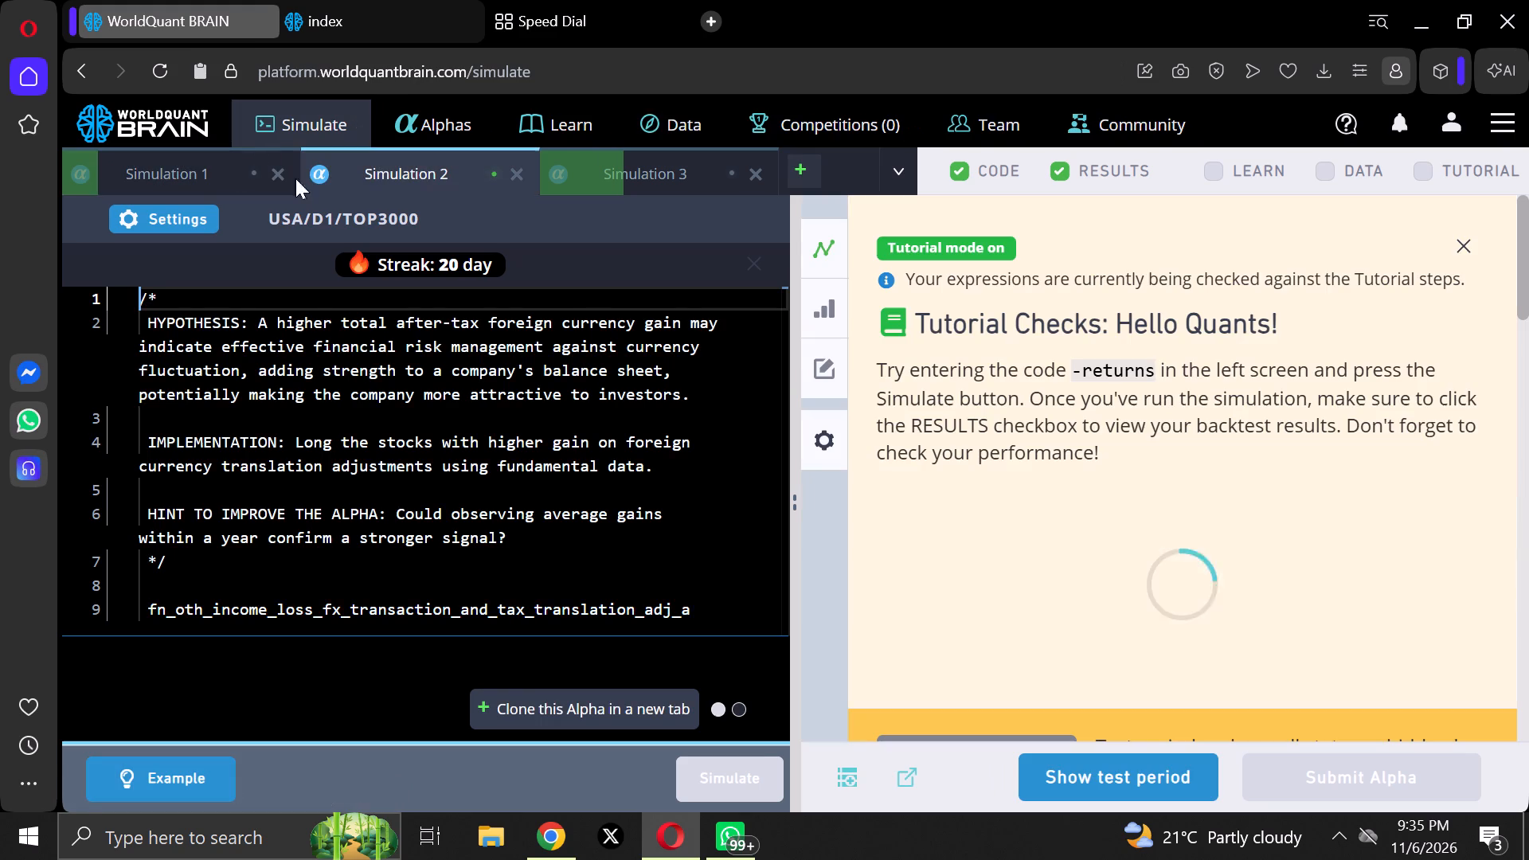
{"action": "left_click", "coordinate": [166, 219]}
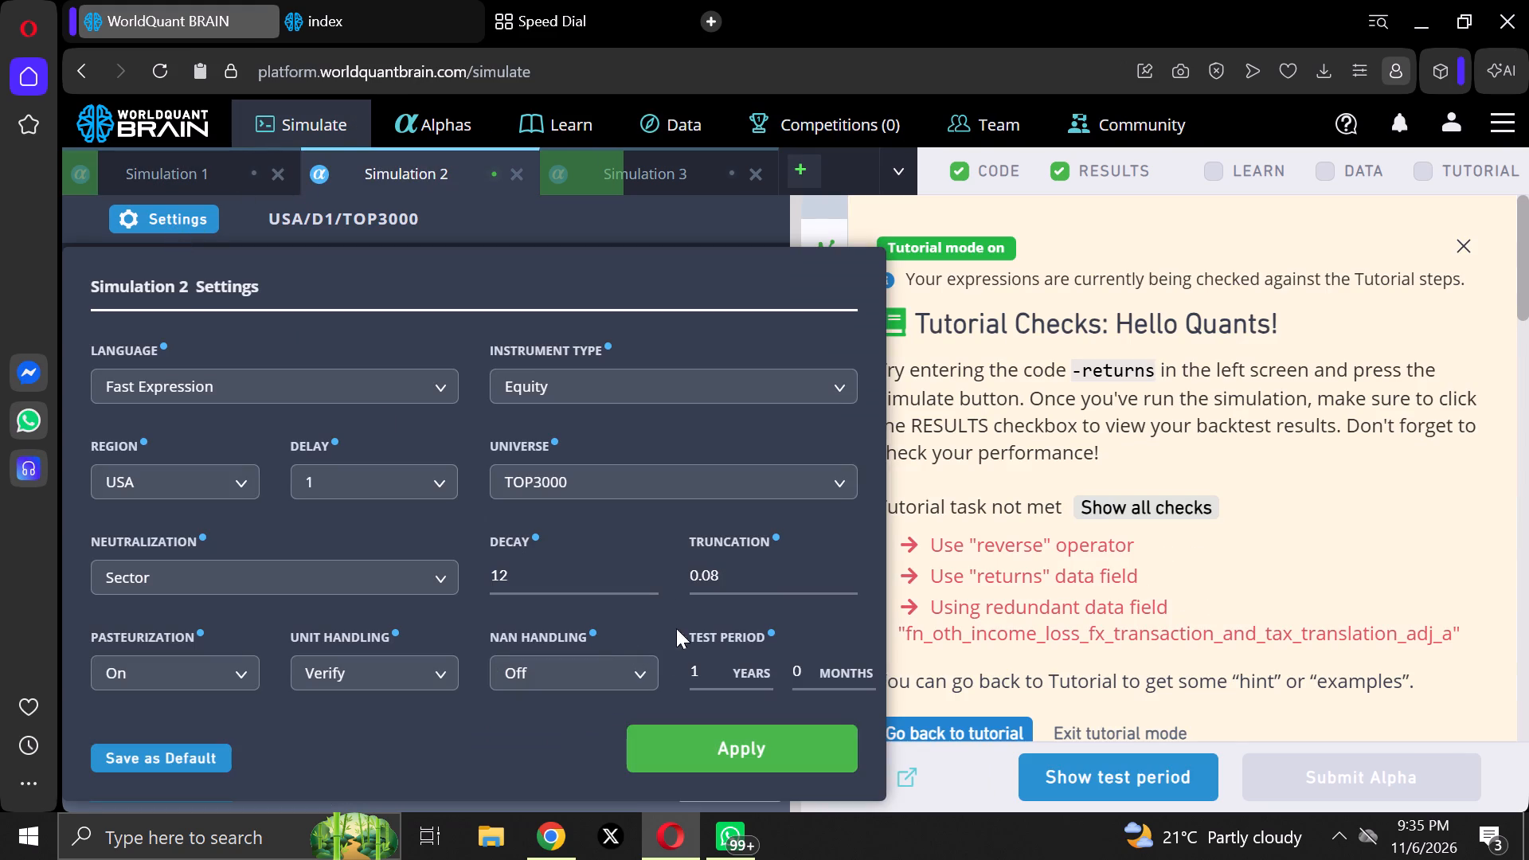
{"action": "left_click", "coordinate": [649, 568]}
{"action": "left_click", "coordinate": [663, 743]}
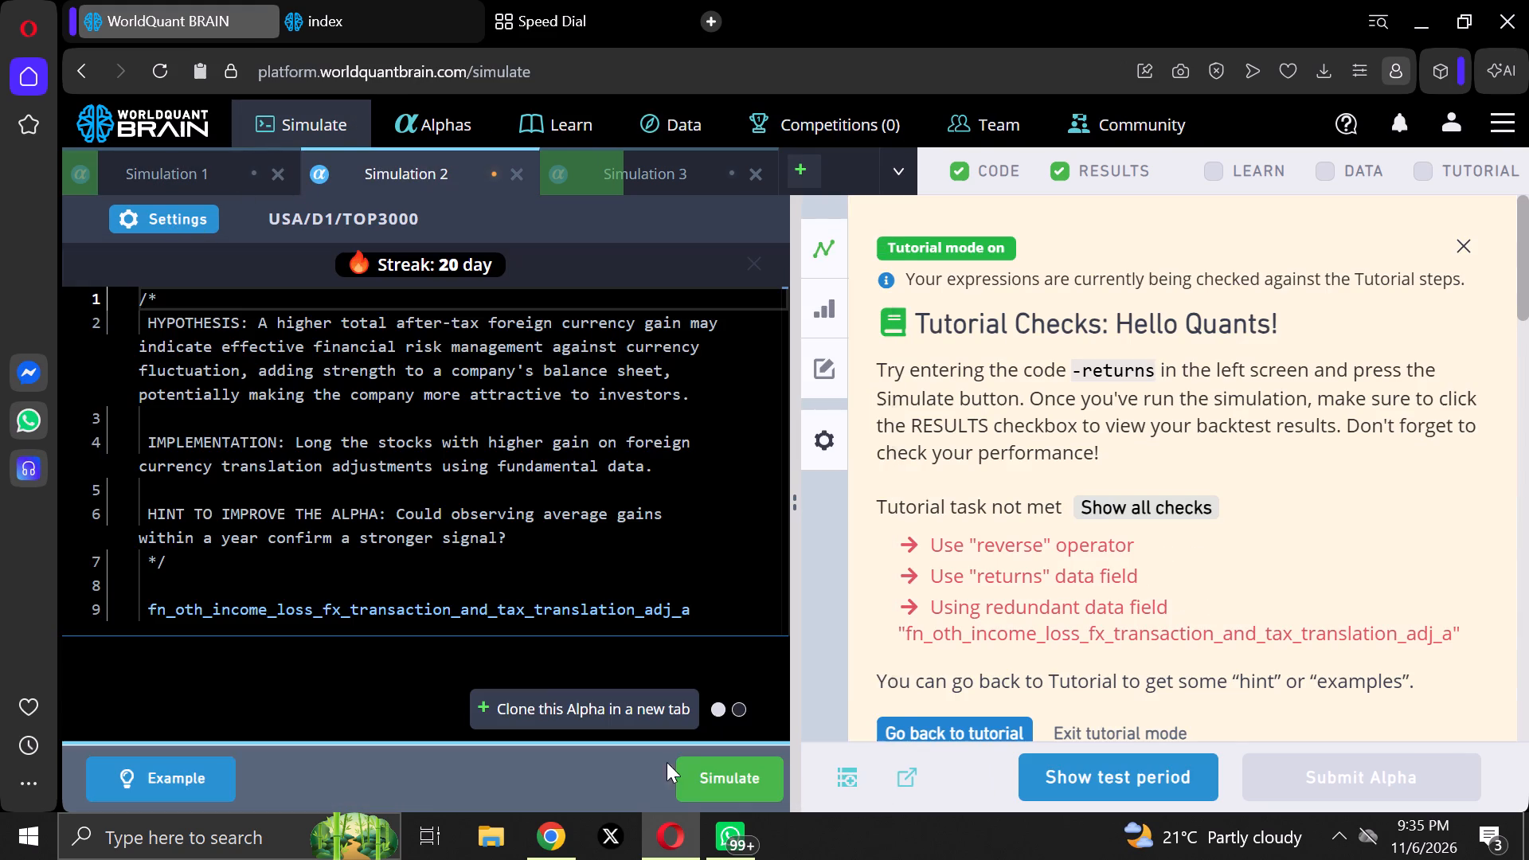
{"action": "left_click", "coordinate": [698, 766]}
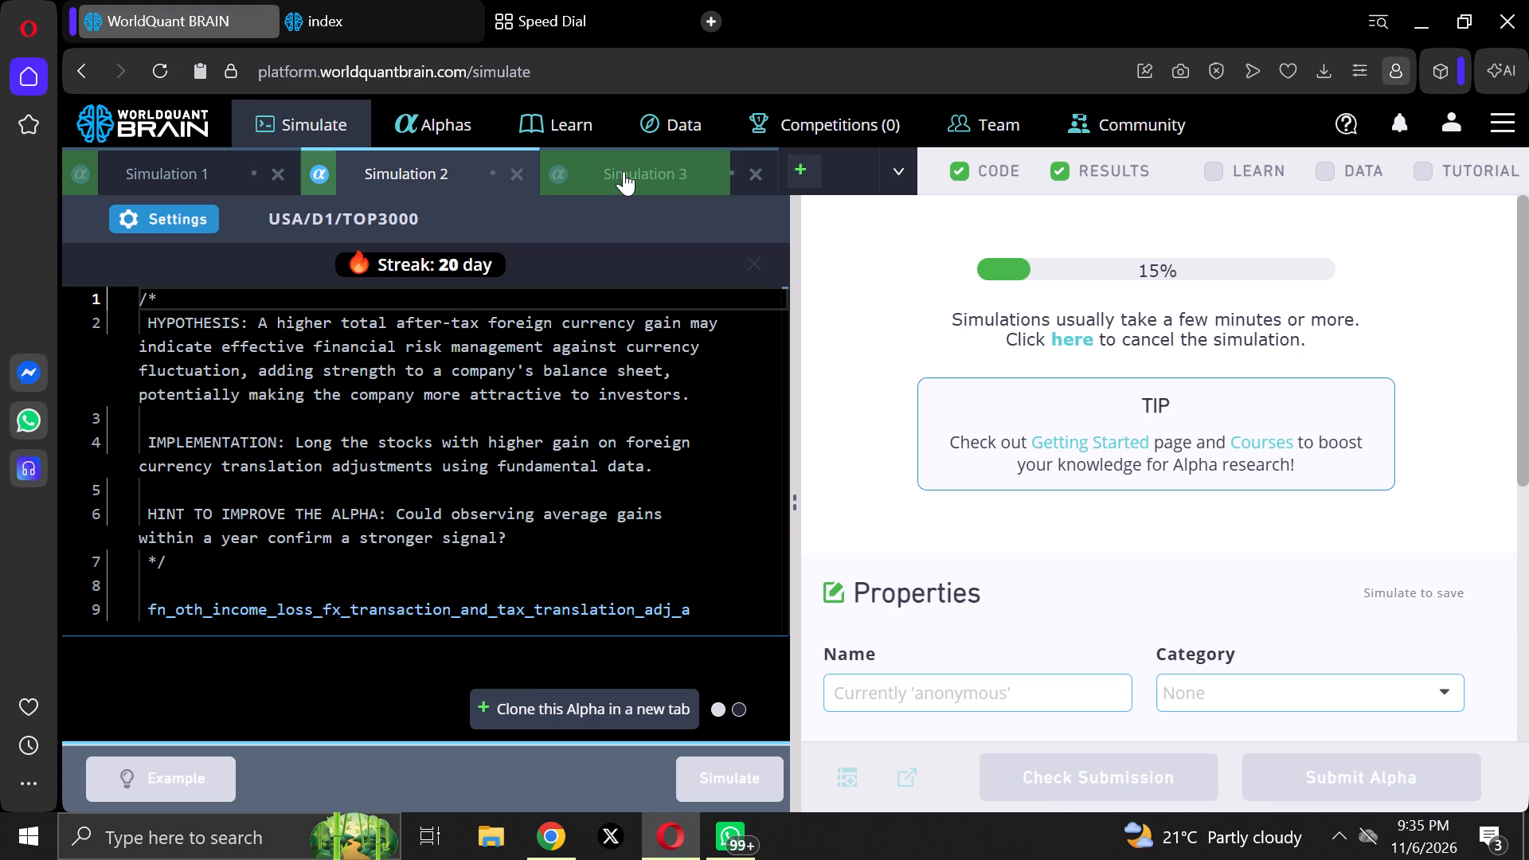
Set Simulation 3's decay to 13, apply the settings, and simulate the alpha.
{"action": "left_click", "coordinate": [624, 171]}
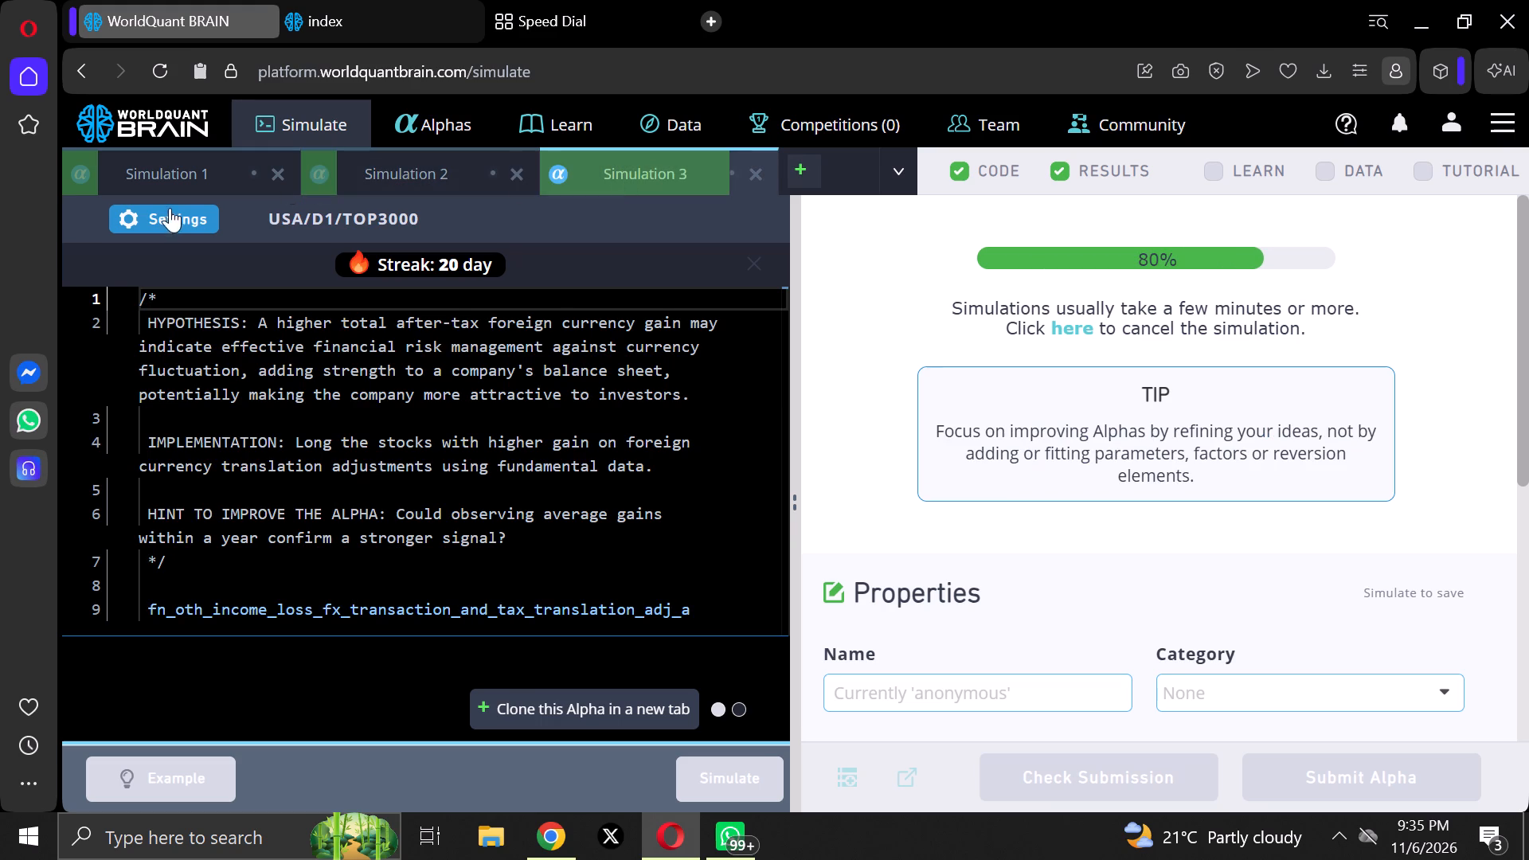
{"action": "left_click", "coordinate": [166, 209]}
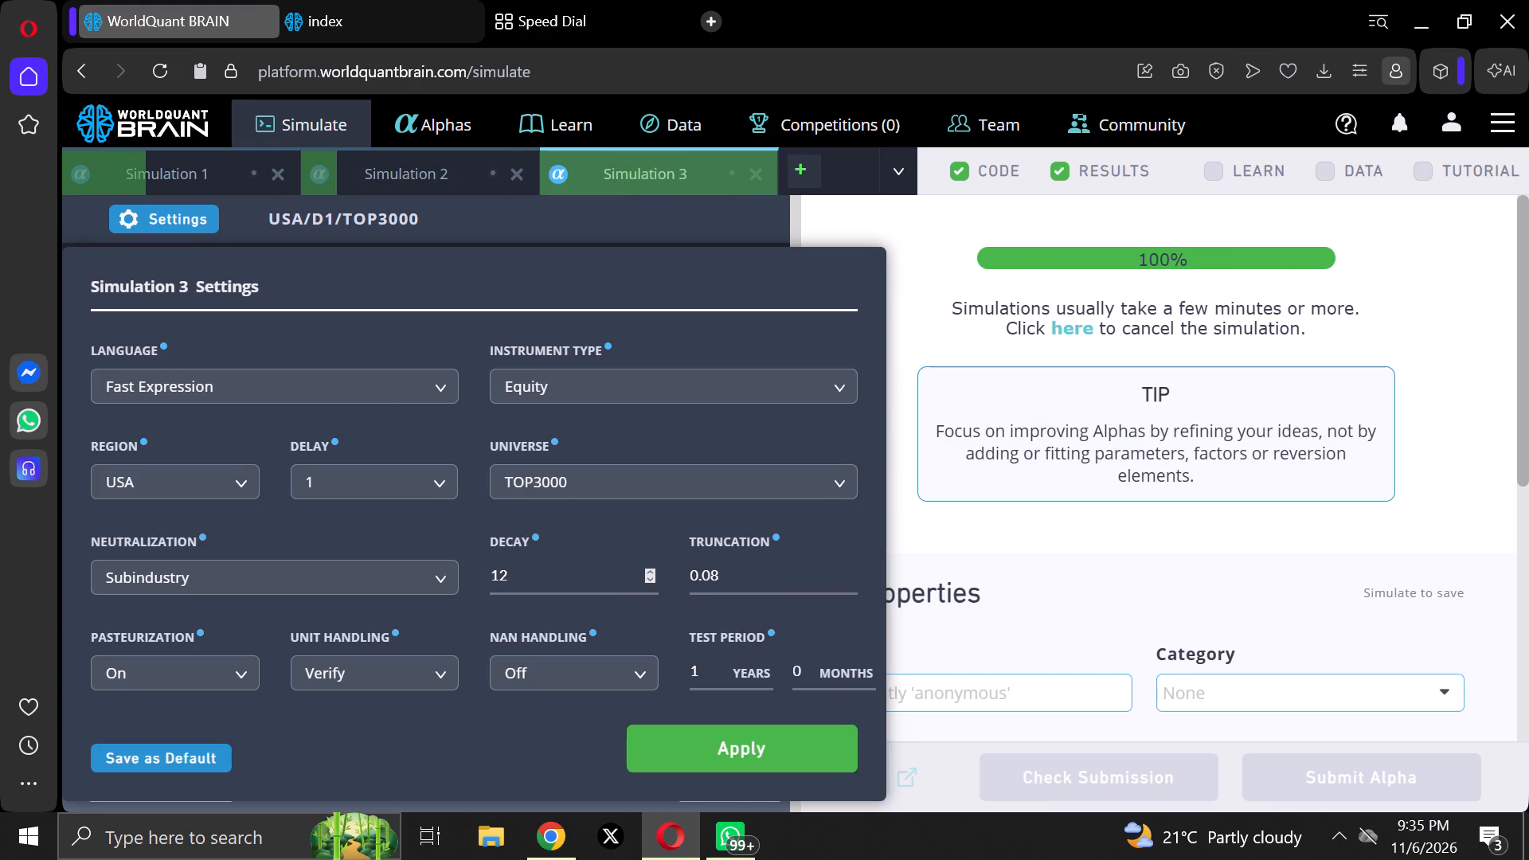
{"action": "left_click", "coordinate": [644, 570]}
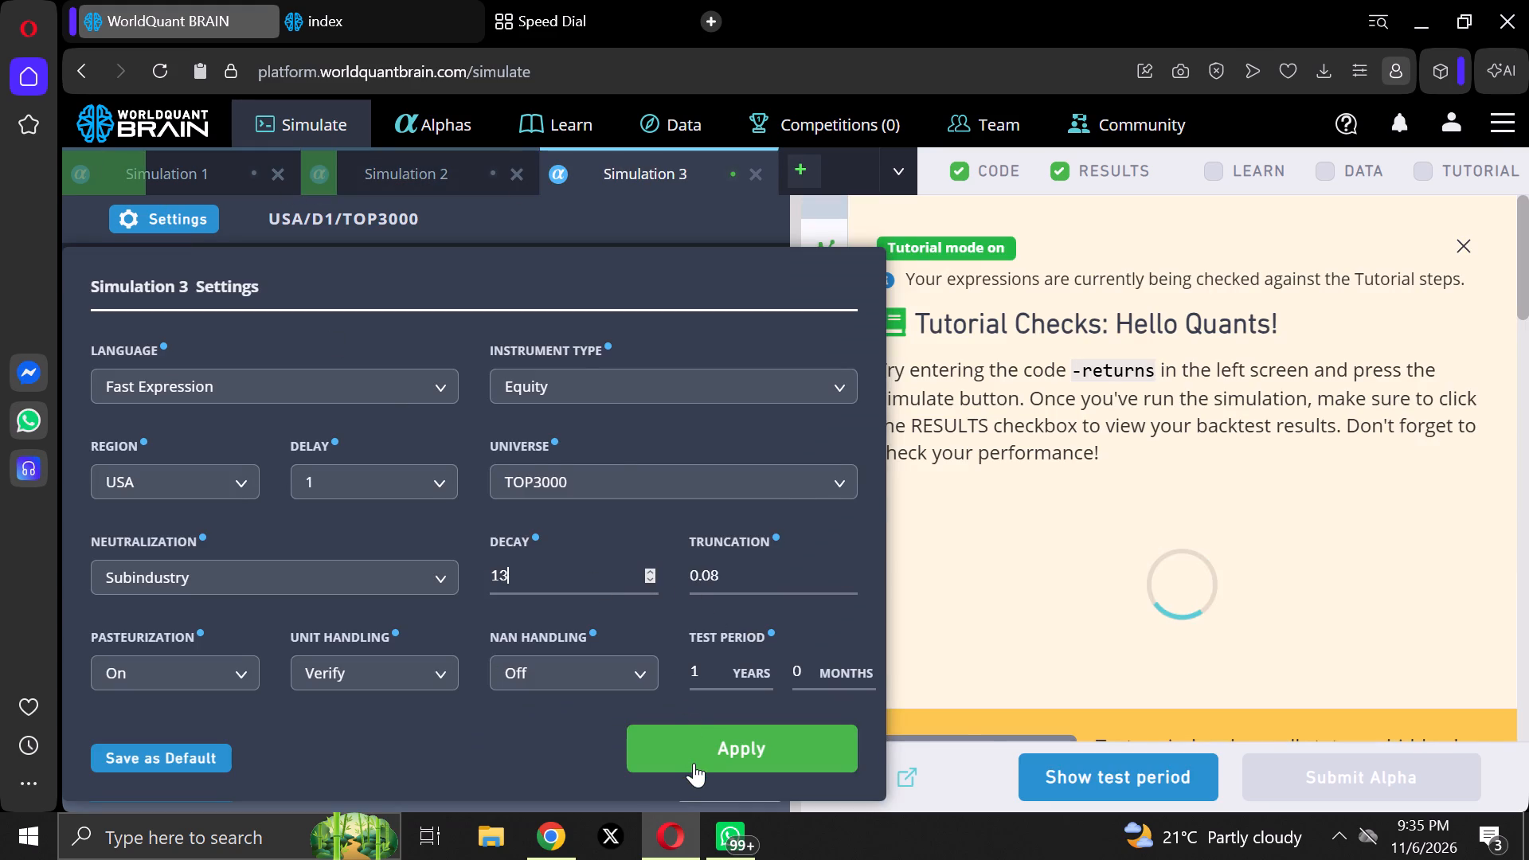
{"action": "left_click", "coordinate": [700, 745]}
{"action": "left_click_drag", "start_coordinate": [700, 748], "coordinate": [706, 756]}
{"action": "left_click", "coordinate": [706, 757]}
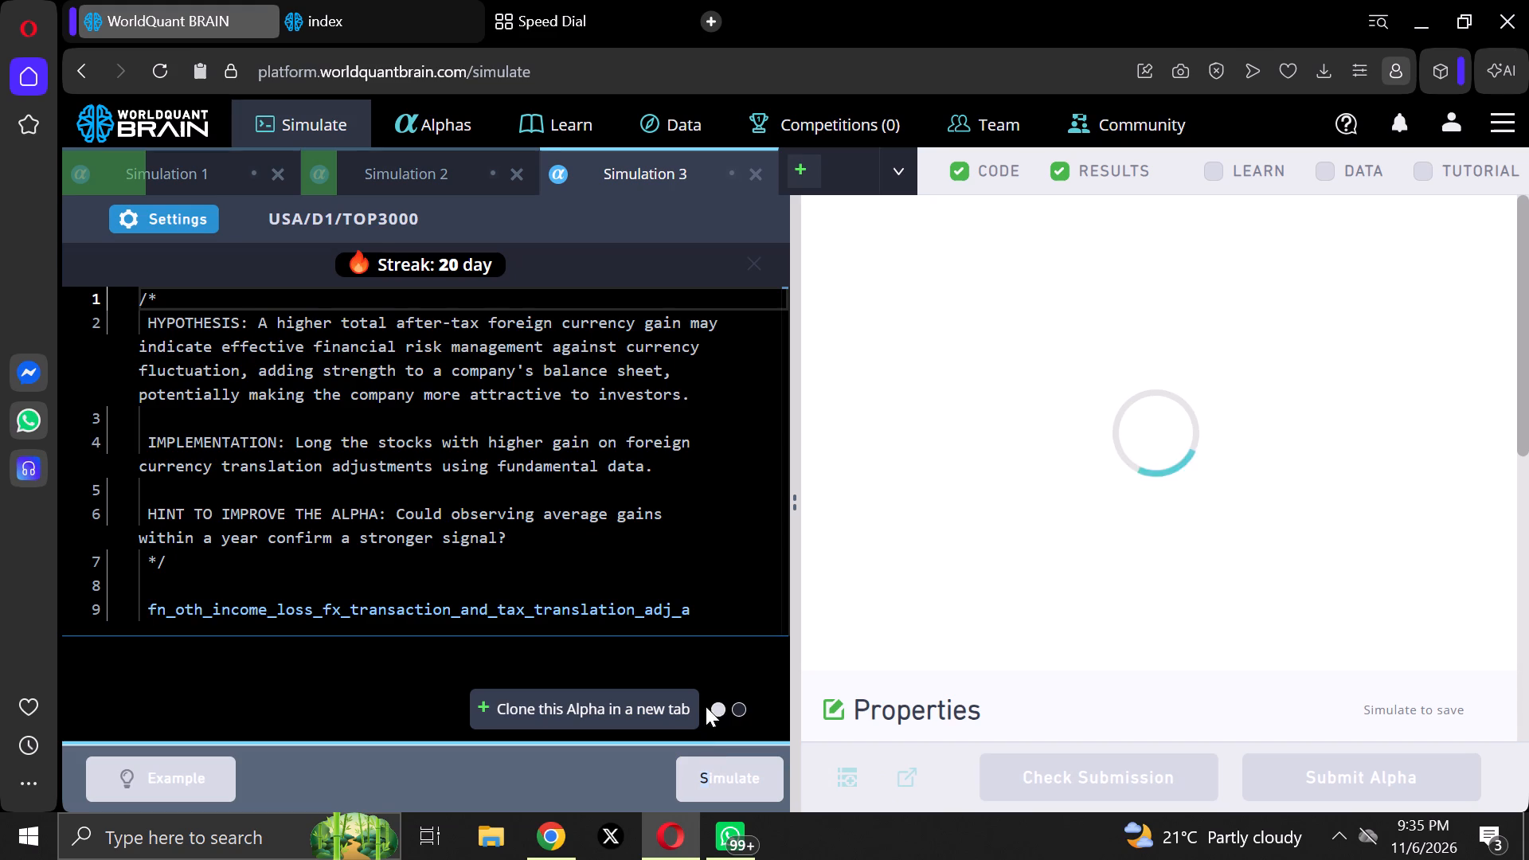
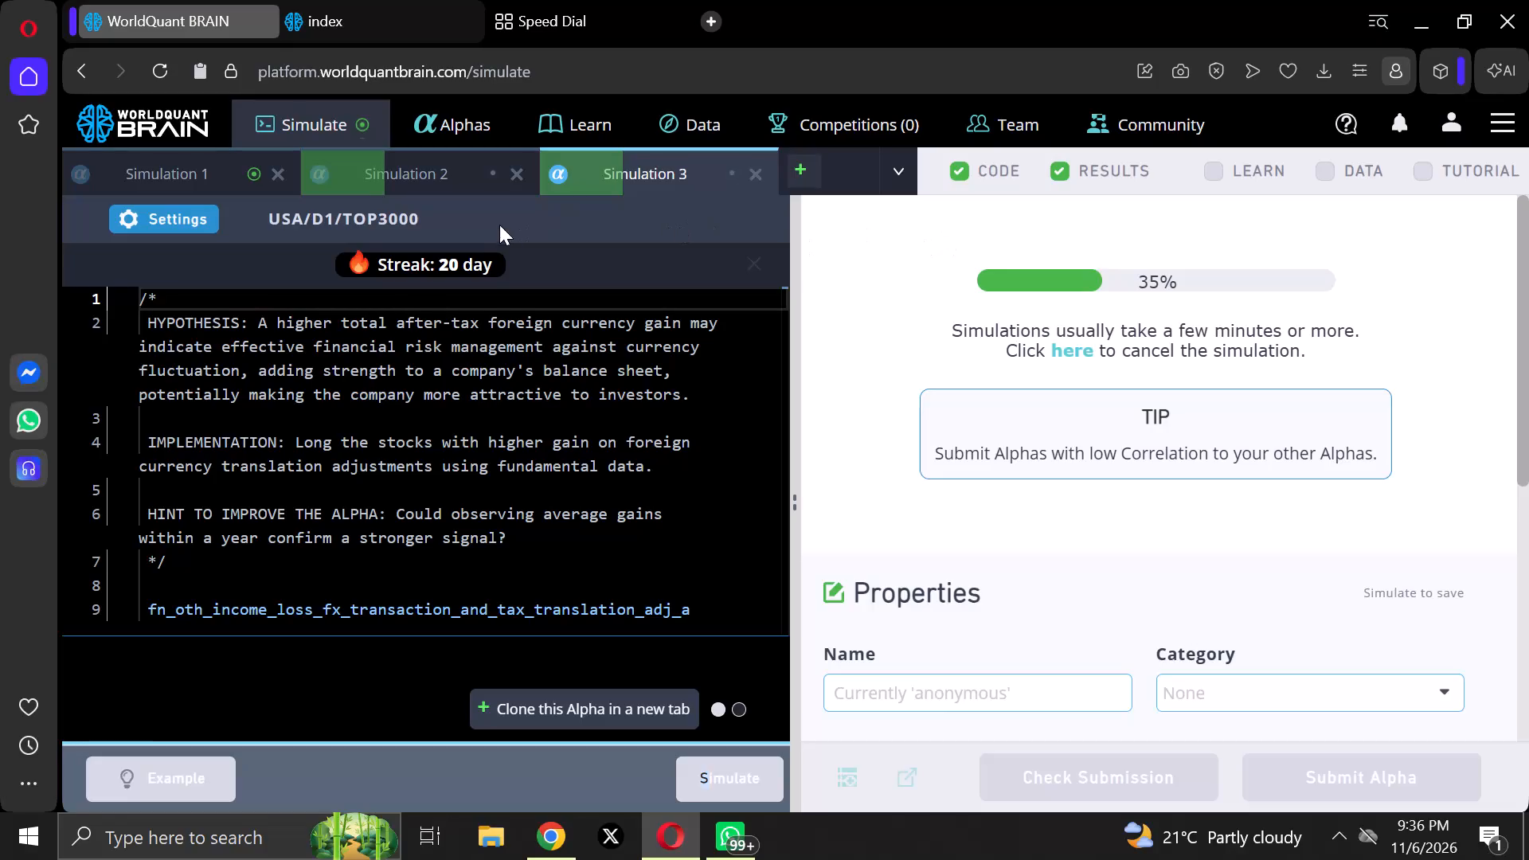
Check the running simulation's progress in Chrome and return to the simulations in Opera.
{"action": "left_click", "coordinate": [540, 843]}
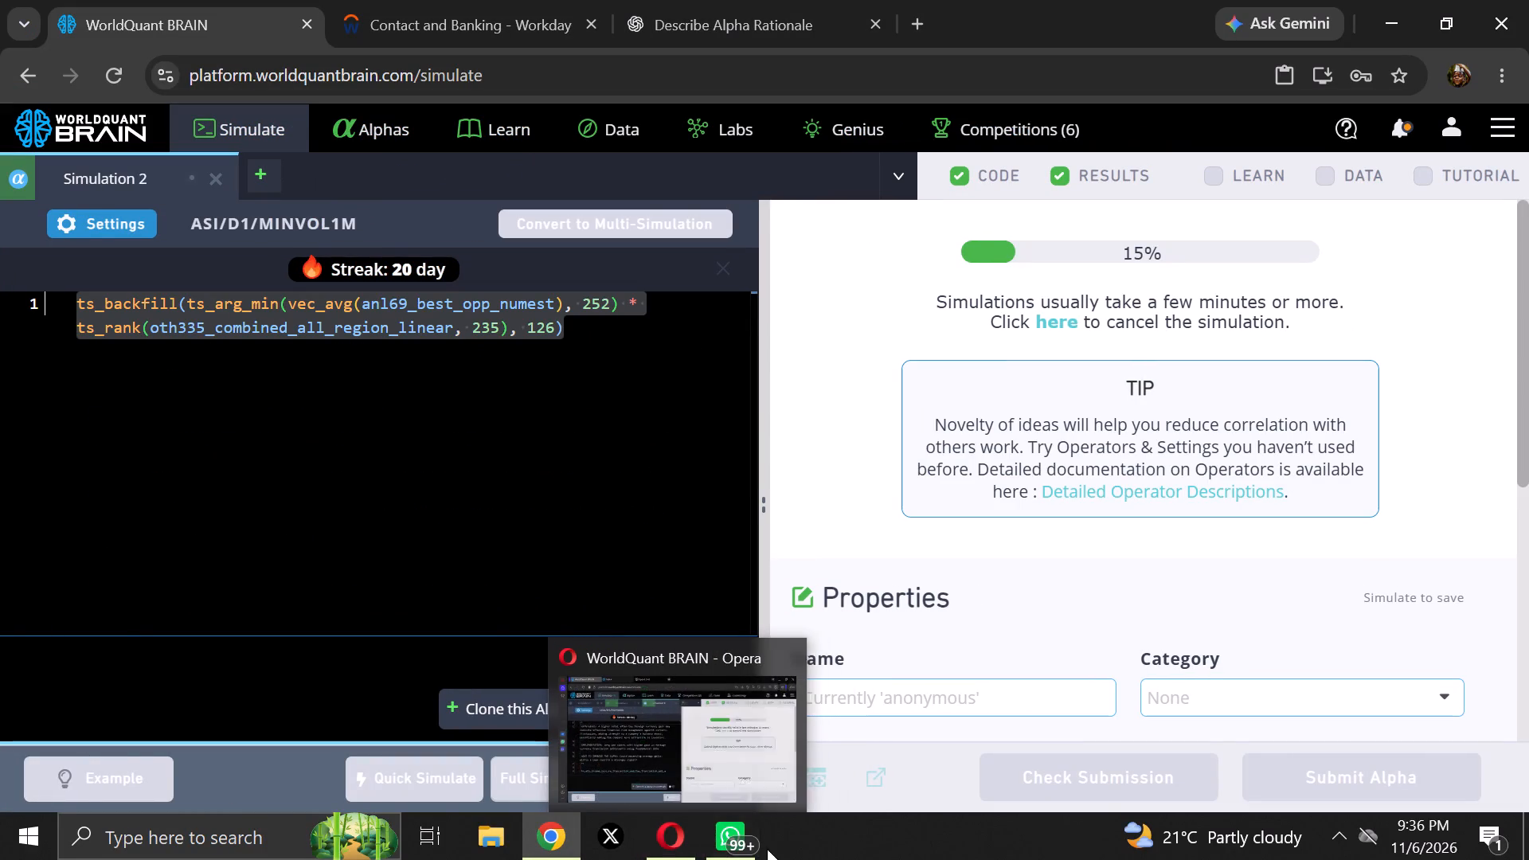
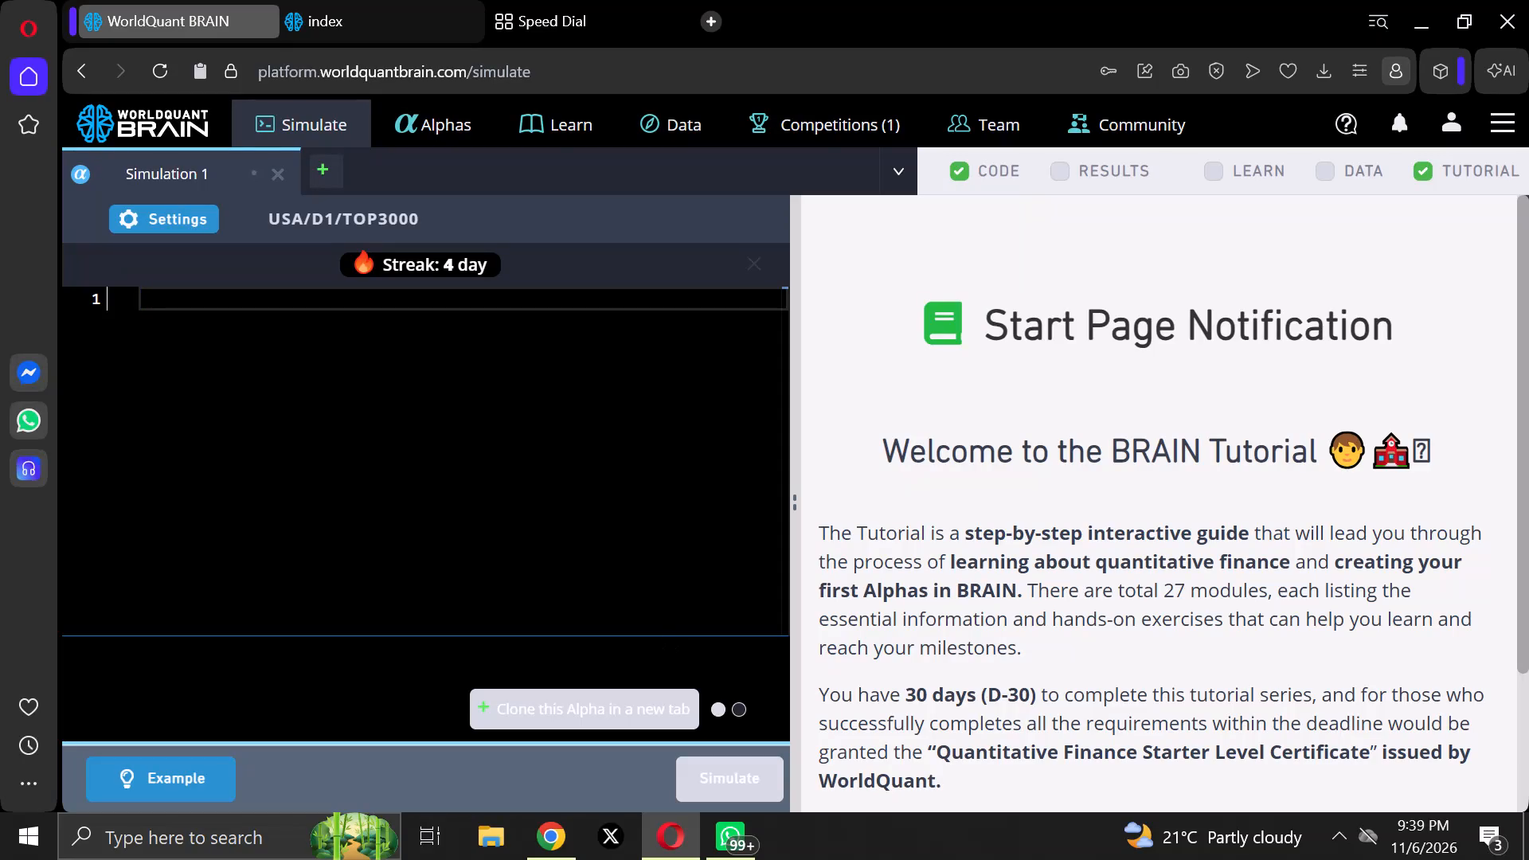
Load the example EBIT versus CapEx alpha into Simulation 1 and clone it into two new simulation tabs.
{"action": "left_click", "coordinate": [182, 762]}
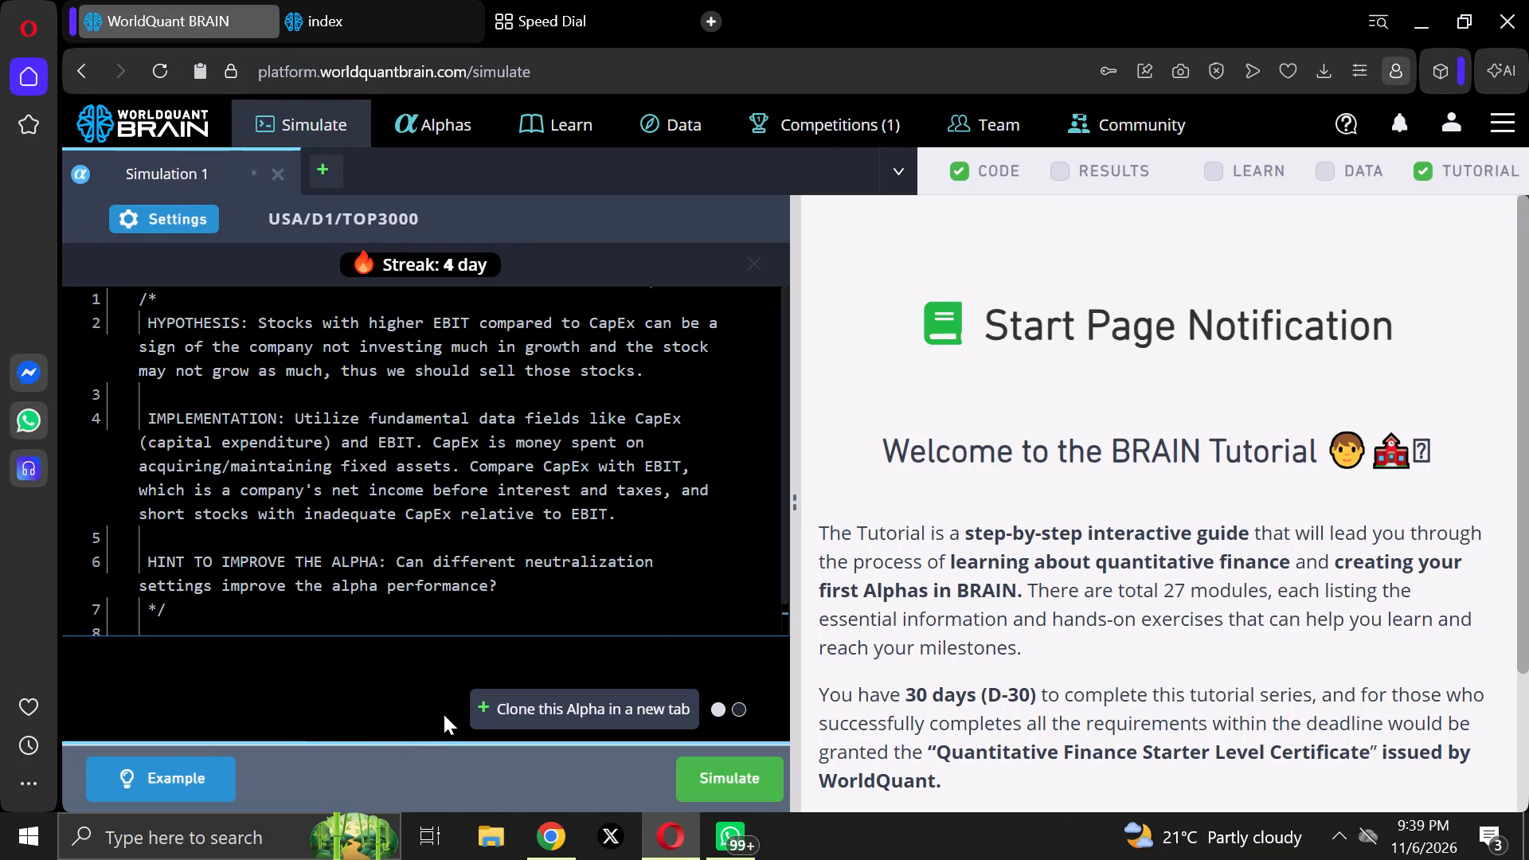
{"action": "left_click", "coordinate": [533, 714]}
{"action": "left_click", "coordinate": [533, 714]}
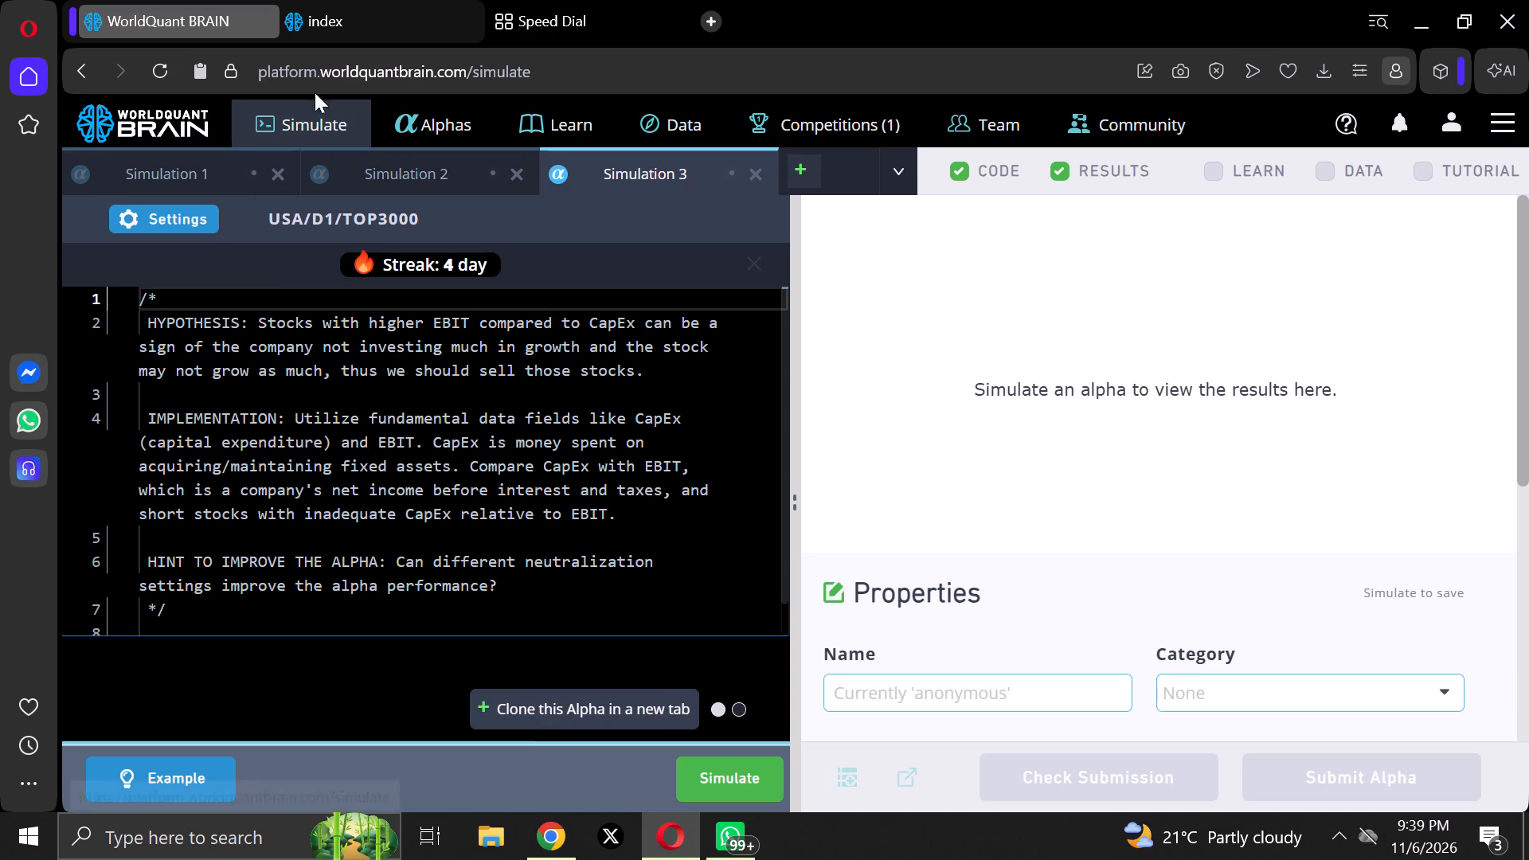
Simulate the cloned example alpha in Simulation 3 and switch to Simulation 2.
{"action": "left_click", "coordinate": [721, 775]}
{"action": "left_click", "coordinate": [376, 172]}
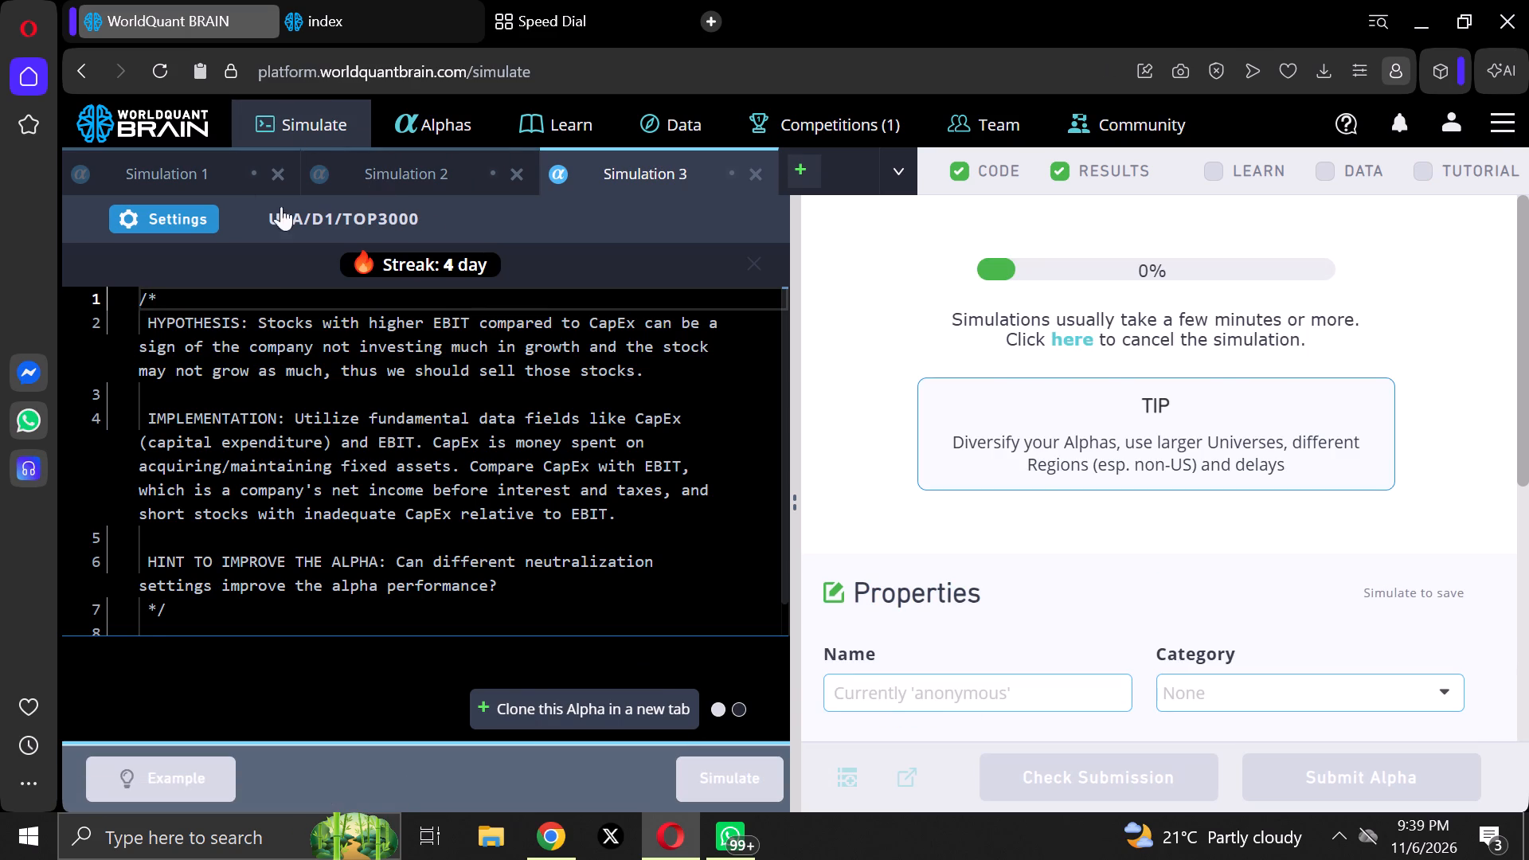
Set the neutralization of Simulation 2 to Market and run its simulation.
{"action": "left_click", "coordinate": [178, 220]}
{"action": "left_click", "coordinate": [296, 566]}
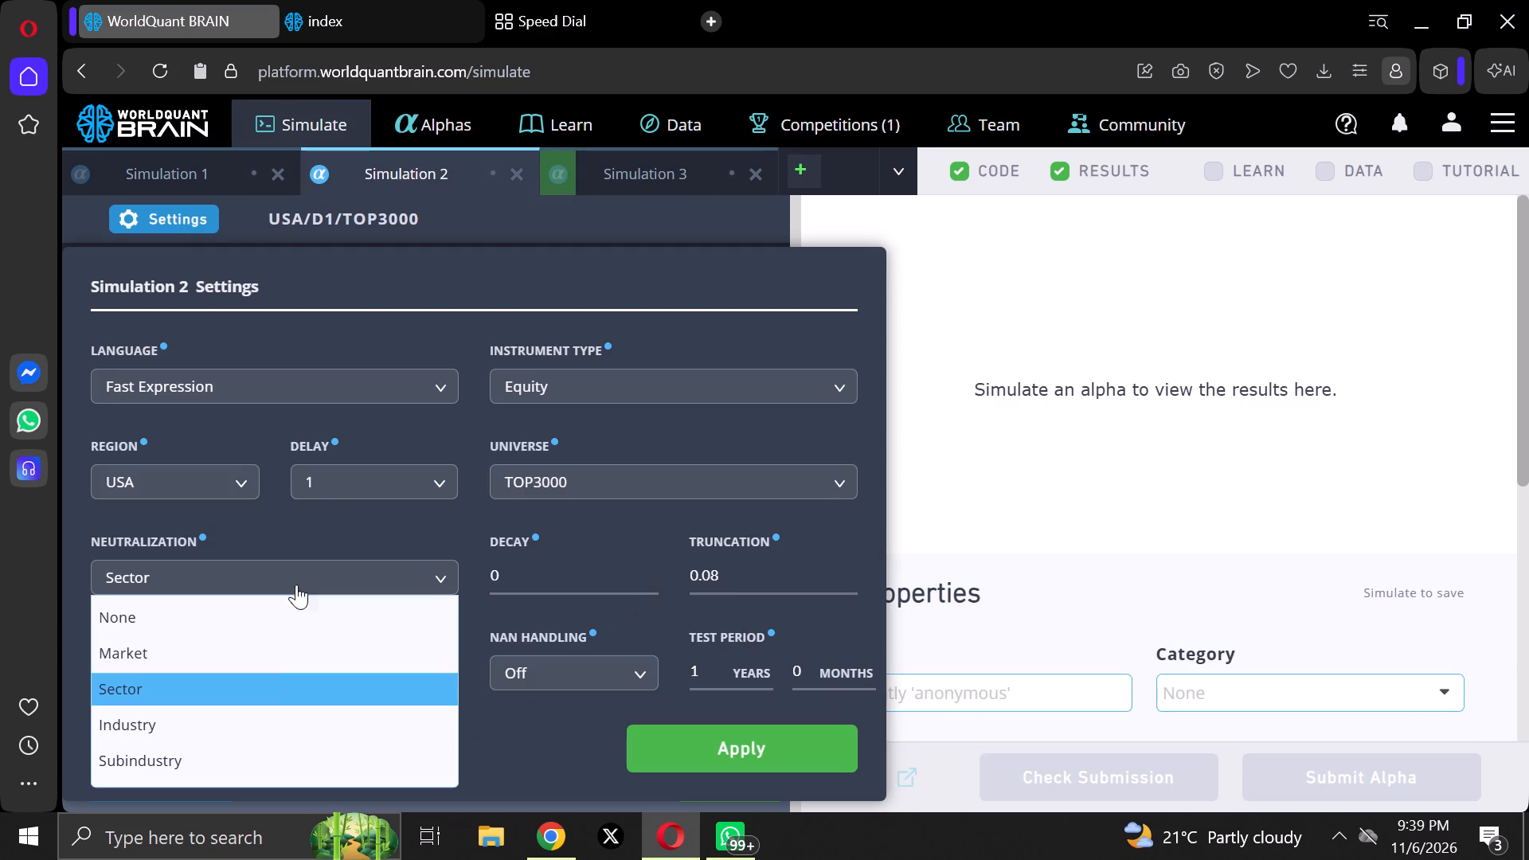
{"action": "left_click", "coordinate": [256, 665]}
{"action": "left_click", "coordinate": [725, 749]}
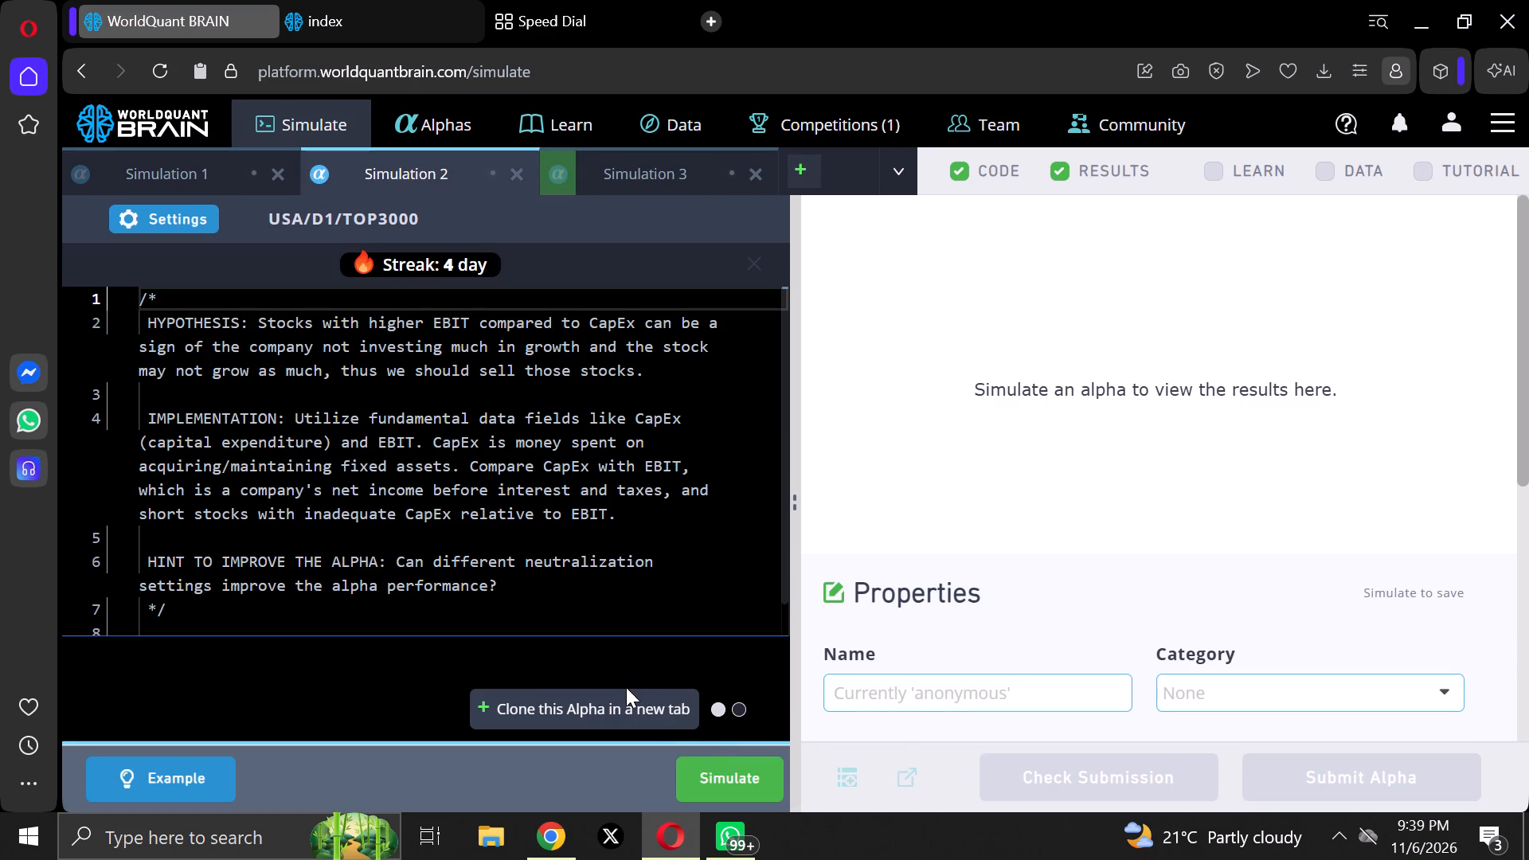
{"action": "left_click", "coordinate": [701, 787]}
Set the neutralization of Simulation 1 to Subindustry and apply the settings.
{"action": "left_click", "coordinate": [177, 179]}
{"action": "left_click", "coordinate": [197, 227]}
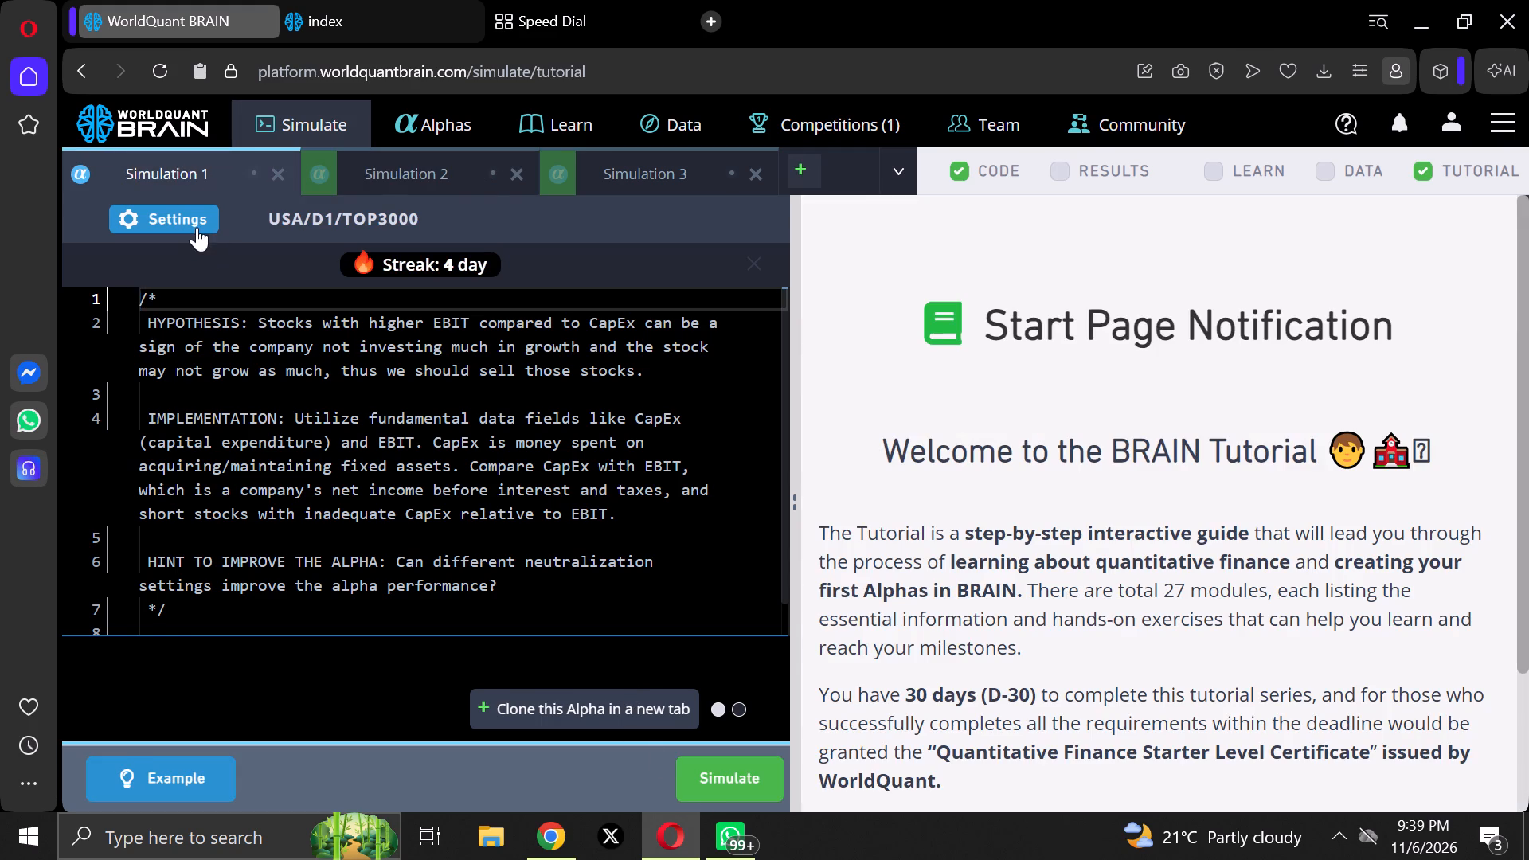
{"action": "left_click", "coordinate": [345, 571]}
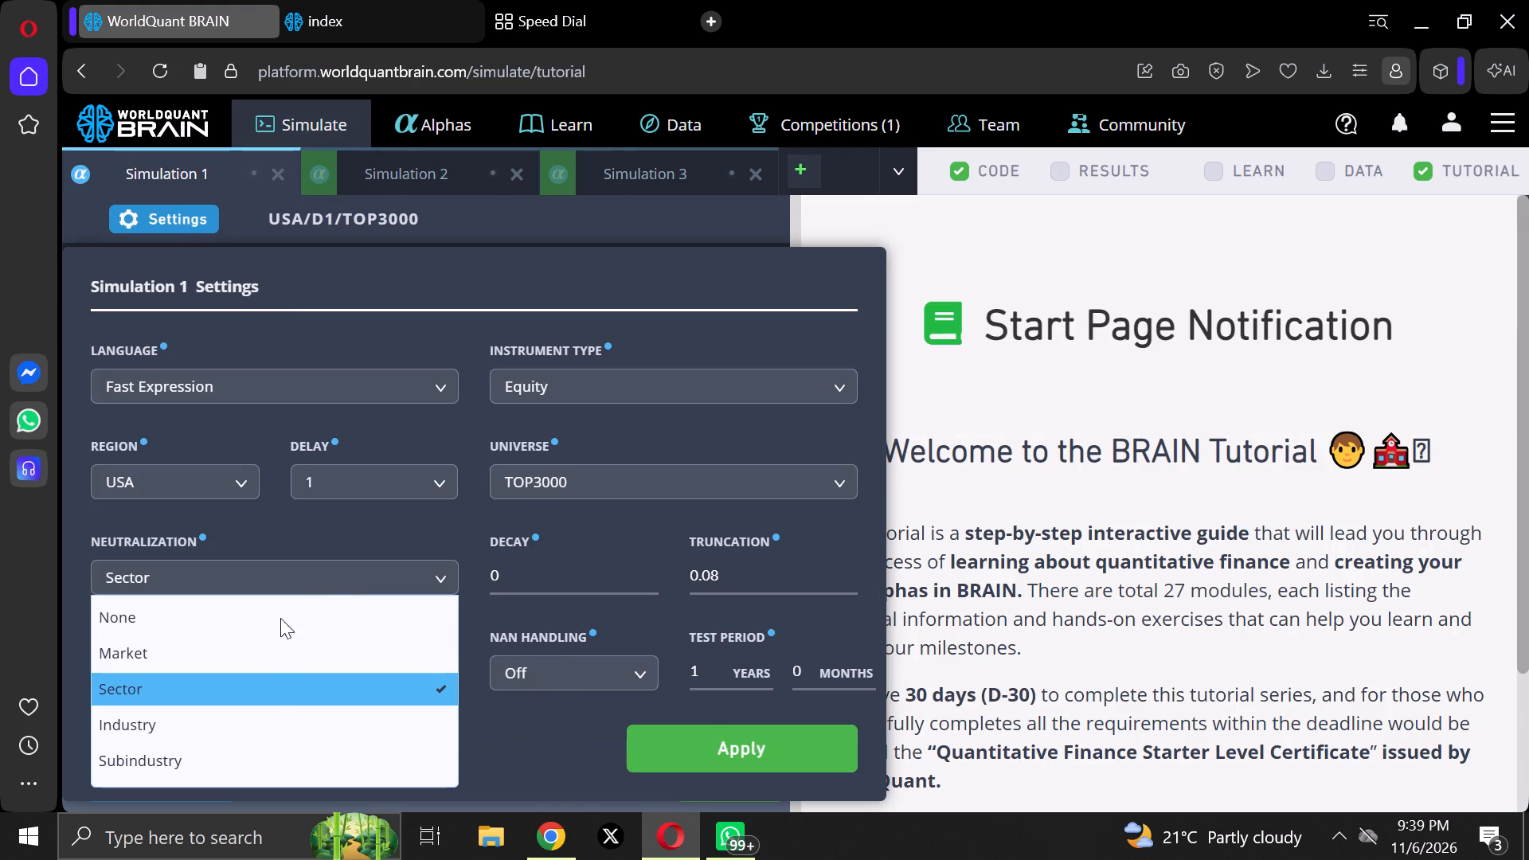
{"action": "scroll", "coordinate": [278, 678], "scroll_direction": "down", "scroll_amount": 6}
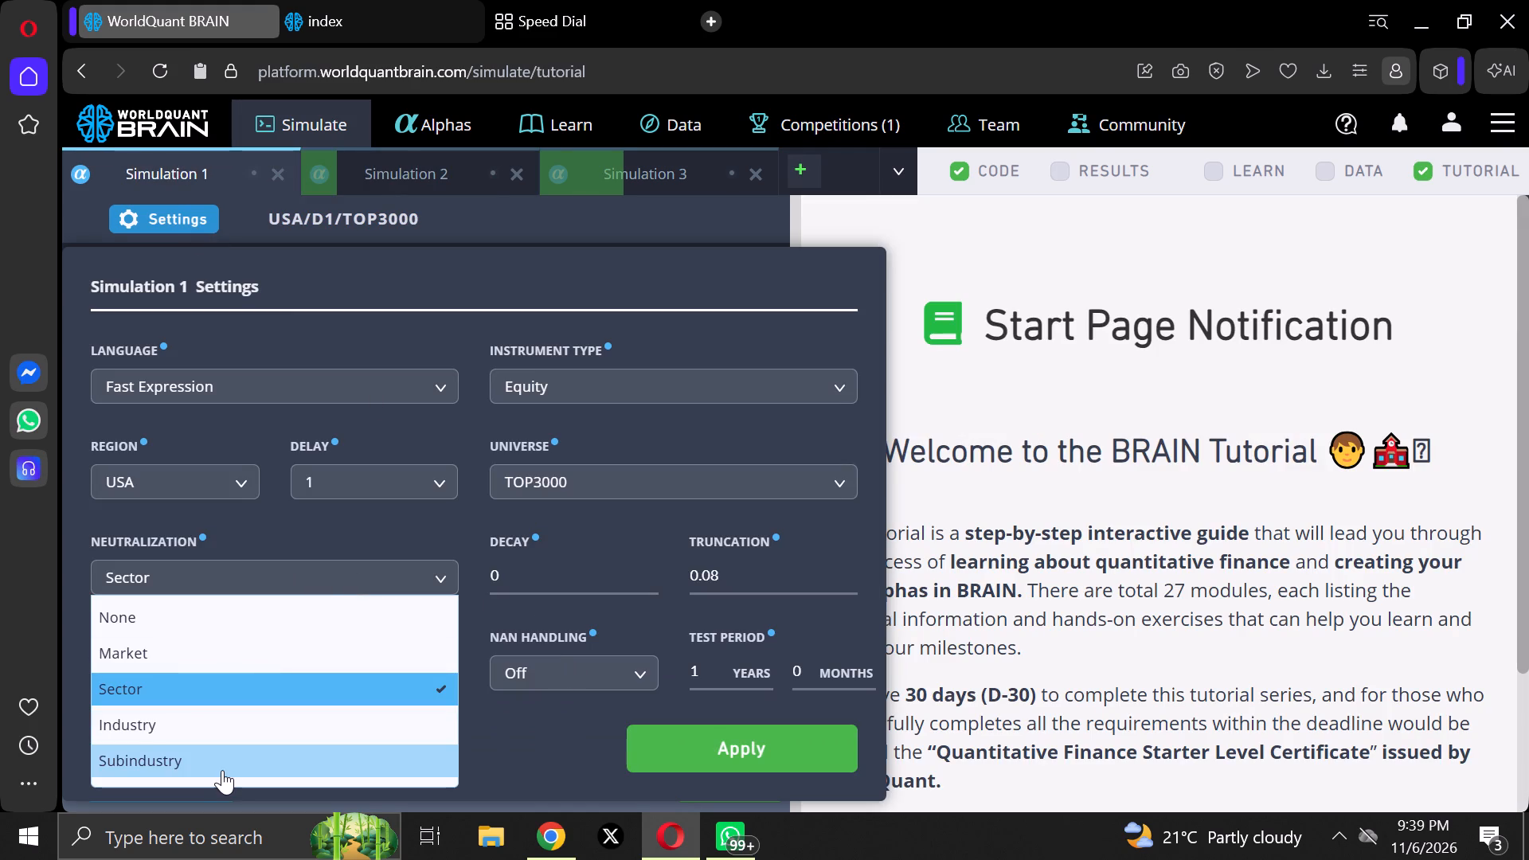
{"action": "left_click", "coordinate": [222, 770]}
{"action": "left_click", "coordinate": [752, 752]}
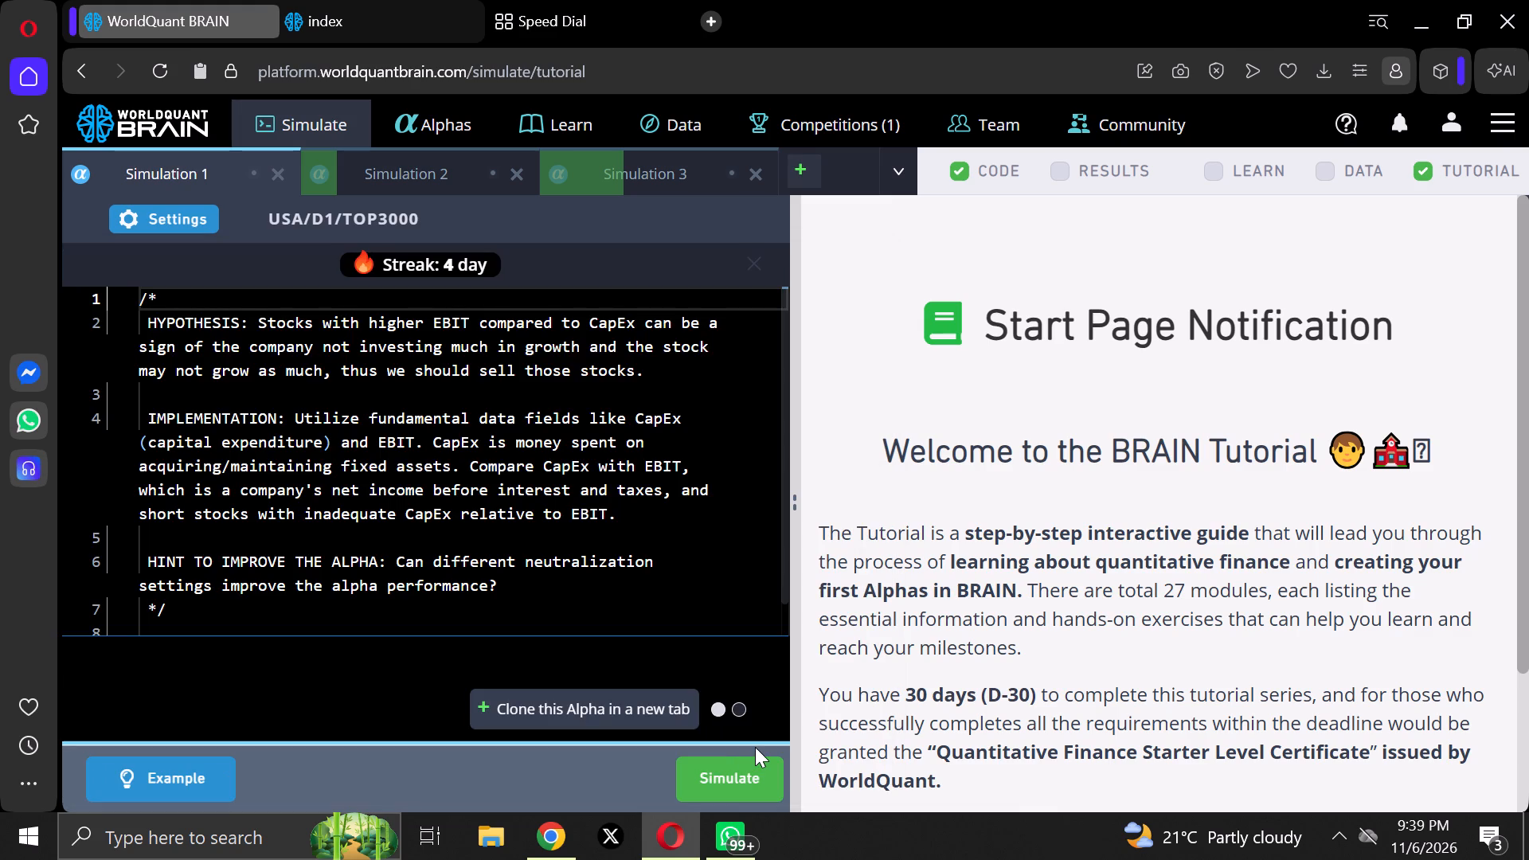
Run the simulation of the EBIT-to-CapEx alpha in Simulation 1.
{"action": "left_click", "coordinate": [755, 747]}
{"action": "left_click", "coordinate": [718, 774]}
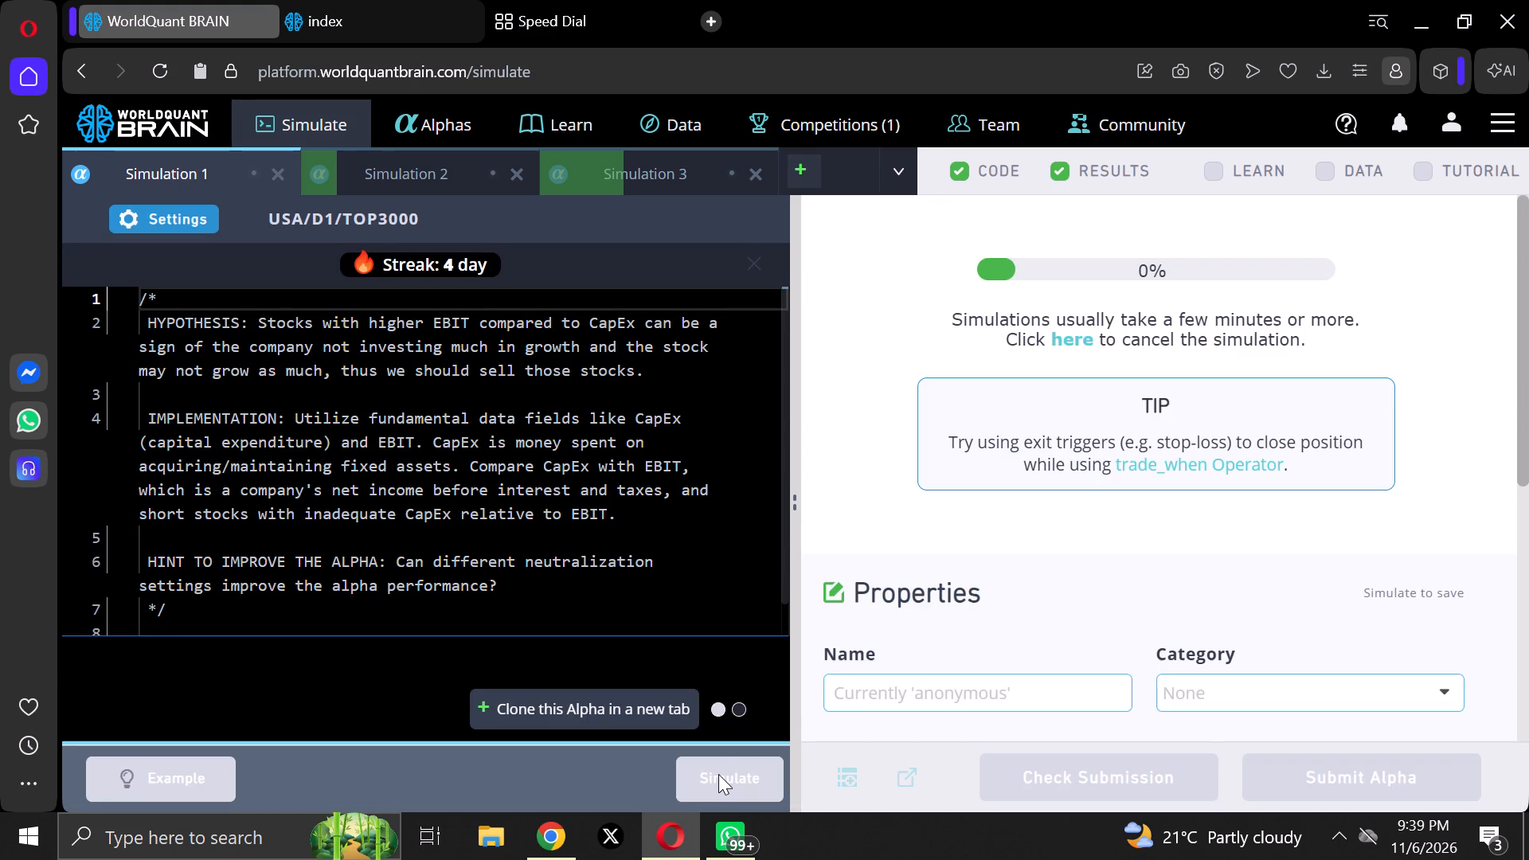
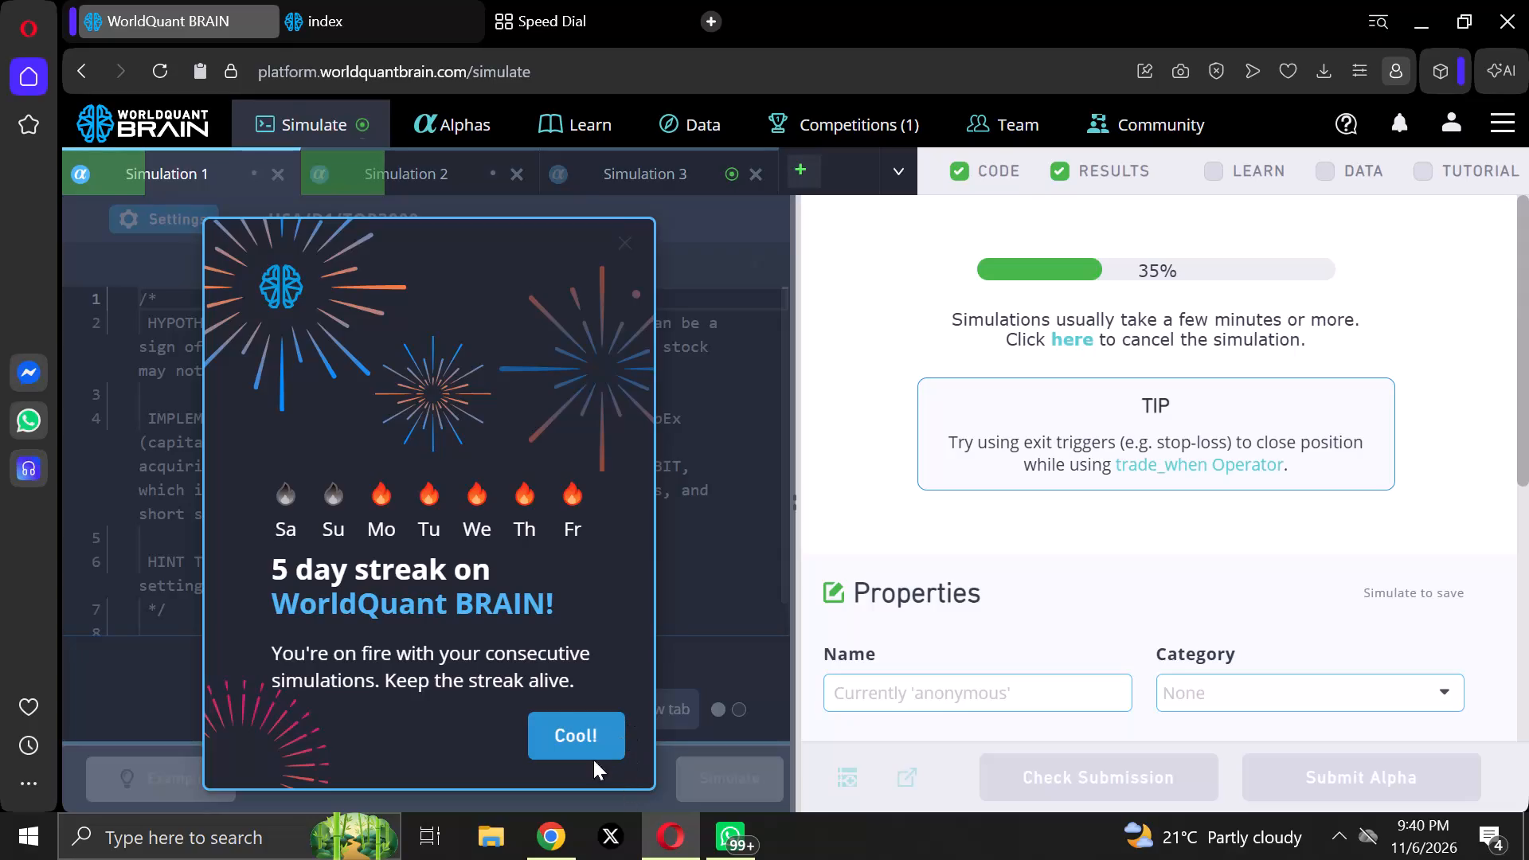
Dismiss the streak message, then set Simulation 3's decay to 1, apply the settings, and run its simulation.
{"action": "left_click", "coordinate": [587, 733]}
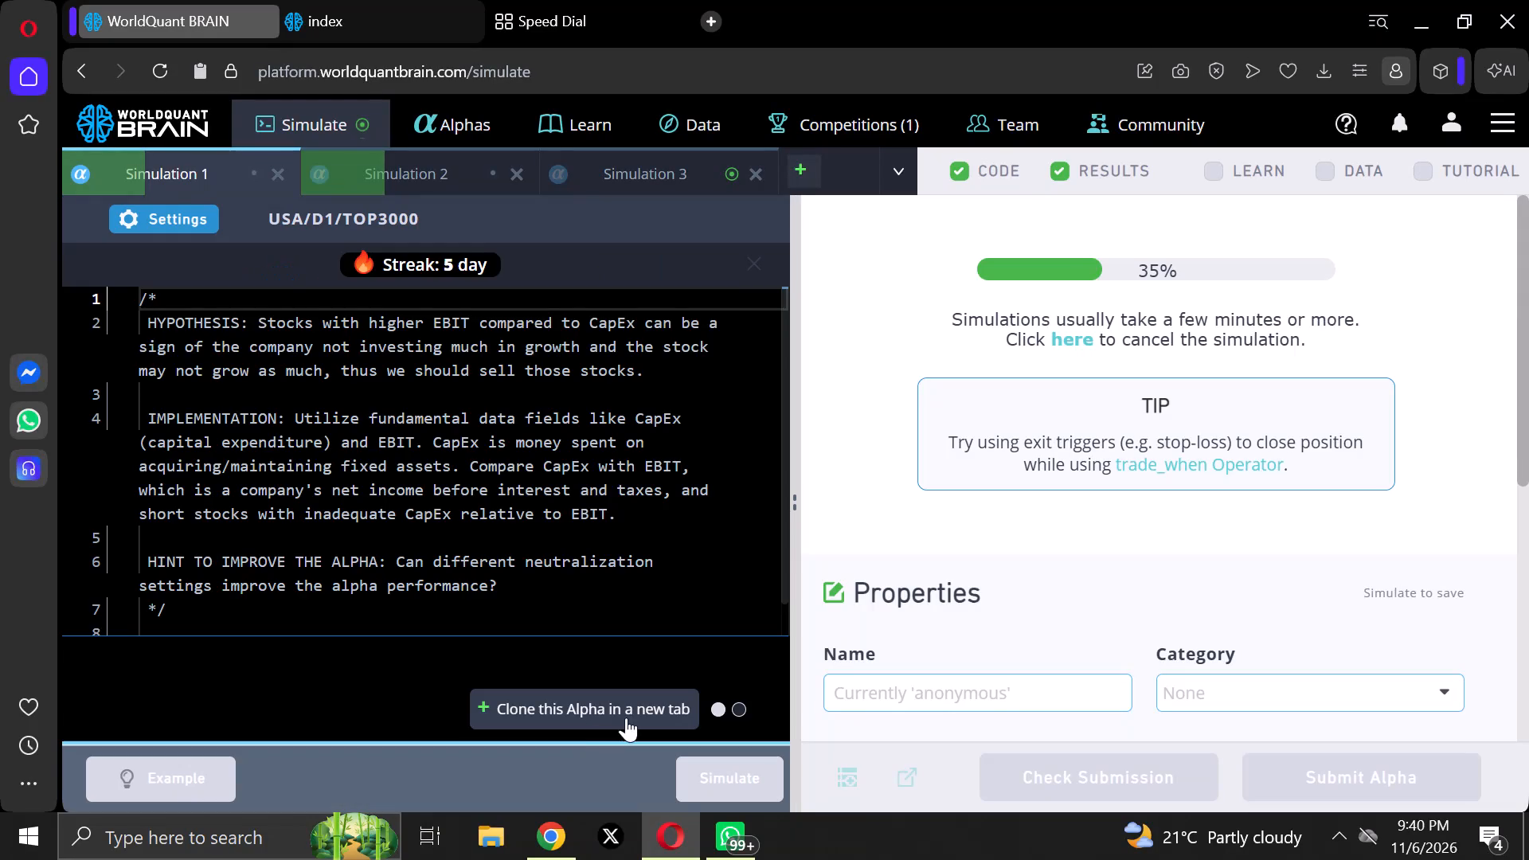
{"action": "left_click", "coordinate": [654, 169]}
{"action": "left_click", "coordinate": [173, 217]}
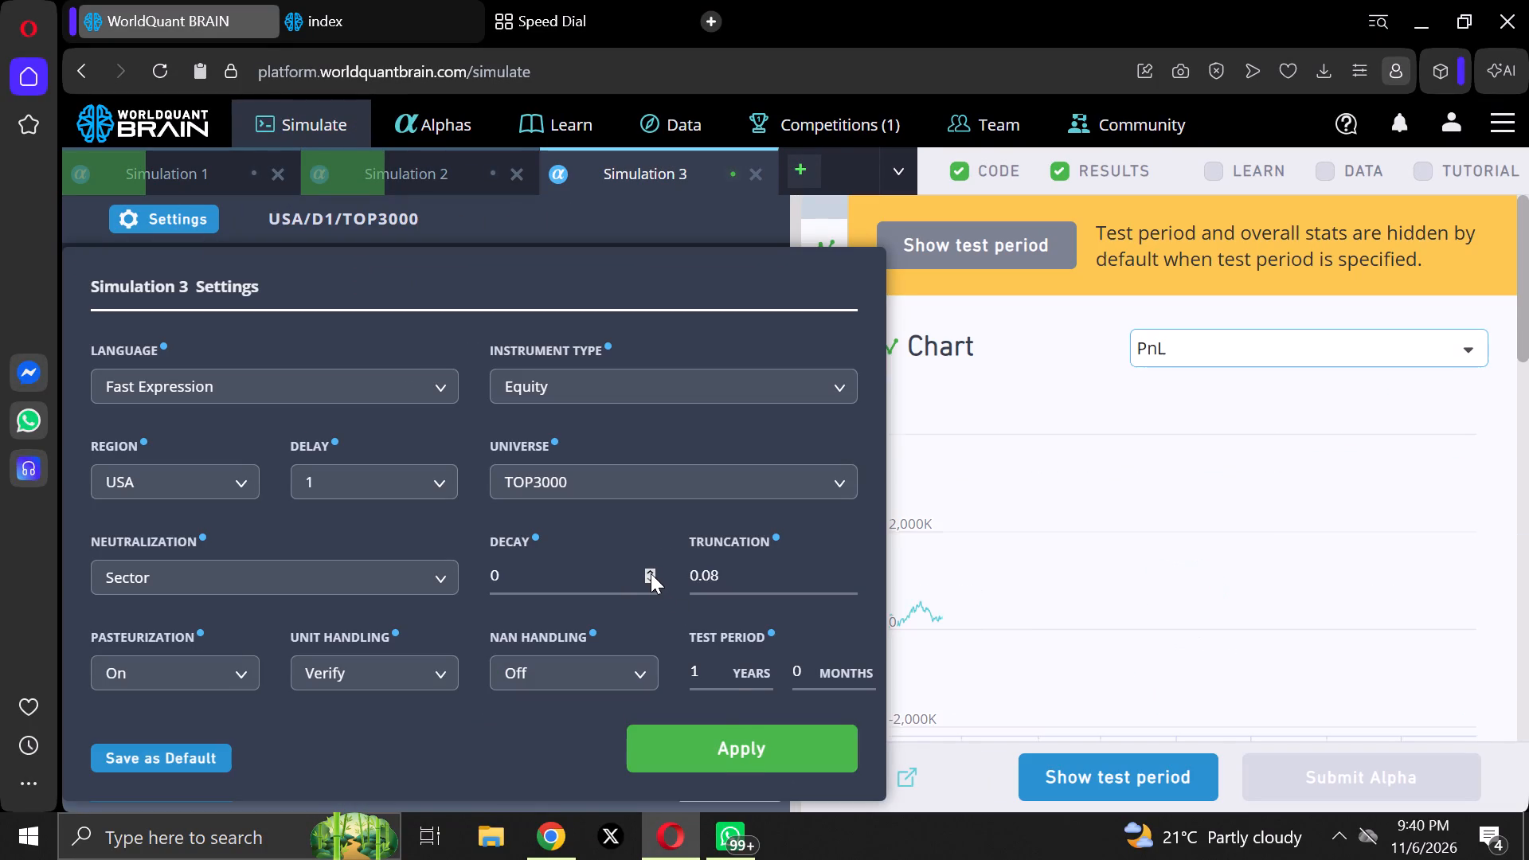
{"action": "left_click", "coordinate": [651, 573]}
{"action": "left_click", "coordinate": [714, 743]}
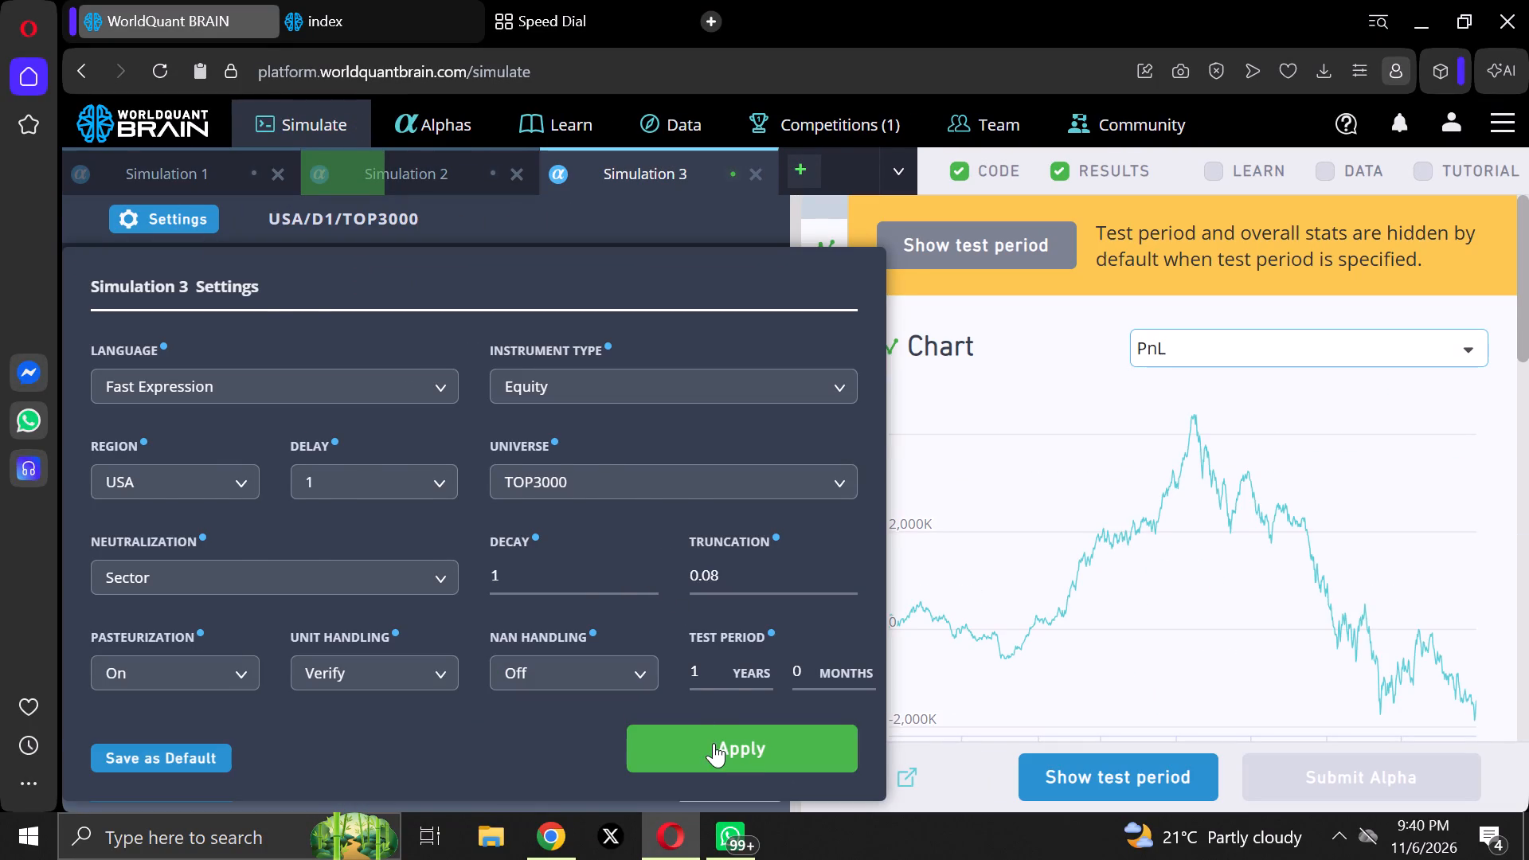
{"action": "left_click", "coordinate": [698, 782]}
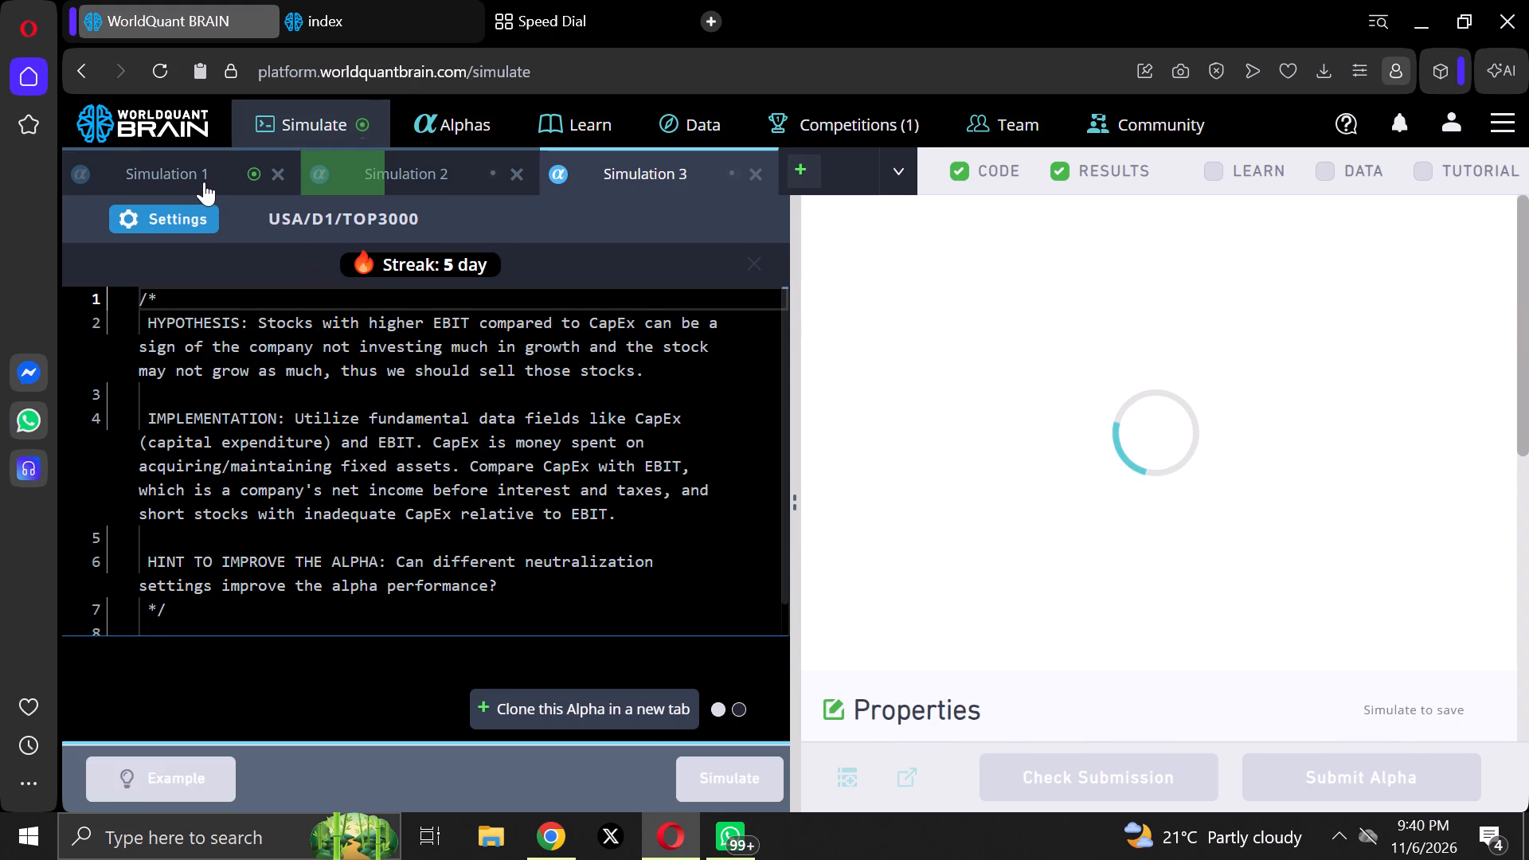
Set the decay of Simulation 1 to 1, apply the settings and run its simulation.
{"action": "left_click", "coordinate": [204, 182]}
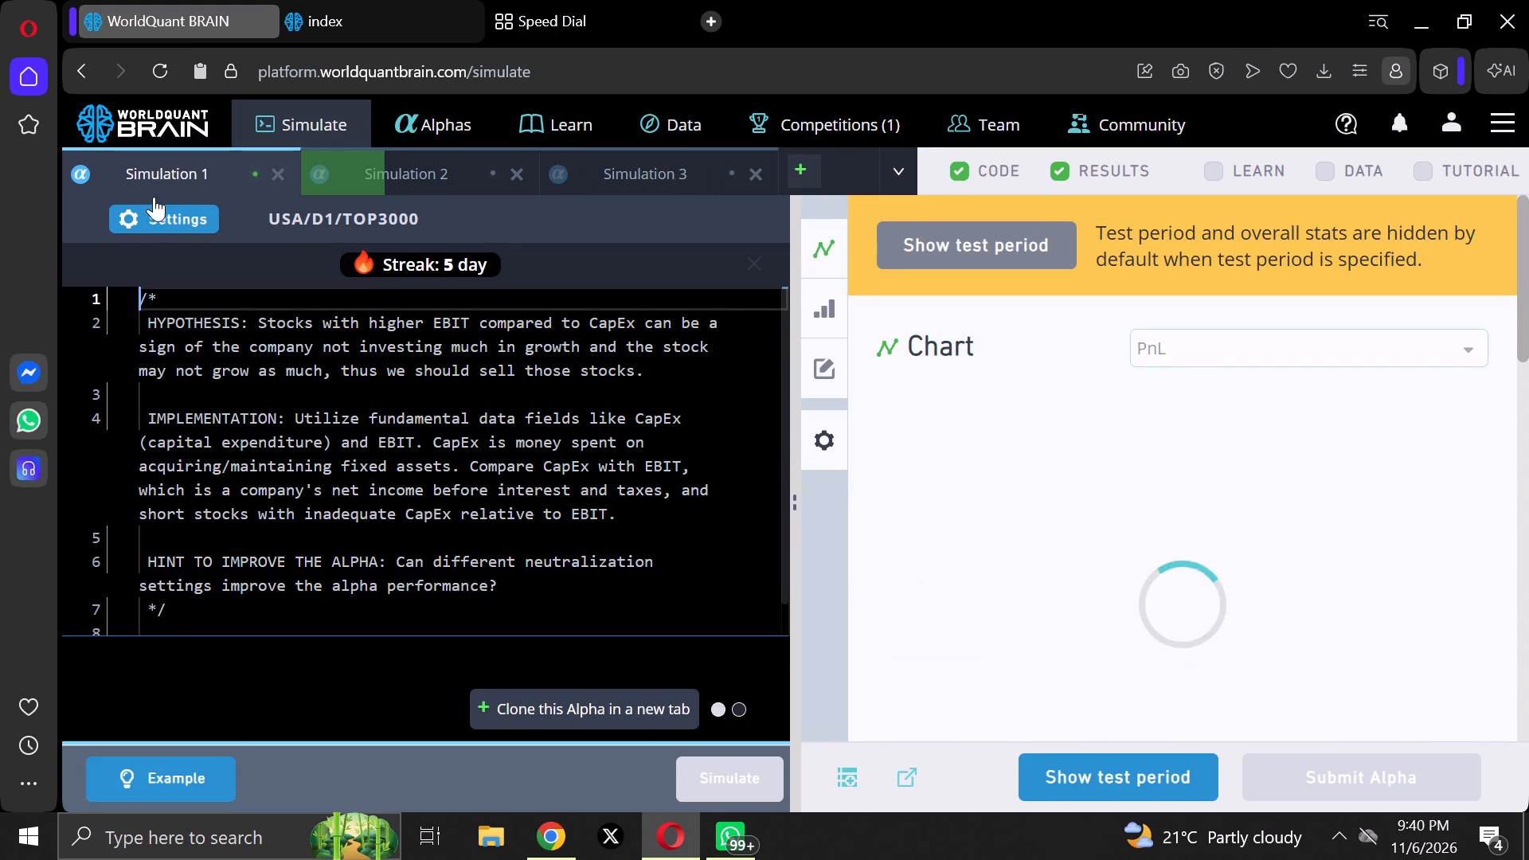
{"action": "left_click", "coordinate": [161, 226]}
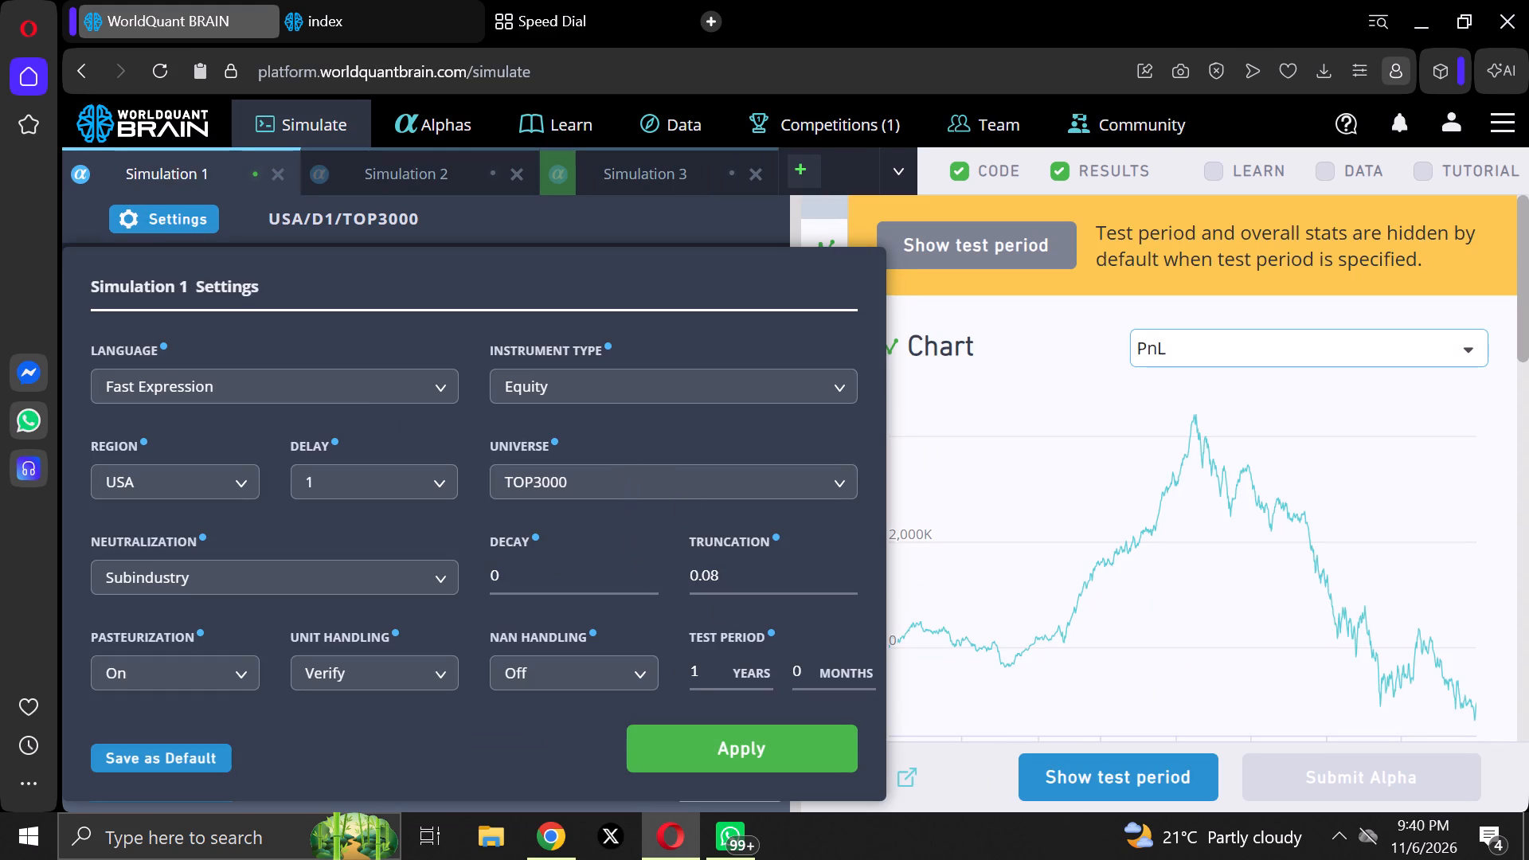
{"action": "left_click", "coordinate": [651, 566]}
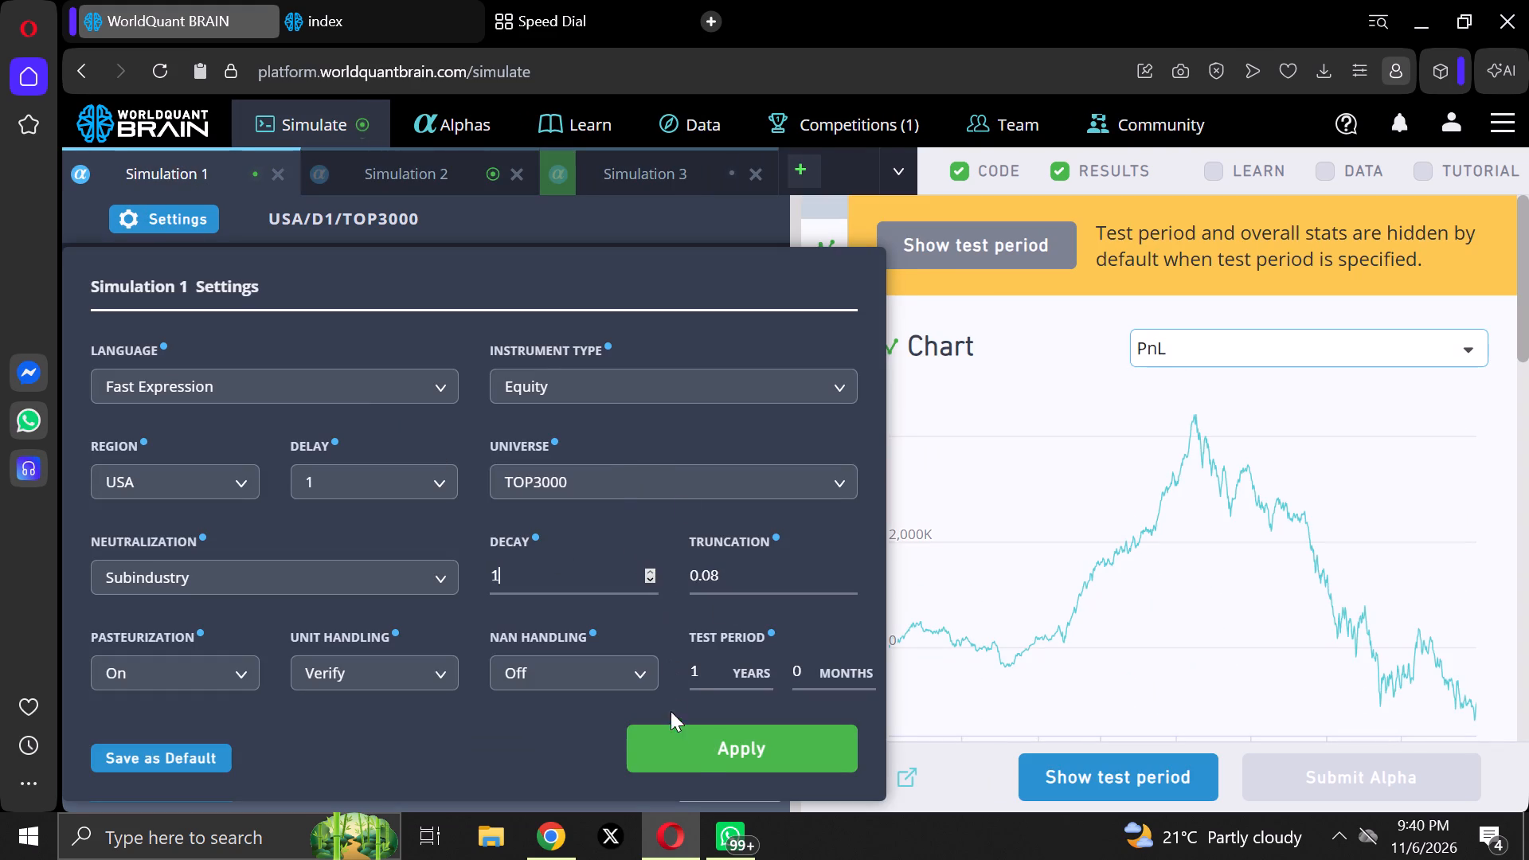
{"action": "left_click", "coordinate": [692, 757]}
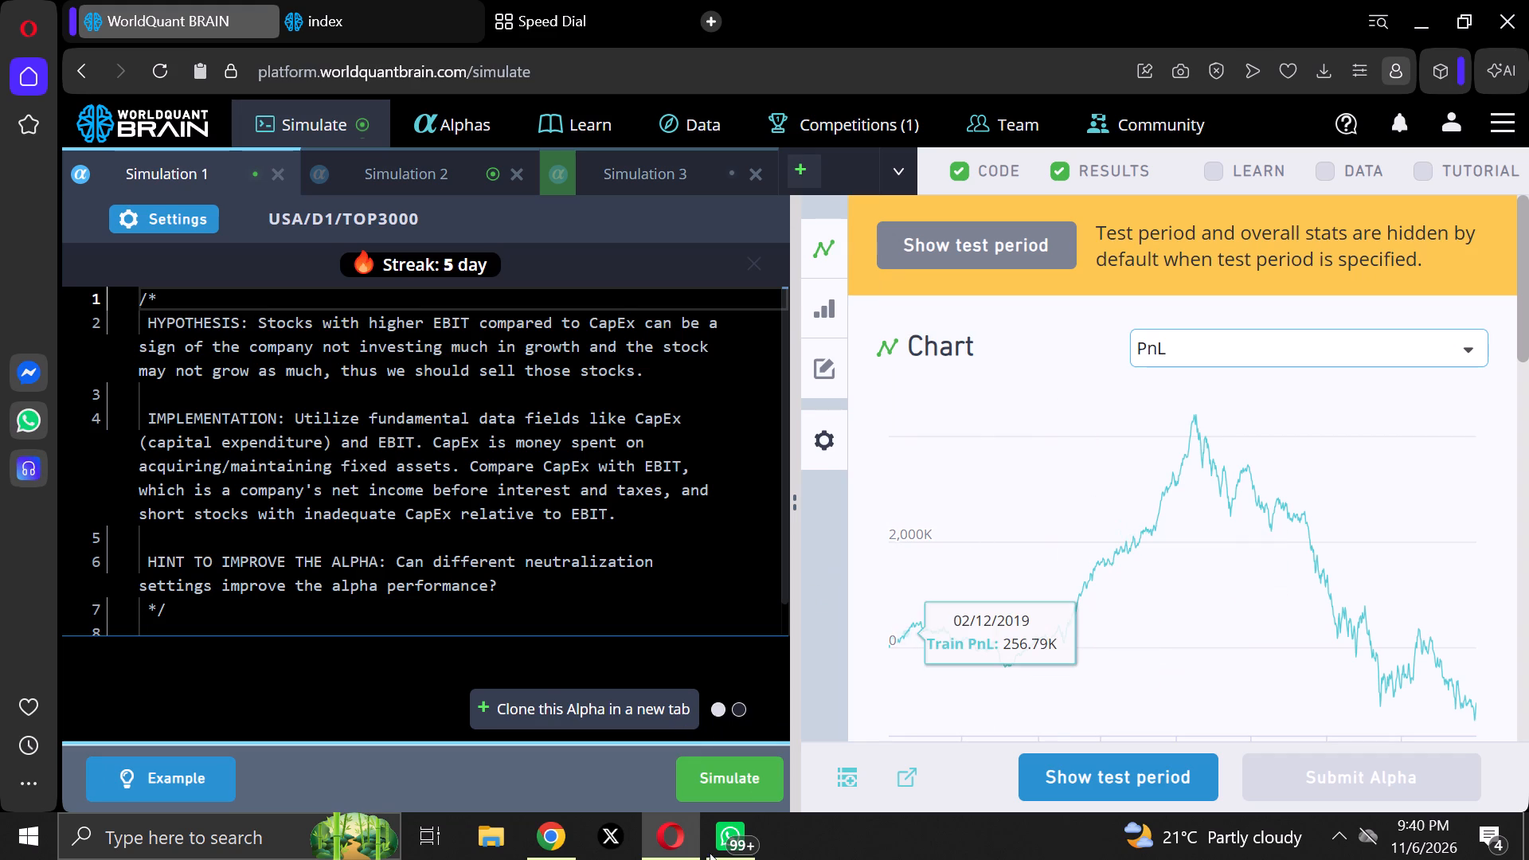
{"action": "left_click", "coordinate": [719, 781]}
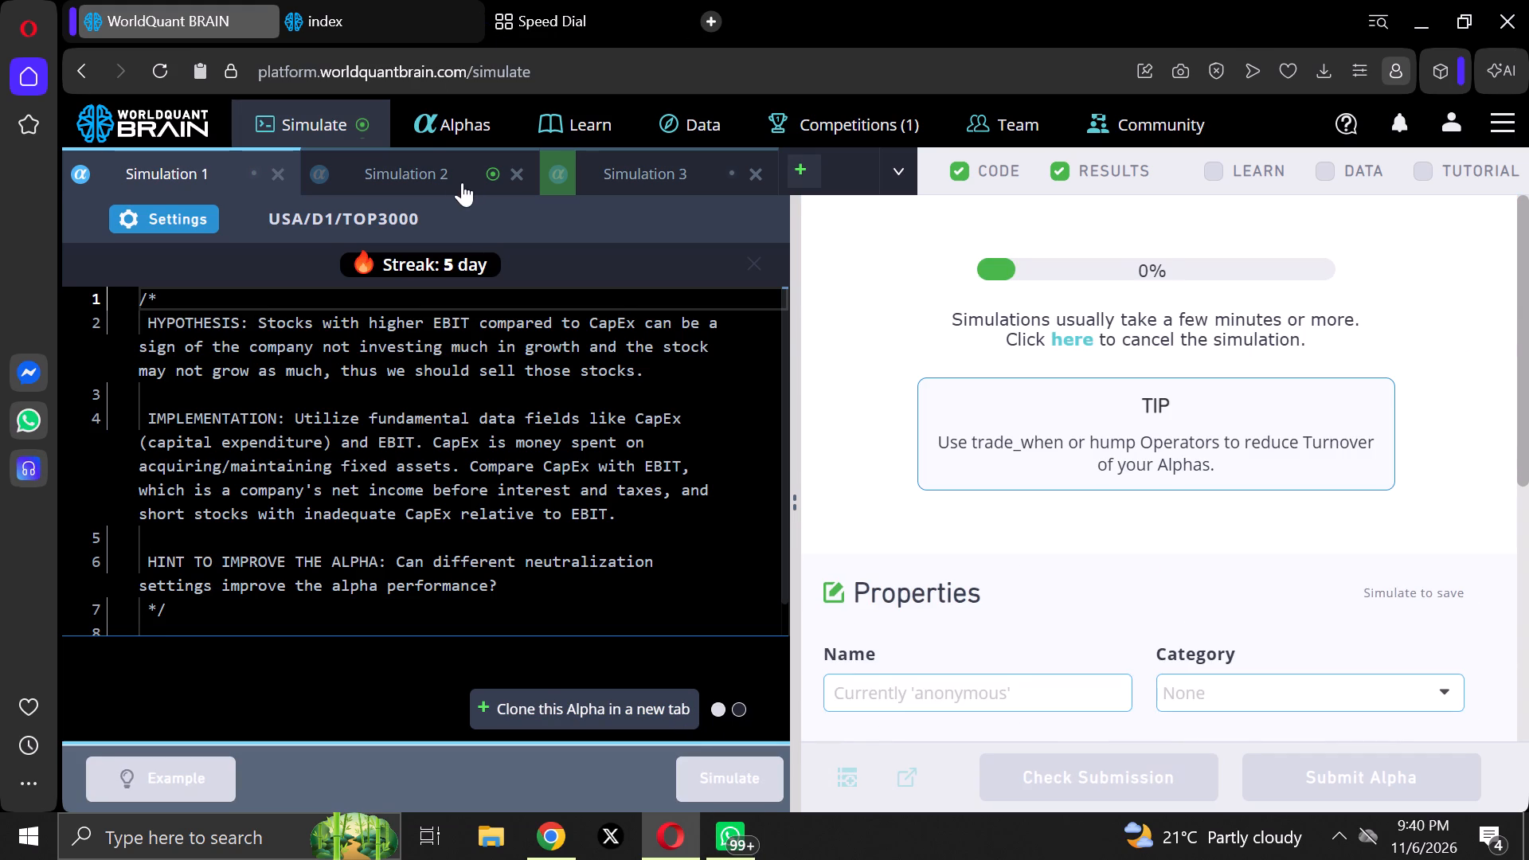
Raise the decay of Simulation 2 by one increment, apply the settings and run its simulation.
{"action": "left_click", "coordinate": [442, 157]}
{"action": "left_click", "coordinate": [192, 224]}
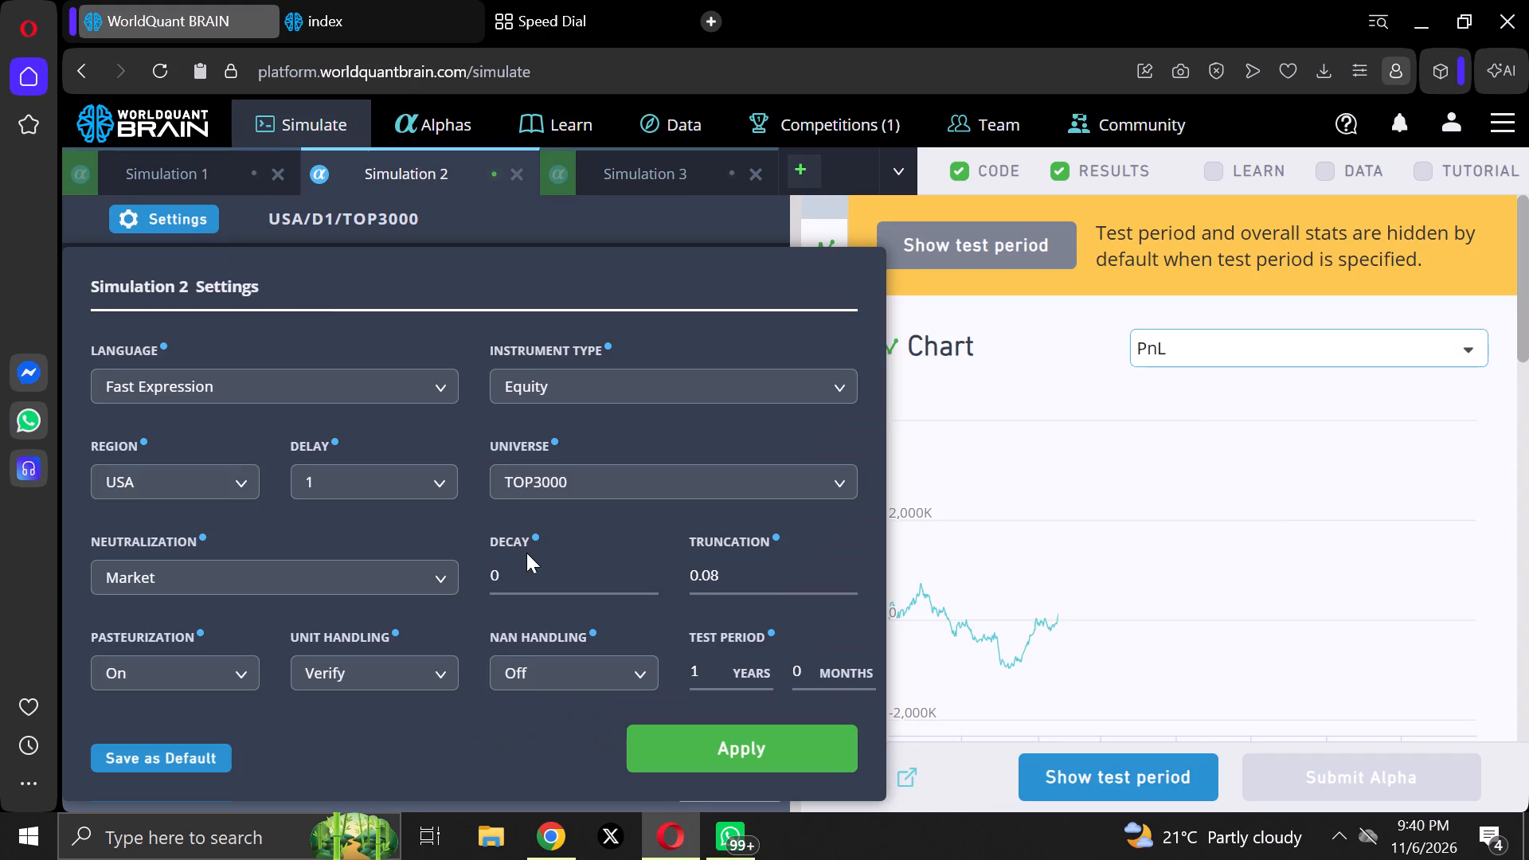
{"action": "left_click", "coordinate": [650, 570]}
{"action": "left_click", "coordinate": [690, 745]}
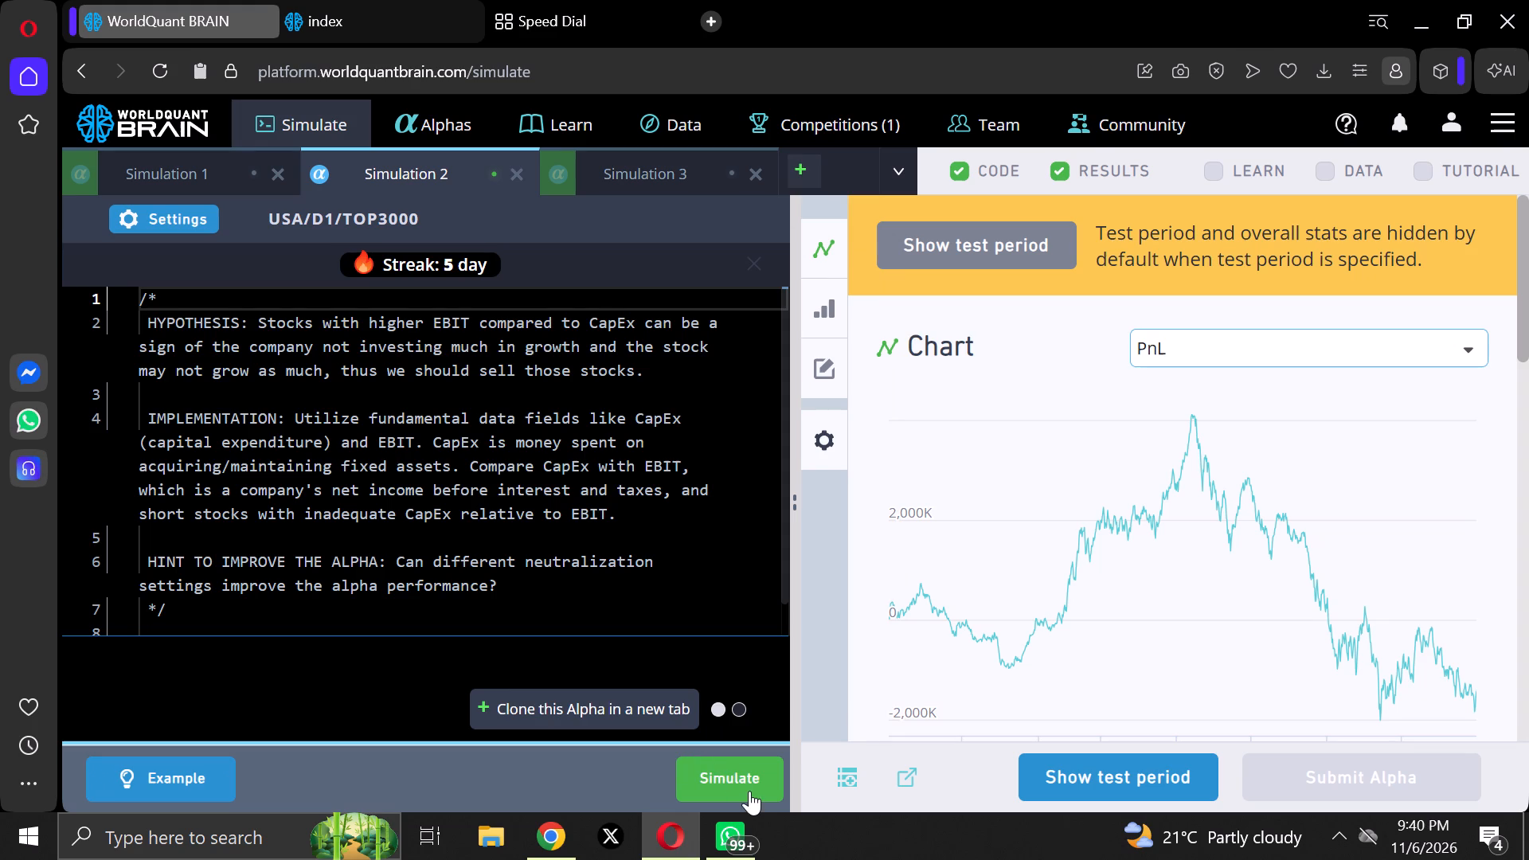
{"action": "left_click", "coordinate": [749, 791]}
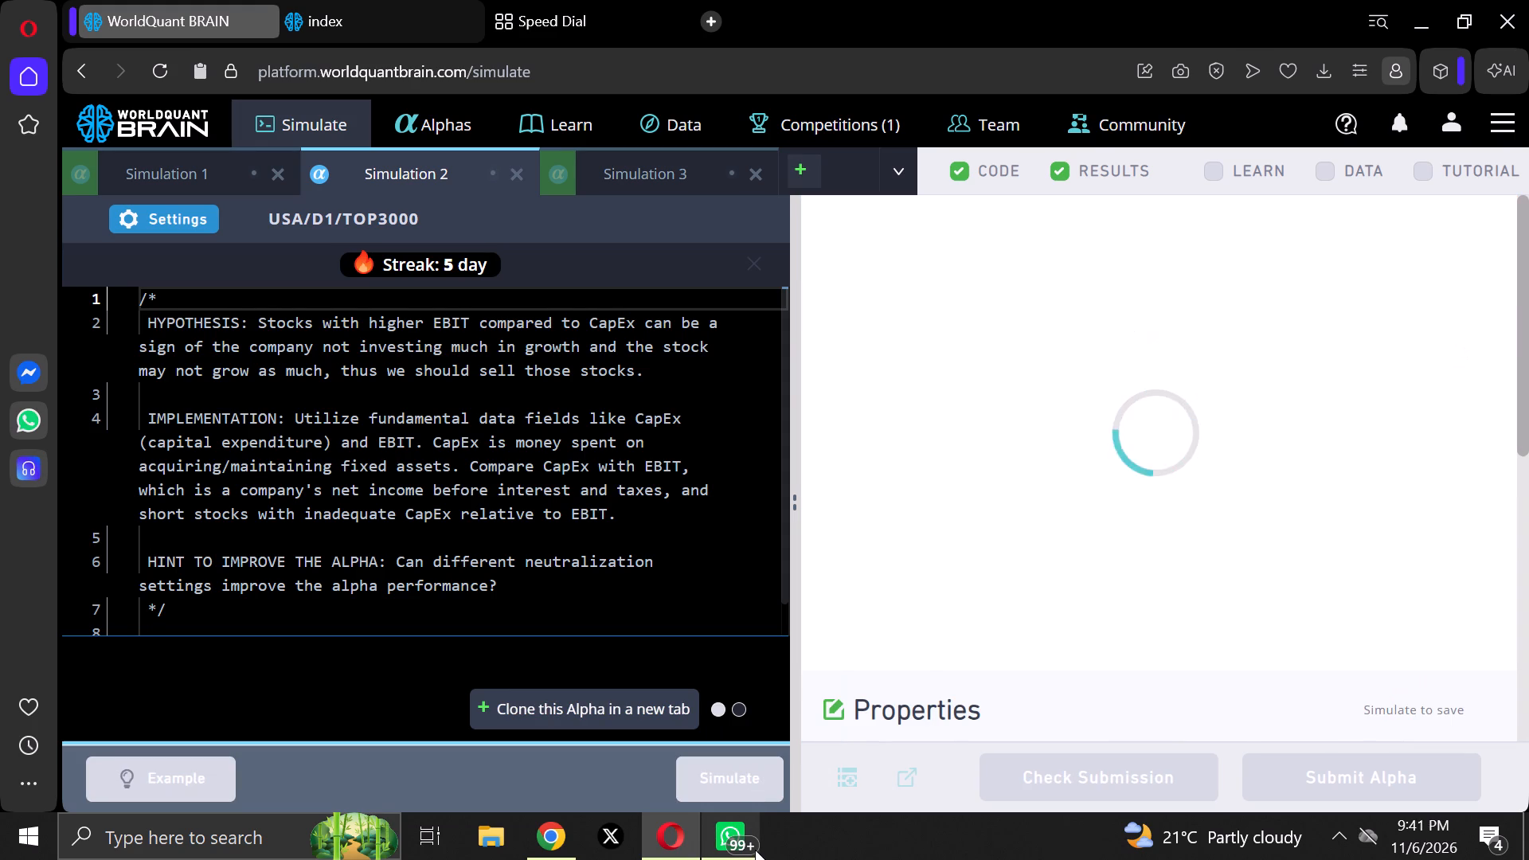
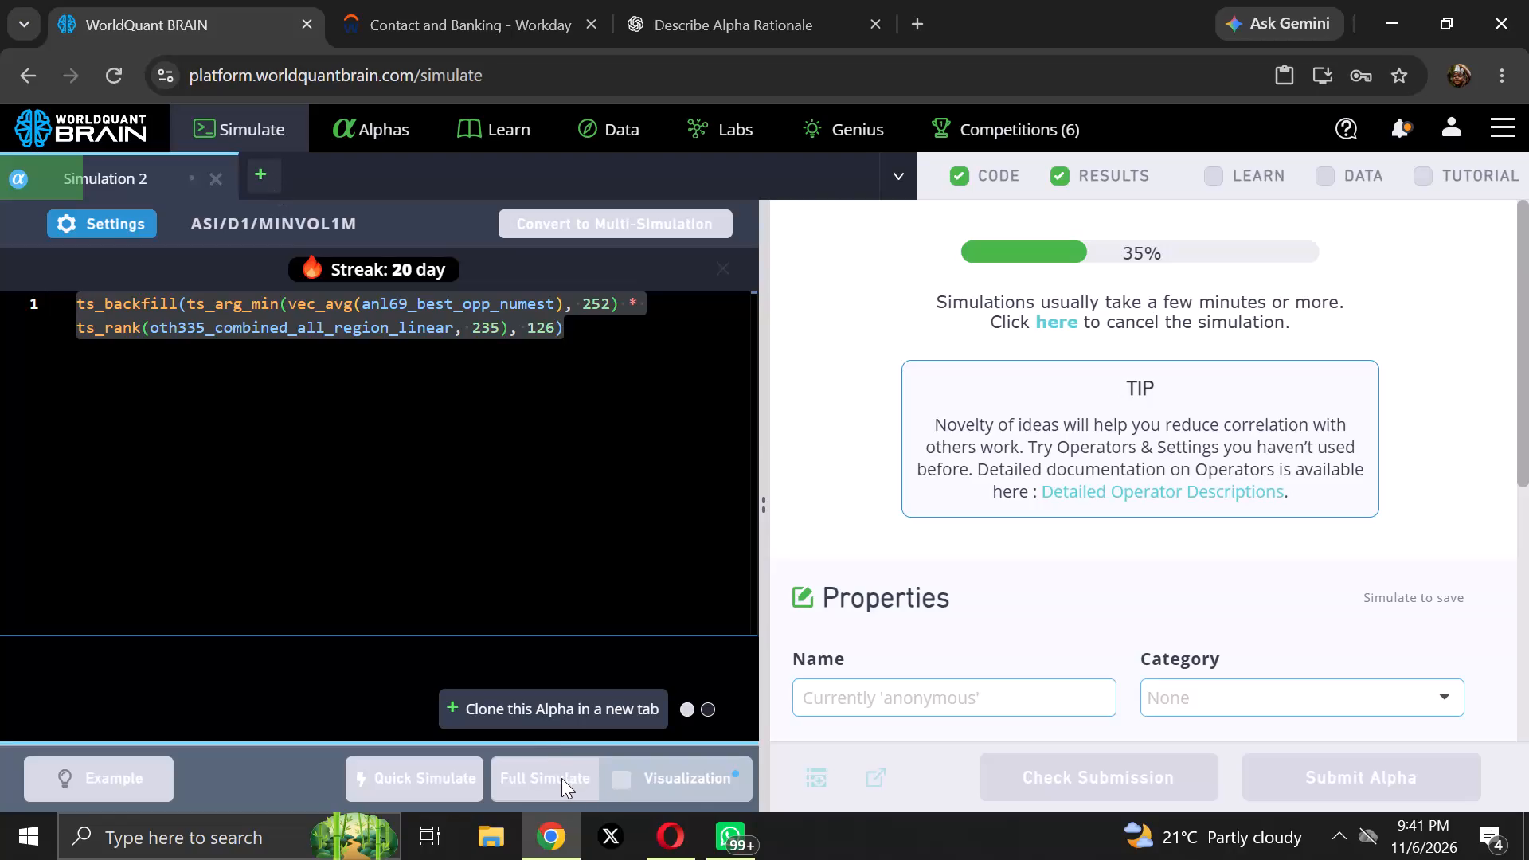
Switch to Opera, add a new simulation, paste ts_rank(operating_income /cap, 250) * rank(-ts_sum(returns, 10)) and run it.
{"action": "left_click", "coordinate": [680, 841]}
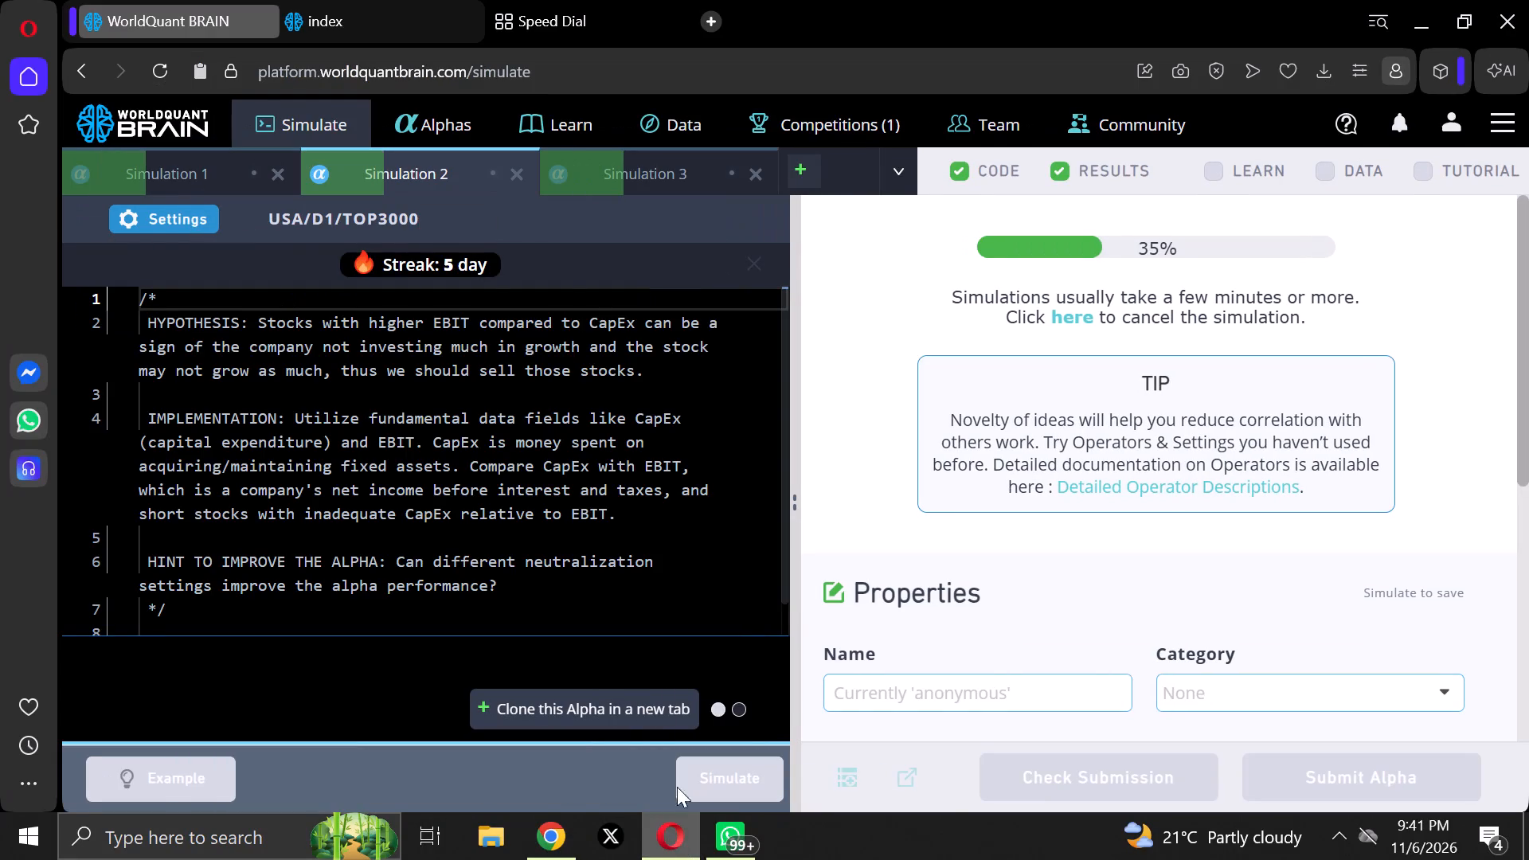
{"action": "left_click", "coordinate": [796, 170]}
{"action": "right_click", "coordinate": [162, 313]}
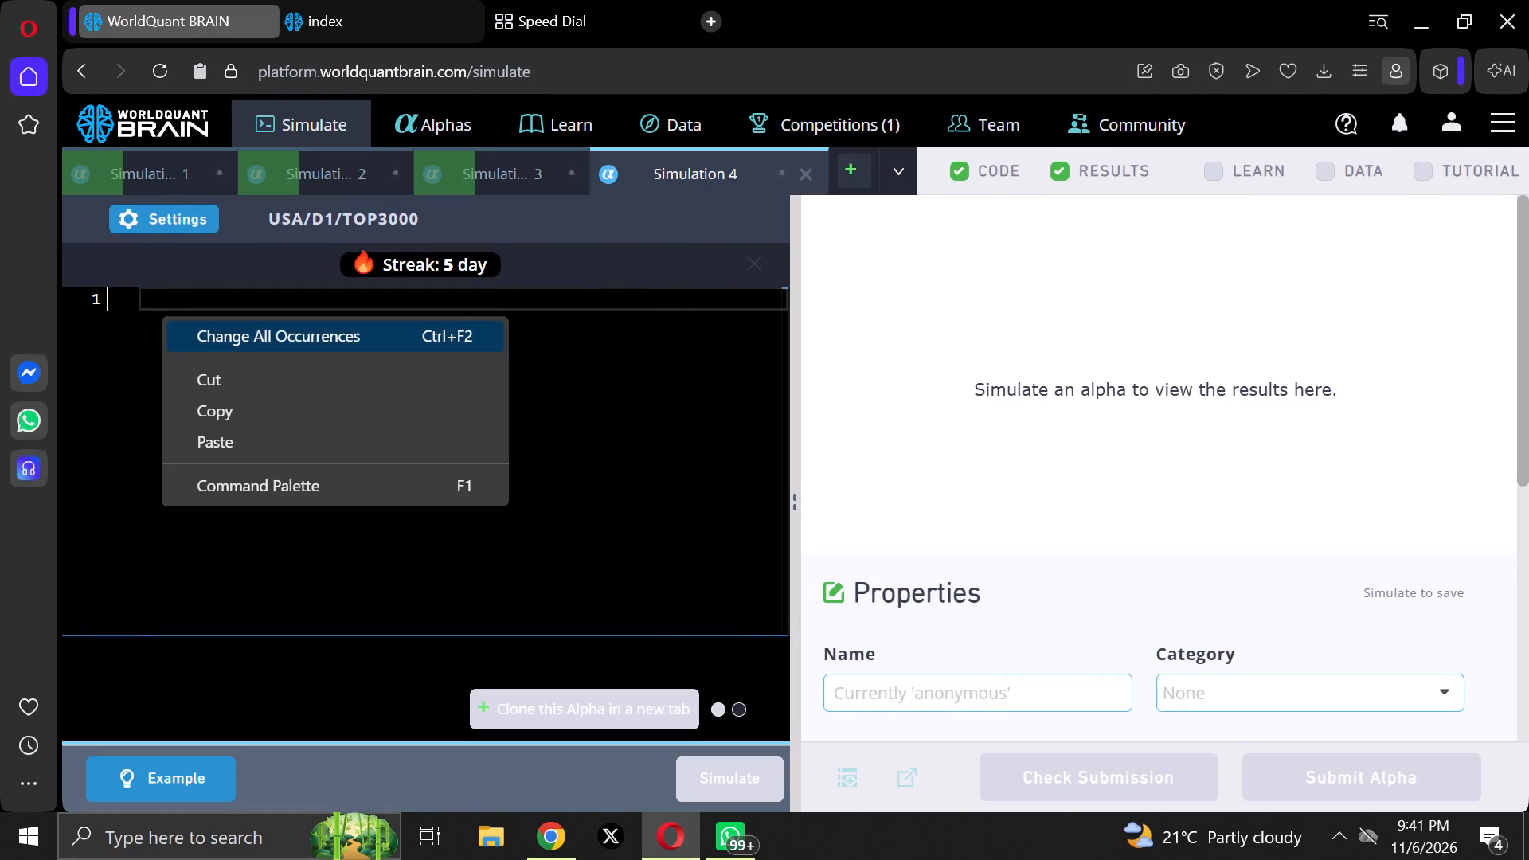
{"action": "left_click", "coordinate": [233, 432]}
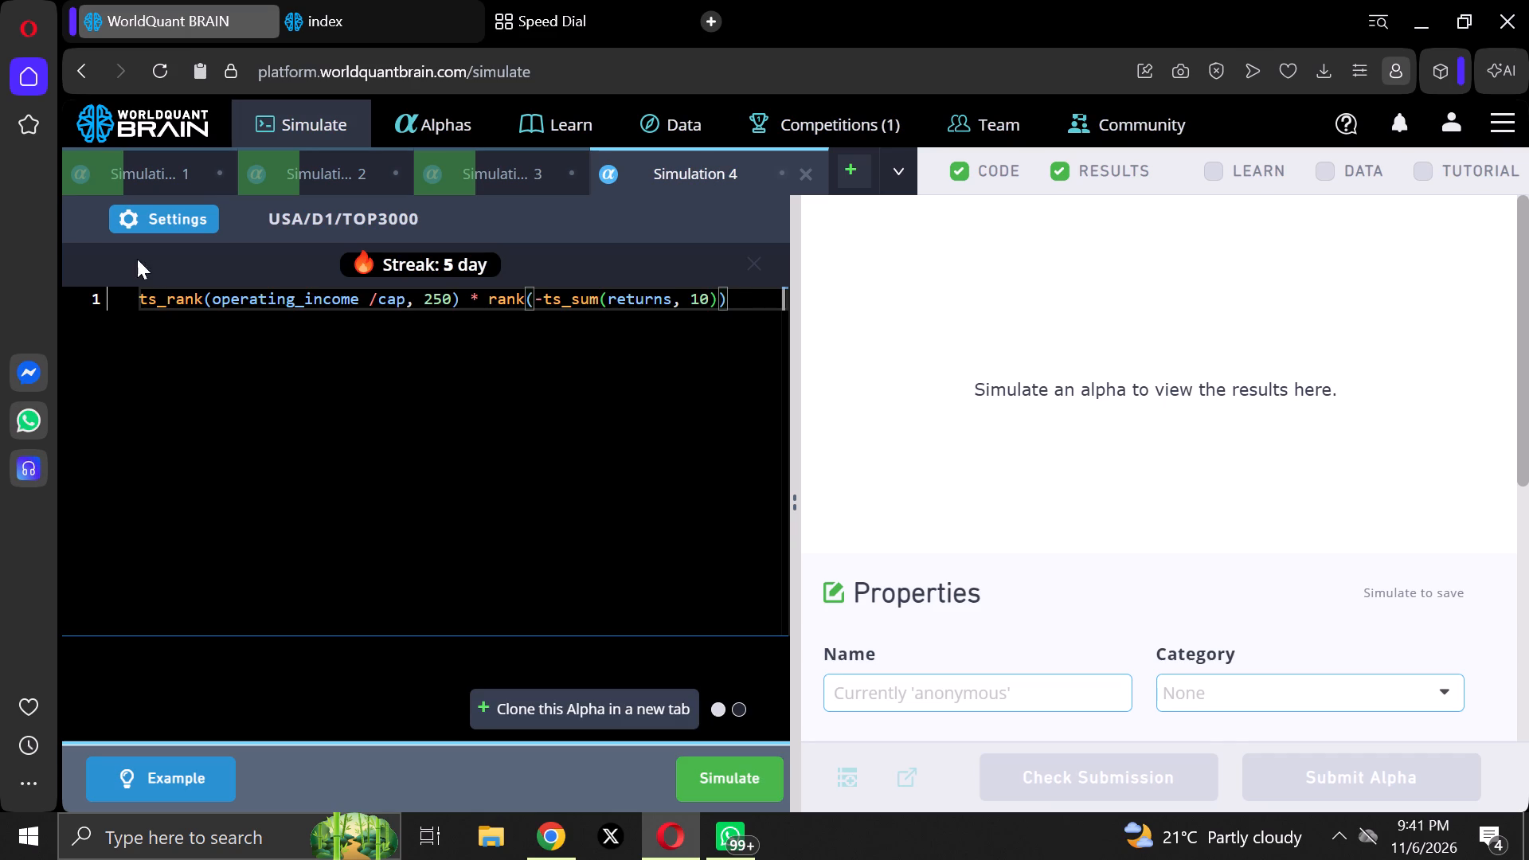
{"action": "left_click", "coordinate": [730, 775]}
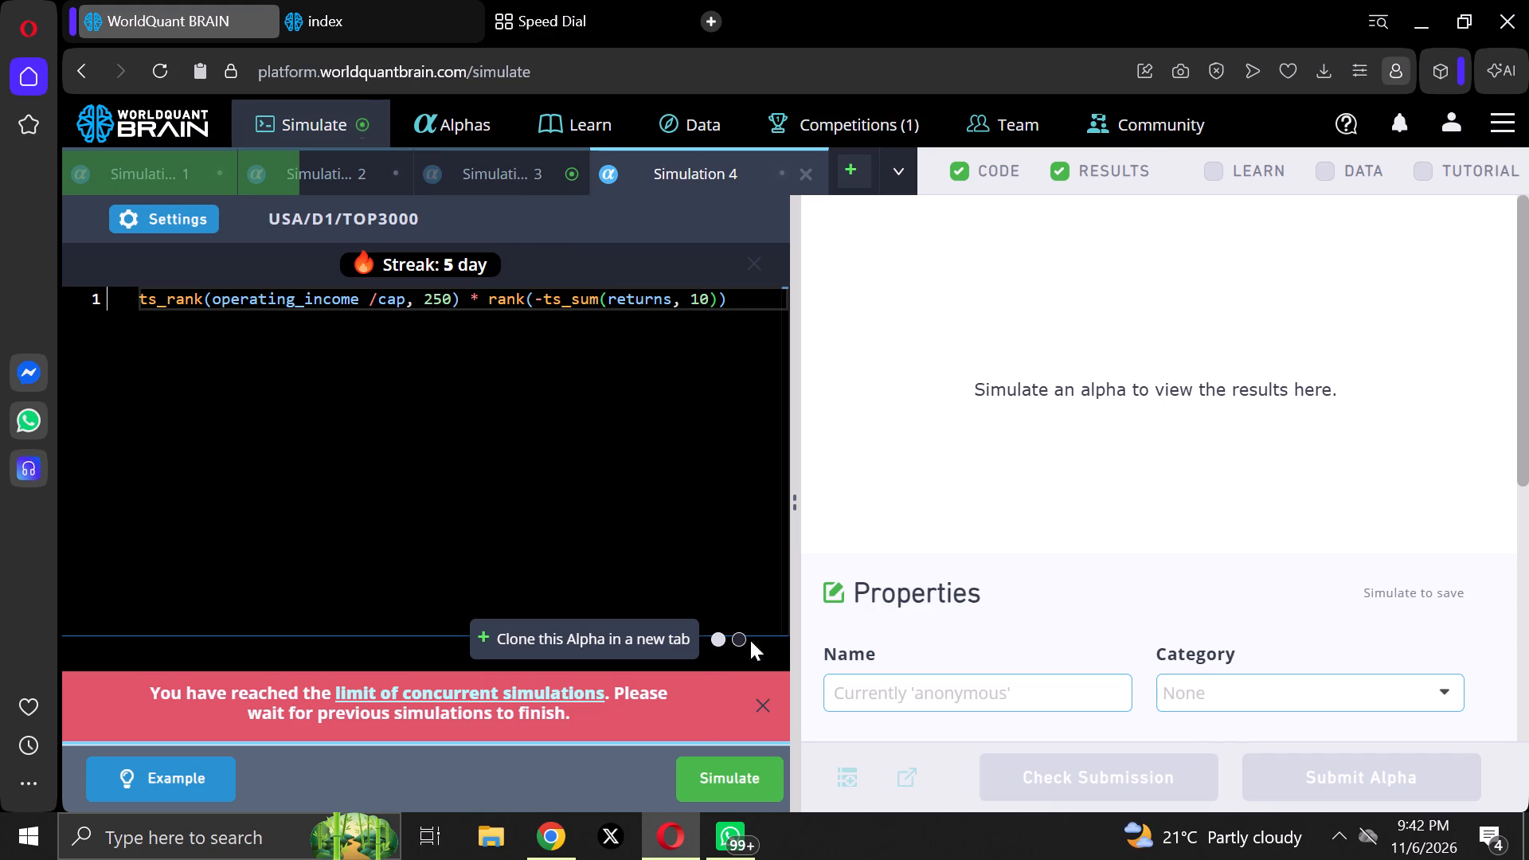
{"action": "left_click", "coordinate": [751, 781]}
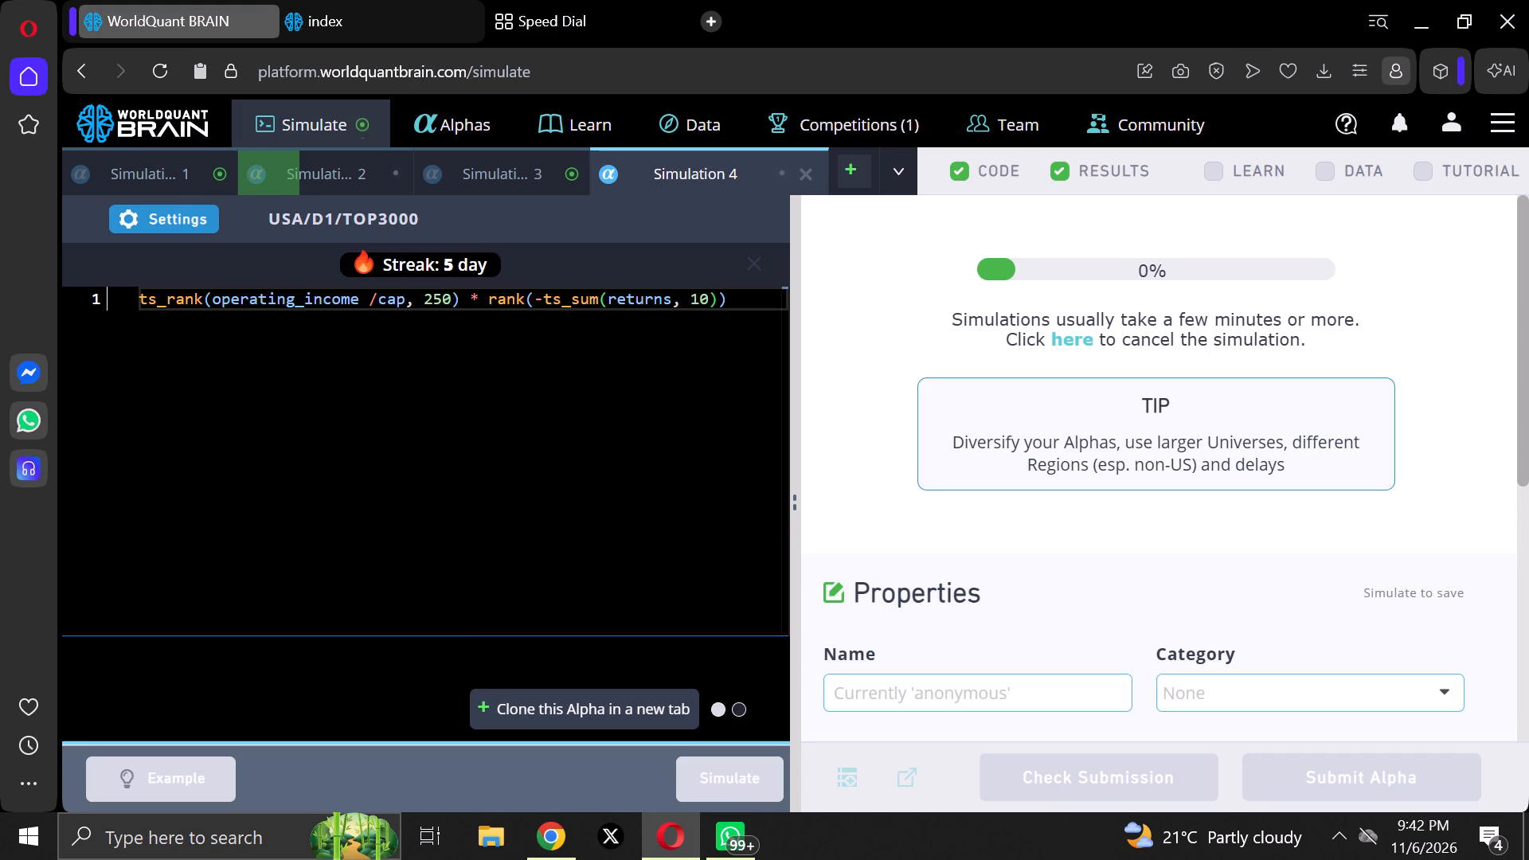
Set the decay of Simulation 1 to 2, apply the settings and run its simulation.
{"action": "left_click", "coordinate": [171, 160]}
{"action": "left_click", "coordinate": [190, 222]}
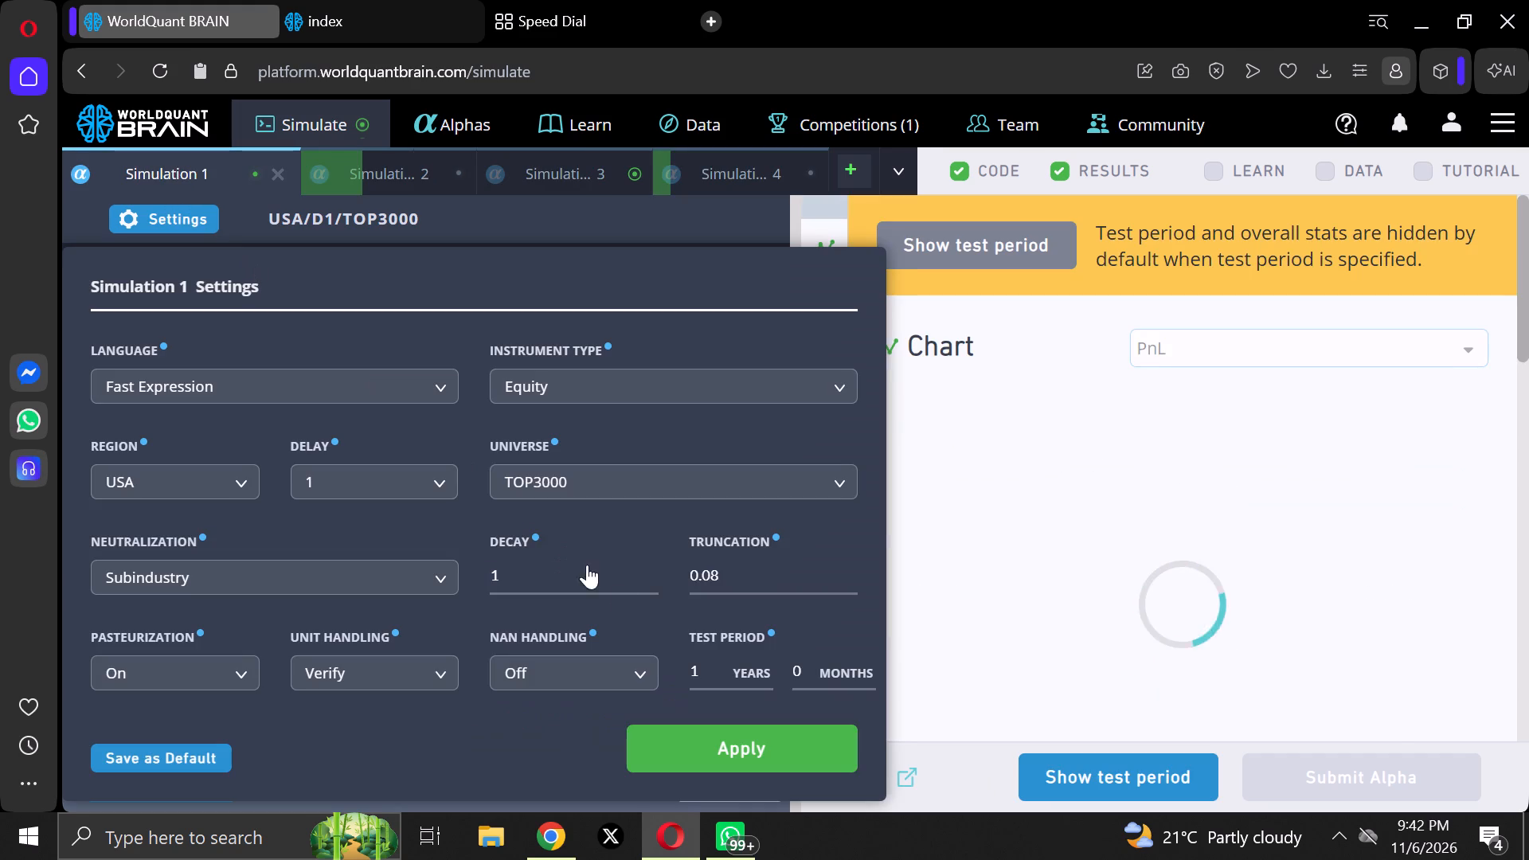
{"action": "left_click", "coordinate": [646, 566]}
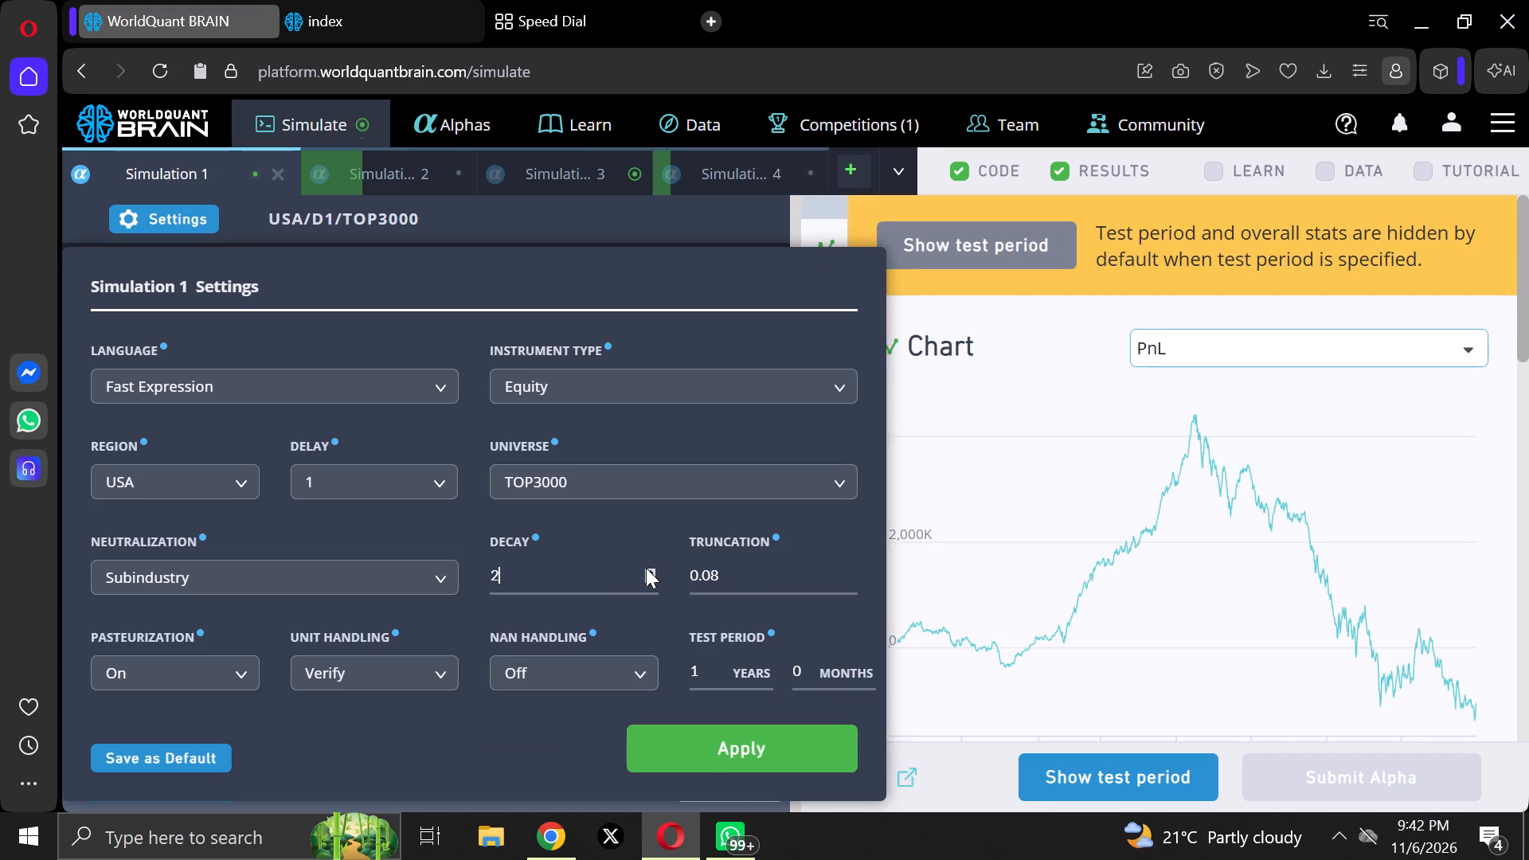
{"action": "left_click", "coordinate": [706, 747]}
{"action": "left_click", "coordinate": [692, 772]}
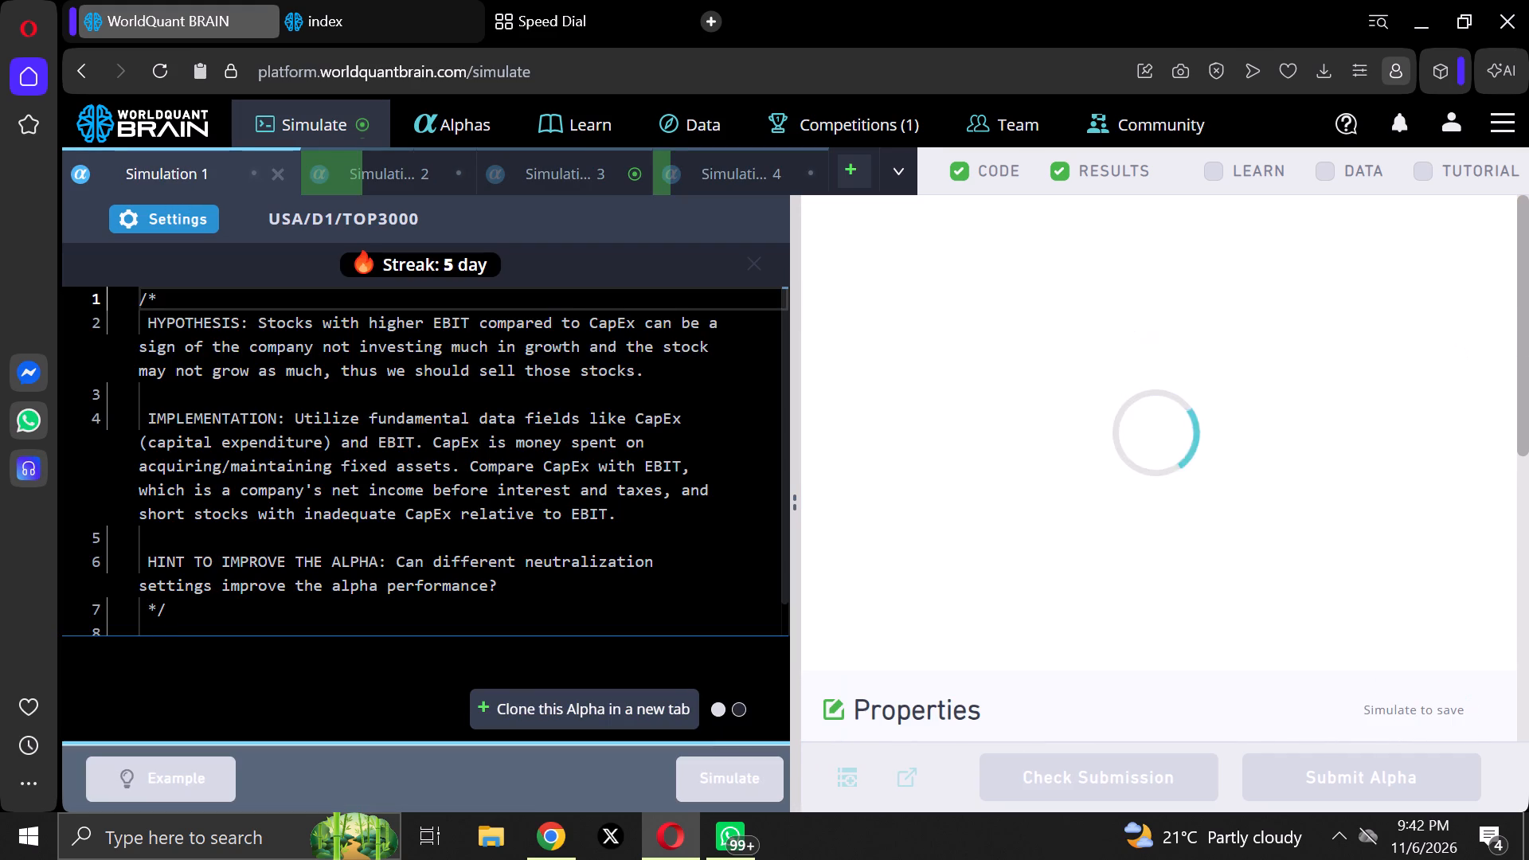
Set the decay of Simulation 3 to 2, apply the settings and run its simulation.
{"action": "left_click", "coordinate": [539, 154]}
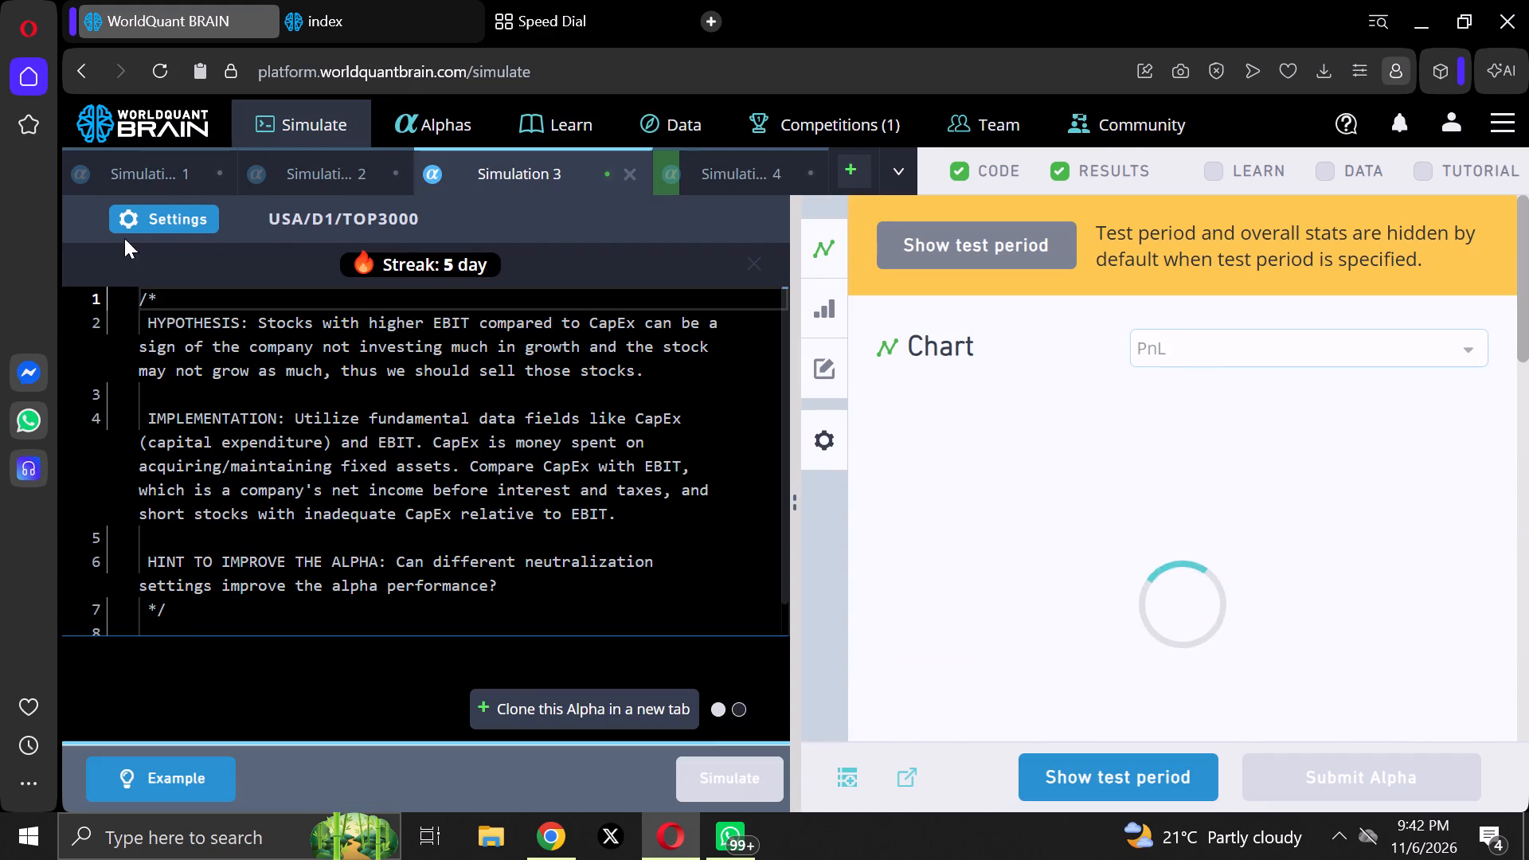
{"action": "left_click", "coordinate": [179, 219]}
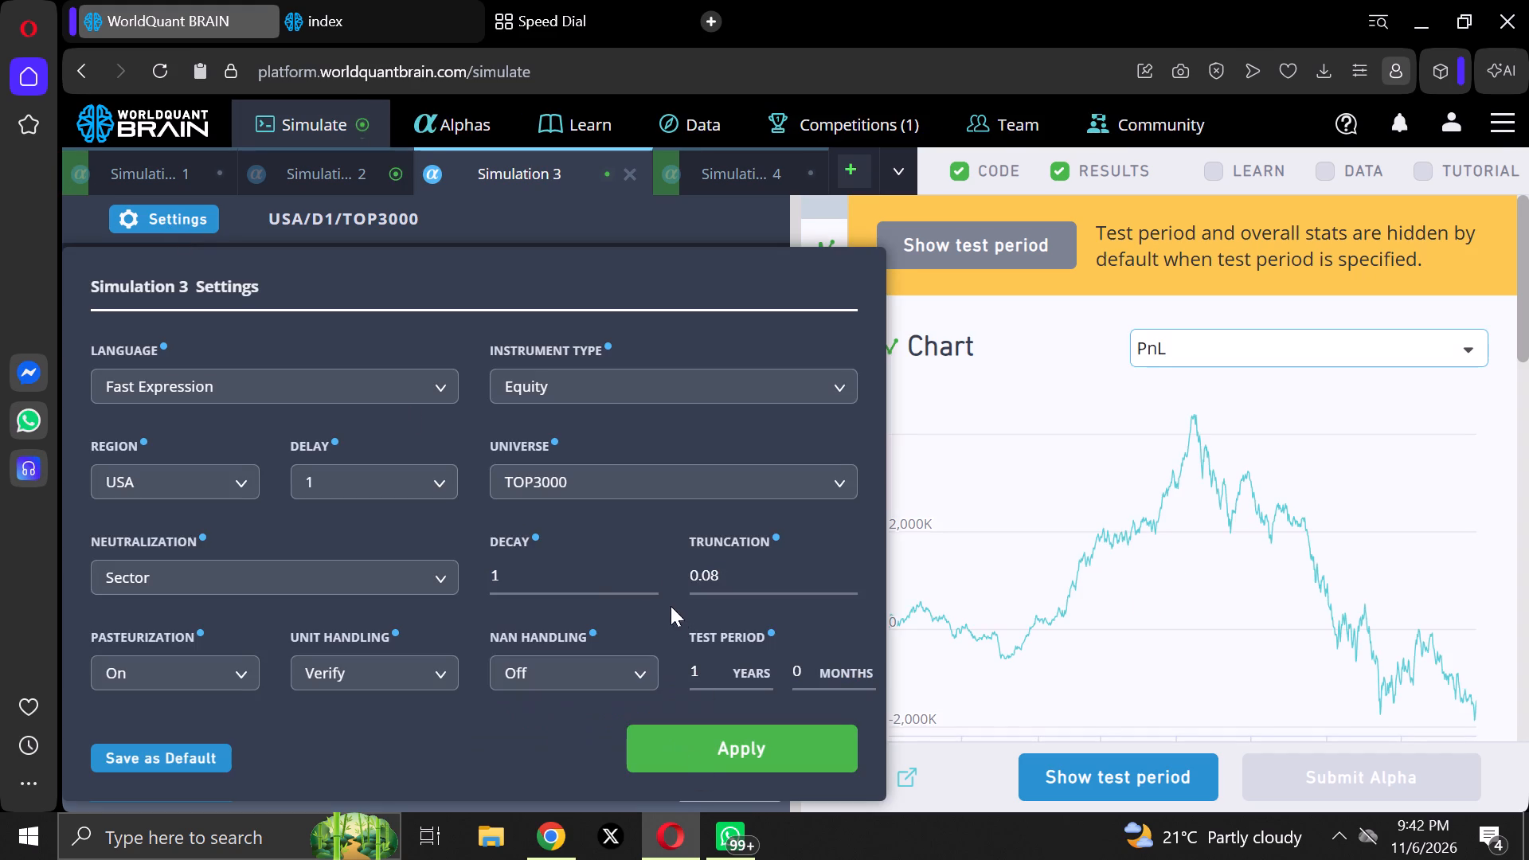
{"action": "left_click", "coordinate": [648, 566]}
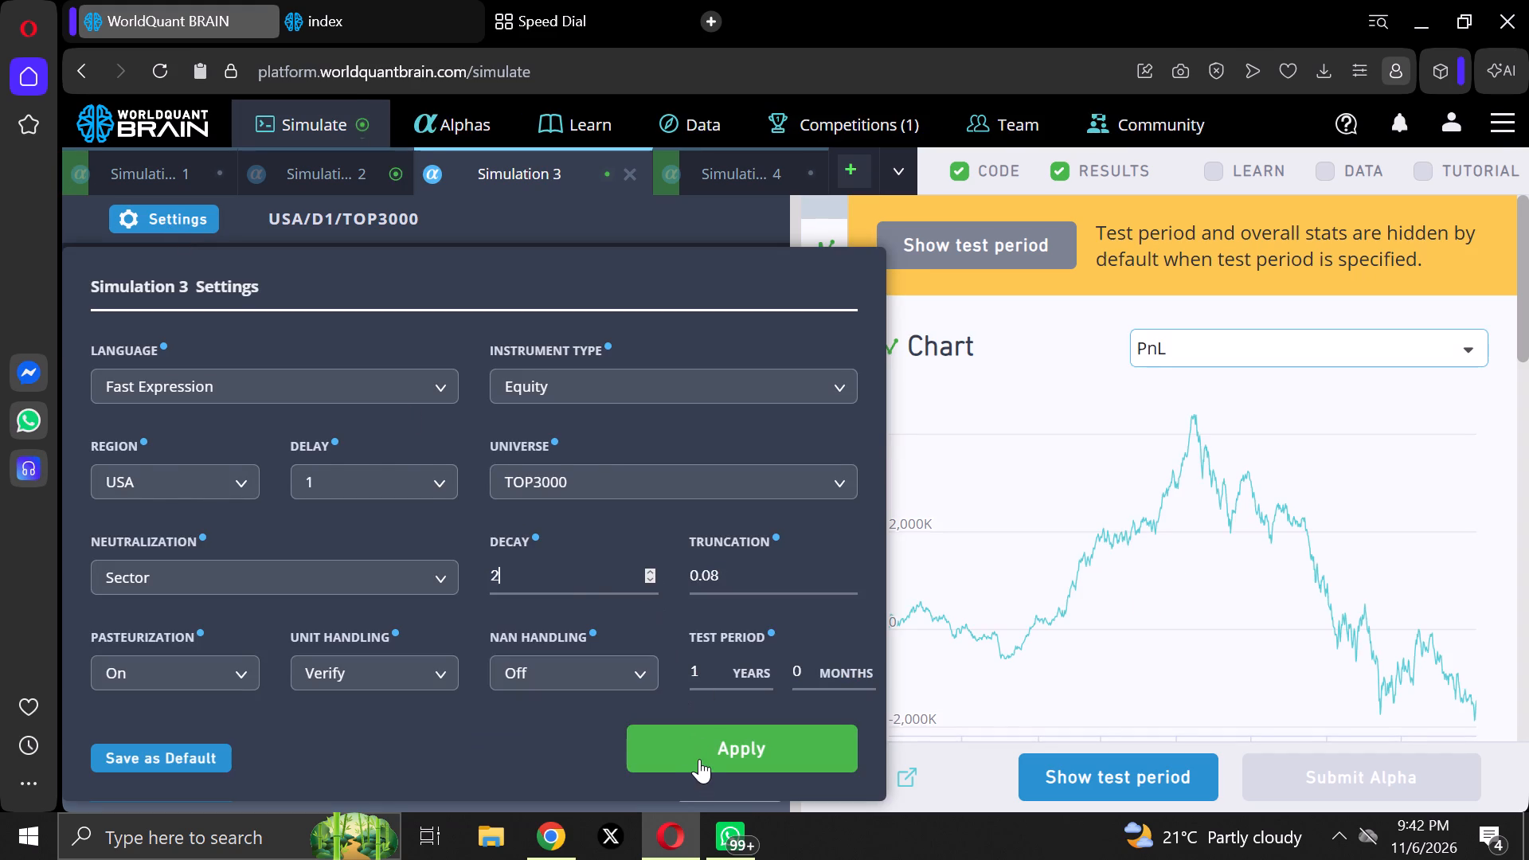
{"action": "left_click", "coordinate": [699, 759]}
{"action": "left_click", "coordinate": [701, 776]}
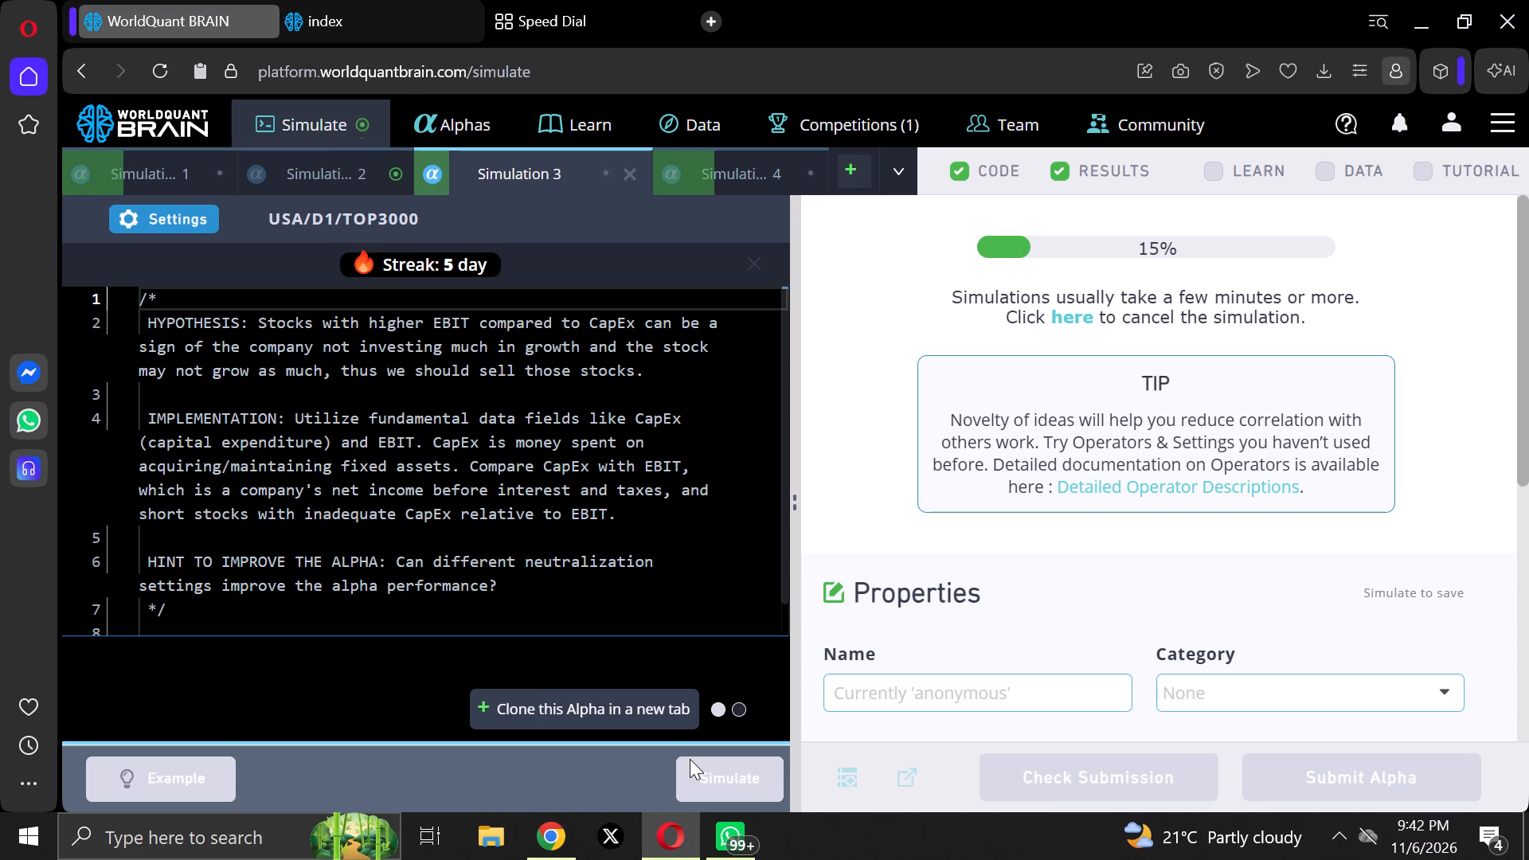
Switch to Chrome, reveal the ASI alpha's test period and check its prod, self and power pool correlations.
{"action": "left_click", "coordinate": [571, 851]}
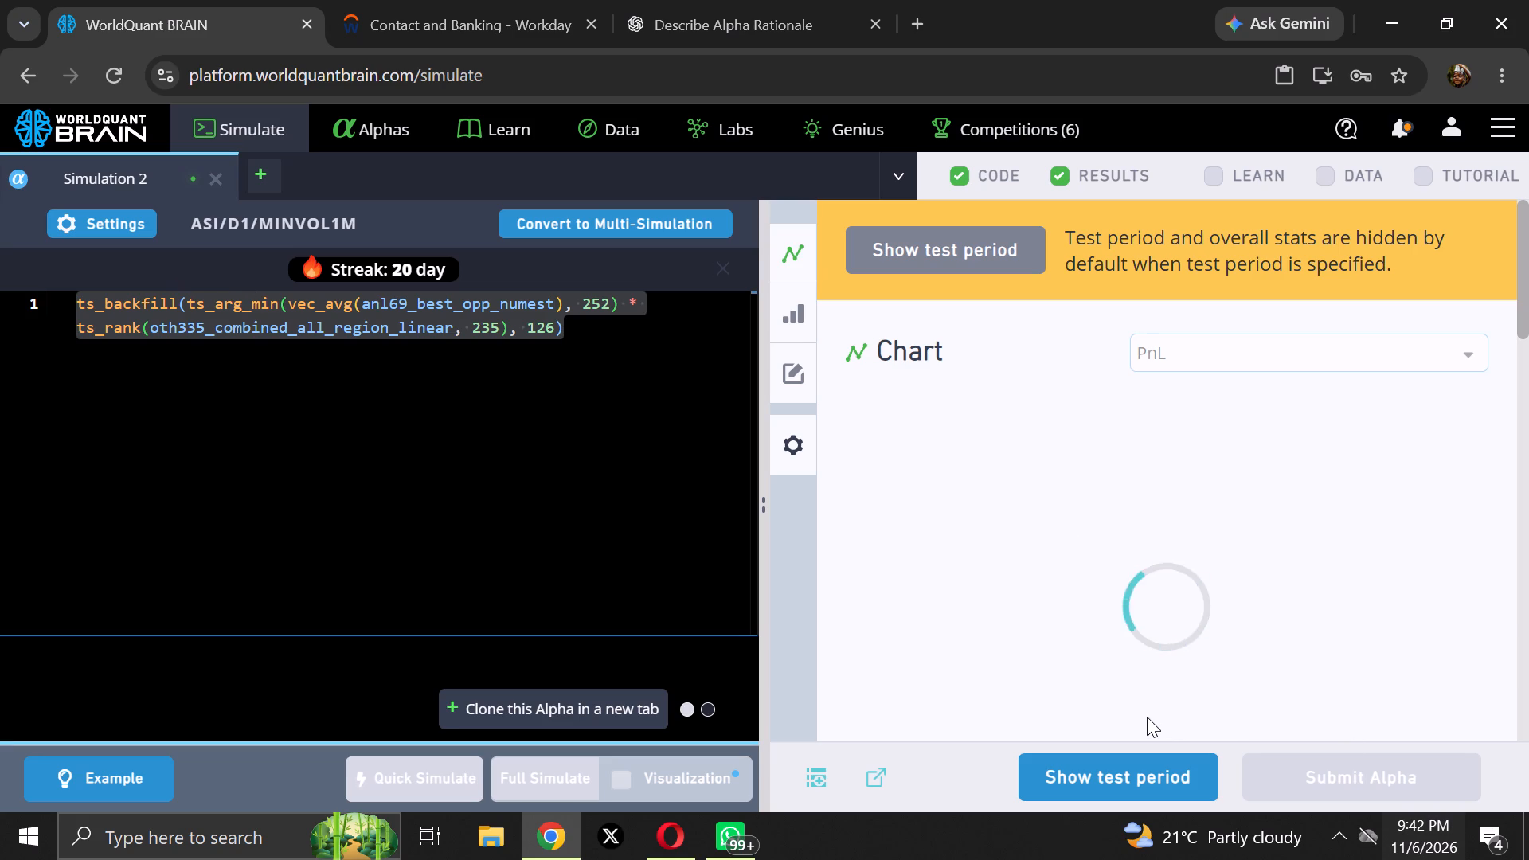
{"action": "left_click", "coordinate": [1143, 759]}
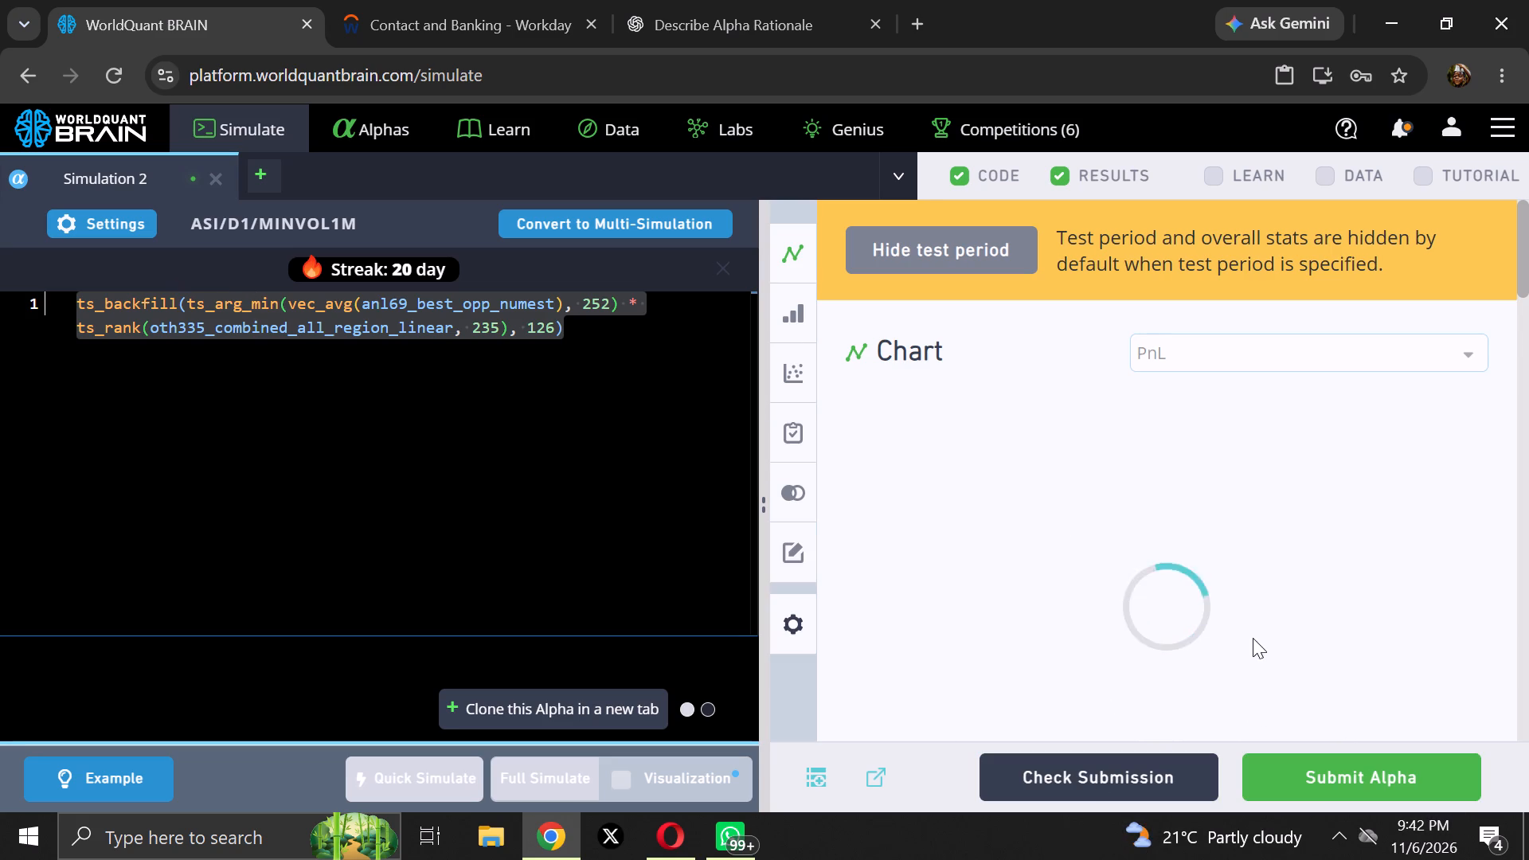
{"action": "scroll", "coordinate": [1254, 629], "scroll_direction": "down", "scroll_amount": 9}
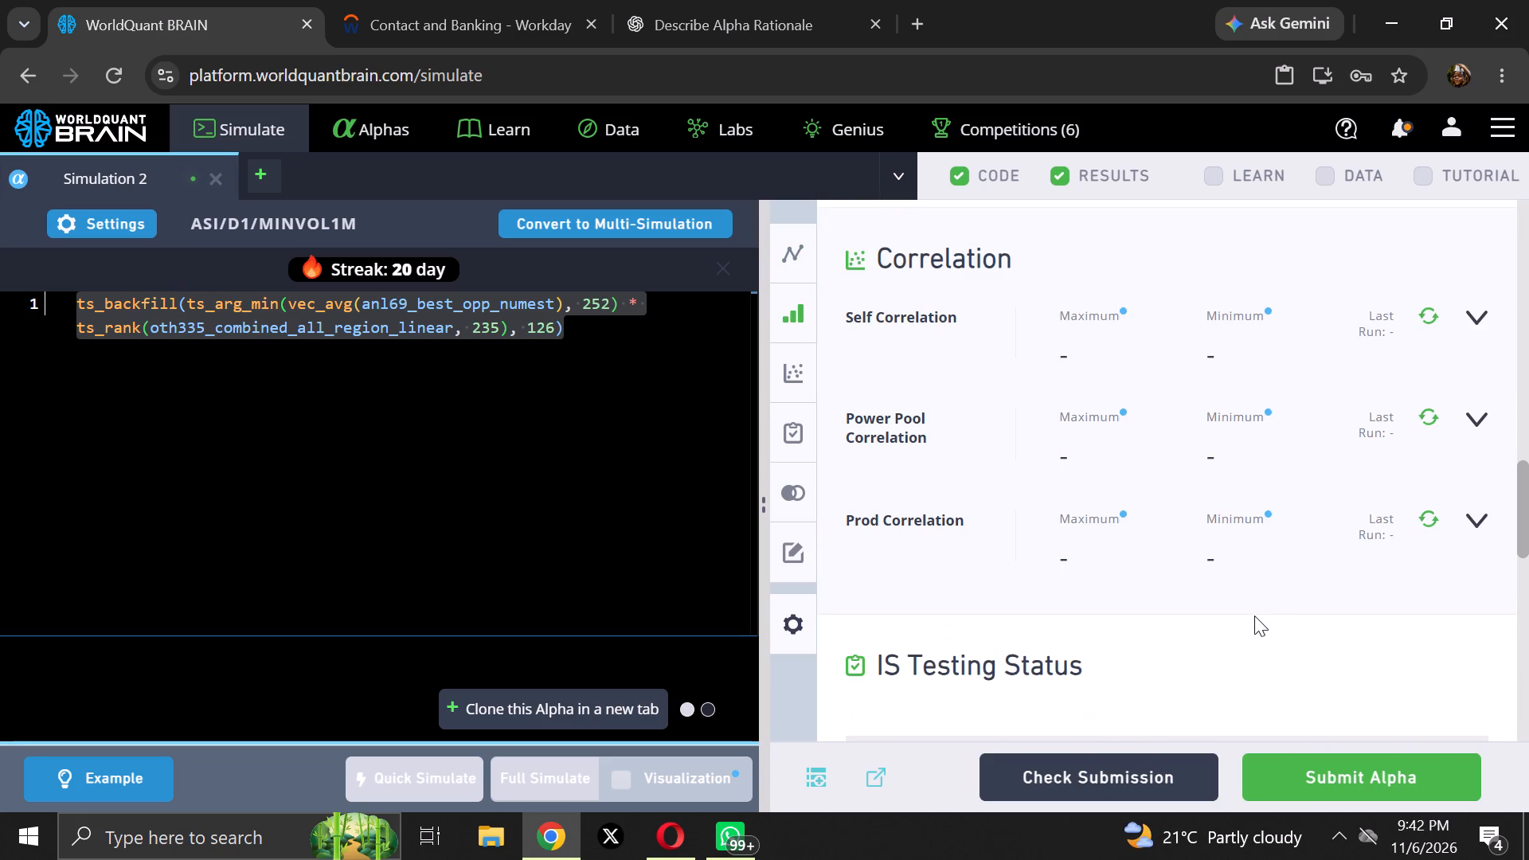
{"action": "scroll", "coordinate": [1254, 616], "scroll_direction": "up", "scroll_amount": 2}
{"action": "scroll", "coordinate": [1364, 654], "scroll_direction": "down", "scroll_amount": 2}
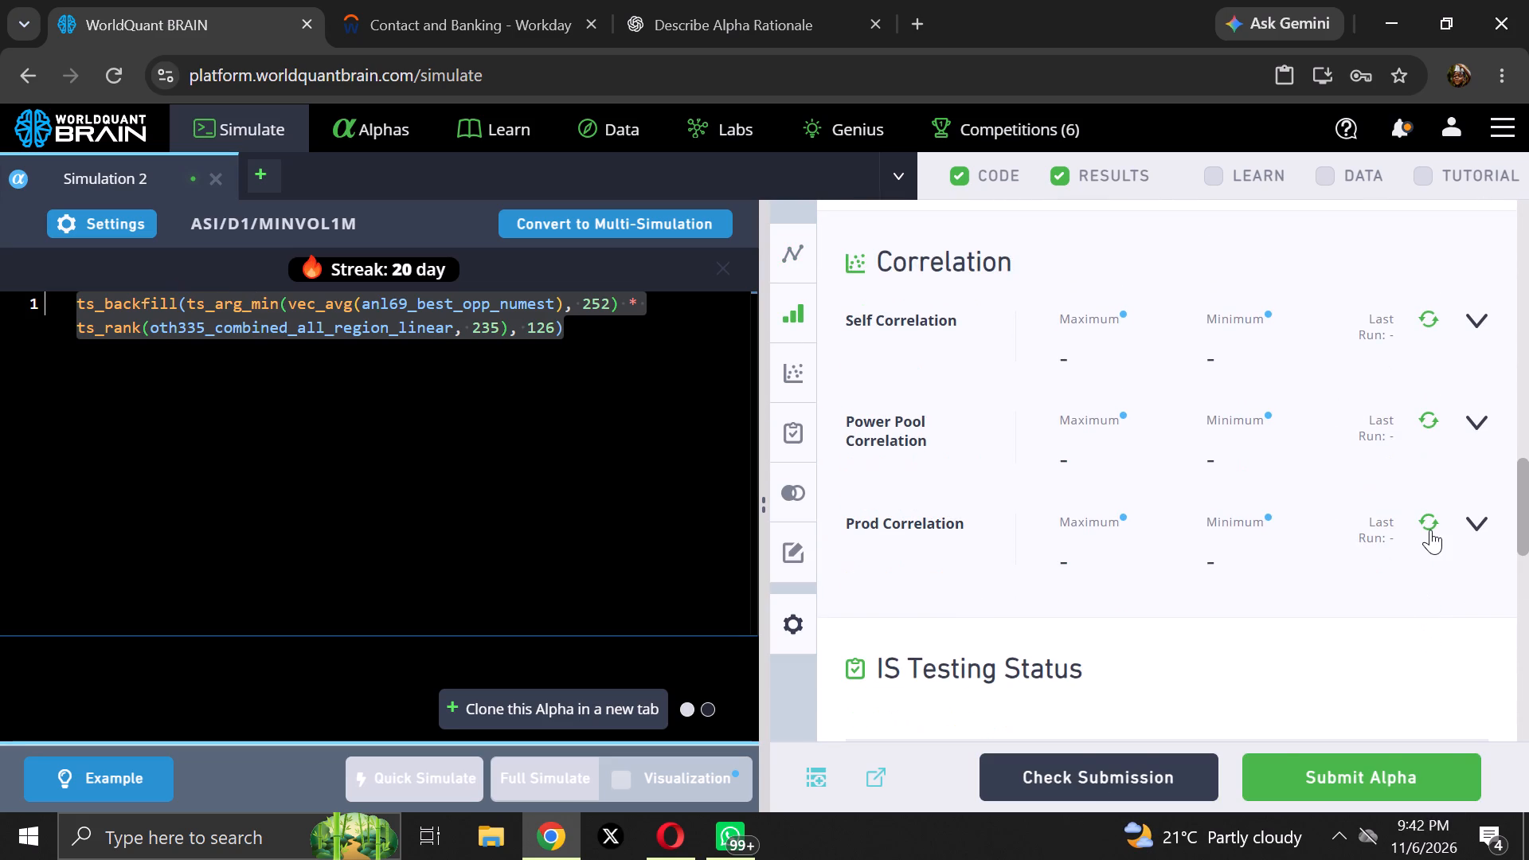
{"action": "left_click", "coordinate": [1430, 518]}
{"action": "left_click", "coordinate": [1430, 407]}
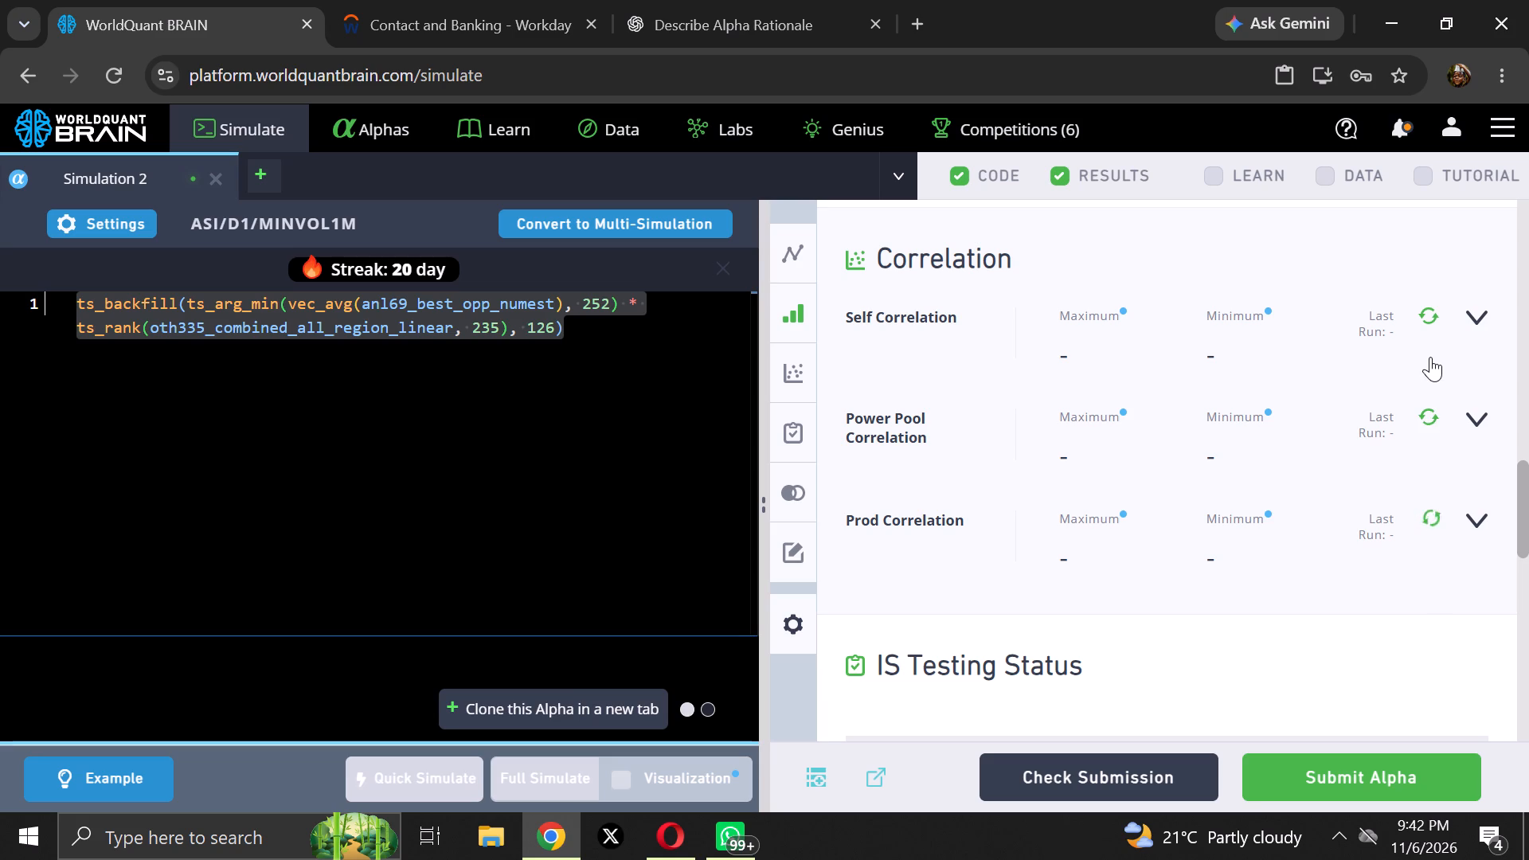
{"action": "left_click", "coordinate": [1430, 314]}
{"action": "left_click", "coordinate": [1426, 413]}
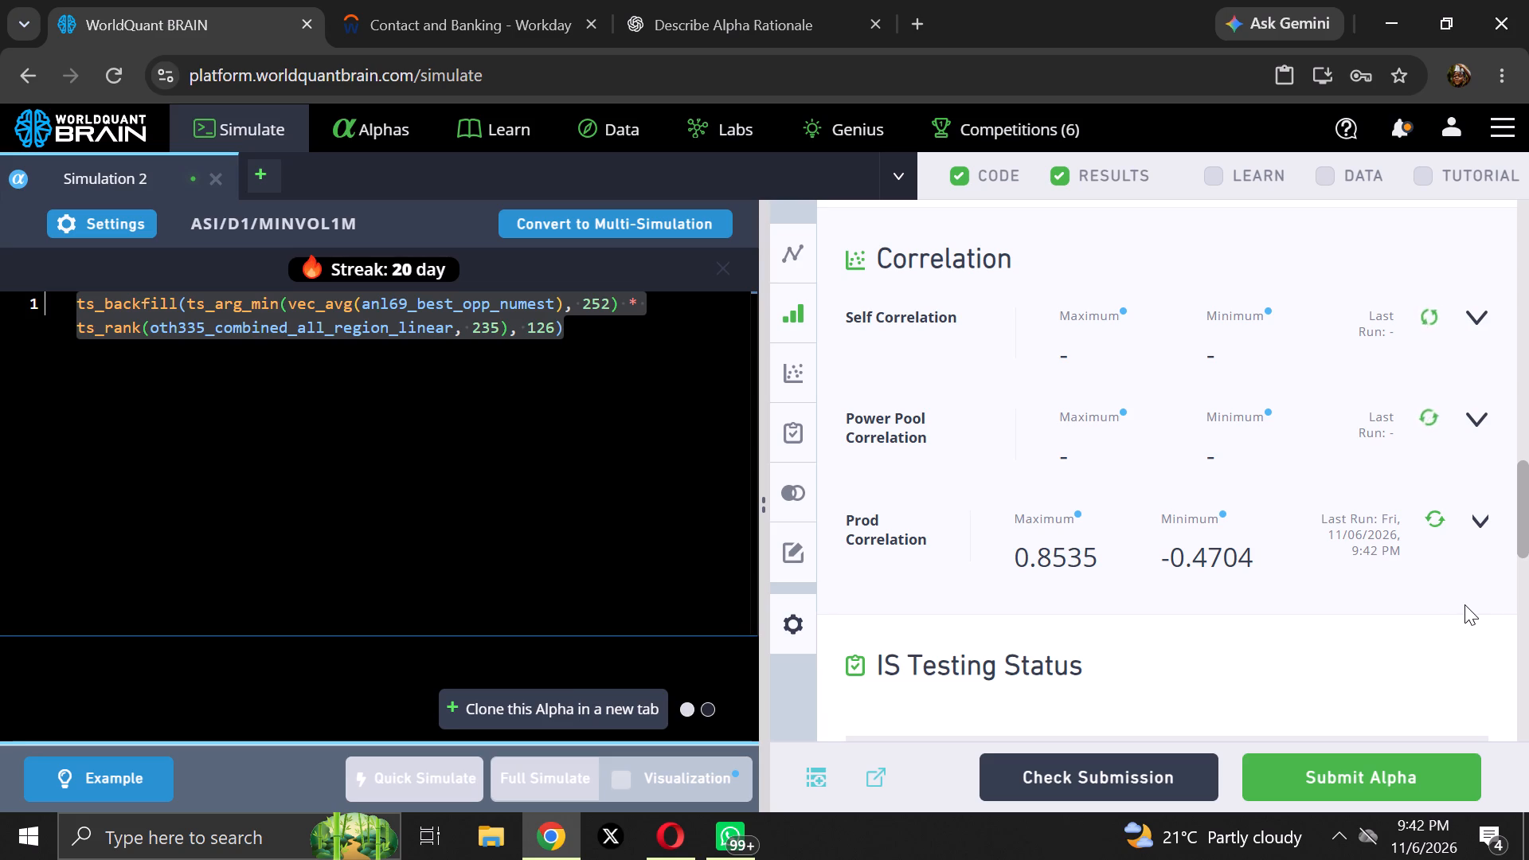
{"action": "scroll", "coordinate": [1268, 642], "scroll_direction": "down", "scroll_amount": 2}
{"action": "scroll", "coordinate": [1268, 642], "scroll_direction": "up", "scroll_amount": 1}
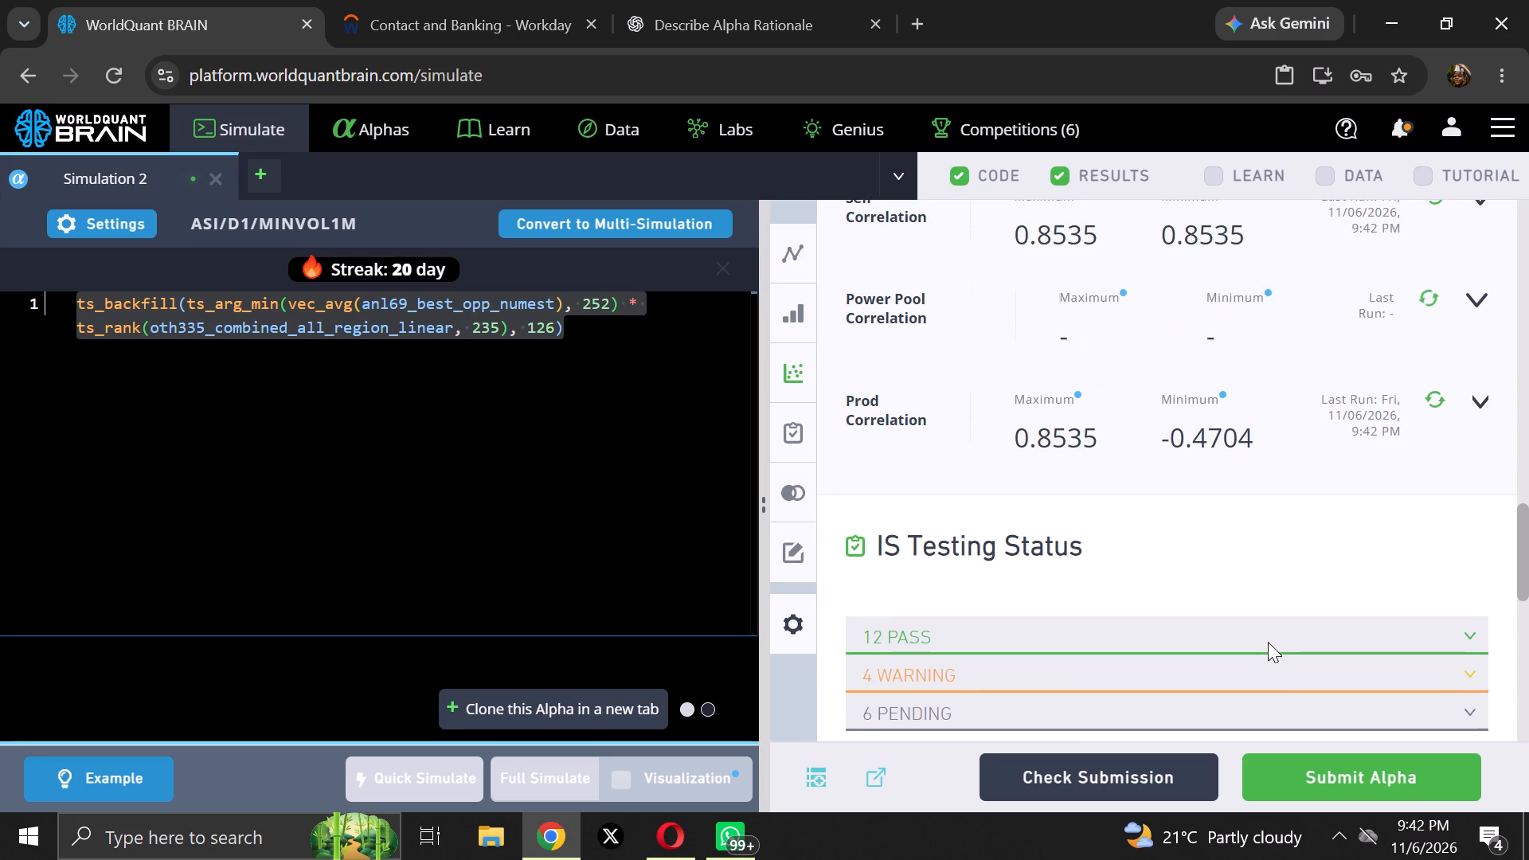
Expand the alpha's IS testing warnings, try to submit the alpha and expand its failed tests.
{"action": "scroll", "coordinate": [1262, 645], "scroll_direction": "down", "scroll_amount": 2}
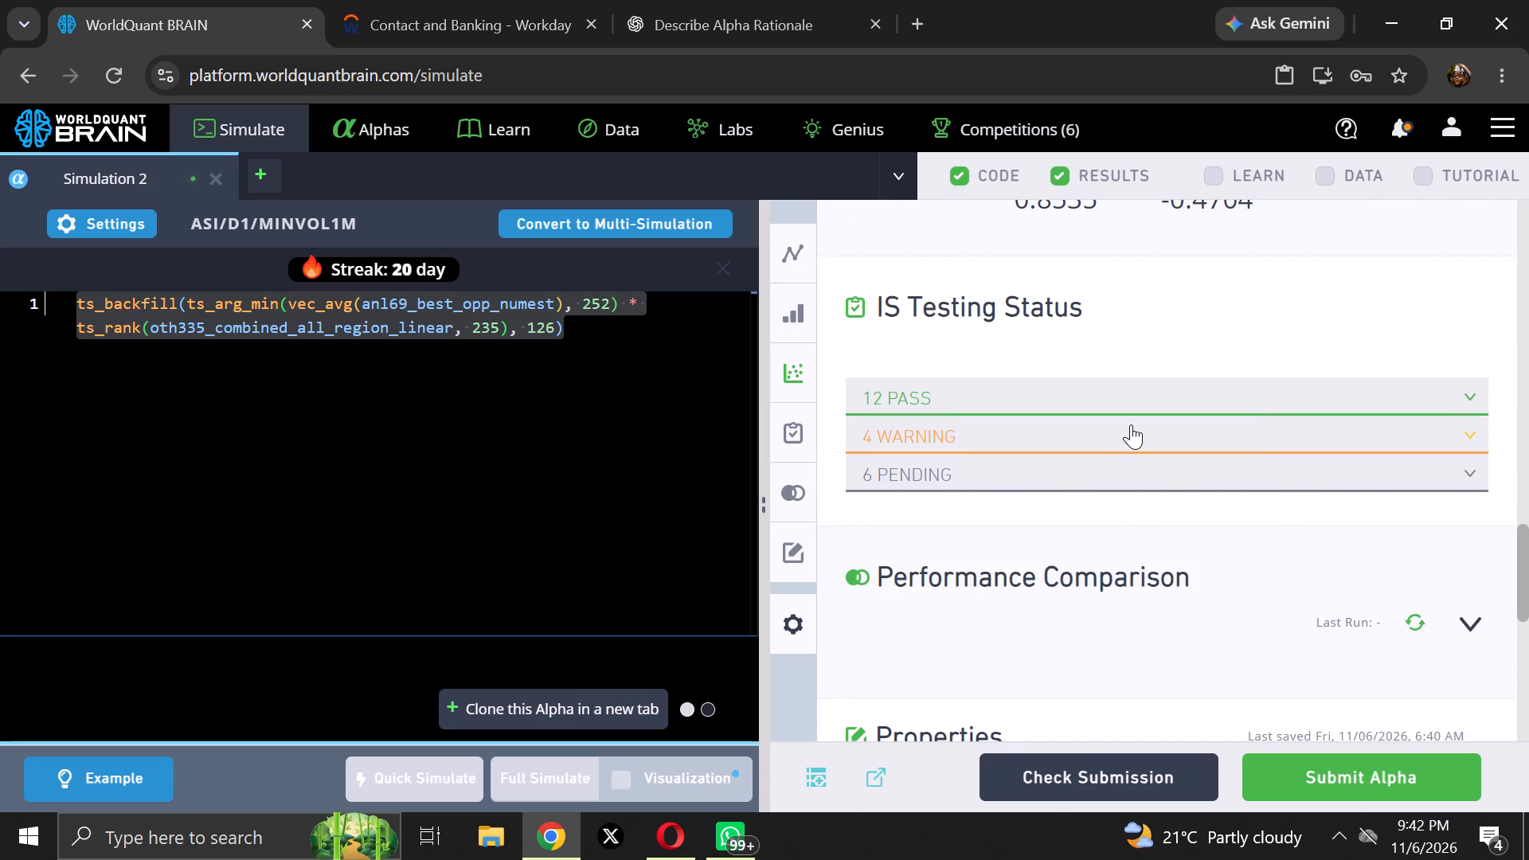
{"action": "left_click", "coordinate": [1131, 424]}
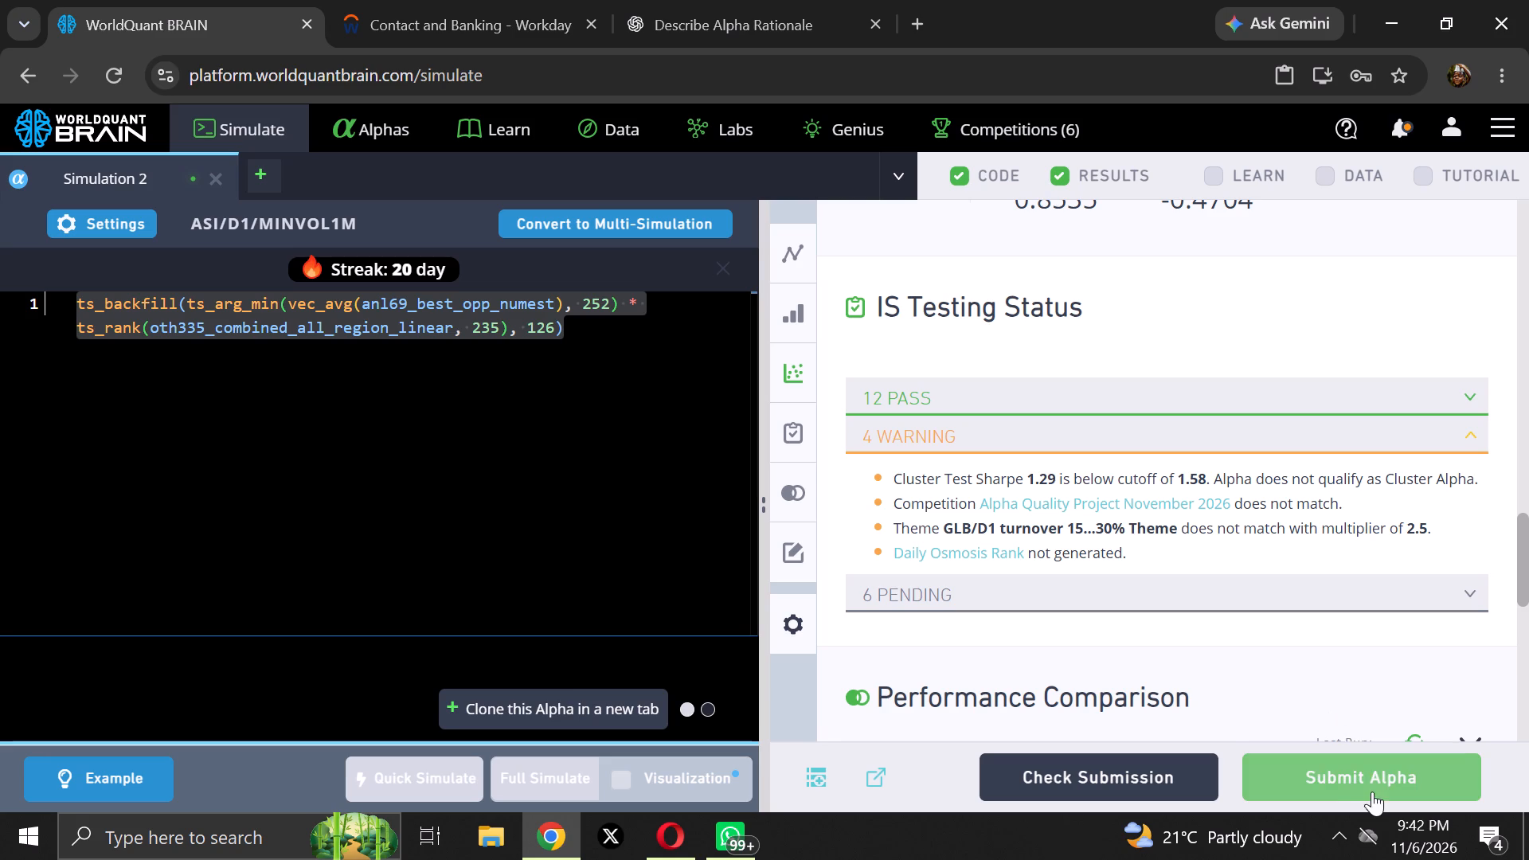
{"action": "left_click", "coordinate": [1363, 768]}
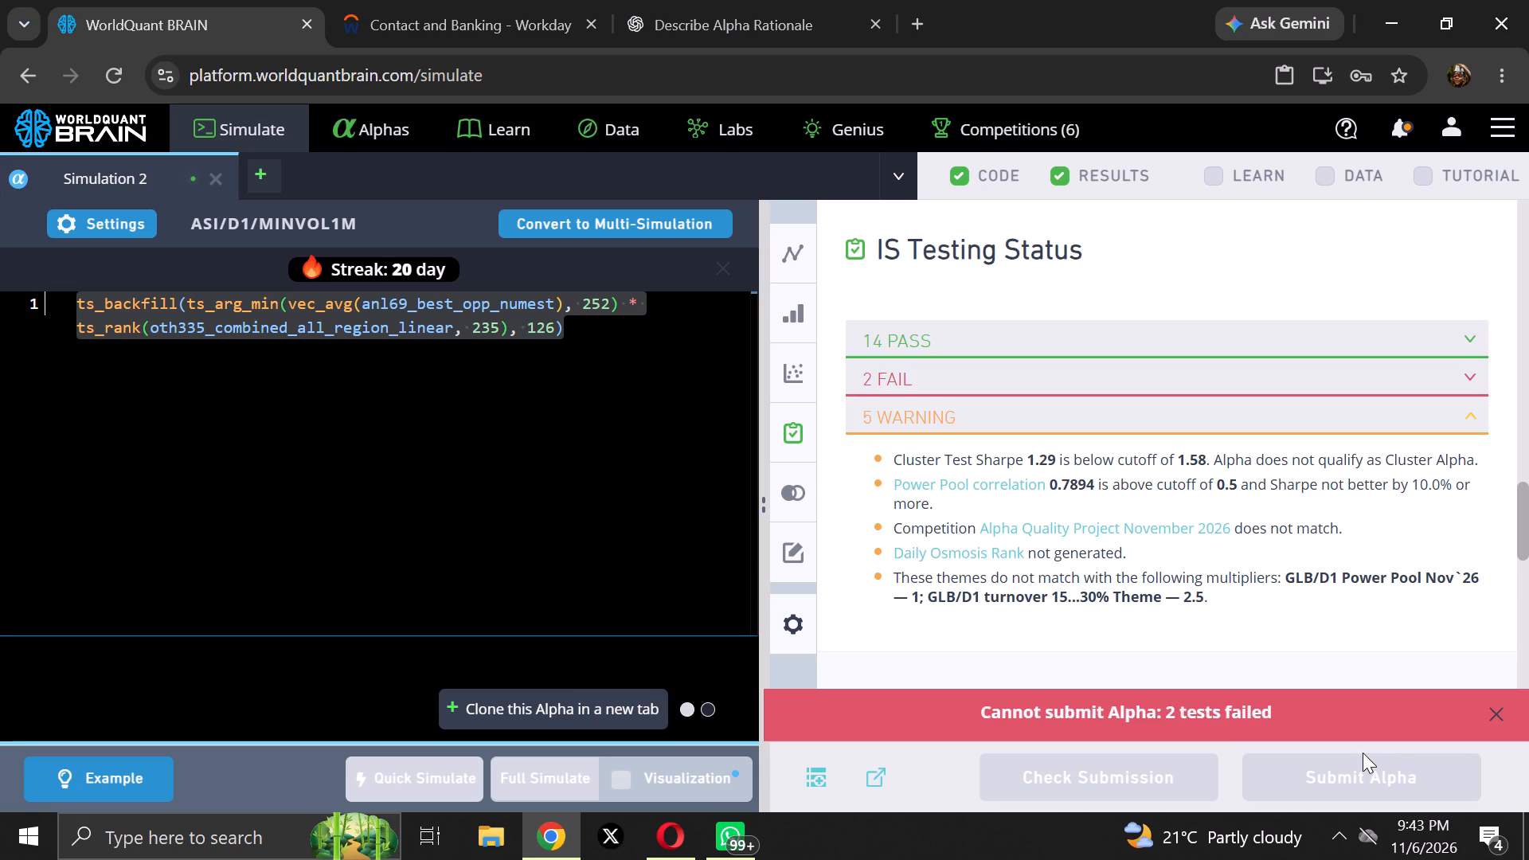
{"action": "left_click", "coordinate": [1156, 377]}
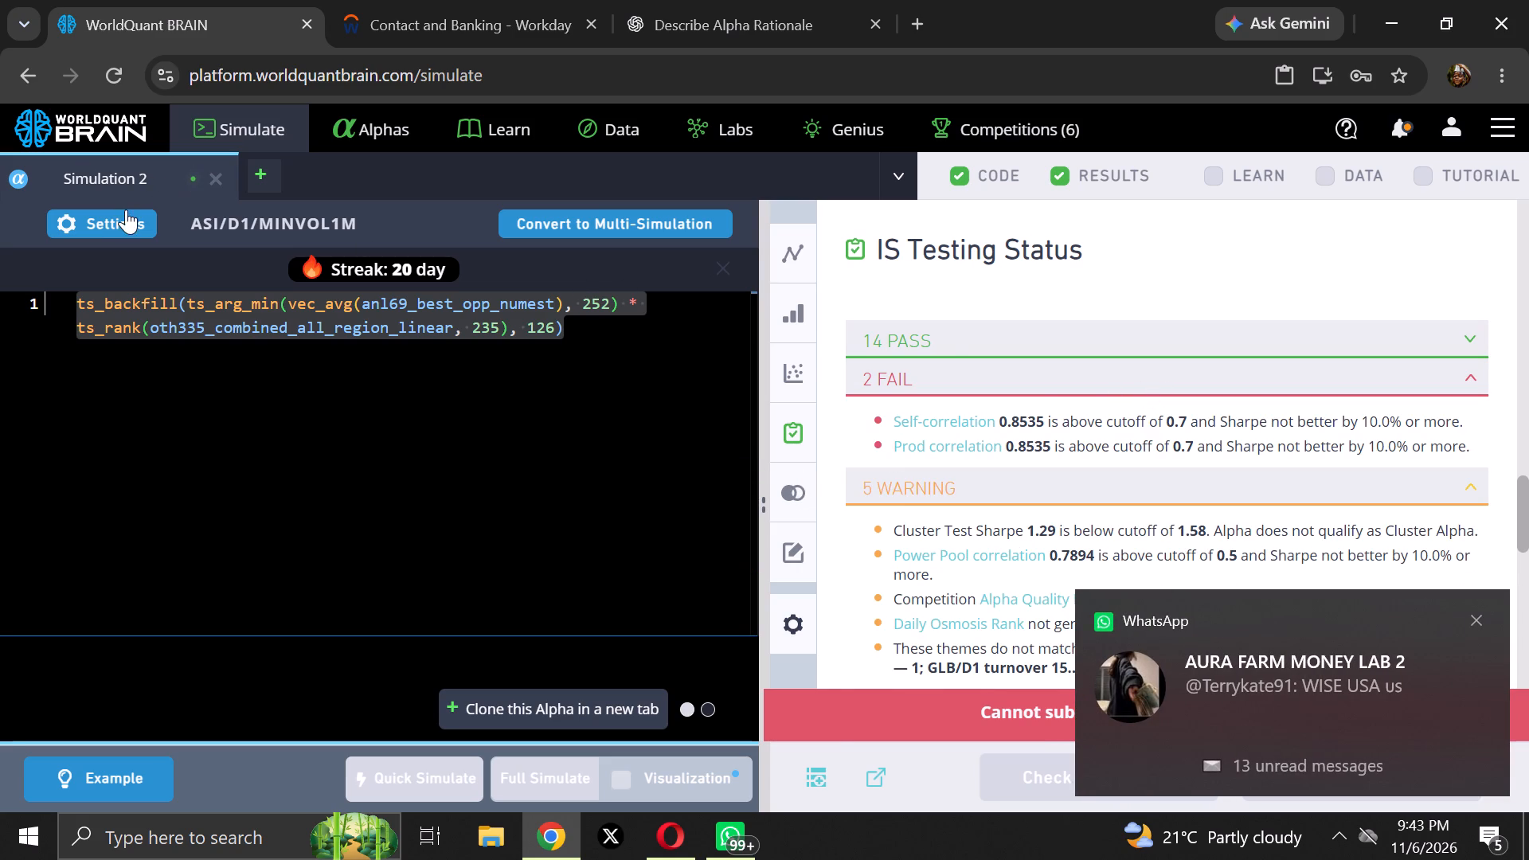
Set the ASI alpha's truncation to 0.01 and decay to 20, apply the settings and run a full simulation.
{"action": "left_click", "coordinate": [107, 221]}
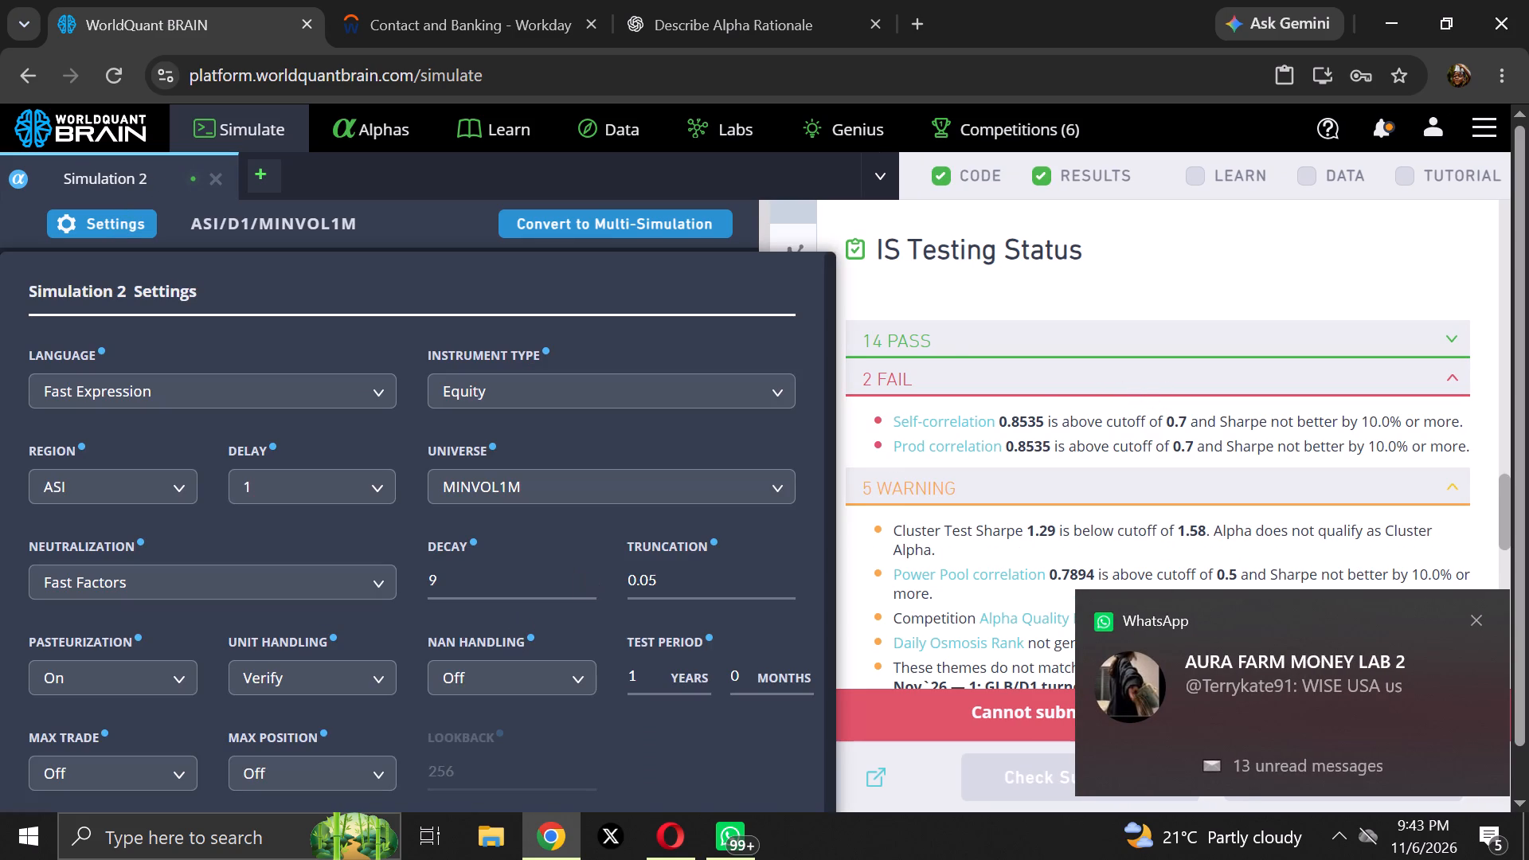
{"action": "left_click", "coordinate": [782, 582]}
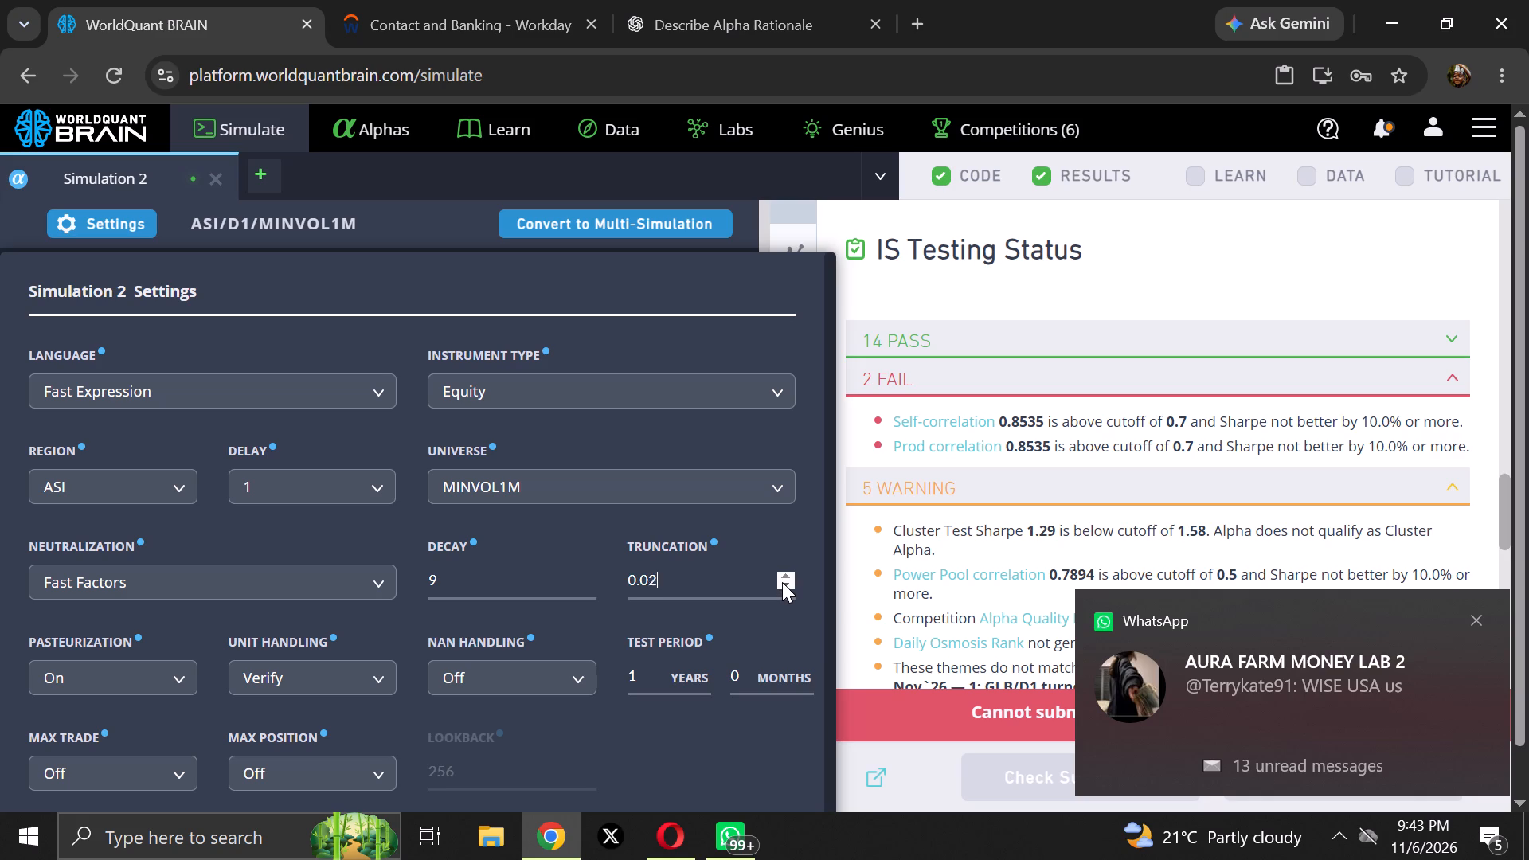
{"action": "left_click", "coordinate": [787, 573]}
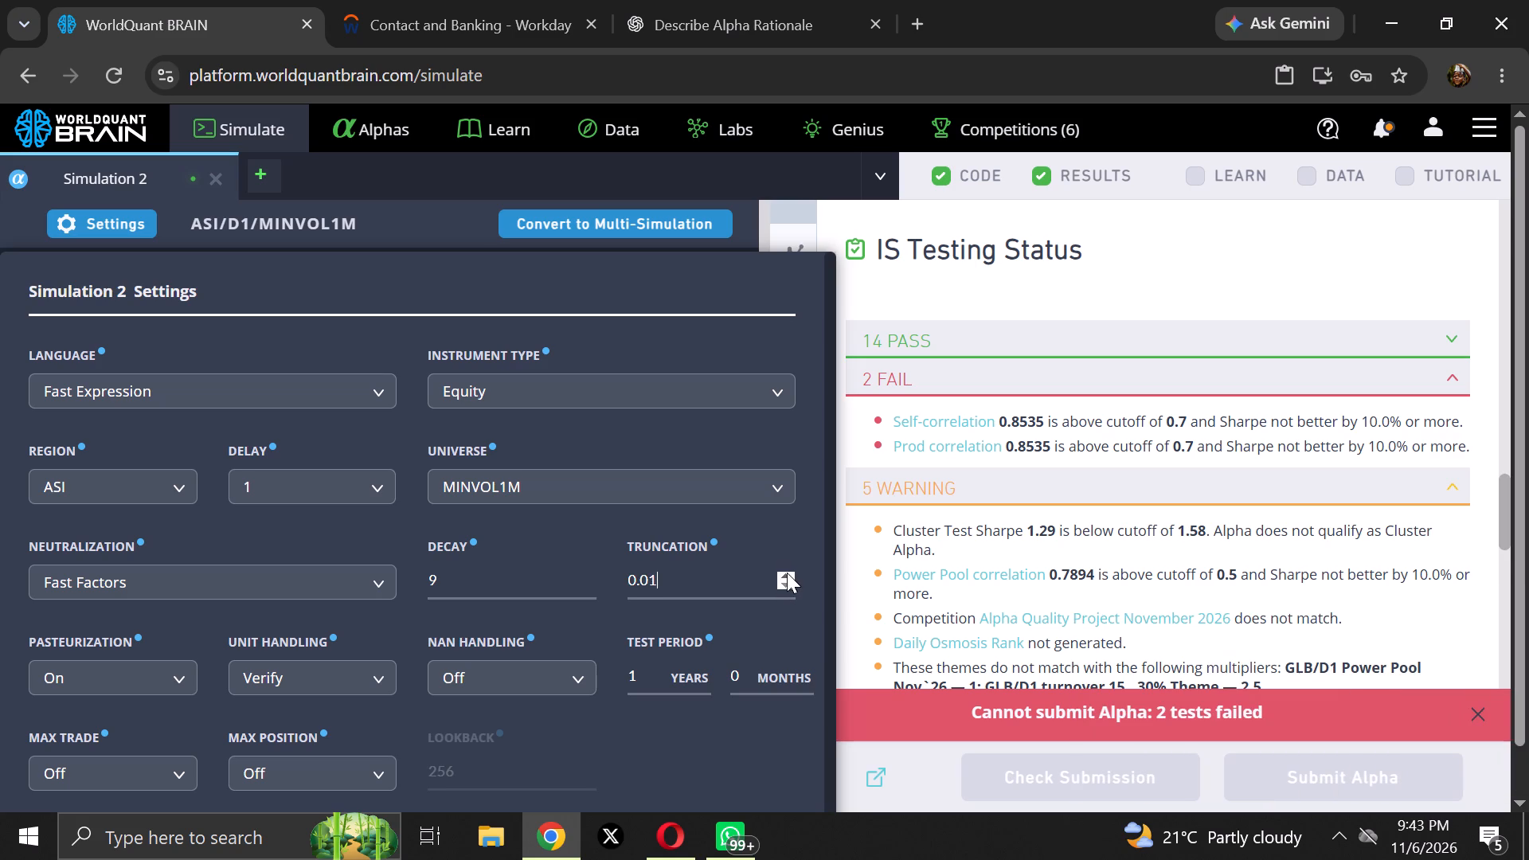
{"action": "left_click", "coordinate": [579, 577]}
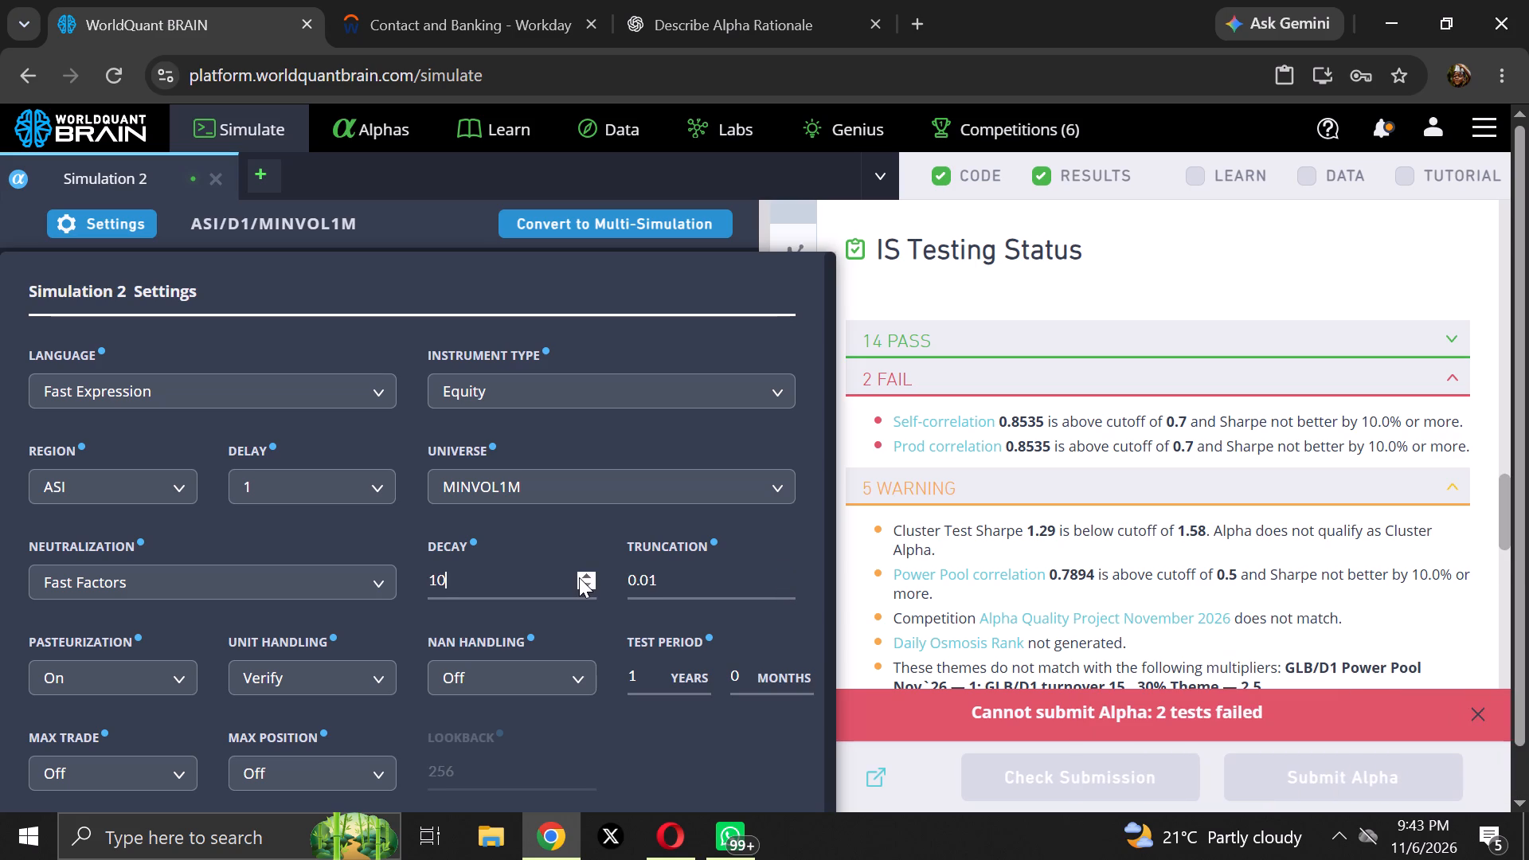
{"action": "left_click", "coordinate": [579, 577]}
{"action": "scroll", "coordinate": [641, 734], "scroll_direction": "down", "scroll_amount": 3}
{"action": "left_click", "coordinate": [583, 797]}
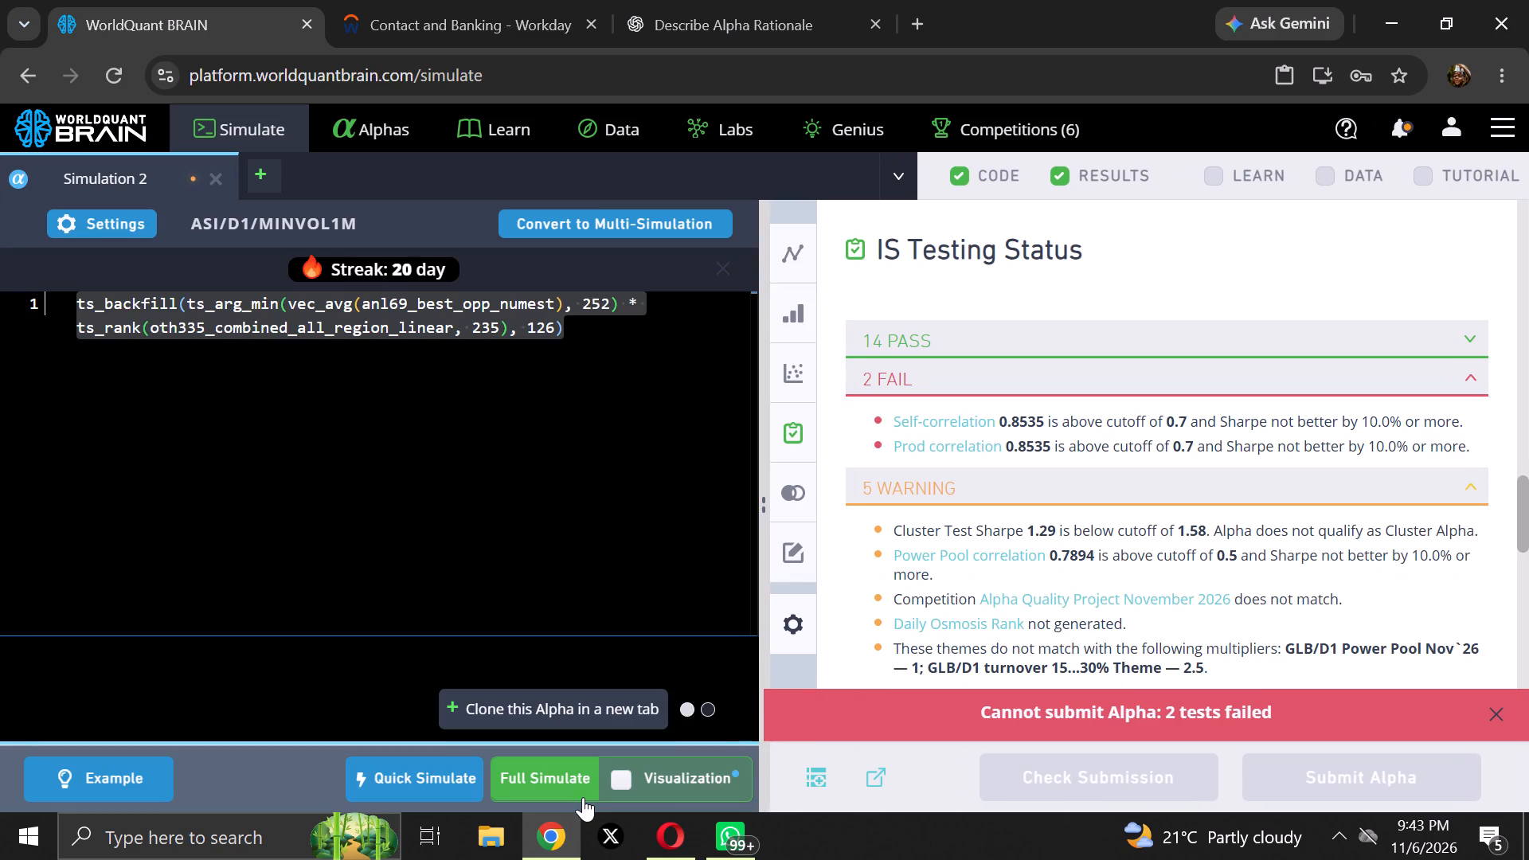
{"action": "left_click", "coordinate": [551, 780]}
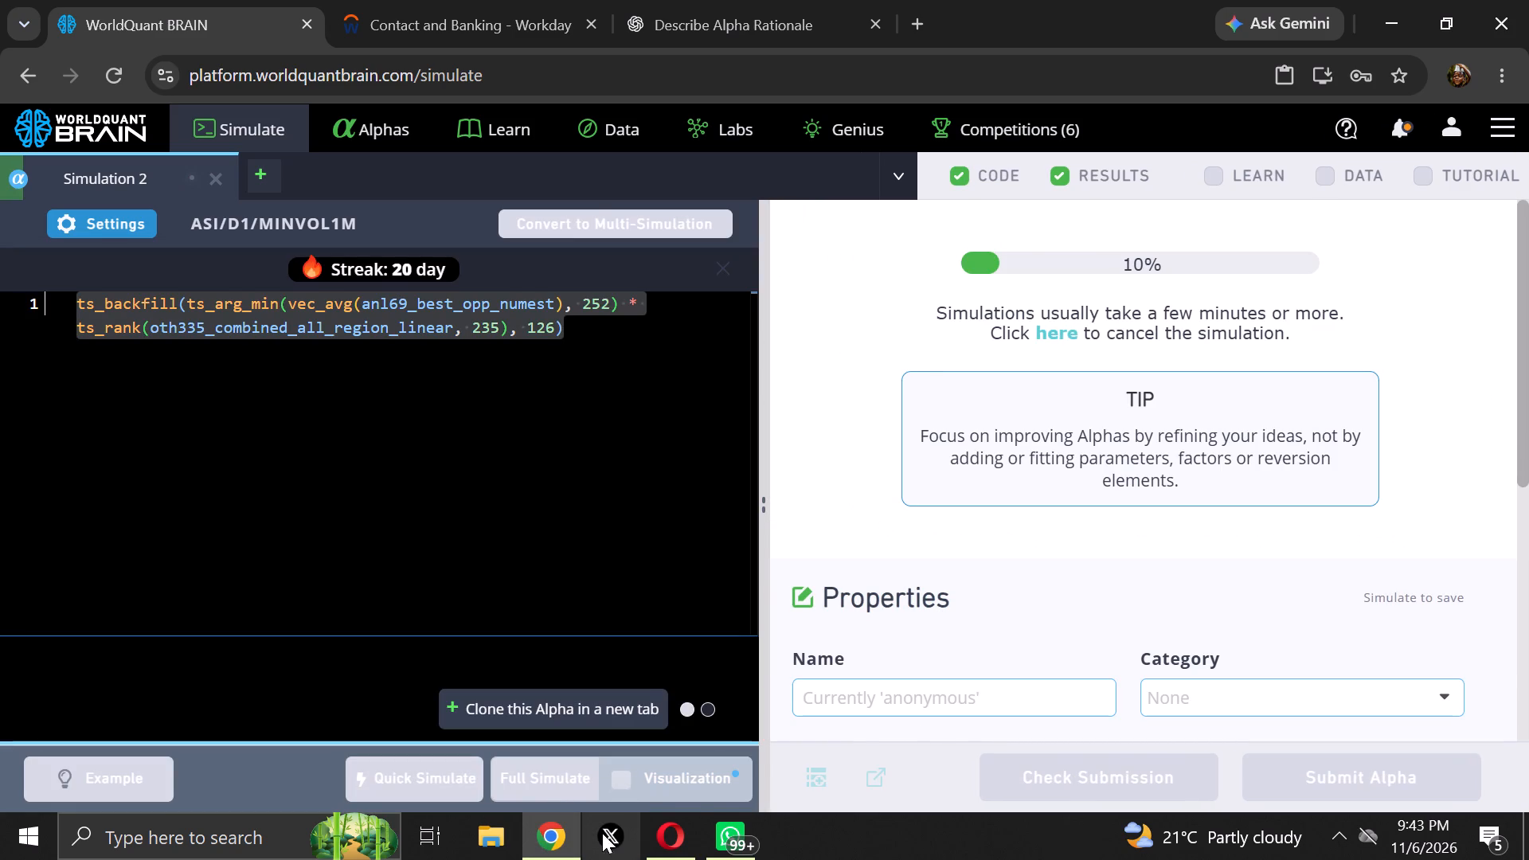
Switch to Opera, reveal the test period of Simulation 4's operating income alpha and submit the alpha.
{"action": "left_click", "coordinate": [669, 833]}
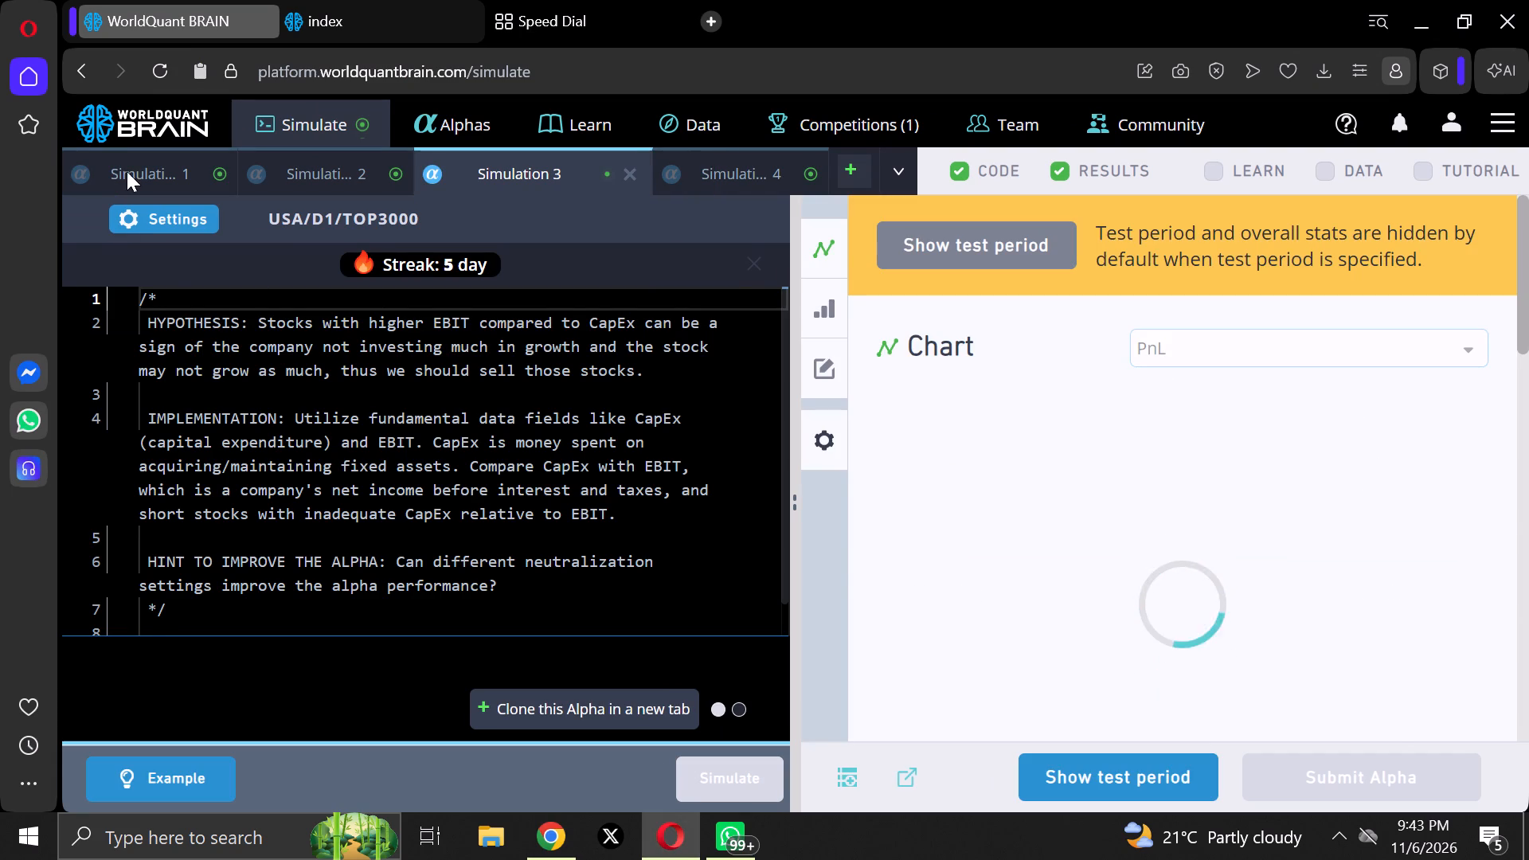
{"action": "left_click", "coordinate": [127, 170]}
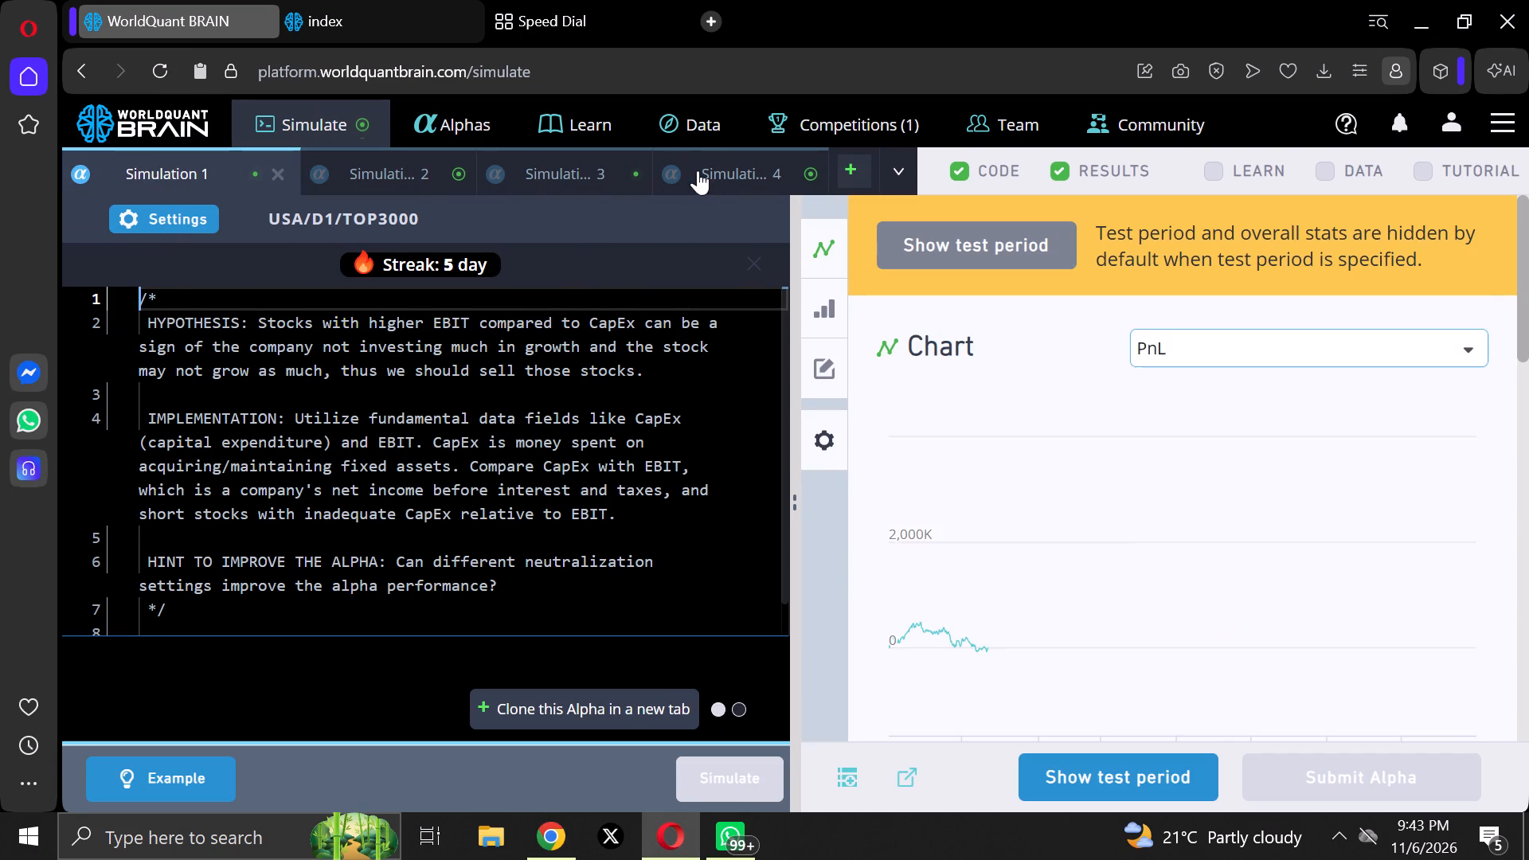
{"action": "left_click", "coordinate": [738, 163]}
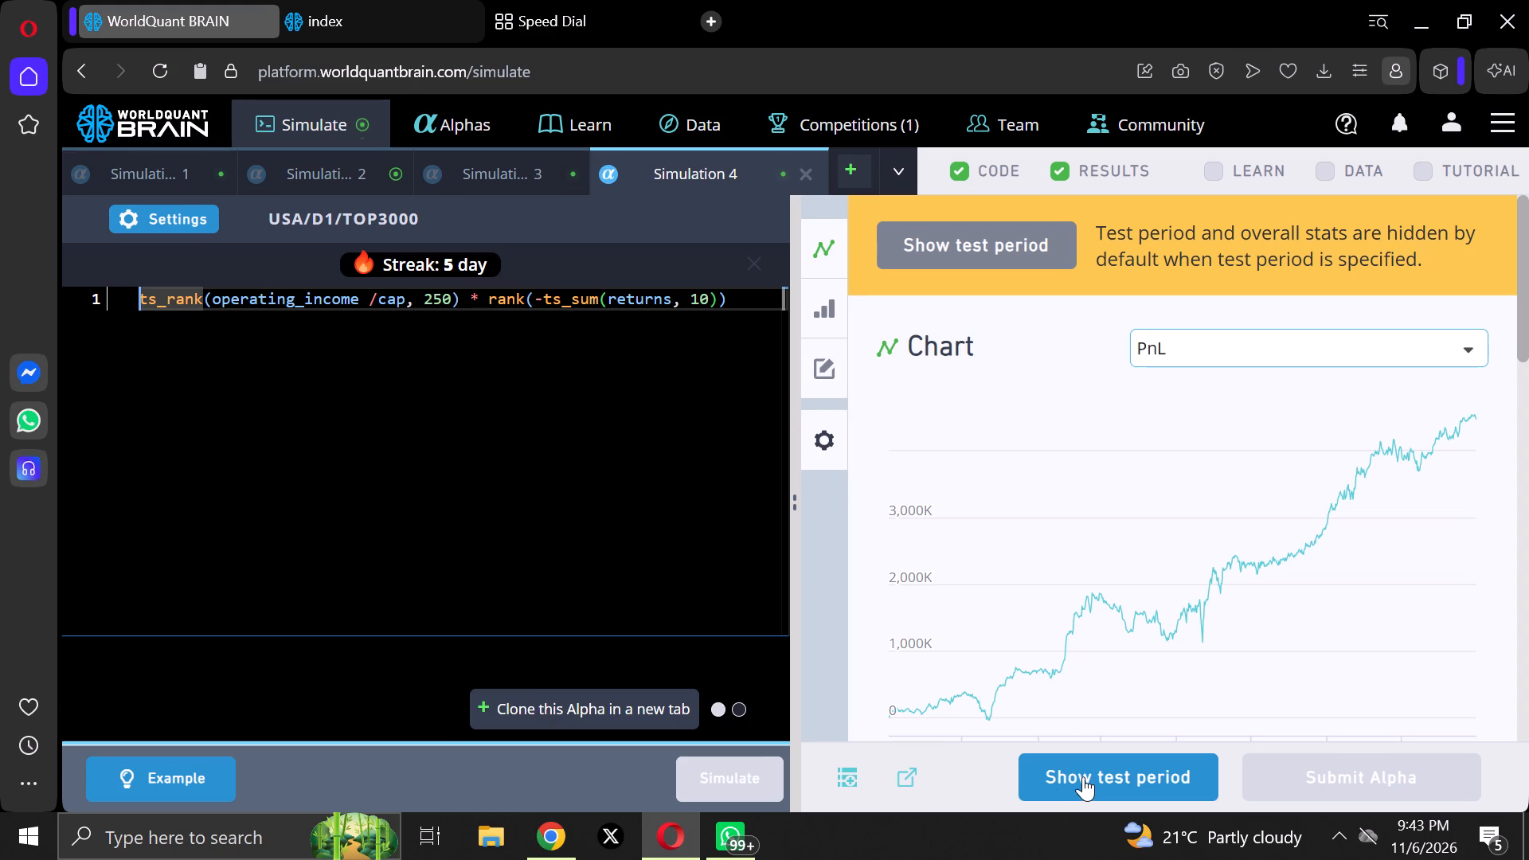
{"action": "left_click", "coordinate": [1083, 776]}
{"action": "left_click", "coordinate": [1294, 760]}
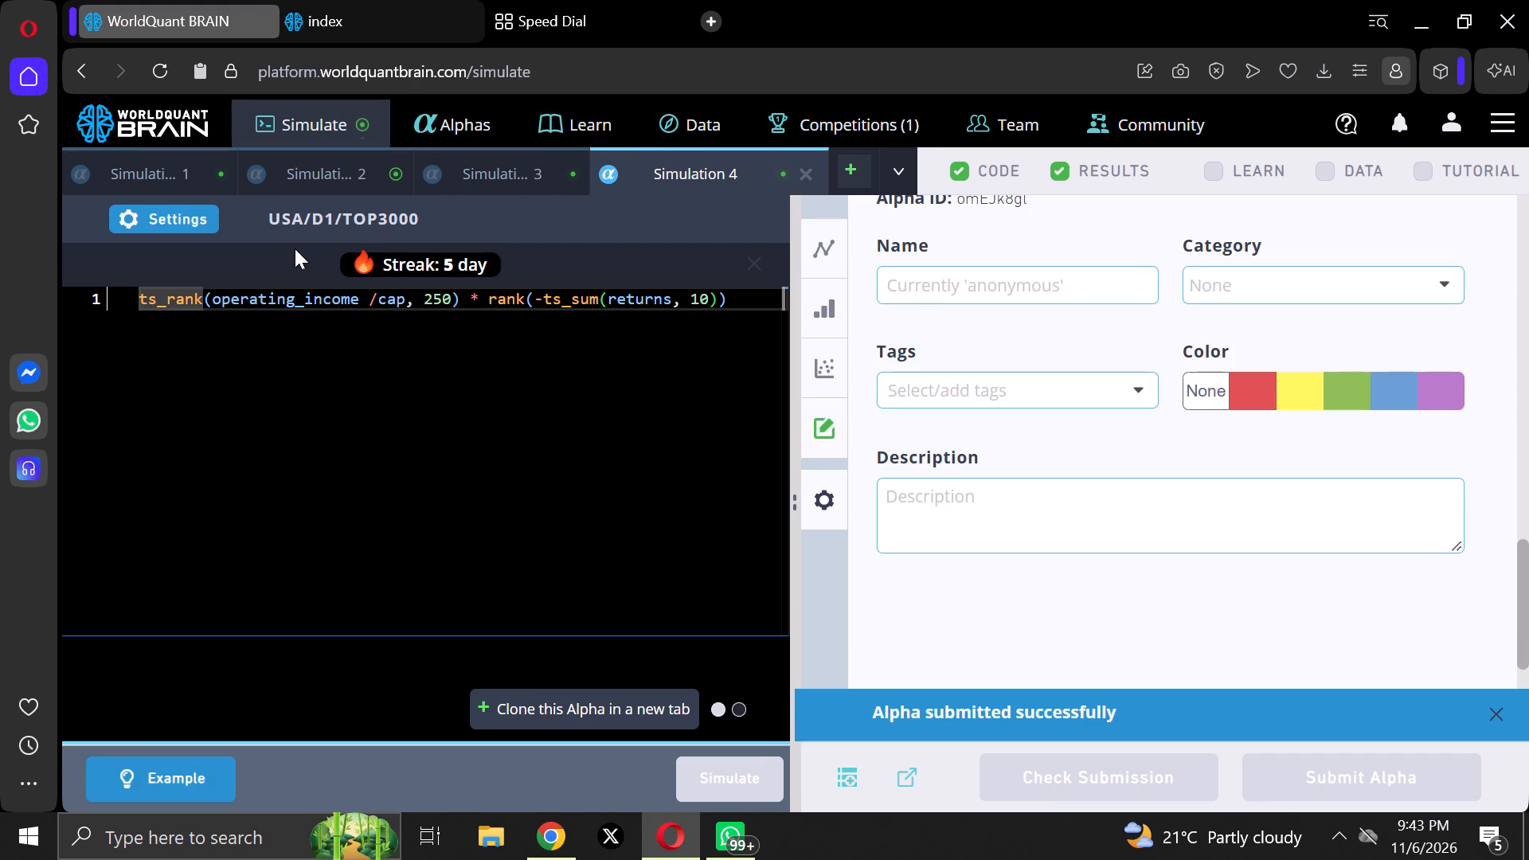
Set Simulation 3's decay to 3, apply the settings and run the simulation.
{"action": "left_click", "coordinate": [483, 164]}
{"action": "left_click", "coordinate": [168, 214]}
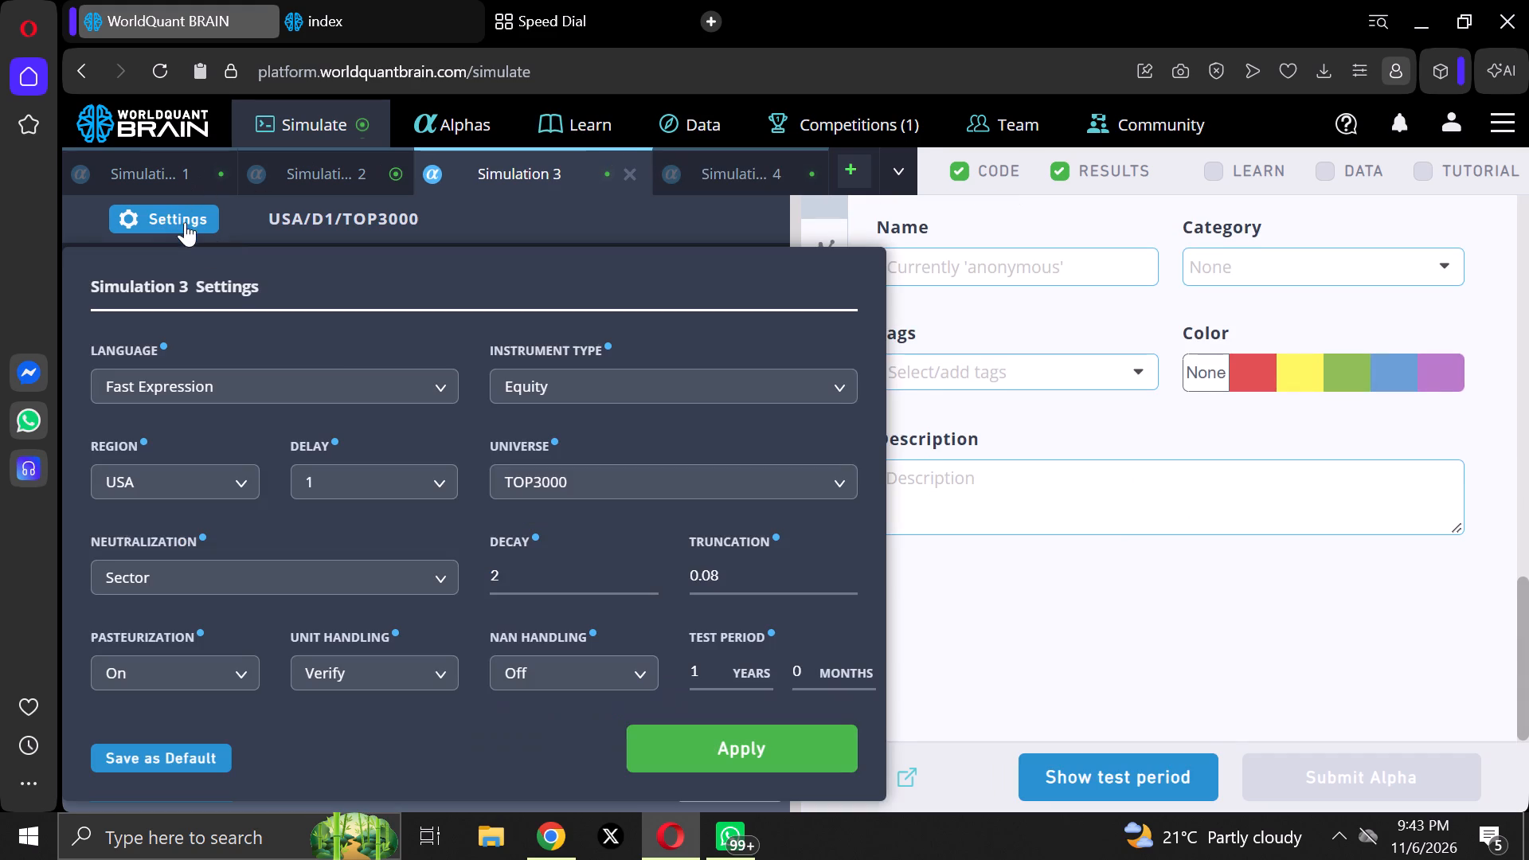
{"action": "scroll", "coordinate": [428, 450], "scroll_direction": "down", "scroll_amount": 3}
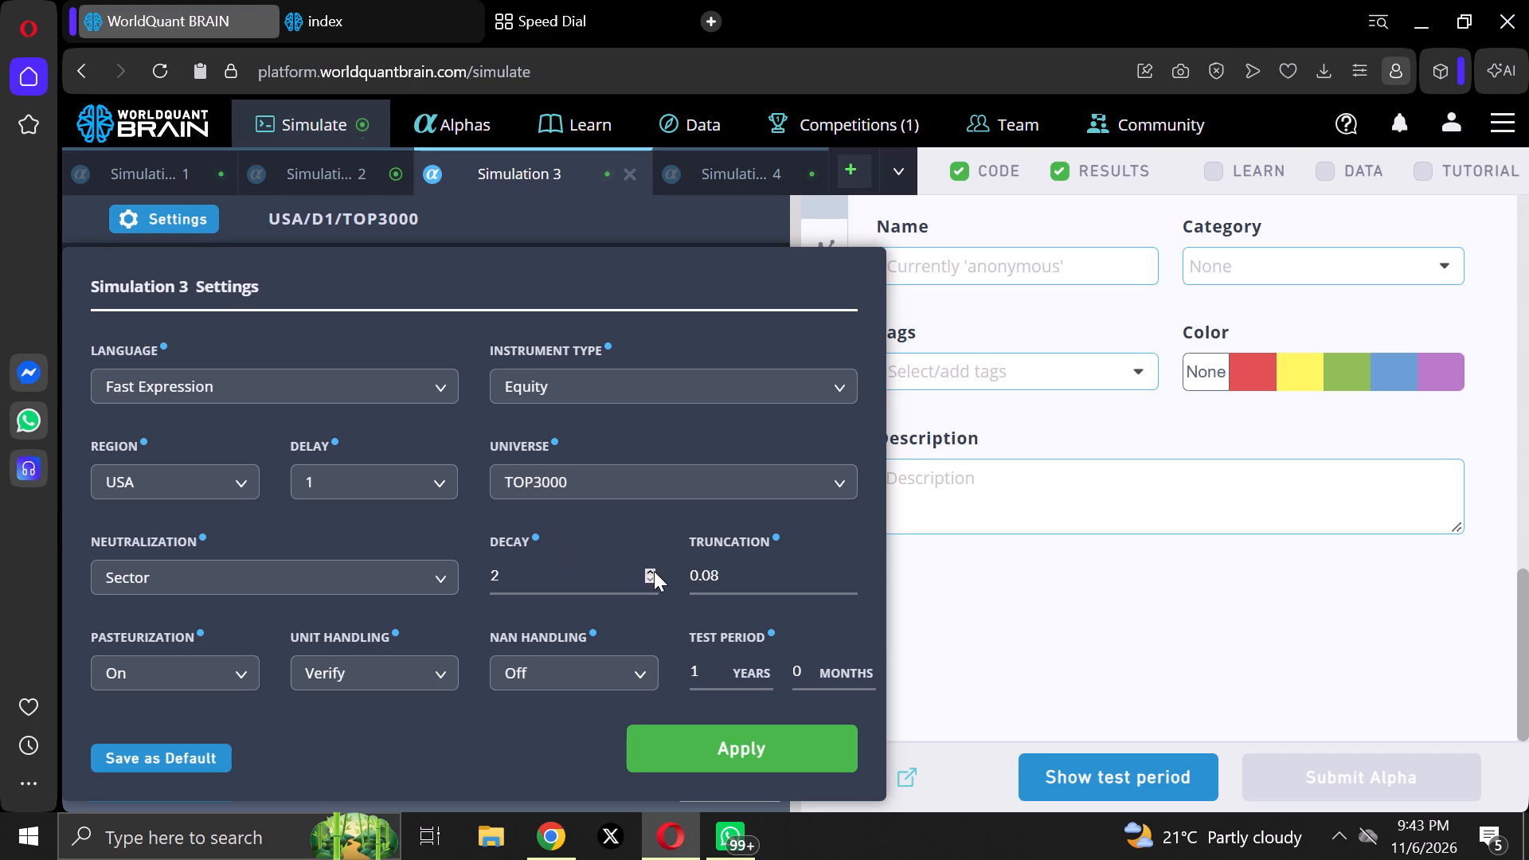
{"action": "left_click", "coordinate": [649, 569]}
{"action": "left_click", "coordinate": [659, 707]}
{"action": "left_click", "coordinate": [674, 738]}
{"action": "left_click", "coordinate": [713, 773]}
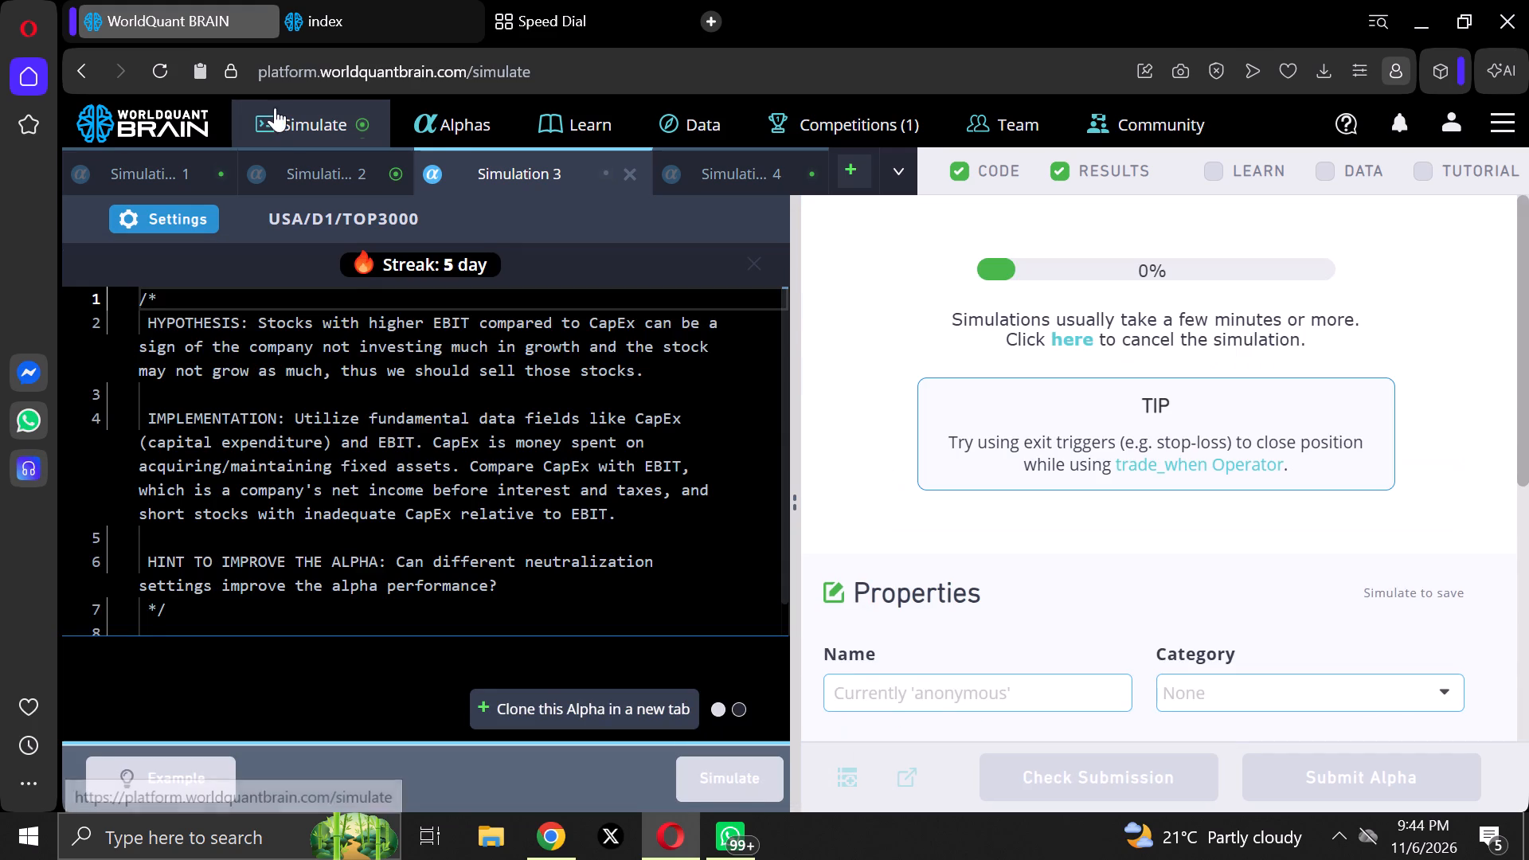
Set Simulation 2's decay to 2, apply the settings and run the simulation.
{"action": "left_click", "coordinate": [288, 171]}
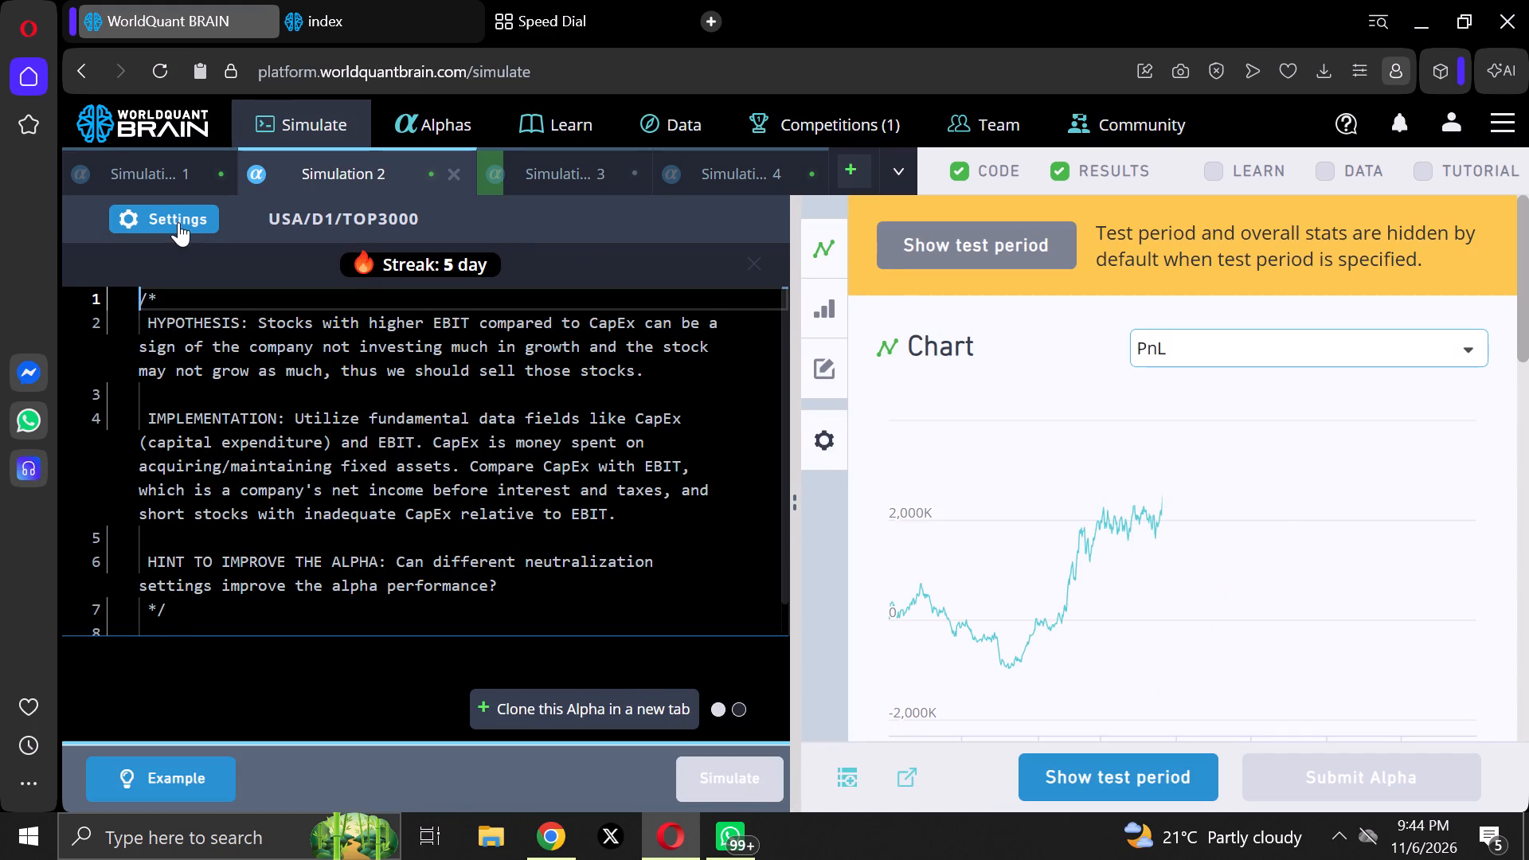
{"action": "left_click", "coordinate": [178, 222]}
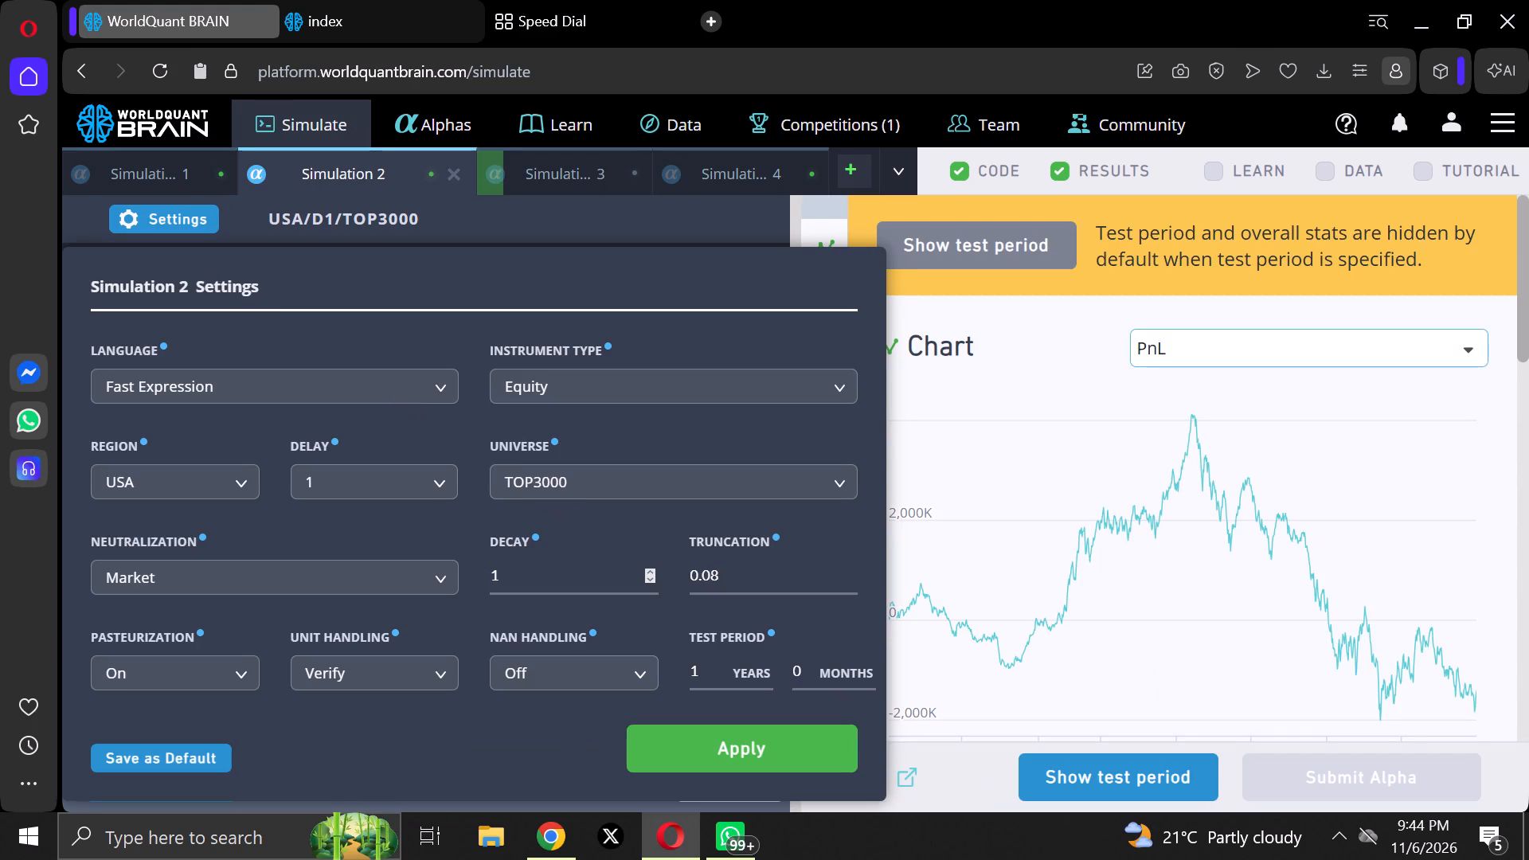
{"action": "left_click", "coordinate": [646, 573]}
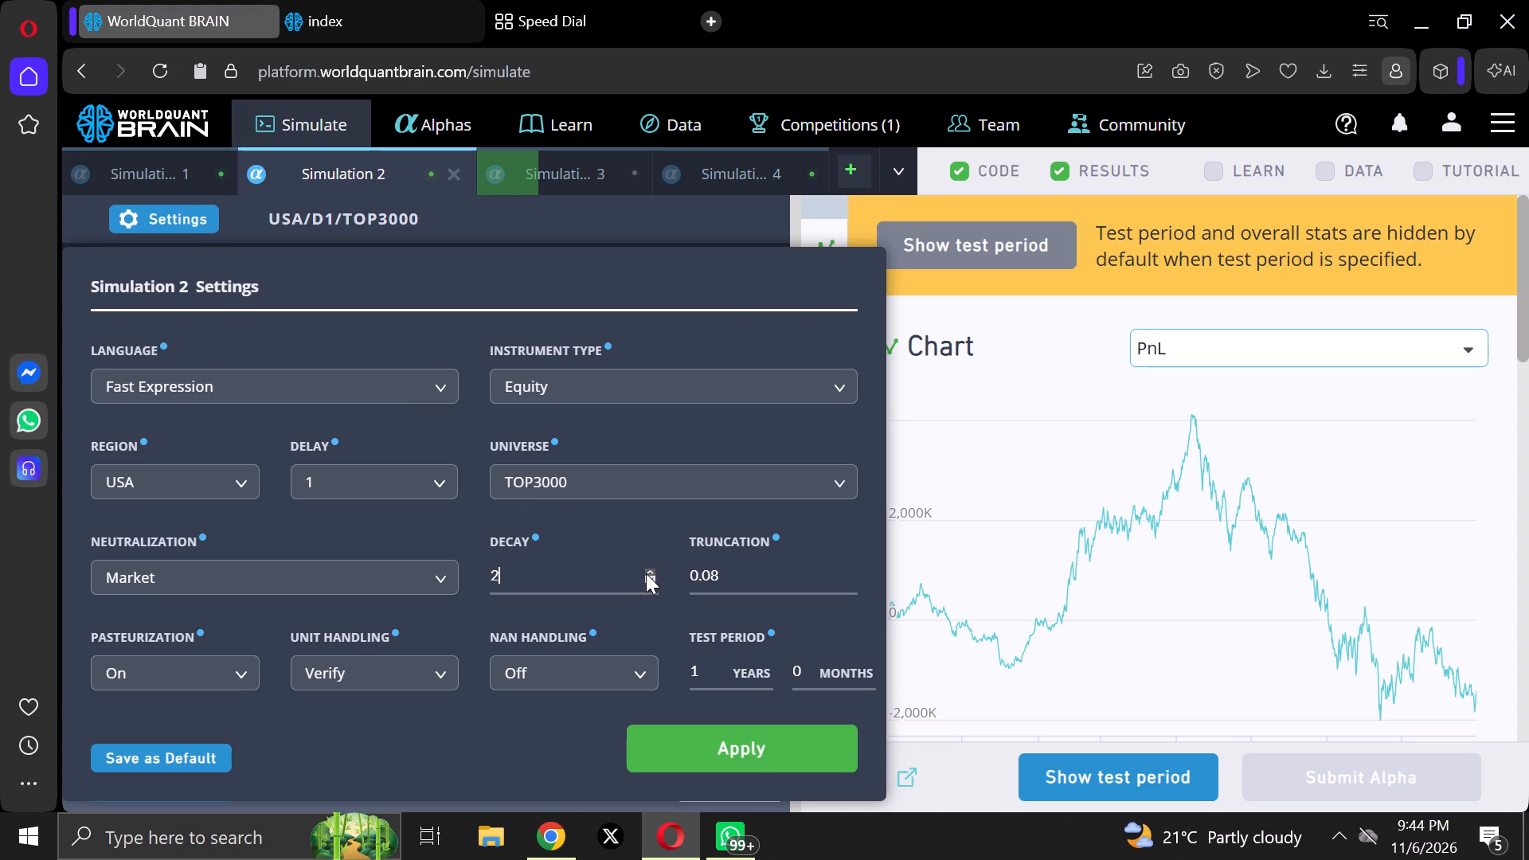
{"action": "left_click", "coordinate": [727, 756]}
{"action": "left_click", "coordinate": [733, 772]}
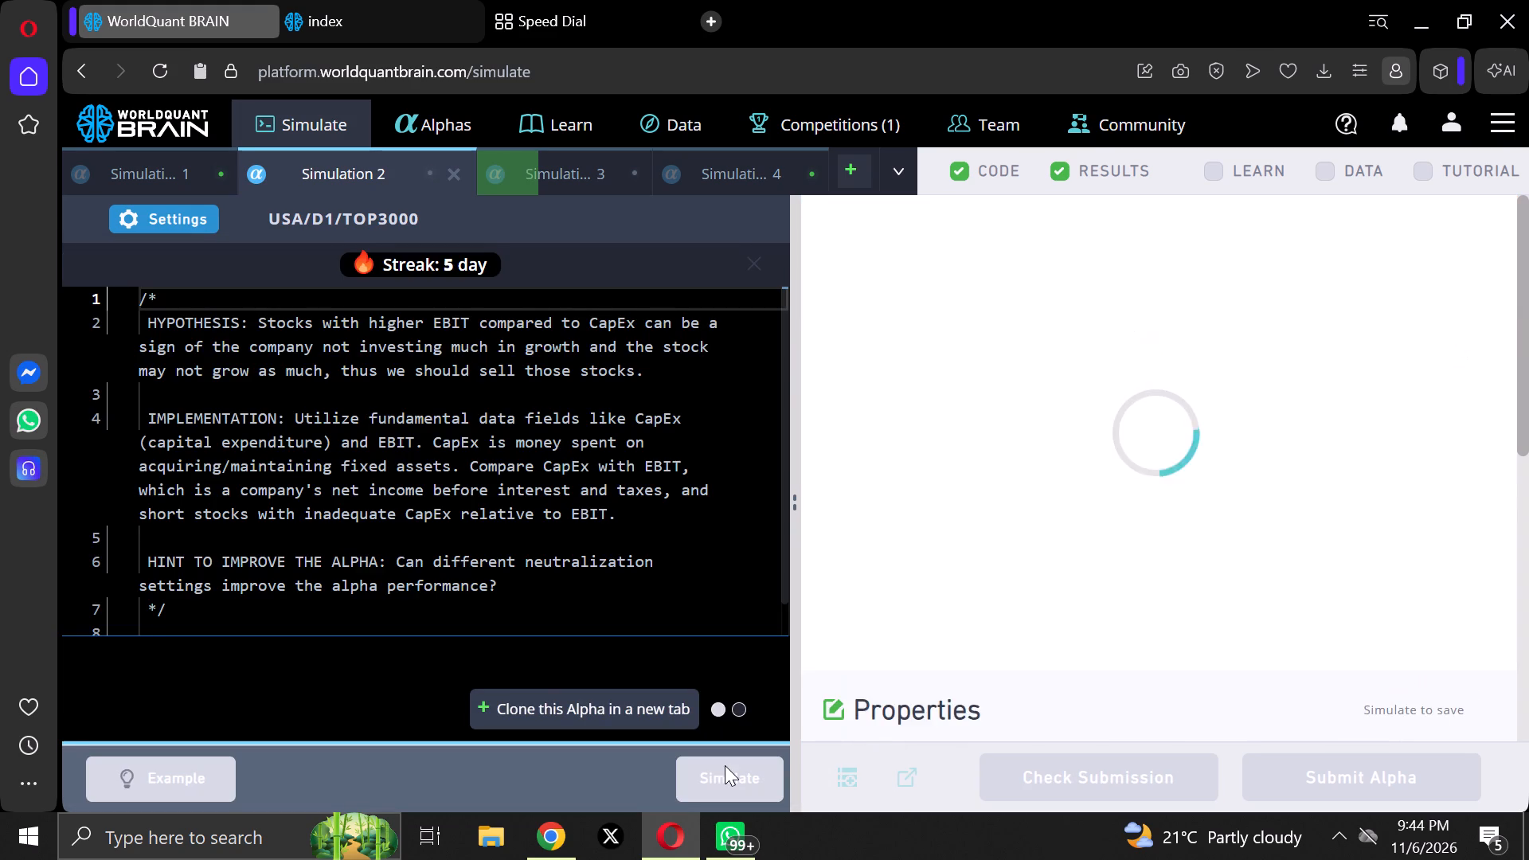
Set Simulation 1's decay to 3, apply the settings and run the simulation.
{"action": "left_click", "coordinate": [168, 158]}
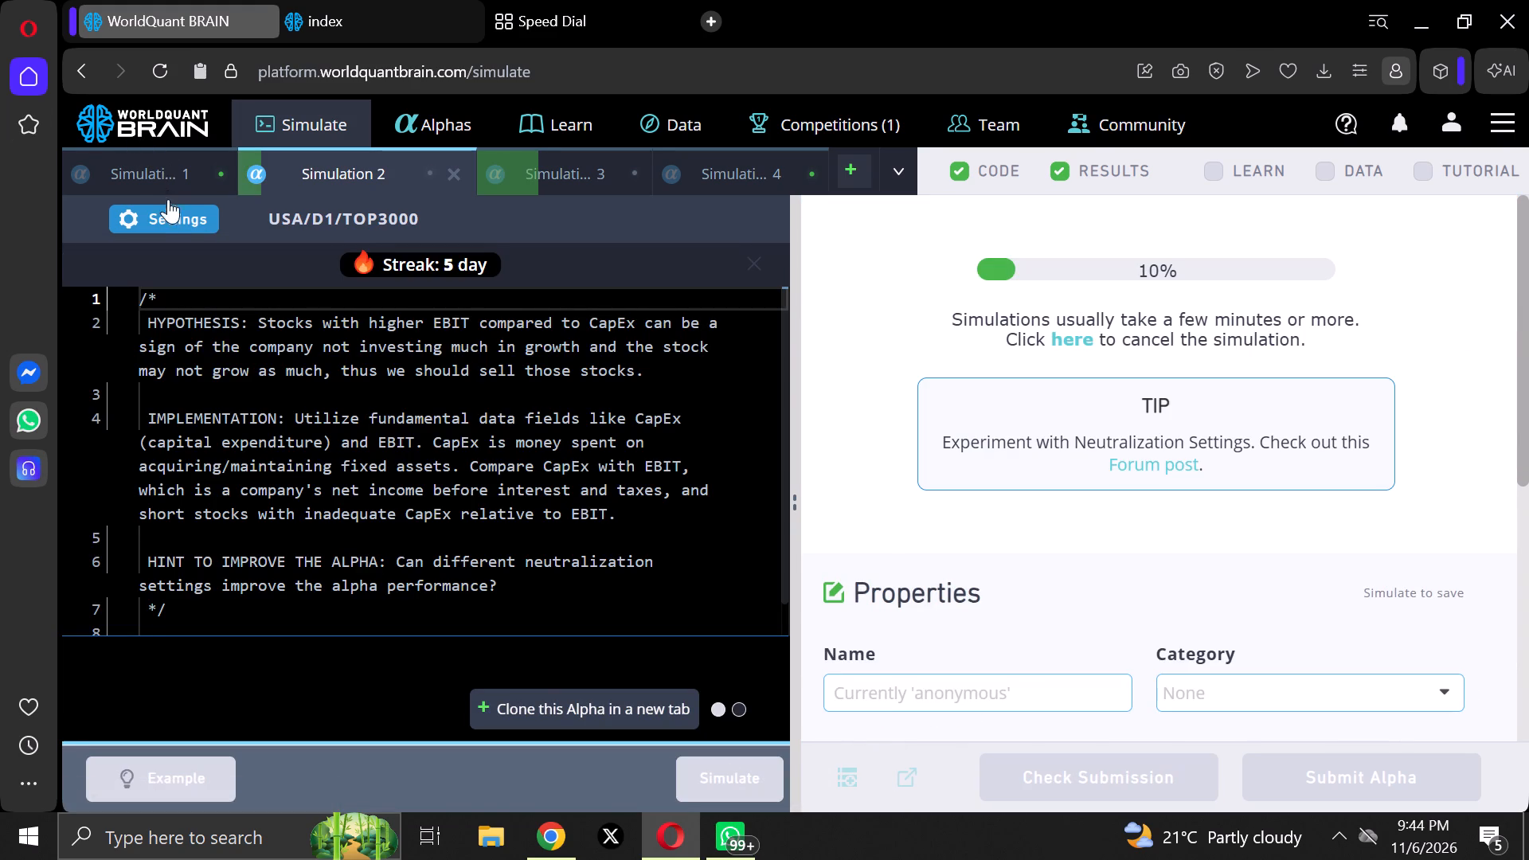
{"action": "left_click", "coordinate": [192, 216]}
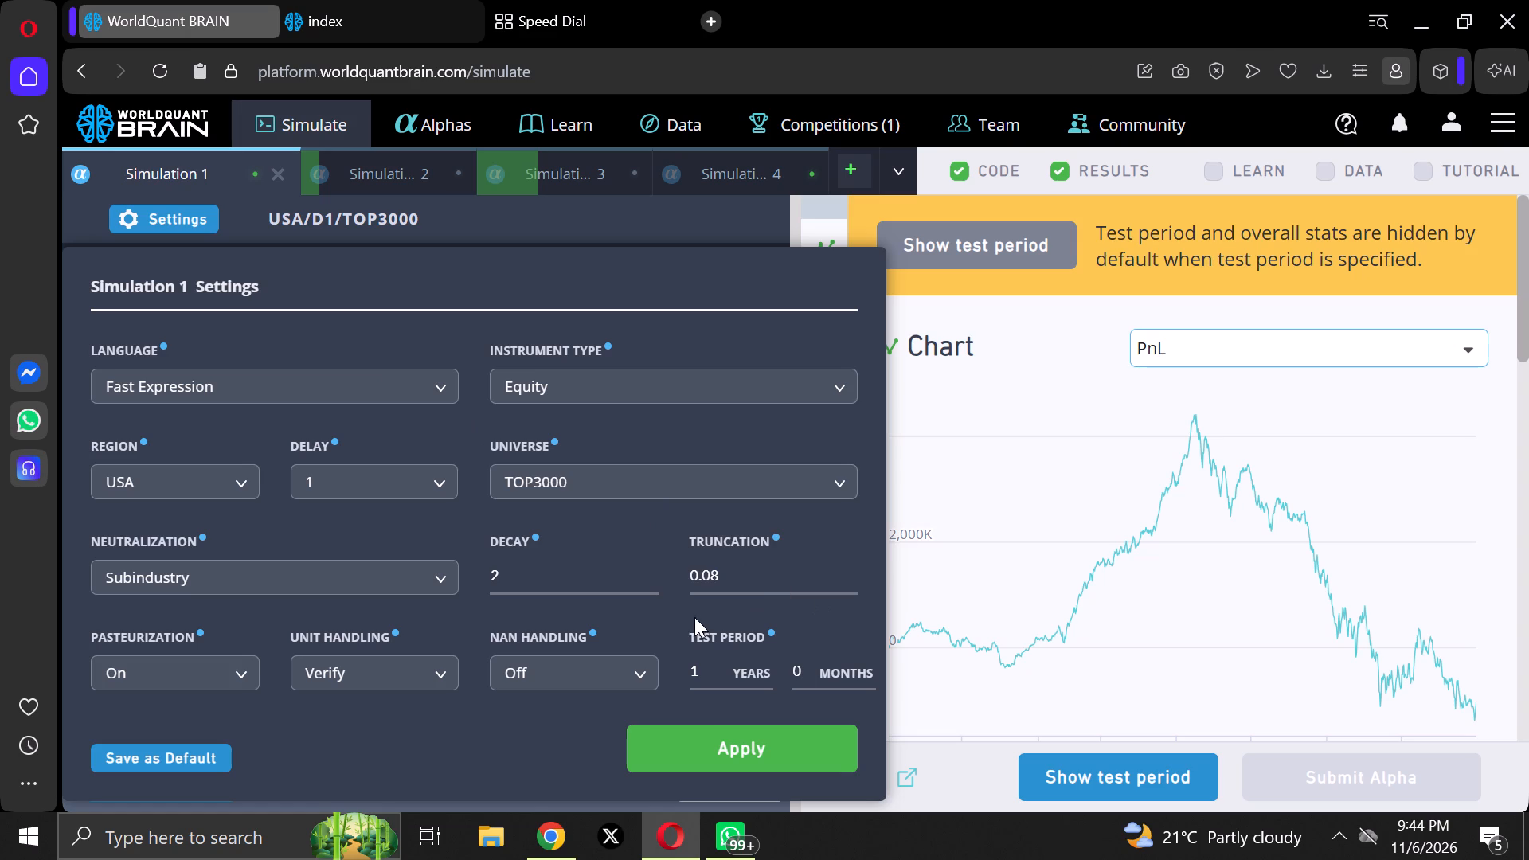
{"action": "left_click", "coordinate": [655, 570]}
{"action": "left_click", "coordinate": [763, 748]}
{"action": "left_click", "coordinate": [763, 775]}
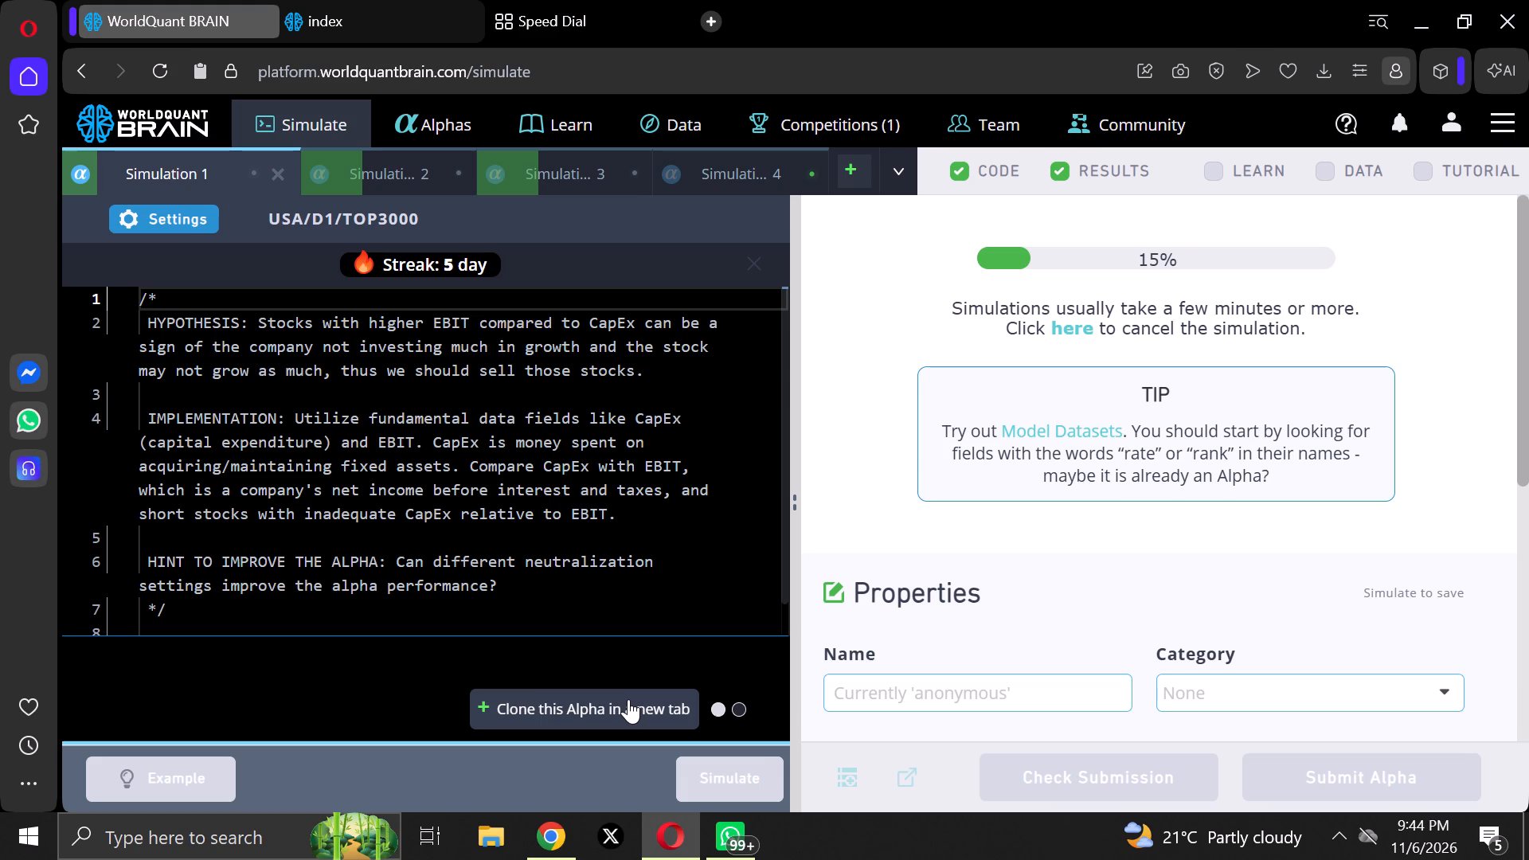
Switch to Chrome to check the progress of the ASI alpha's simulation.
{"action": "left_click", "coordinate": [554, 838]}
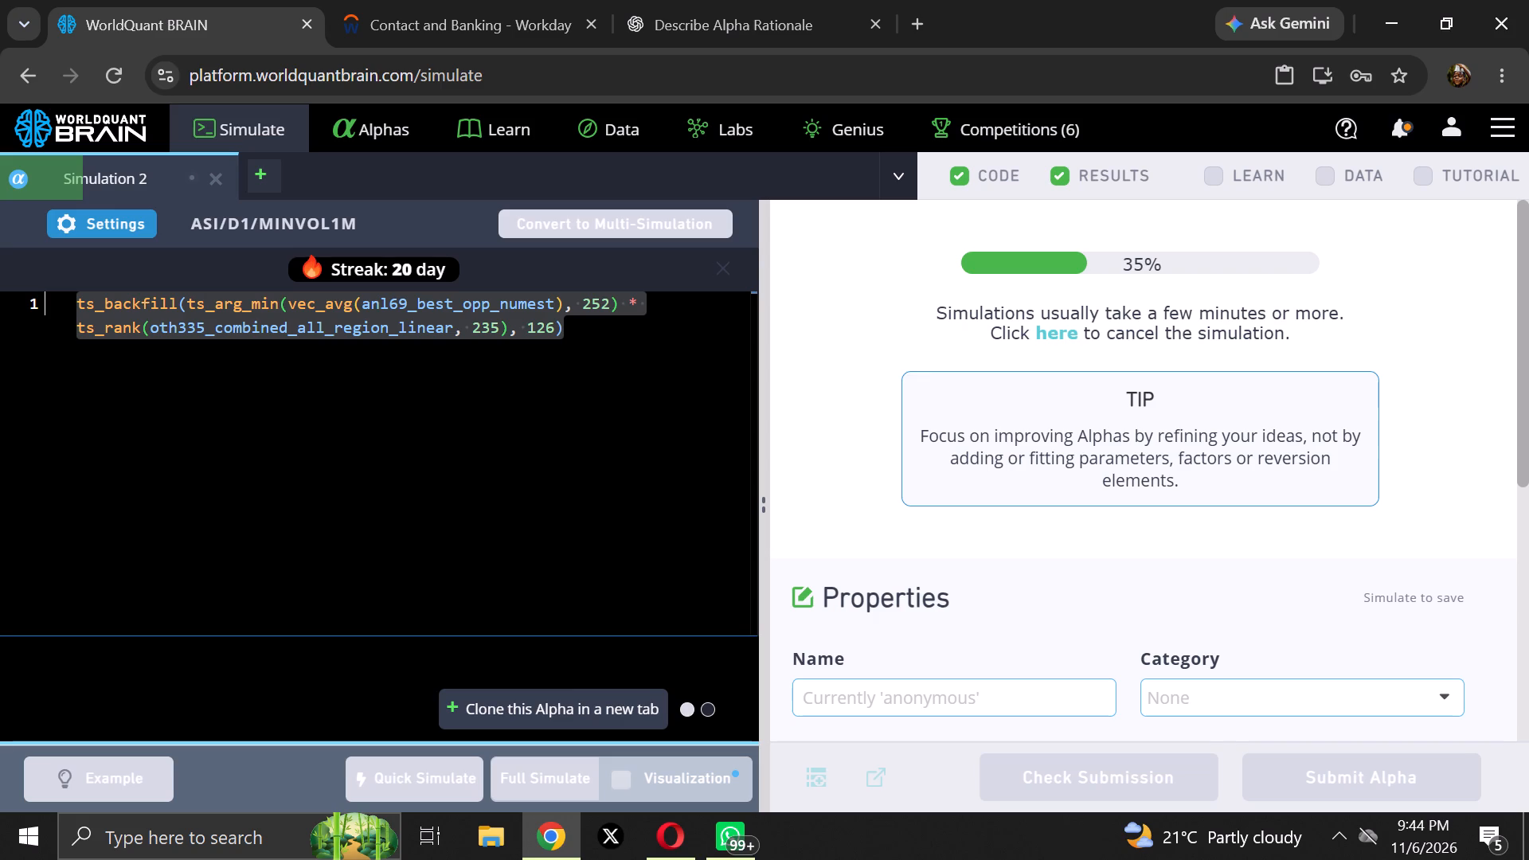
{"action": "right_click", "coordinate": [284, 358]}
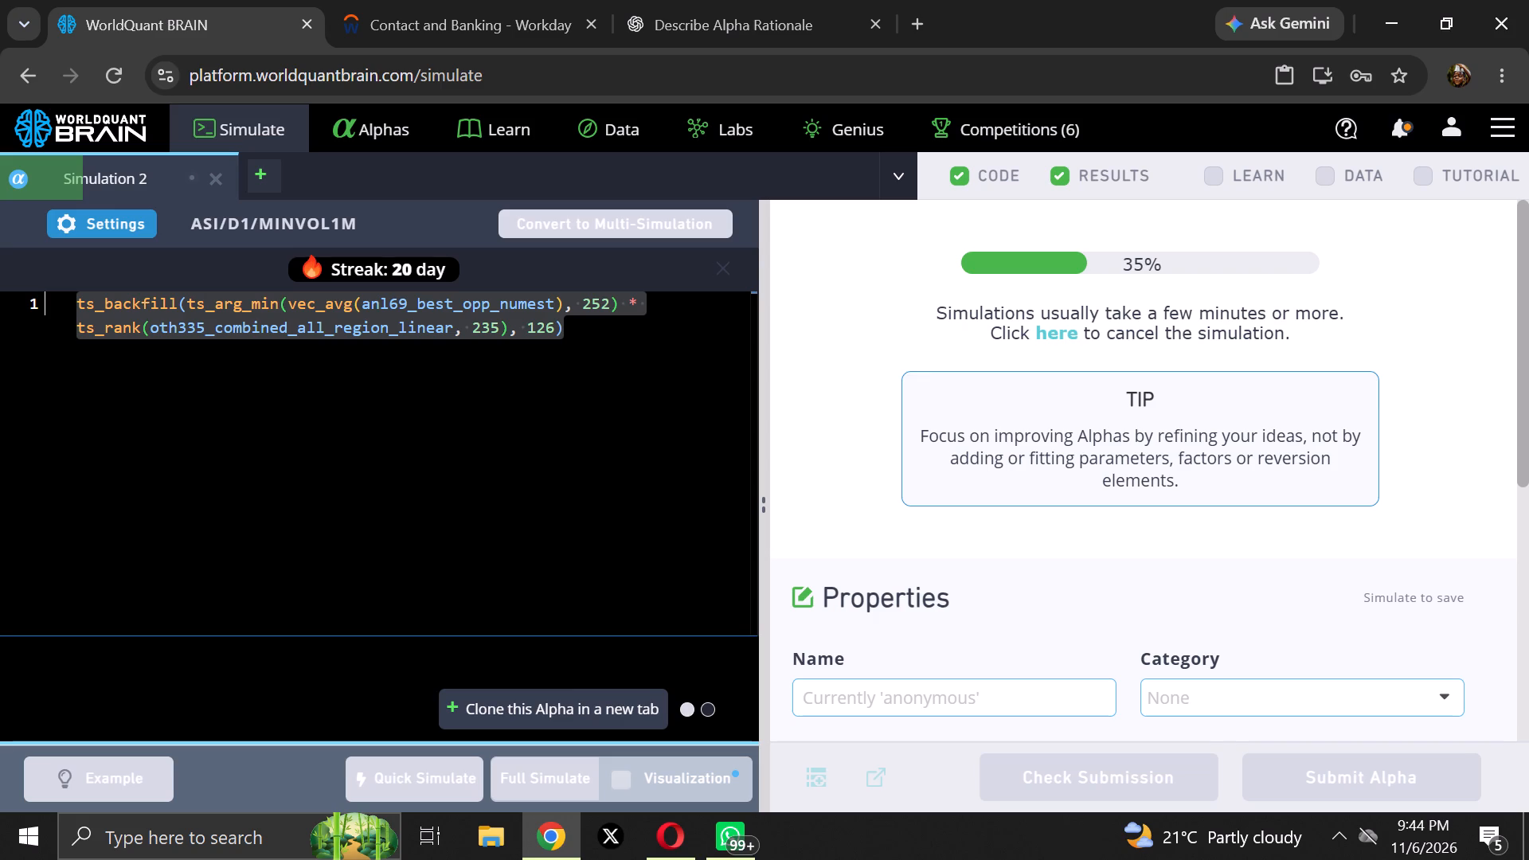
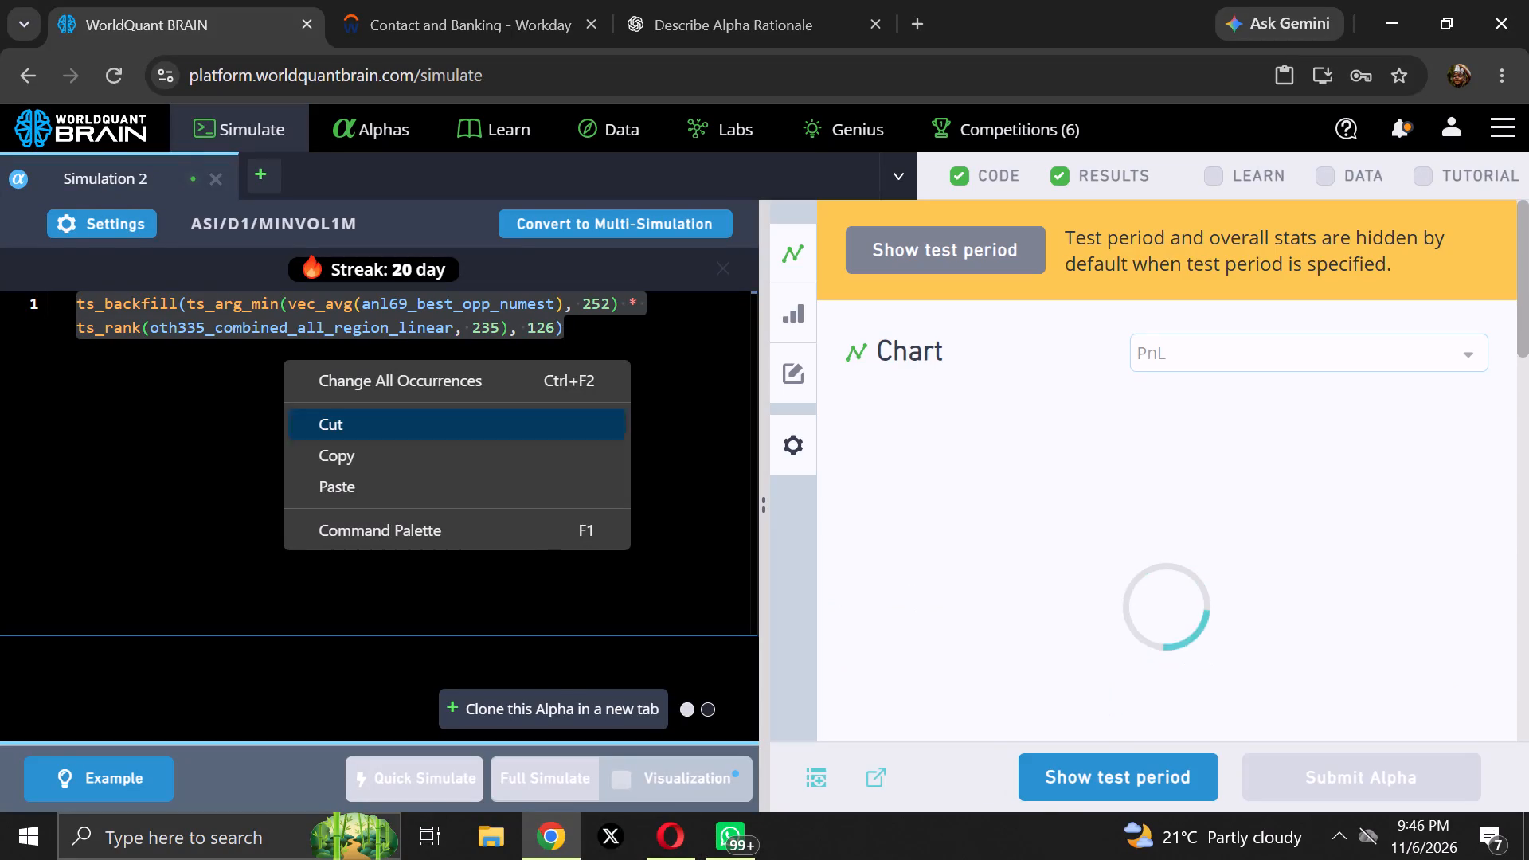
Show the ASI alpha's test period and examine its IS summary and the failed item in IS Testing Status.
{"action": "left_click", "coordinate": [1145, 776]}
{"action": "scroll", "coordinate": [1187, 587], "scroll_direction": "down", "scroll_amount": 5}
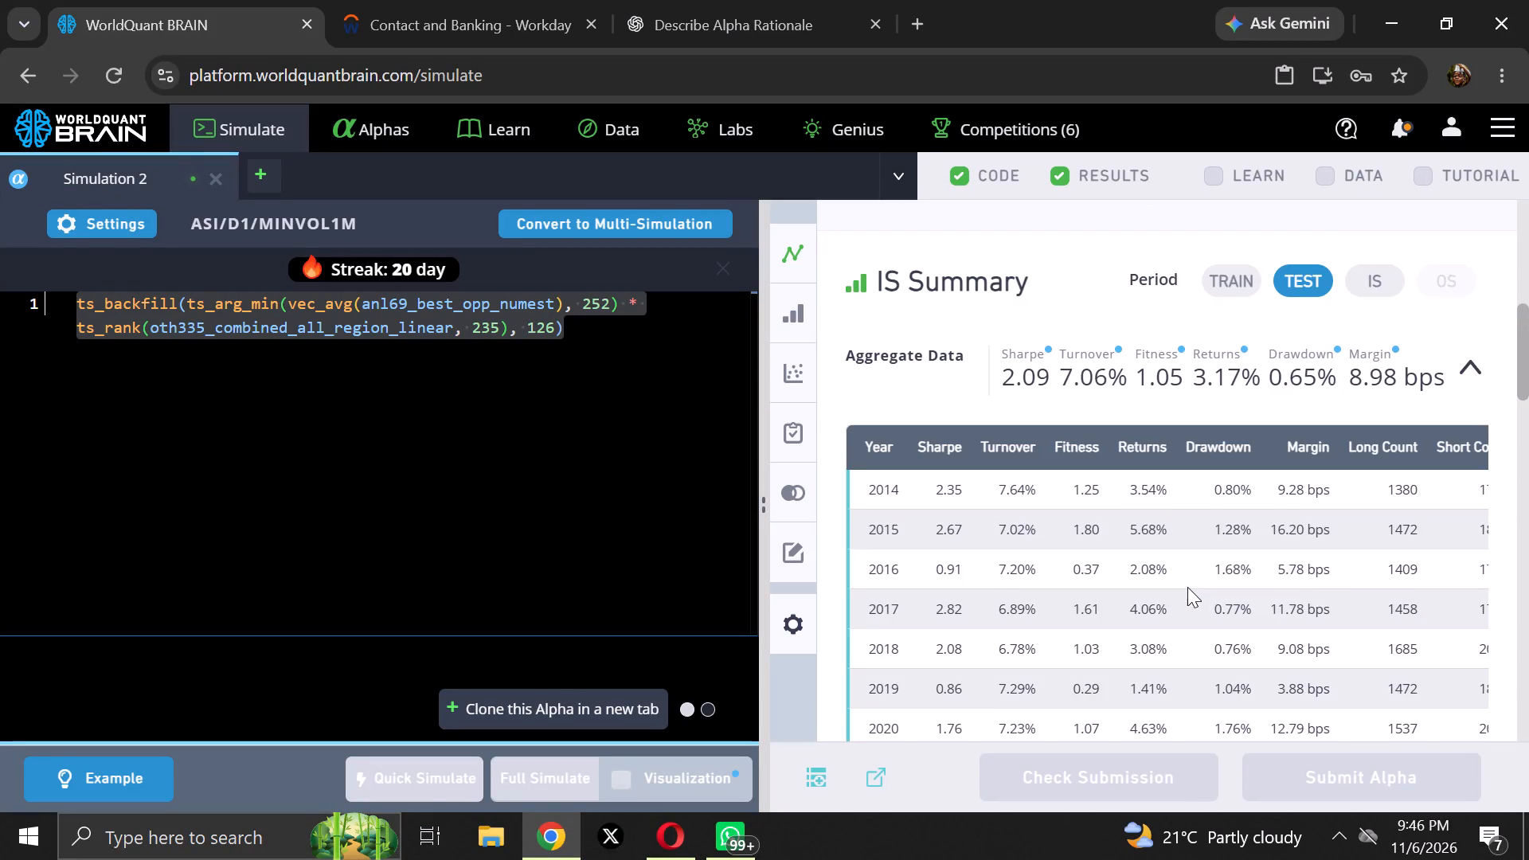
{"action": "scroll", "coordinate": [1211, 639], "scroll_direction": "down", "scroll_amount": 9}
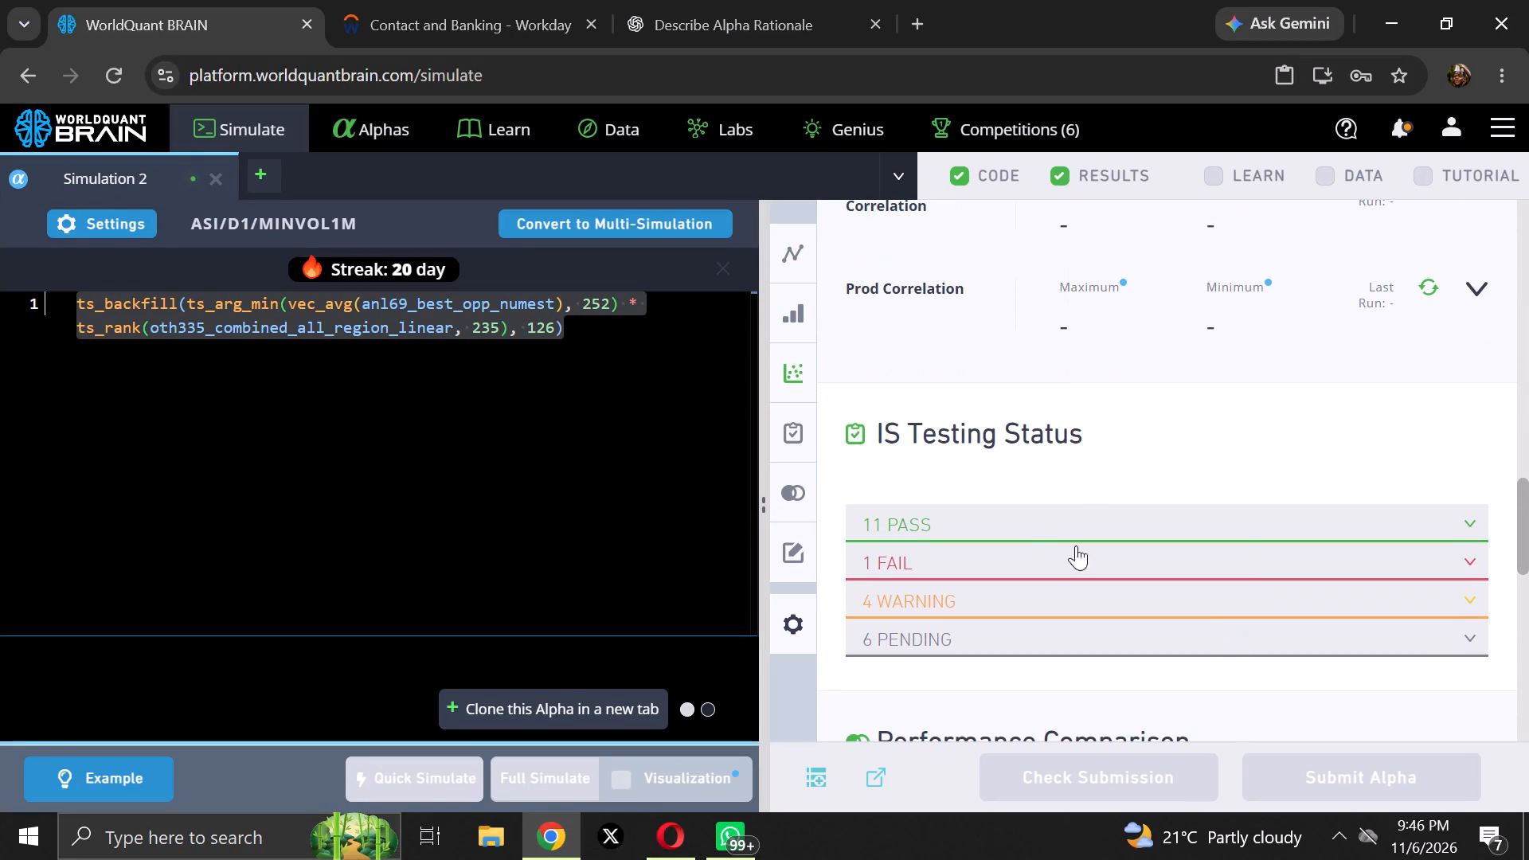
{"action": "left_click", "coordinate": [1045, 560]}
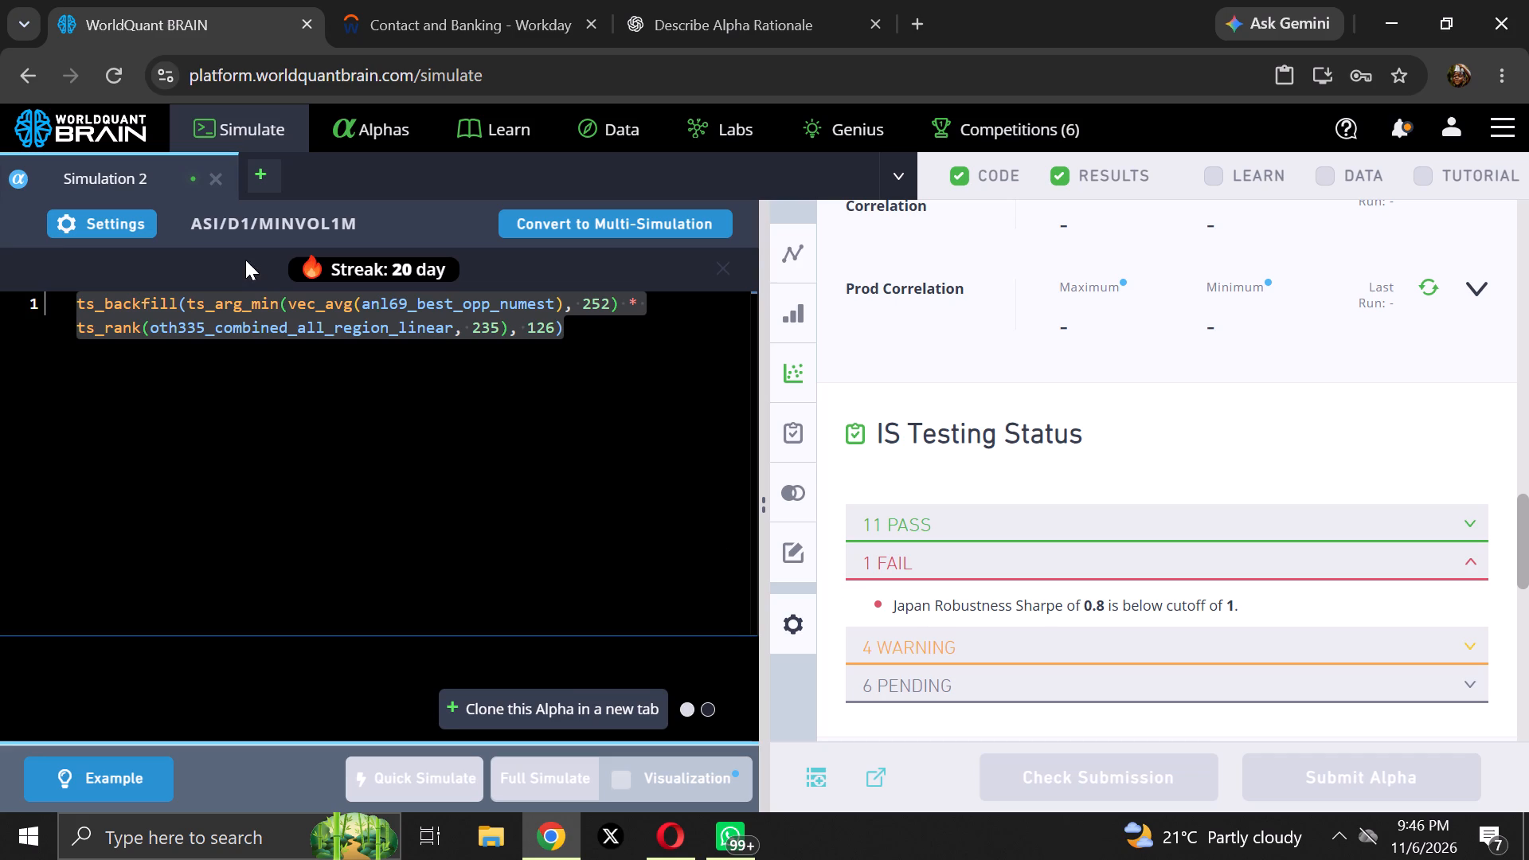
Lower the ASI alpha's decay by two in the Simulation 2 settings, apply them and run a full simulation.
{"action": "left_click", "coordinate": [102, 224]}
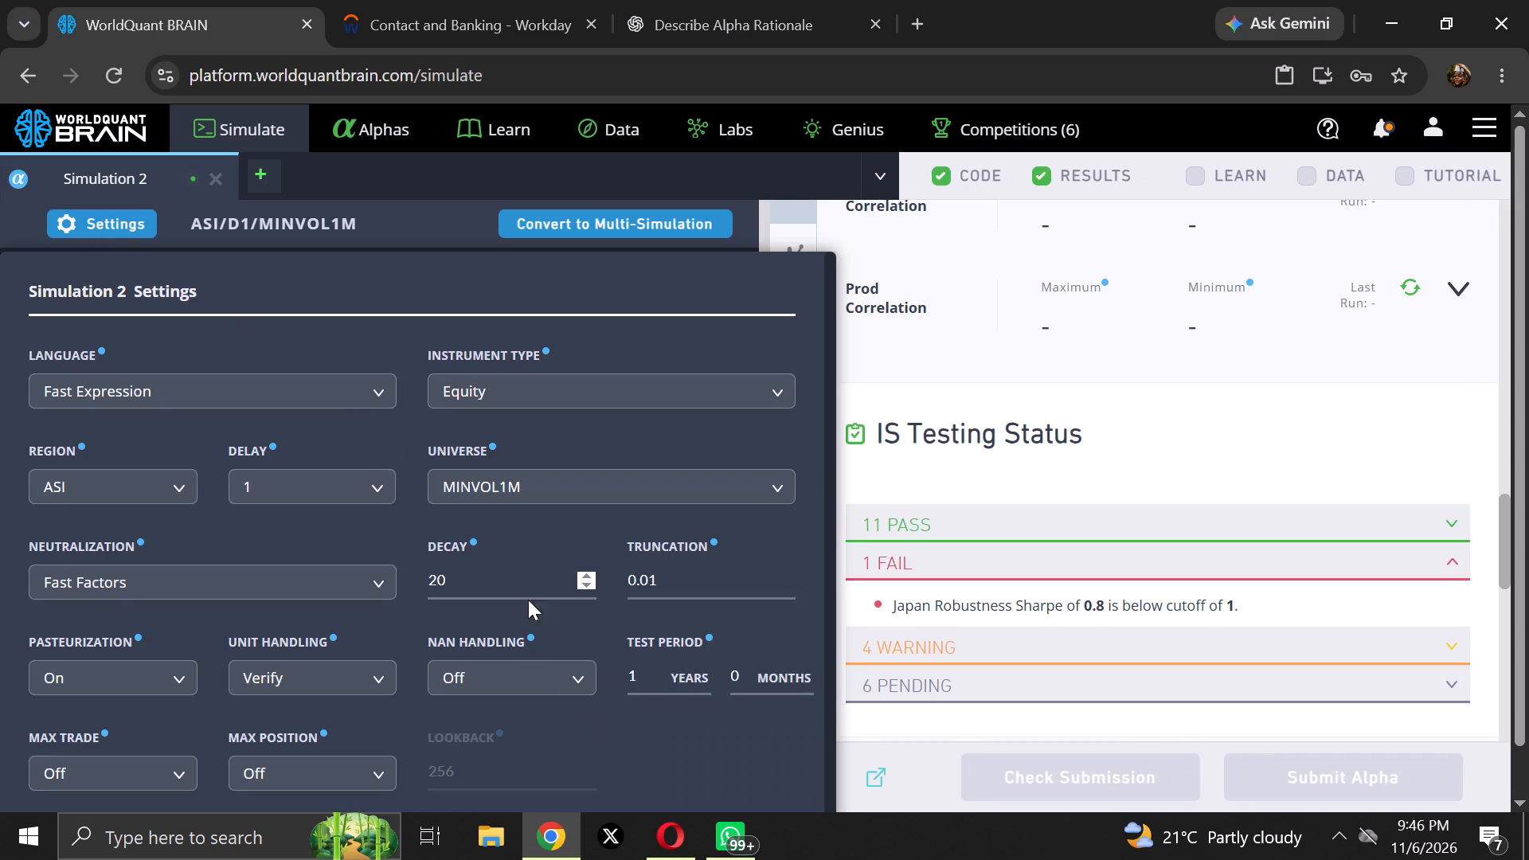
{"action": "left_click", "coordinate": [587, 586]}
{"action": "left_click", "coordinate": [587, 586]}
{"action": "scroll", "coordinate": [651, 722], "scroll_direction": "down", "scroll_amount": 5}
{"action": "left_click", "coordinate": [689, 798]}
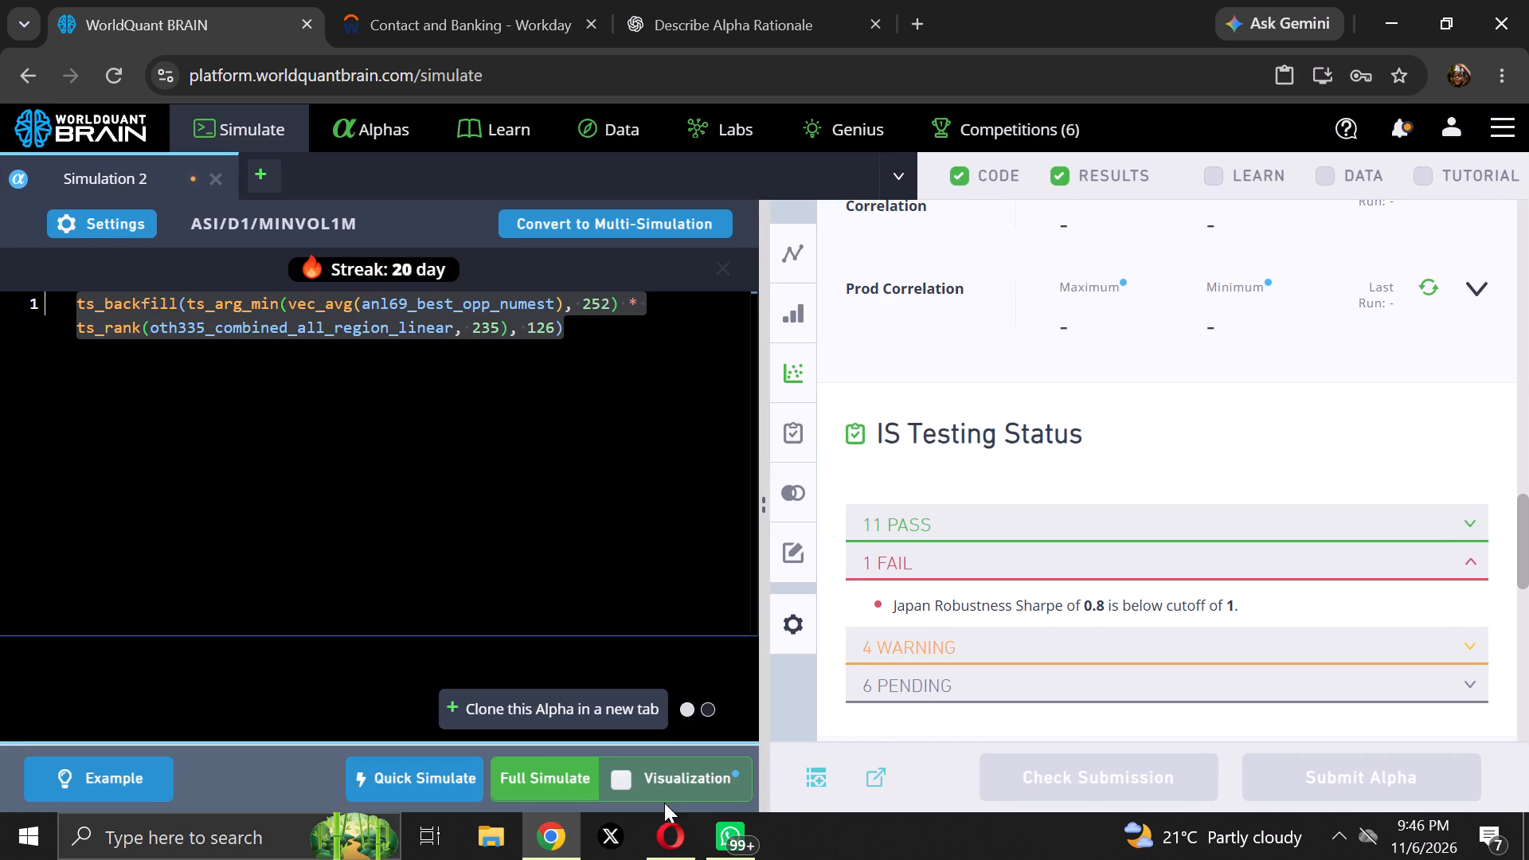
{"action": "left_click", "coordinate": [560, 764]}
Switch to Opera to check Simulation 1's results.
{"action": "left_click", "coordinate": [651, 832]}
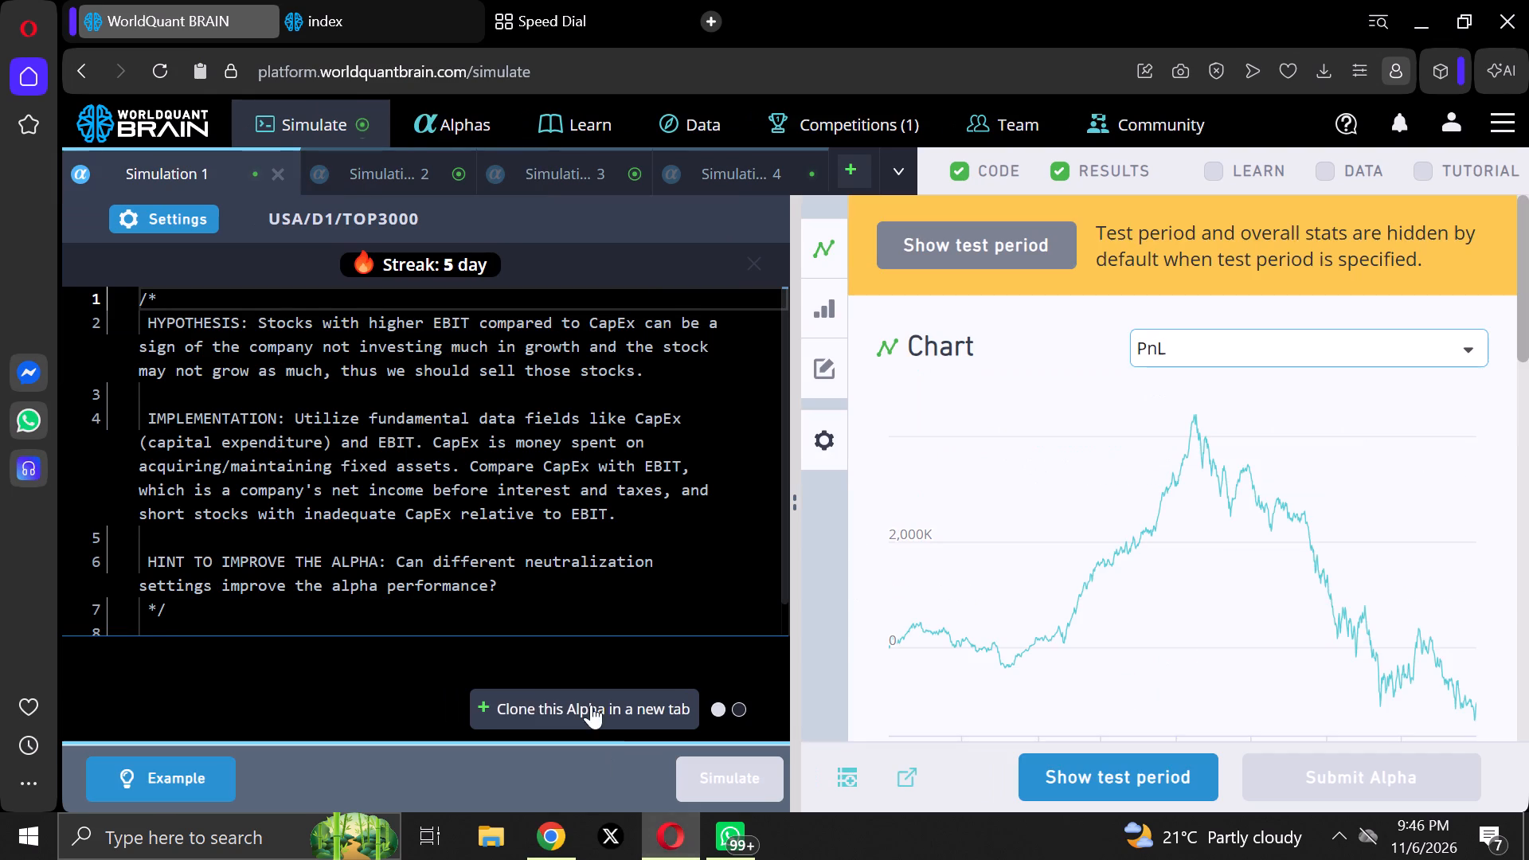
Set Simulation 1's decay to 4, apply the settings and run the simulation.
{"action": "left_click", "coordinate": [144, 208]}
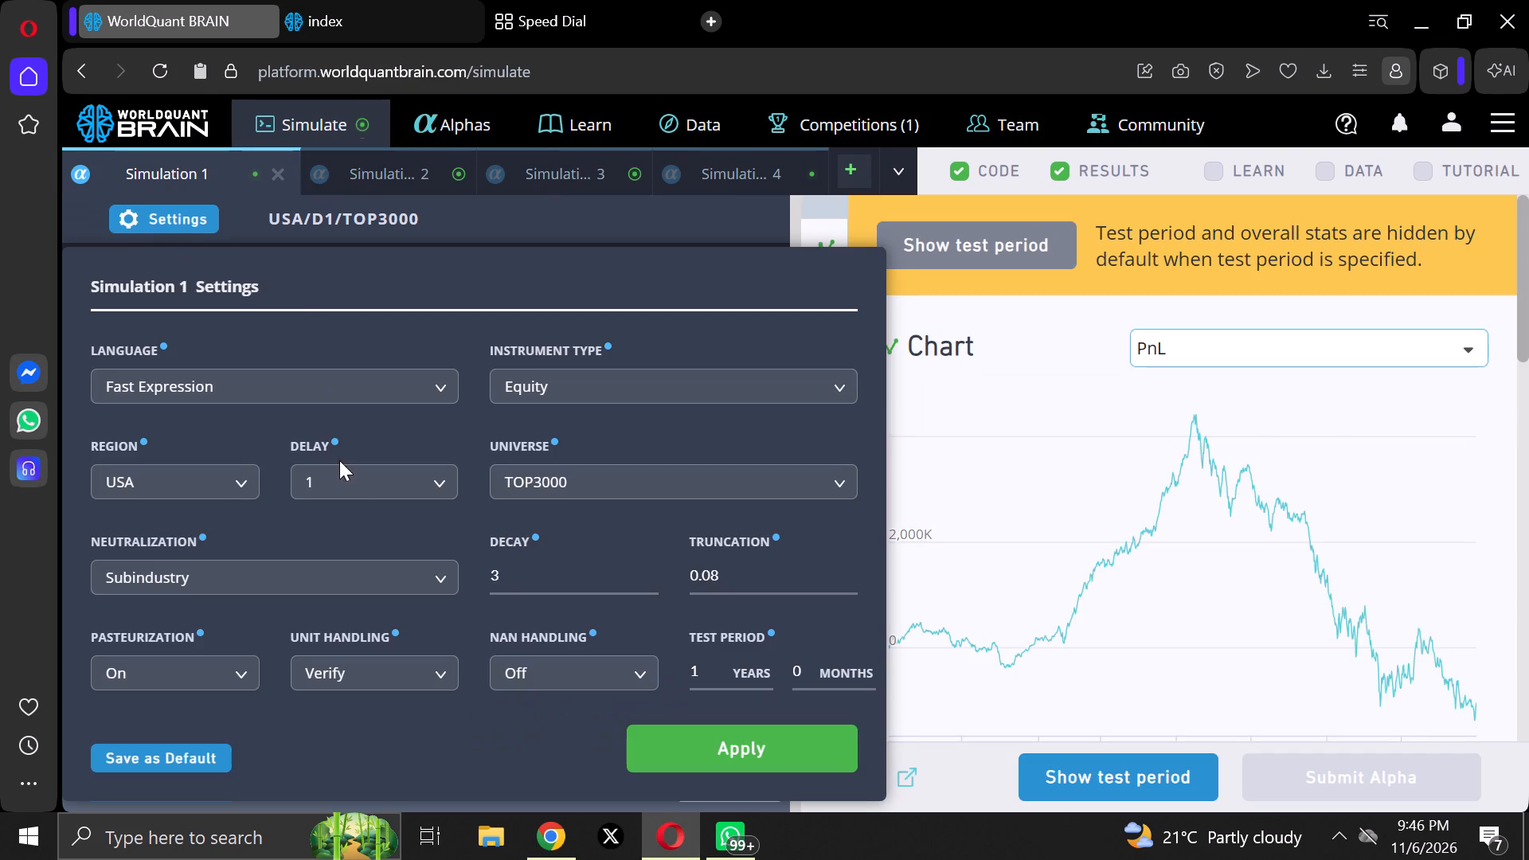
{"action": "left_click", "coordinate": [651, 567]}
{"action": "left_click", "coordinate": [710, 749]}
{"action": "left_click", "coordinate": [711, 773]}
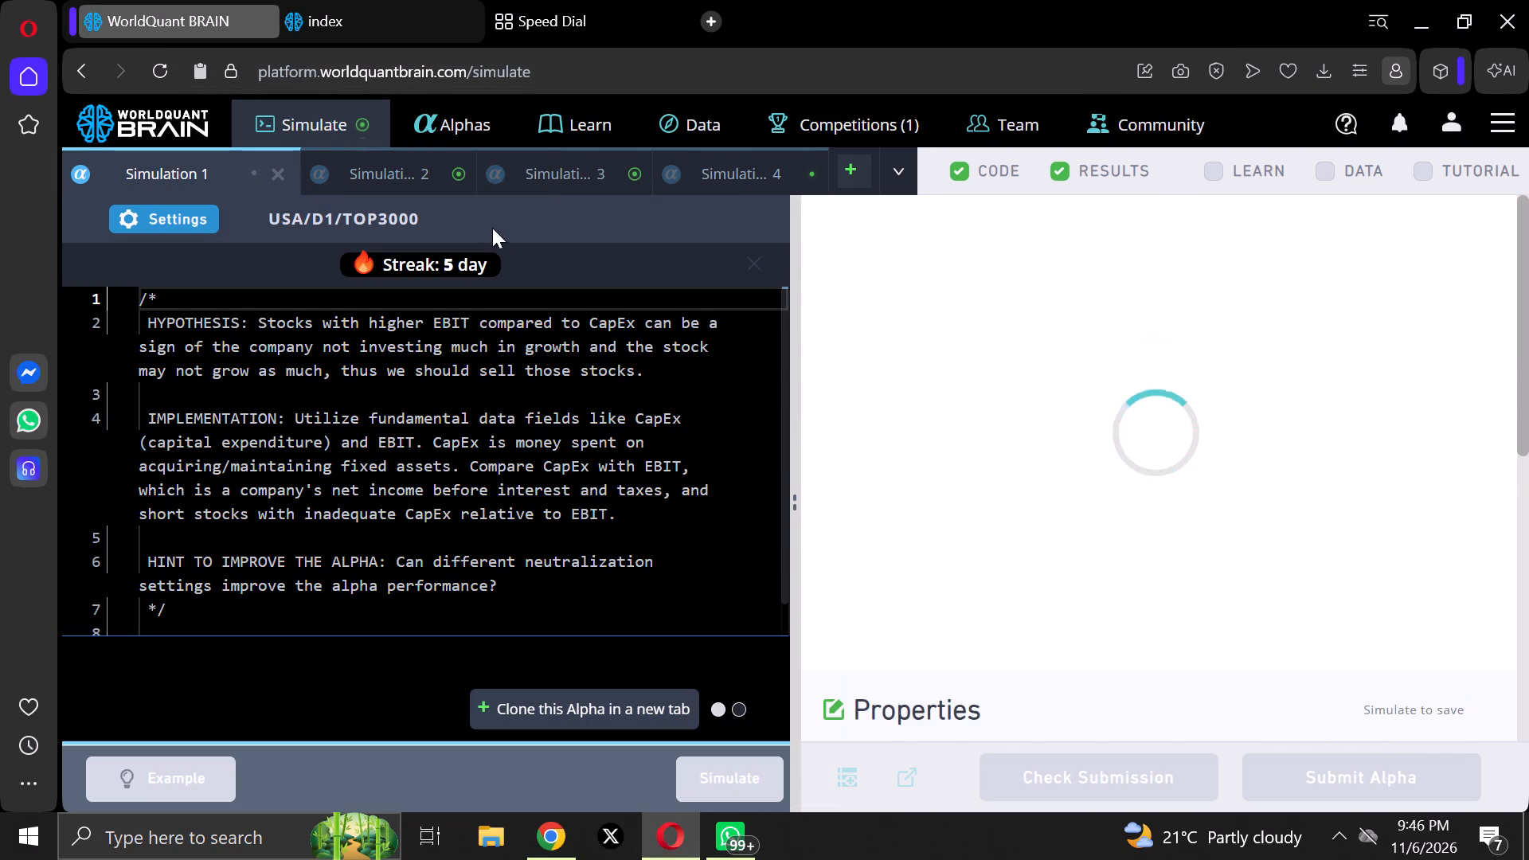
Increase Simulation 2's decay by one, apply the settings and run the simulation.
{"action": "left_click", "coordinate": [384, 160]}
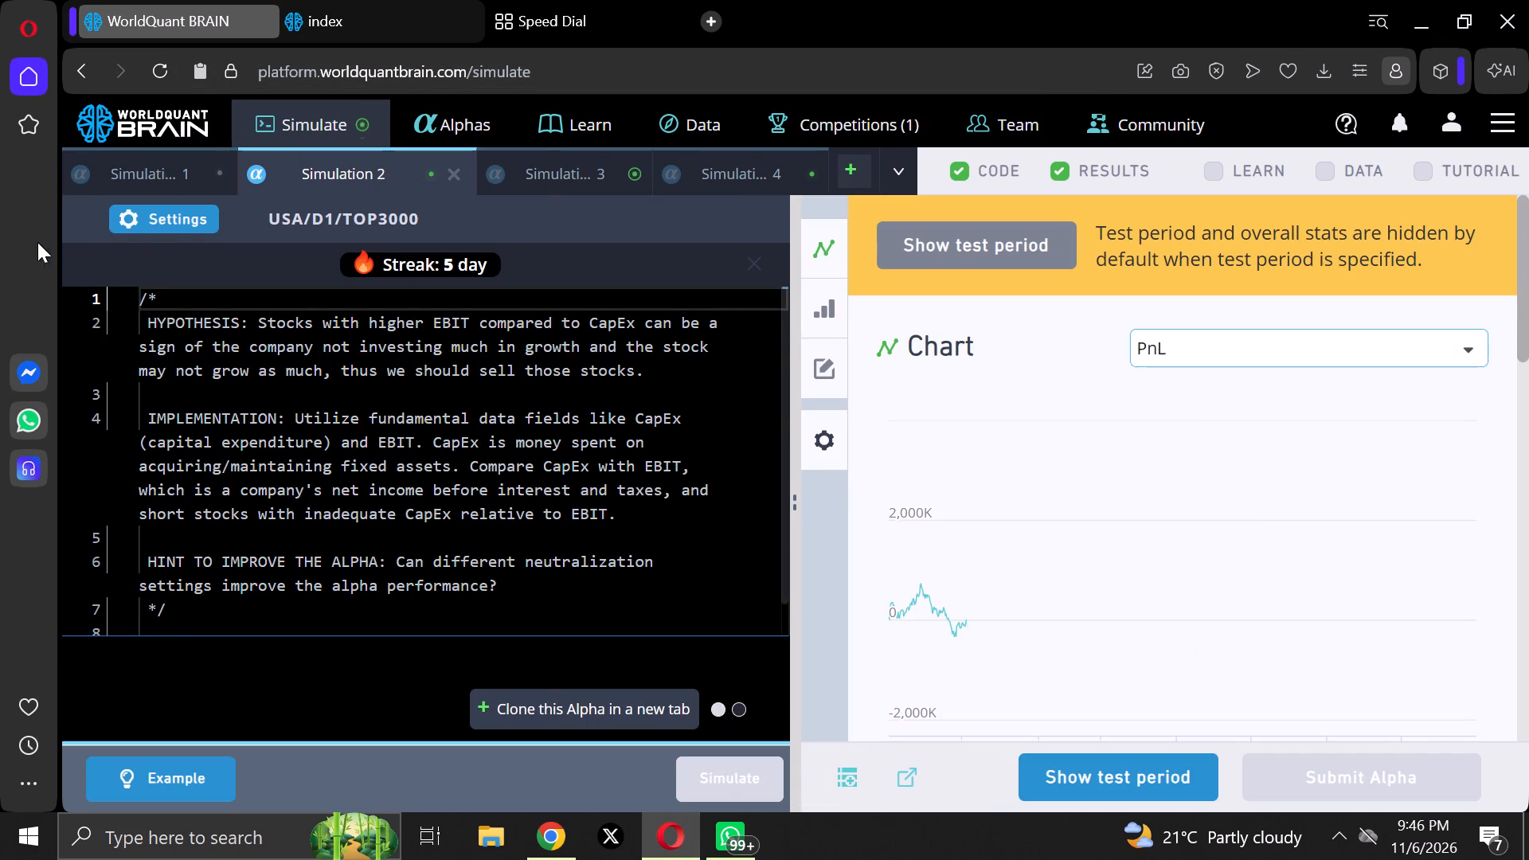
{"action": "left_click", "coordinate": [166, 224]}
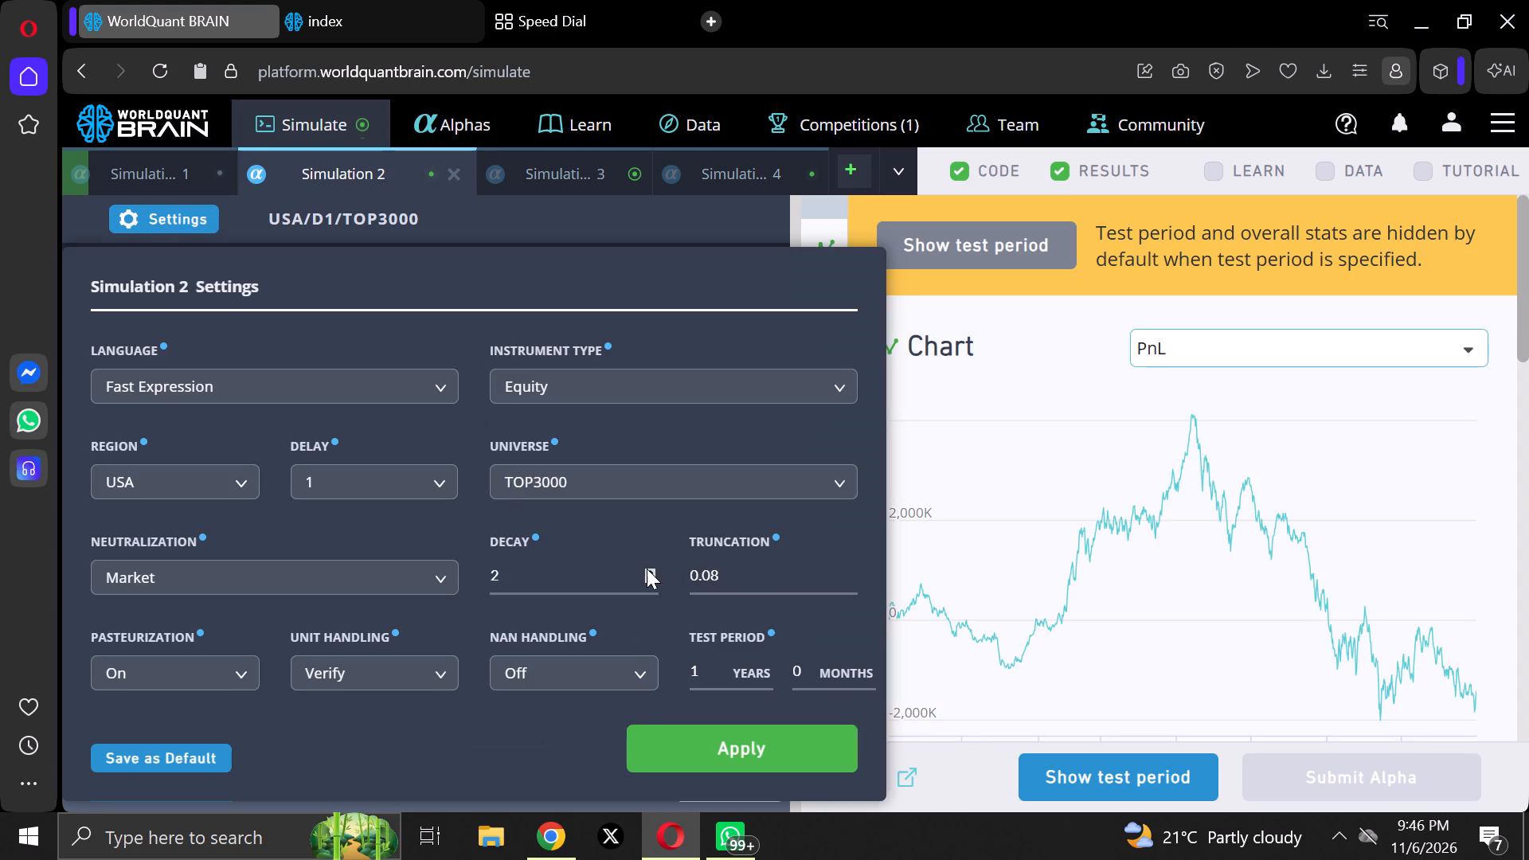
{"action": "left_click", "coordinate": [647, 569]}
{"action": "left_click", "coordinate": [690, 740]}
{"action": "left_click", "coordinate": [725, 795]}
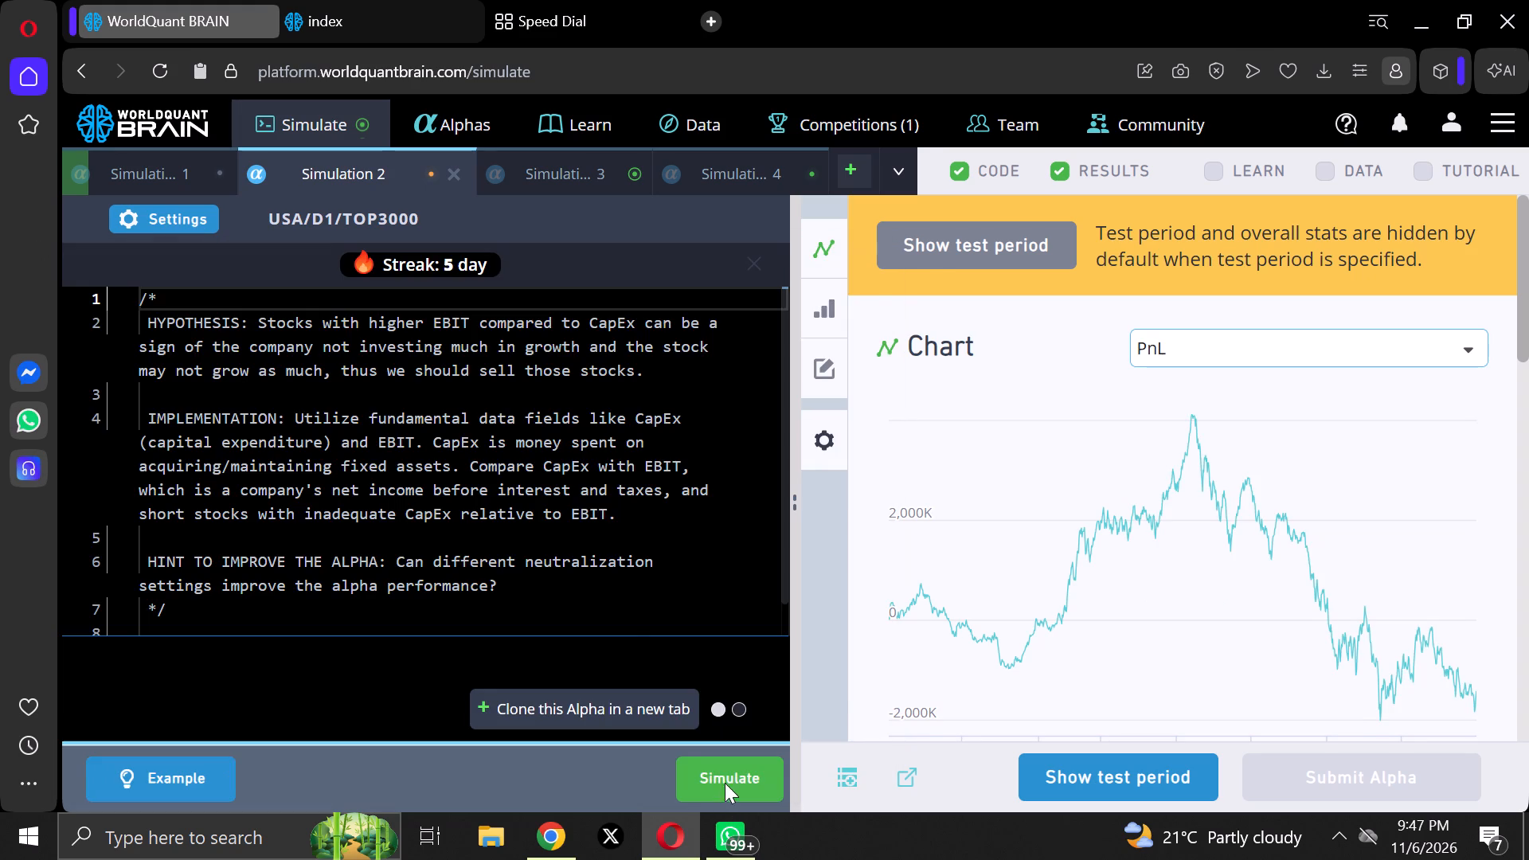
Set Simulation 3's decay to 4, apply the settings and run the simulation.
{"action": "left_click", "coordinate": [541, 160]}
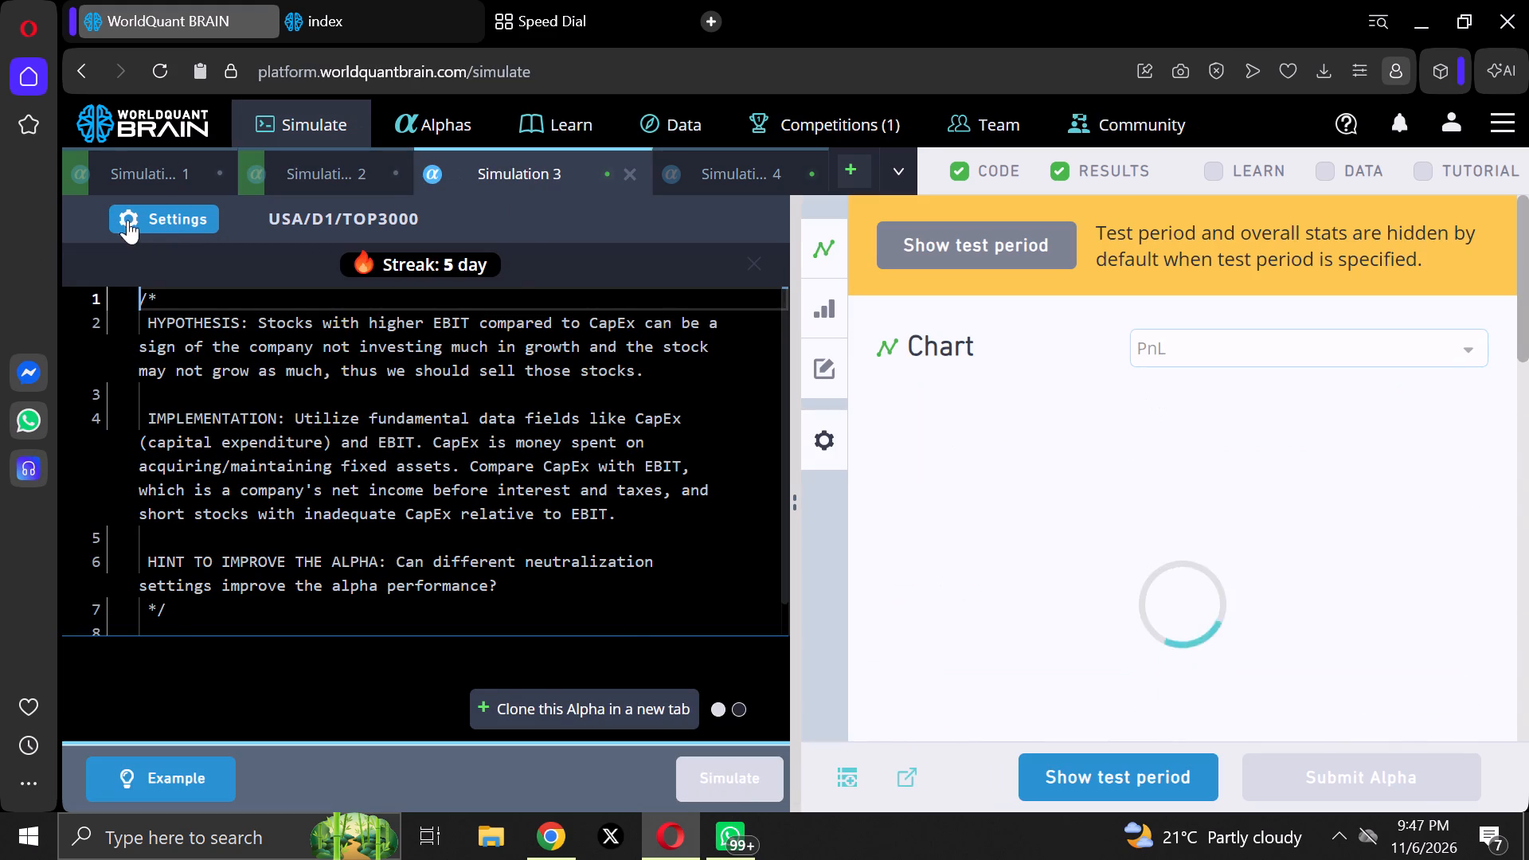
{"action": "left_click", "coordinate": [157, 225]}
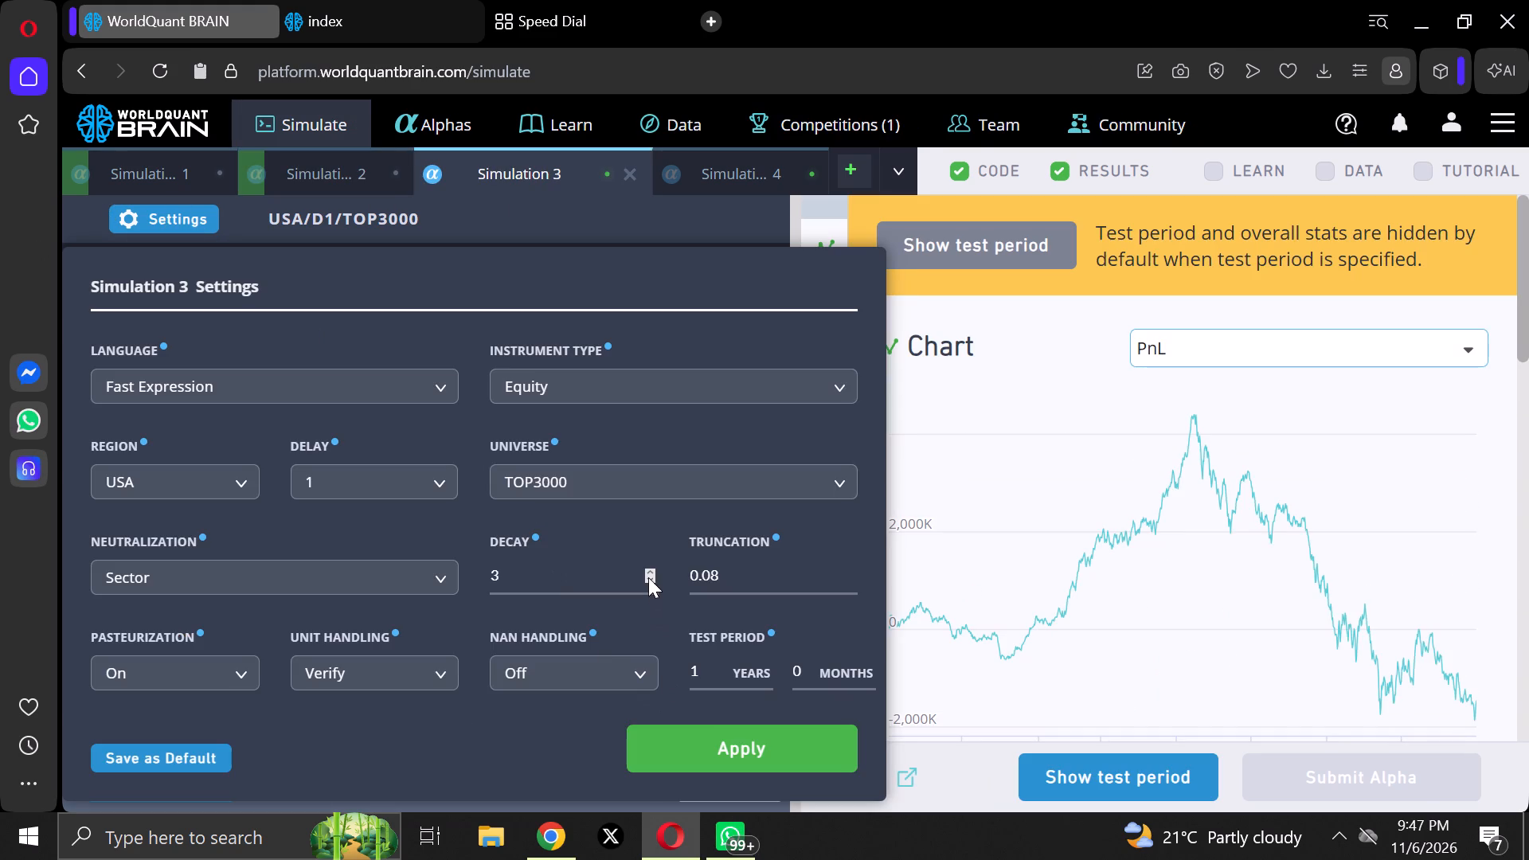
{"action": "left_click", "coordinate": [651, 567]}
{"action": "left_click", "coordinate": [722, 754]}
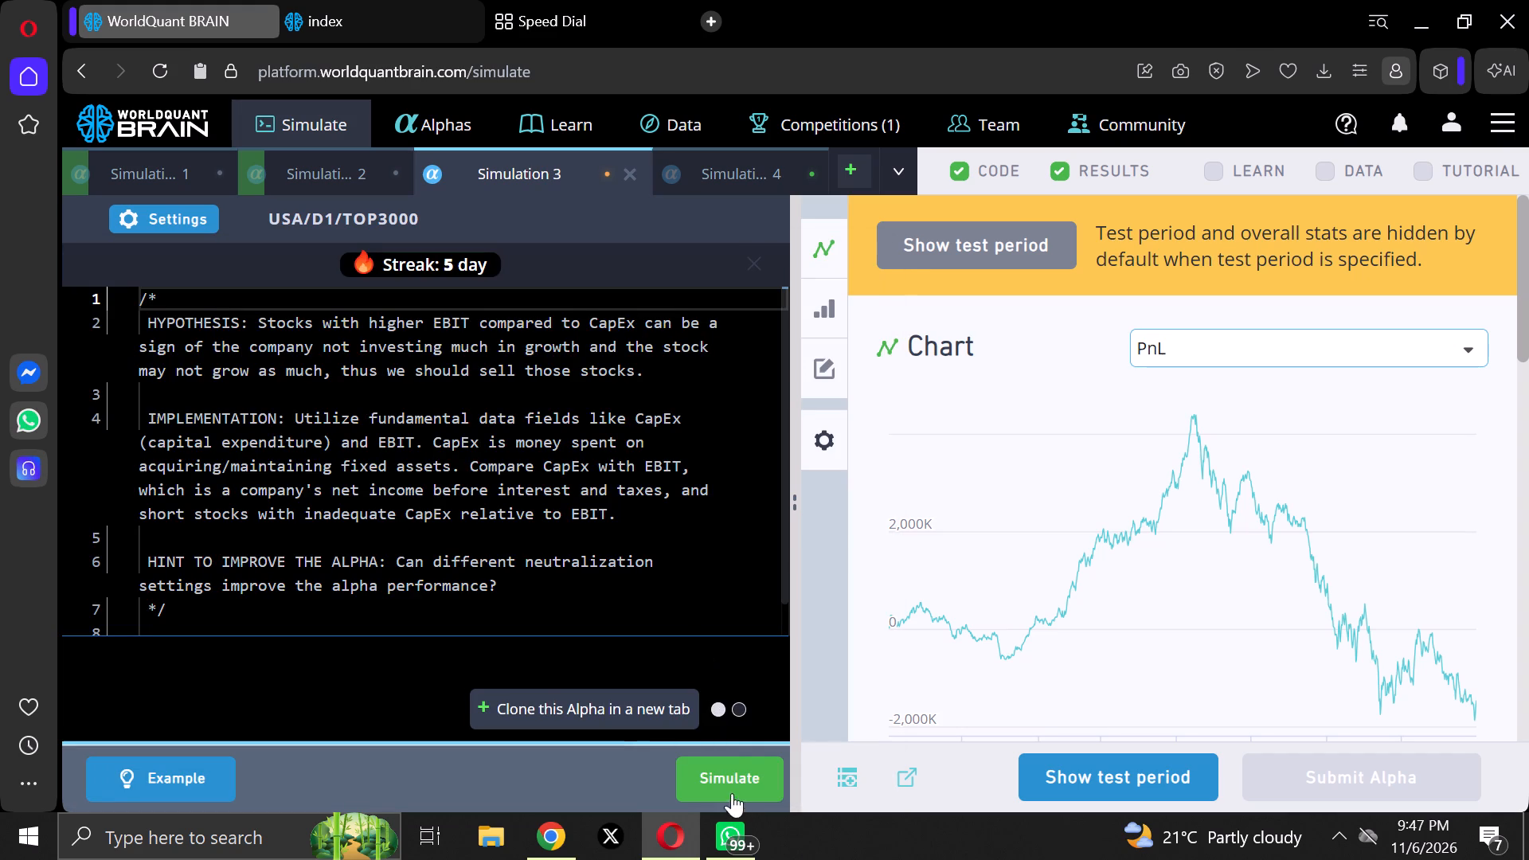
{"action": "left_click", "coordinate": [732, 782]}
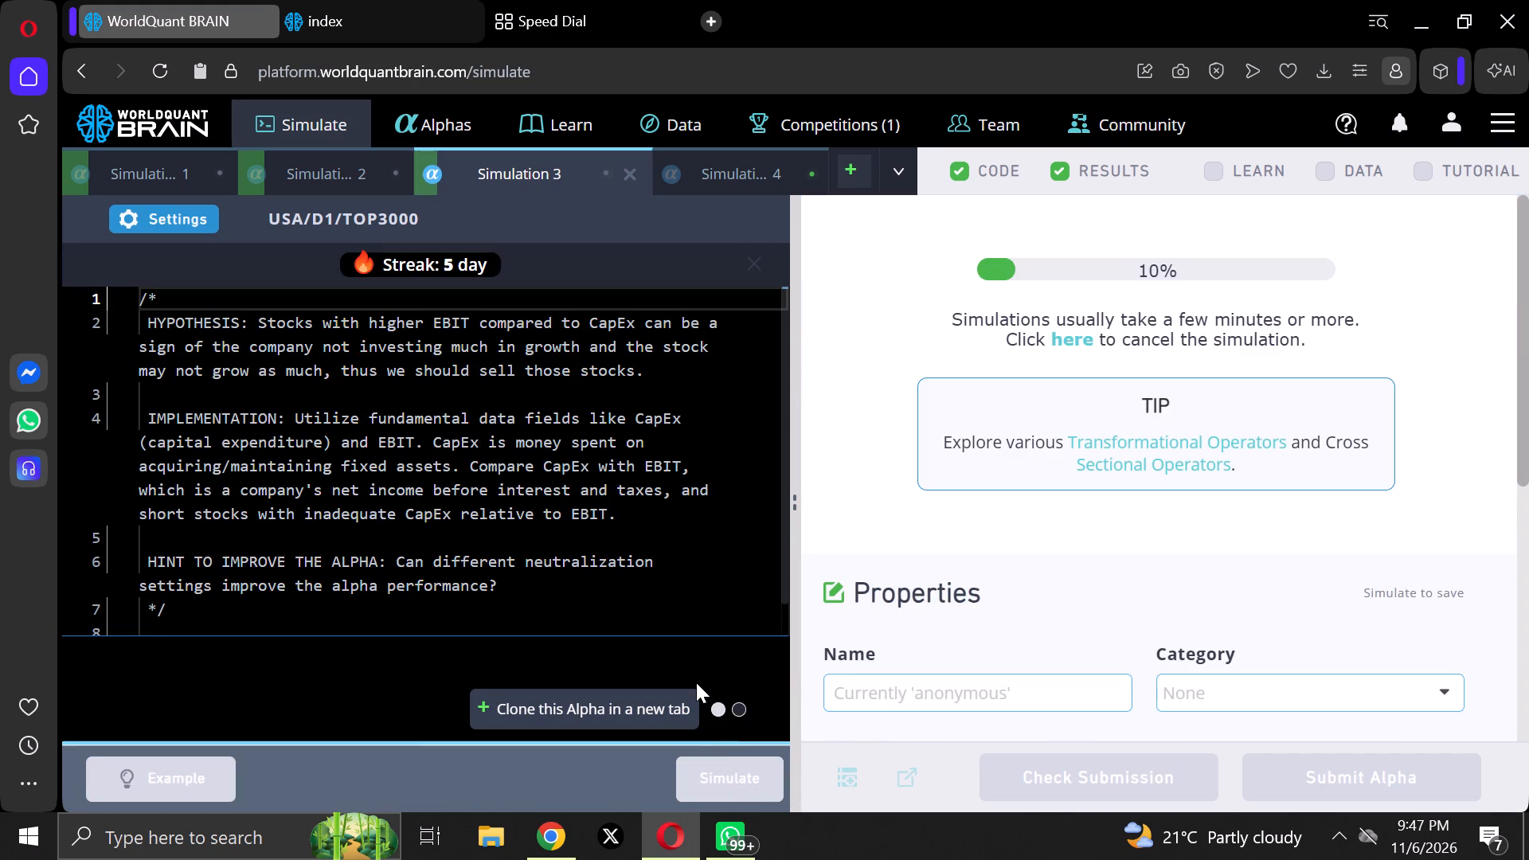
Close the Simulation 4 tab.
{"action": "left_click", "coordinate": [723, 158]}
{"action": "left_click", "coordinate": [808, 166]}
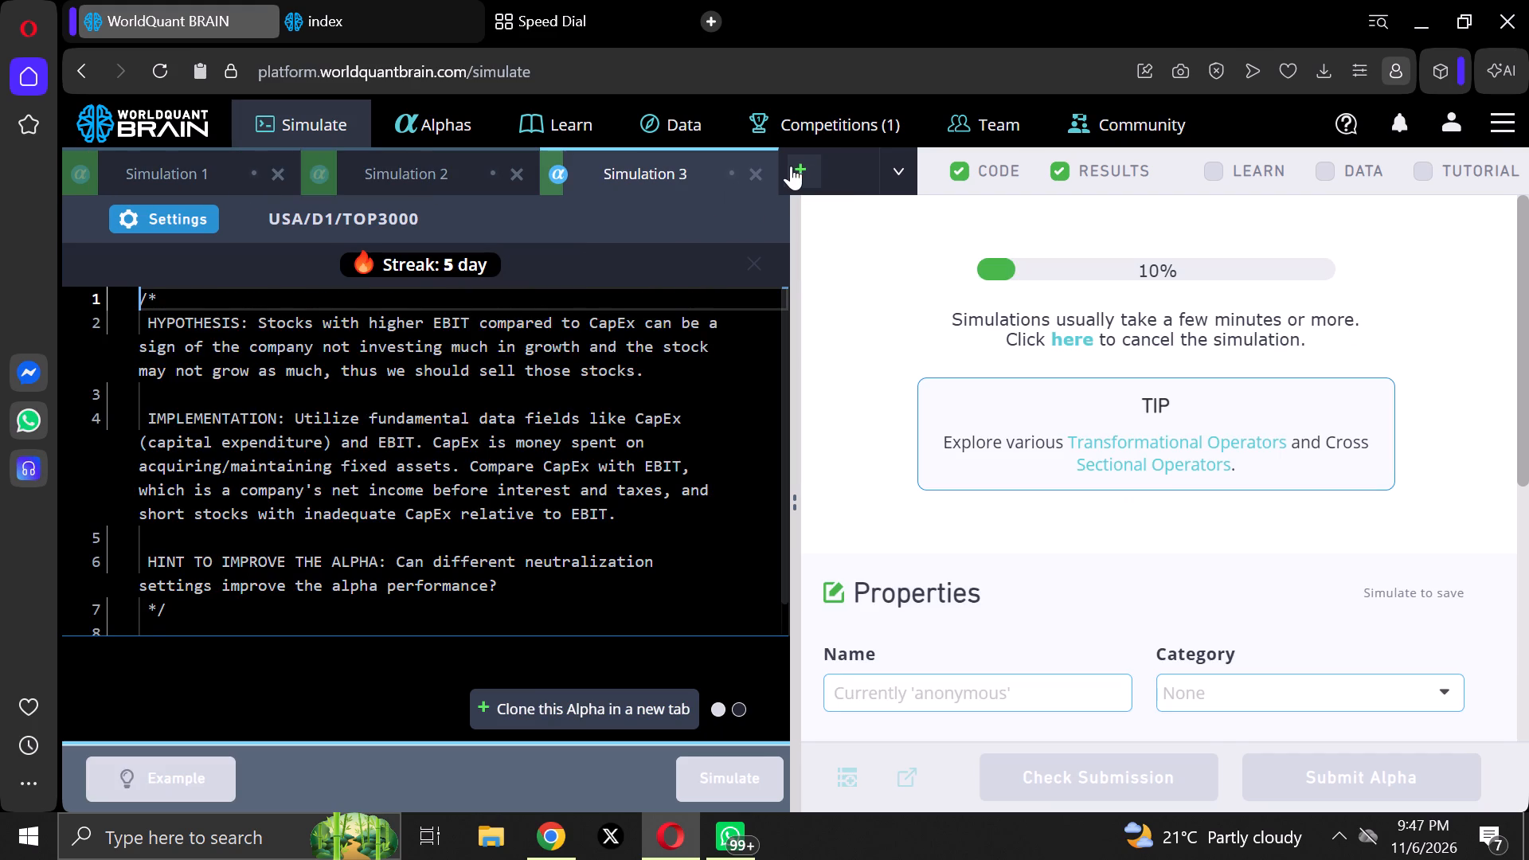
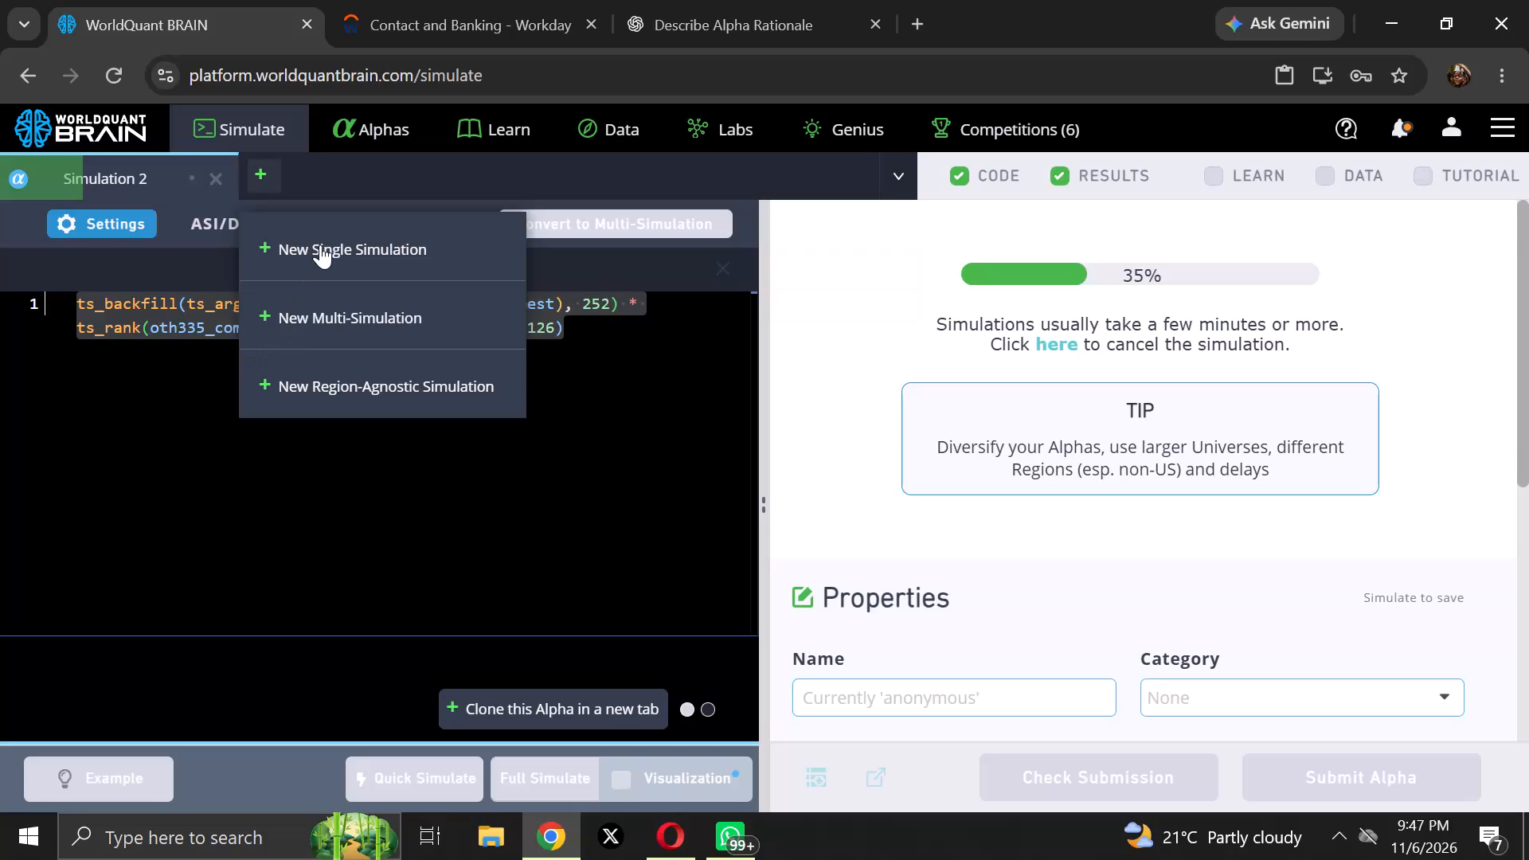
Create a new single simulation and paste in the copied alpha ts_backfill(rank(ts_arg_min(rsk68_weight_volatility_short,20))*ts_rank(oth335_combined_all_region_linear,30),90);.
{"action": "left_click", "coordinate": [326, 236]}
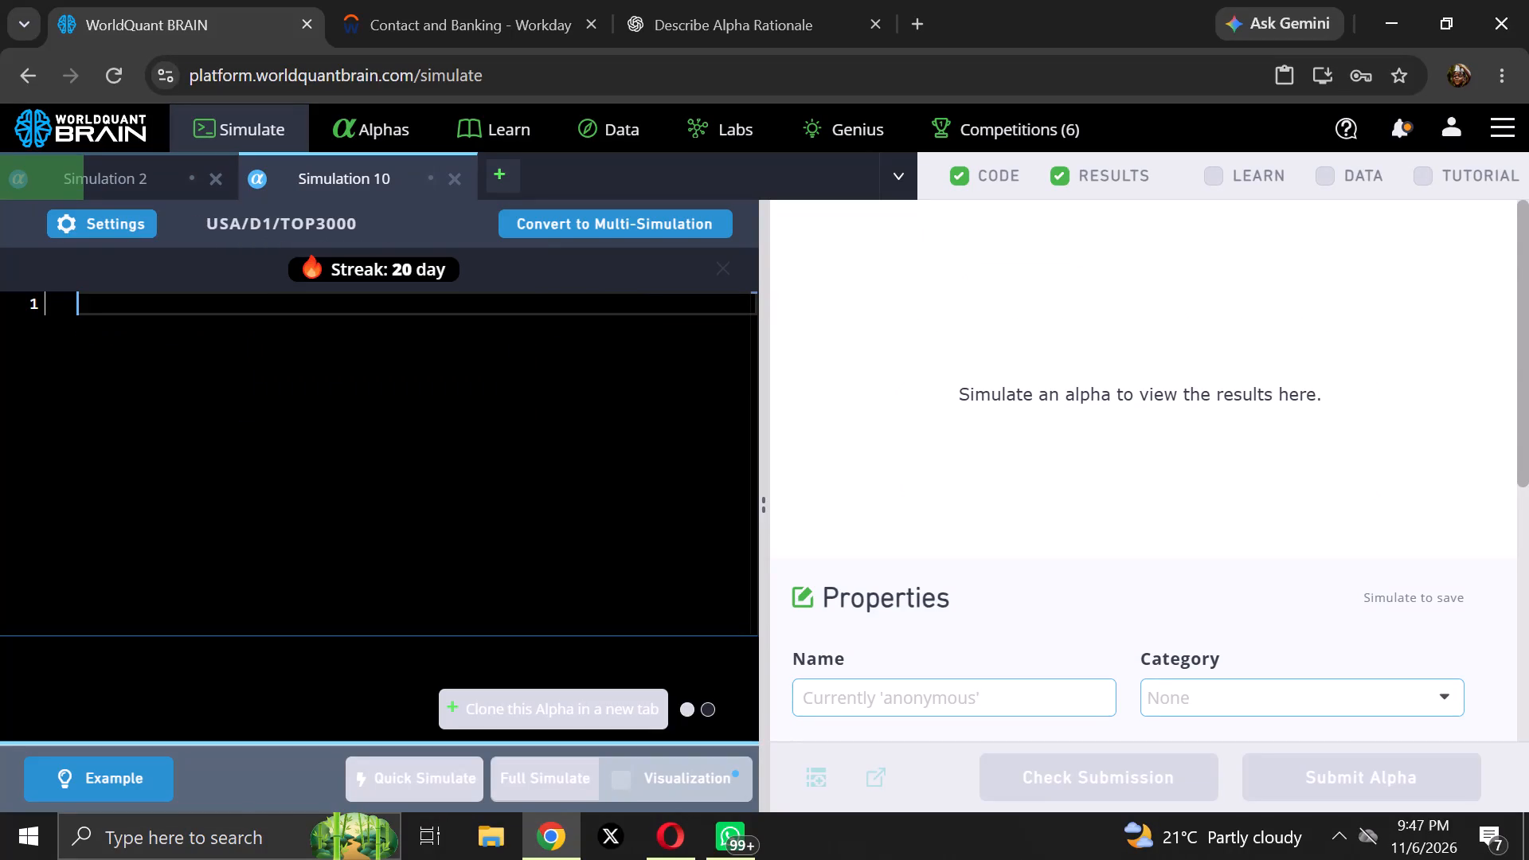
{"action": "right_click", "coordinate": [119, 315]}
{"action": "left_click", "coordinate": [212, 439]}
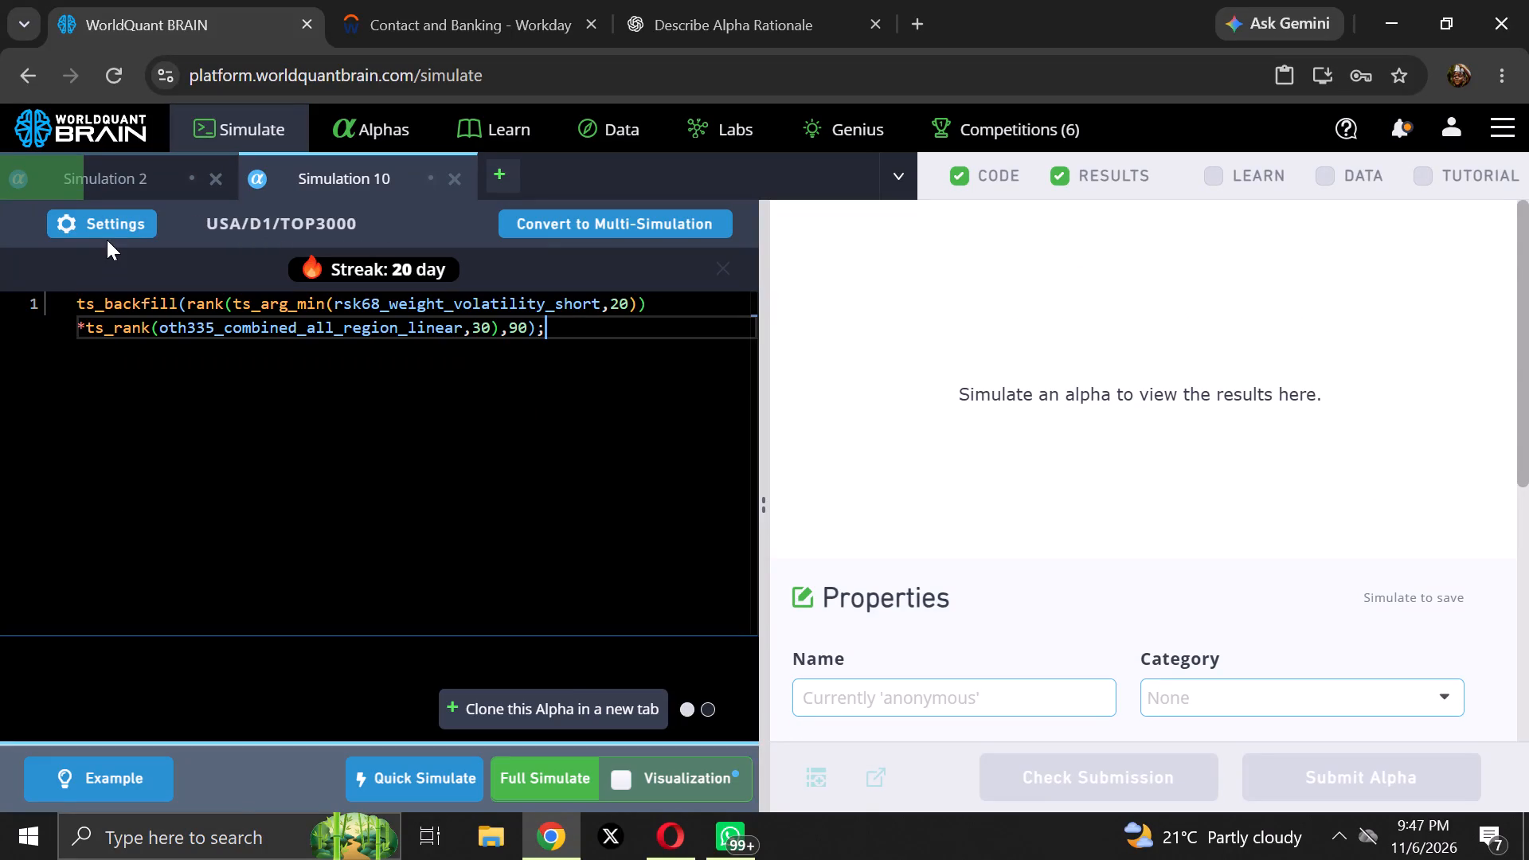
Set the new simulation's region to ASI in its settings.
{"action": "left_click", "coordinate": [107, 219]}
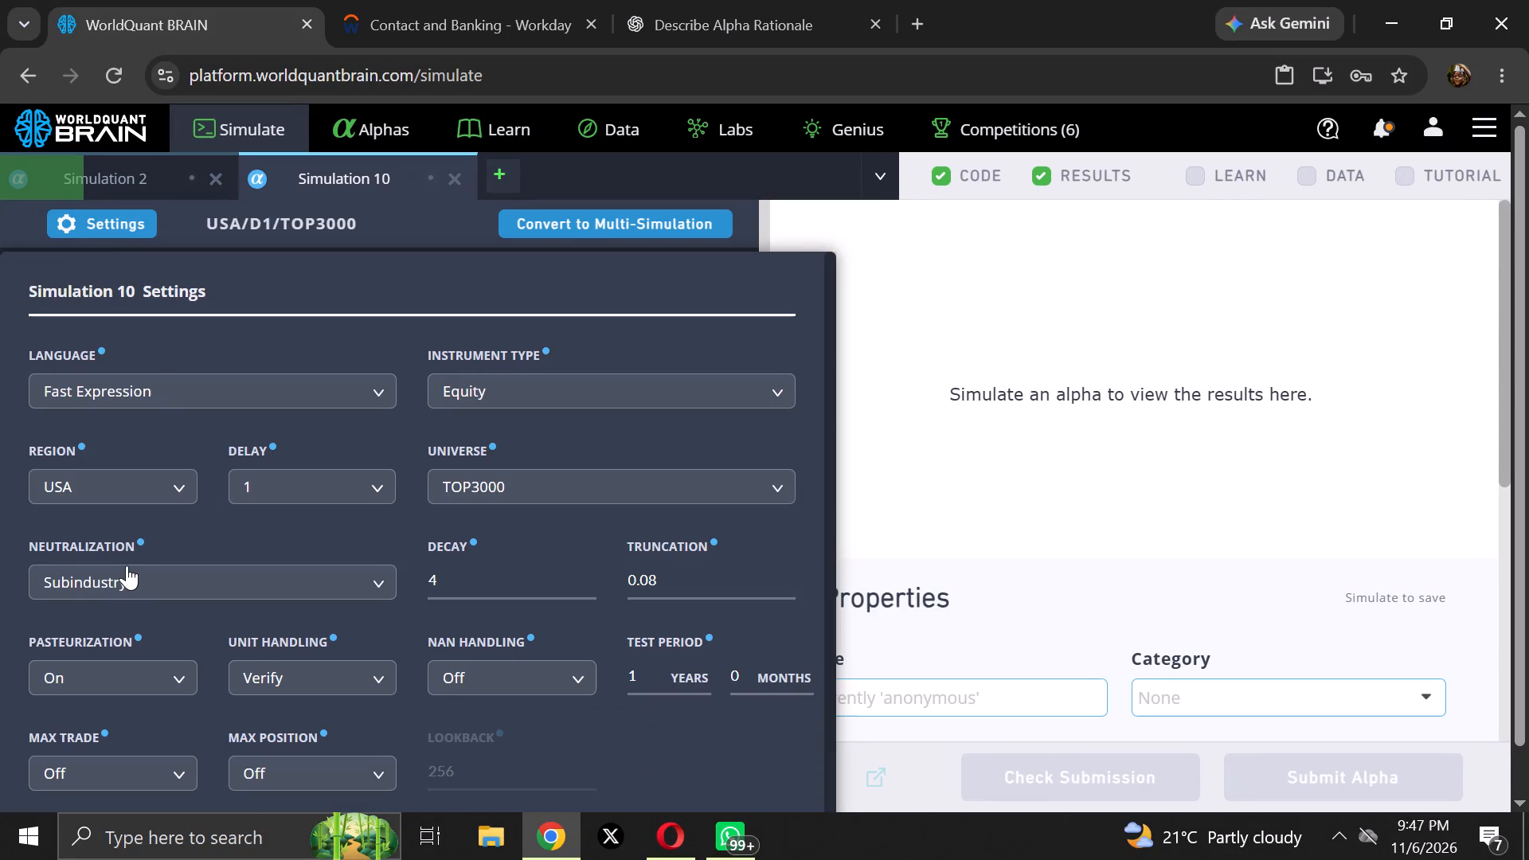
{"action": "left_click", "coordinate": [127, 565]}
{"action": "scroll", "coordinate": [153, 655], "scroll_direction": "down", "scroll_amount": 2}
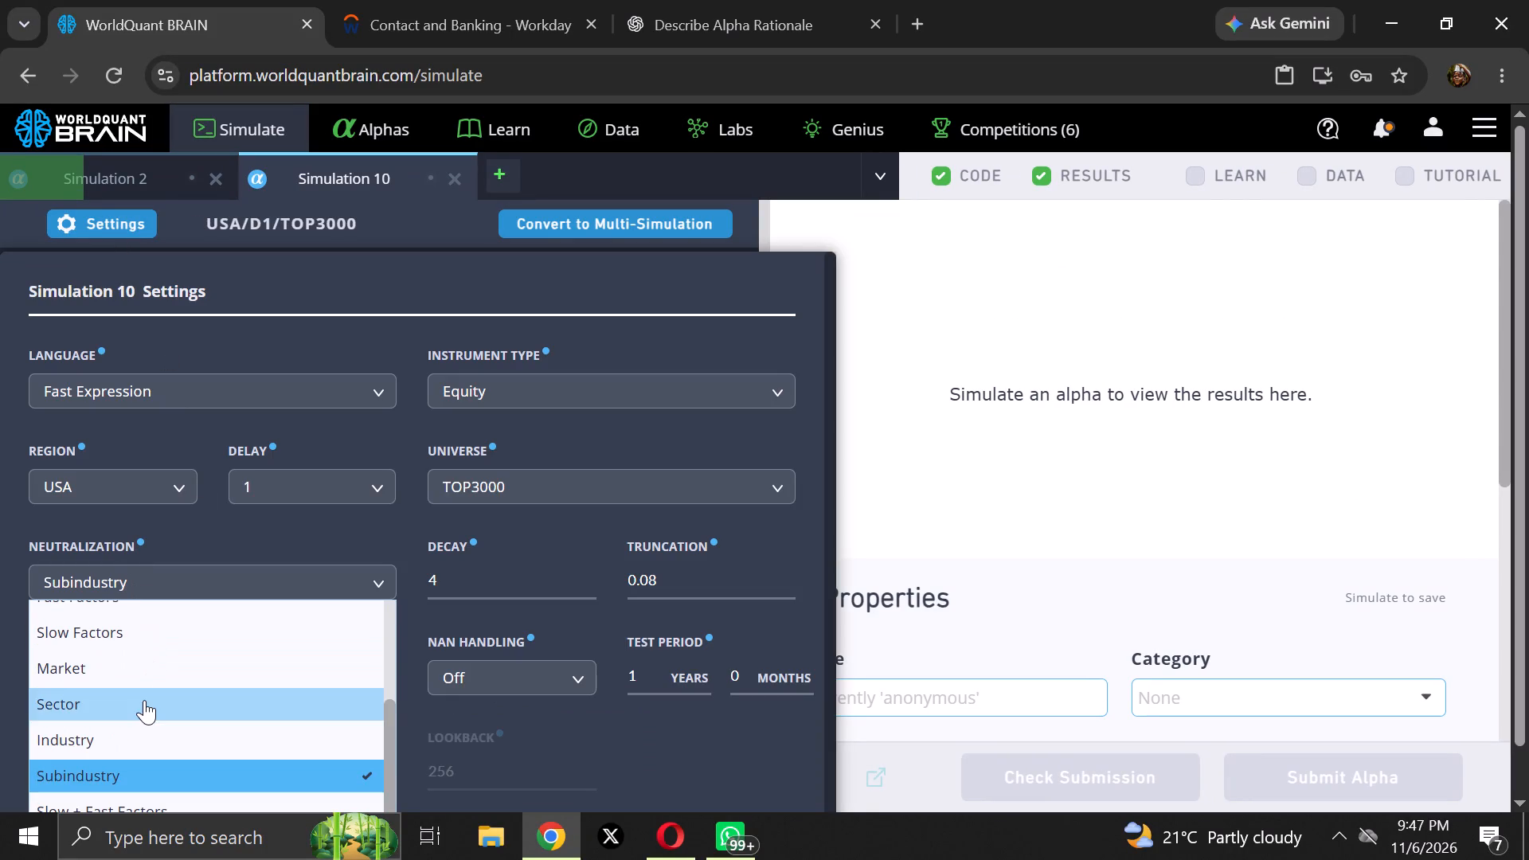
{"action": "left_click", "coordinate": [123, 485]}
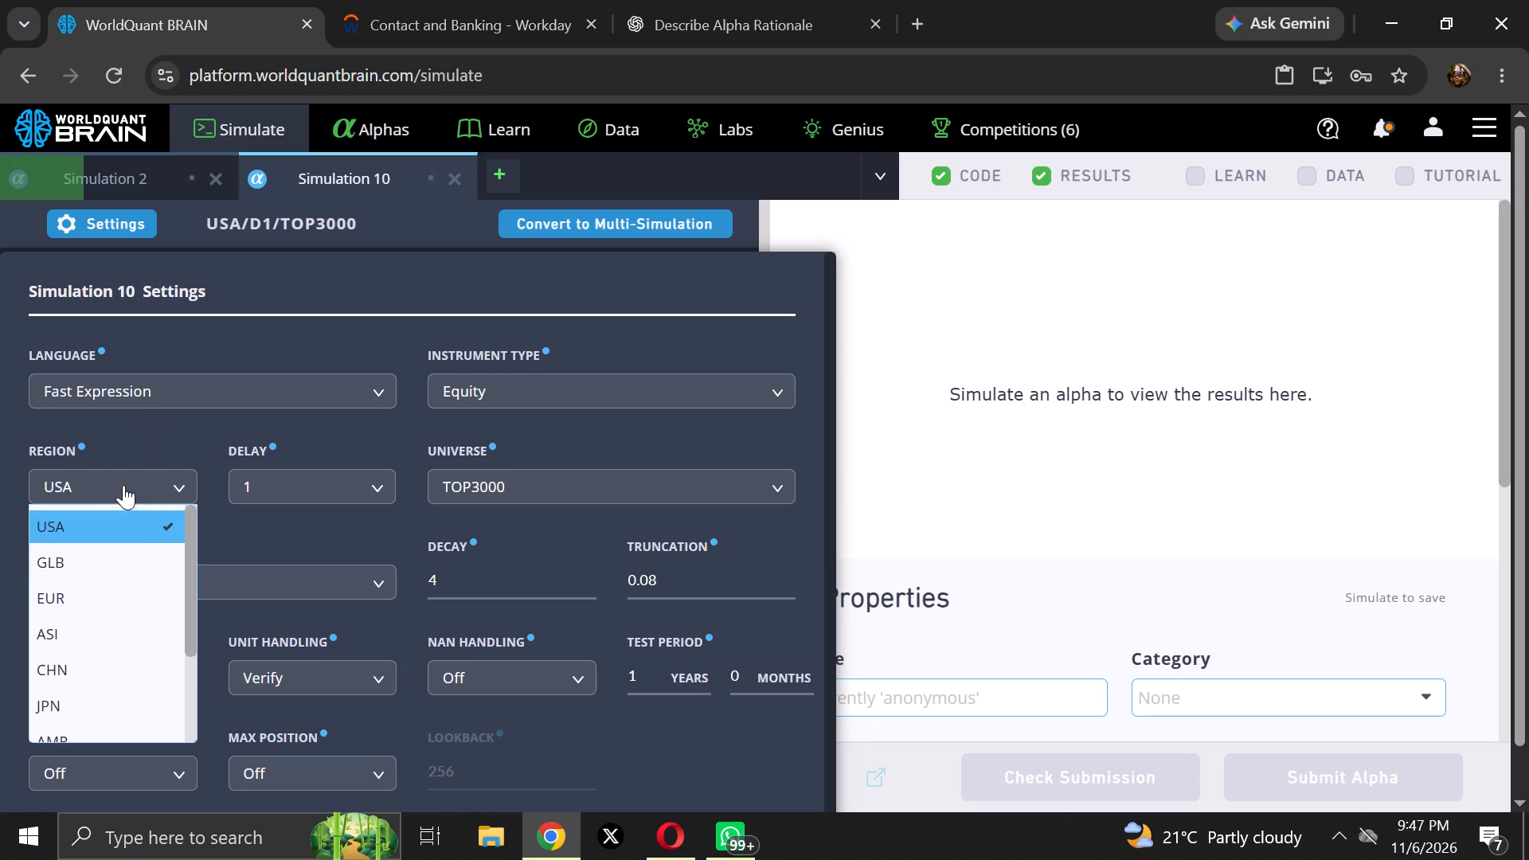
{"action": "left_click", "coordinate": [111, 638]}
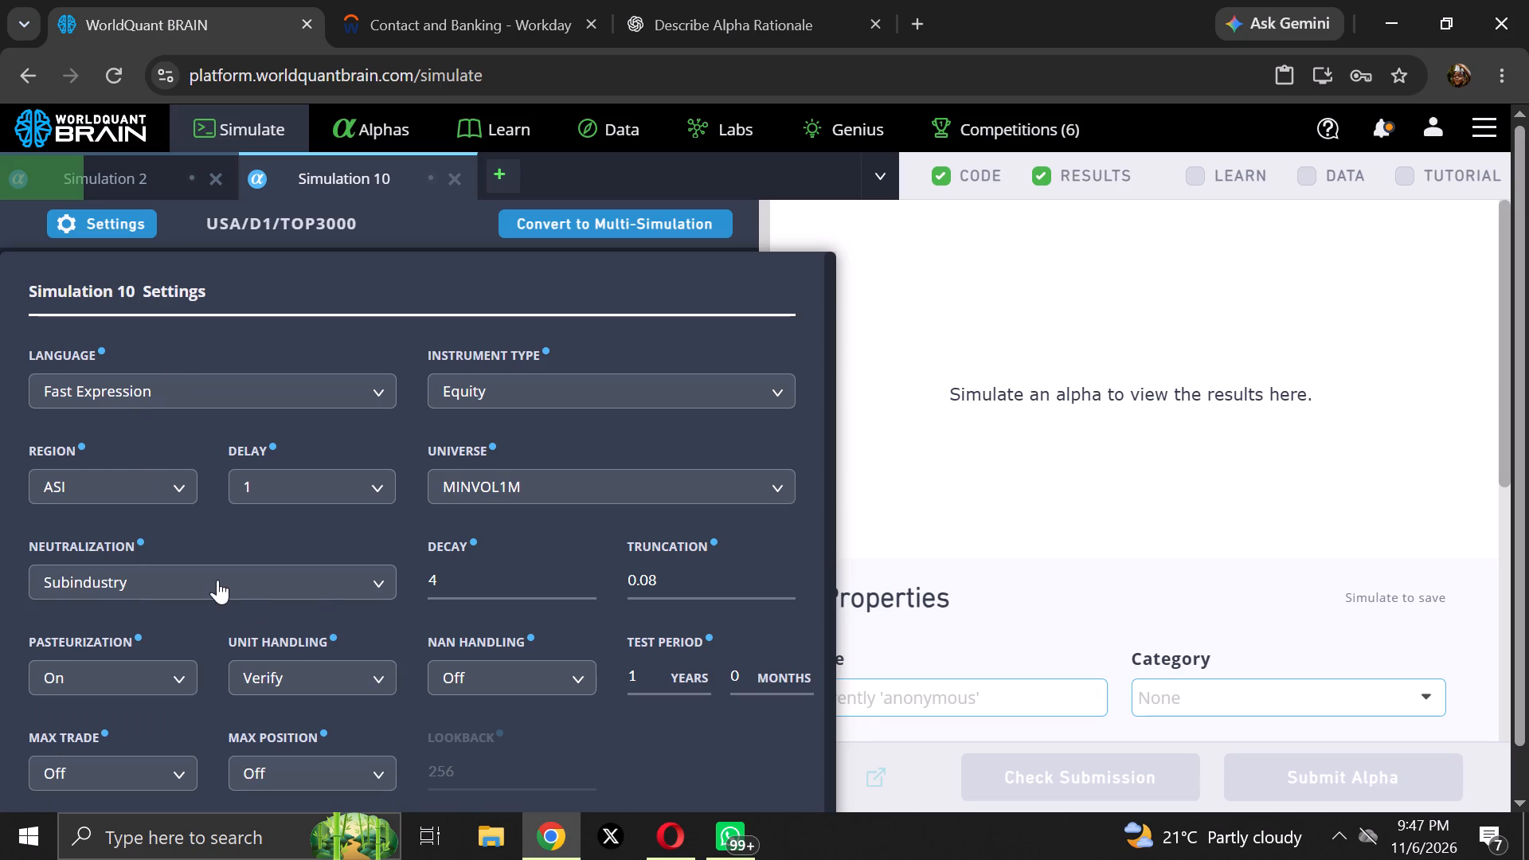
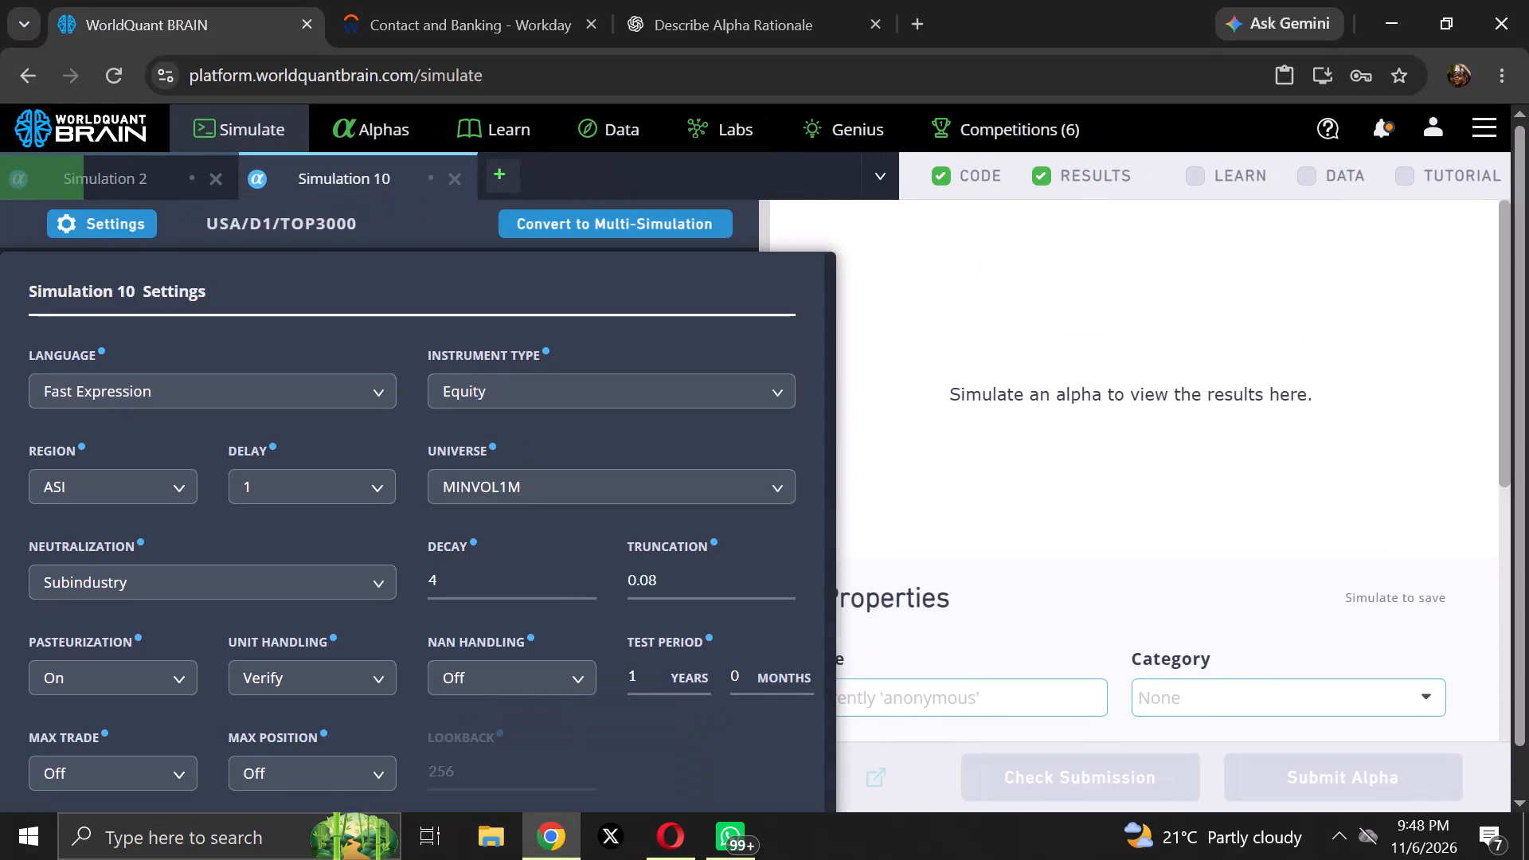
Set the simulation's decay to 30 and neutralization to Statistical, and apply the settings.
{"action": "left_click", "coordinate": [590, 577]}
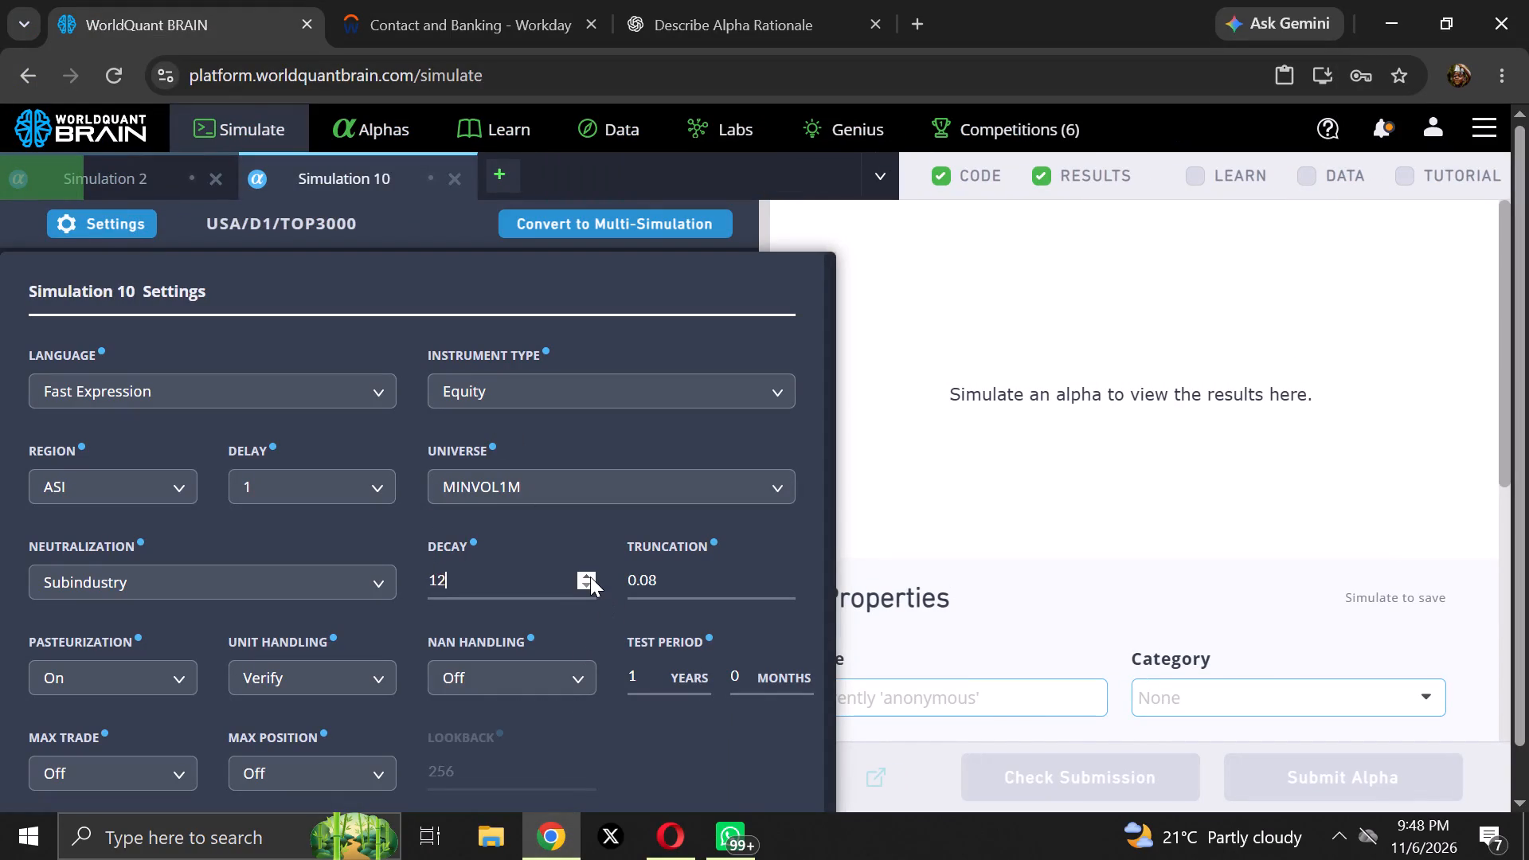
{"action": "left_click", "coordinate": [590, 577]}
{"action": "left_click", "coordinate": [590, 577]}
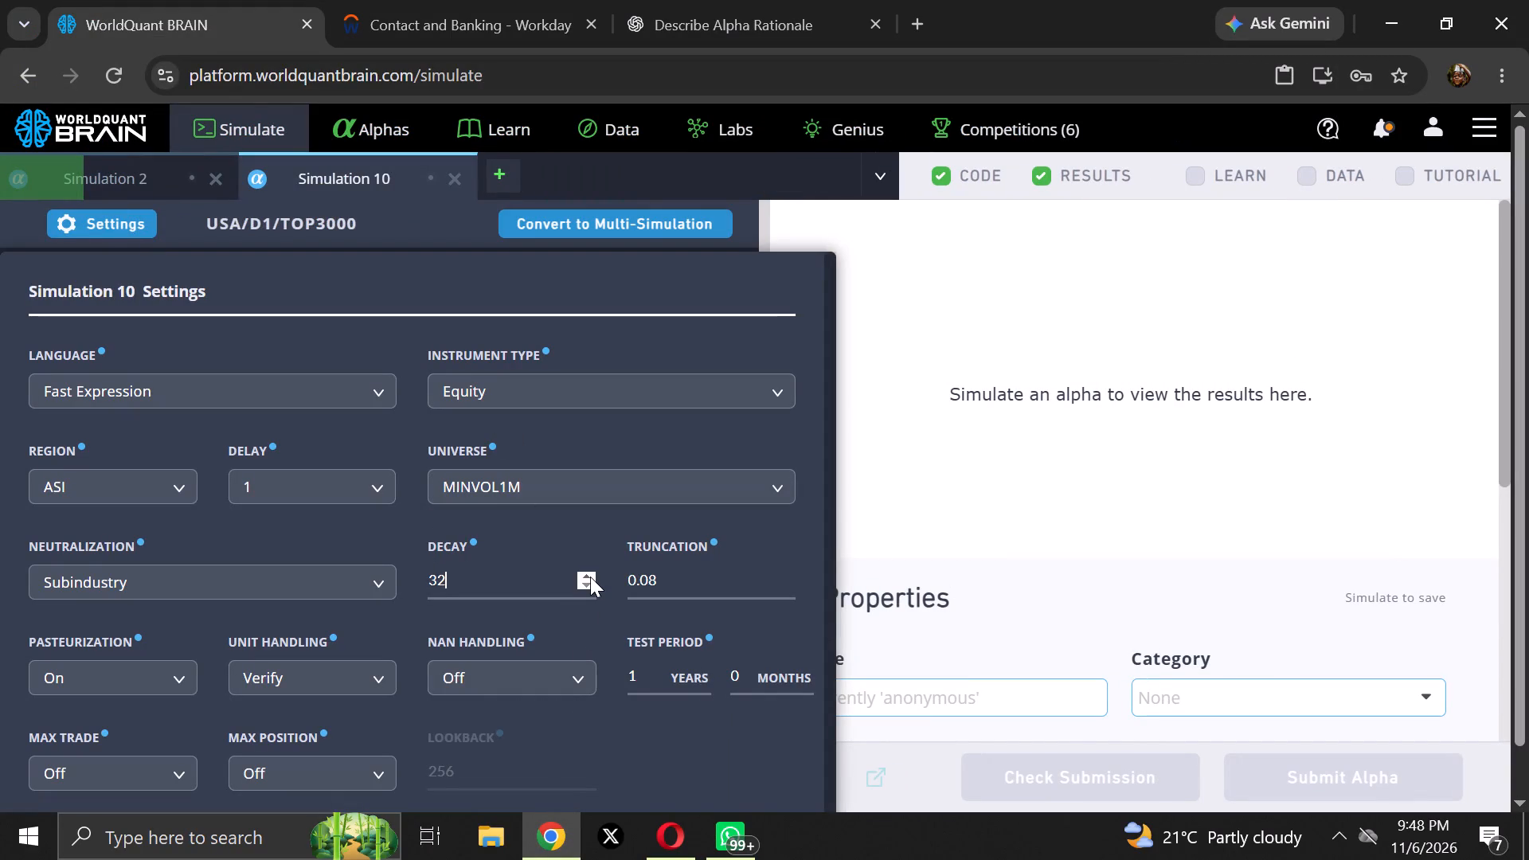
{"action": "left_click", "coordinate": [590, 588]}
{"action": "left_click", "coordinate": [590, 588]}
{"action": "scroll", "coordinate": [632, 729], "scroll_direction": "down", "scroll_amount": 3}
{"action": "scroll", "coordinate": [698, 752], "scroll_direction": "down", "scroll_amount": 3}
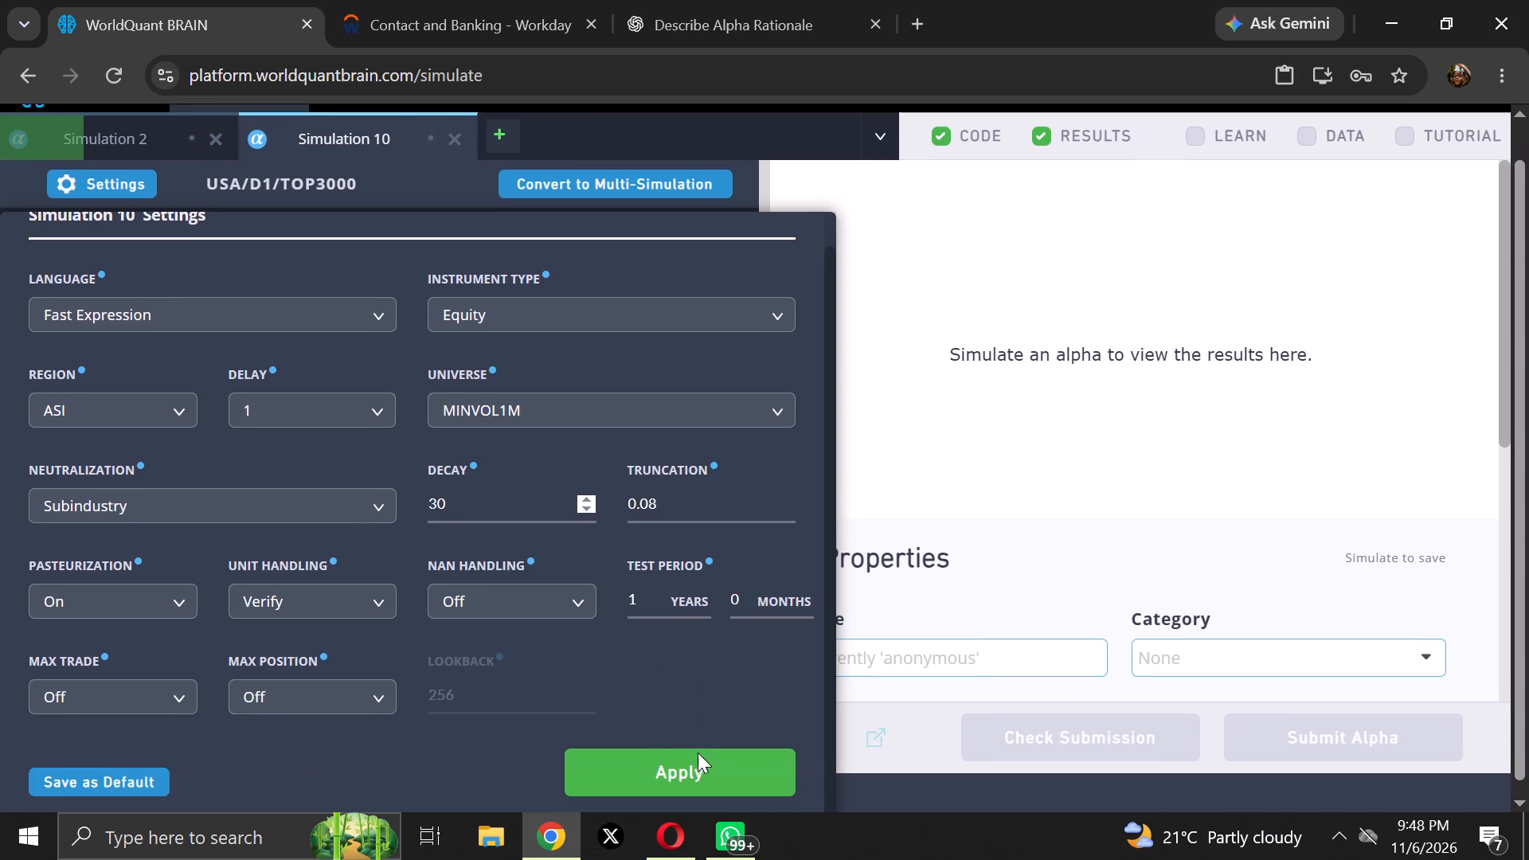
{"action": "left_click", "coordinate": [347, 492]}
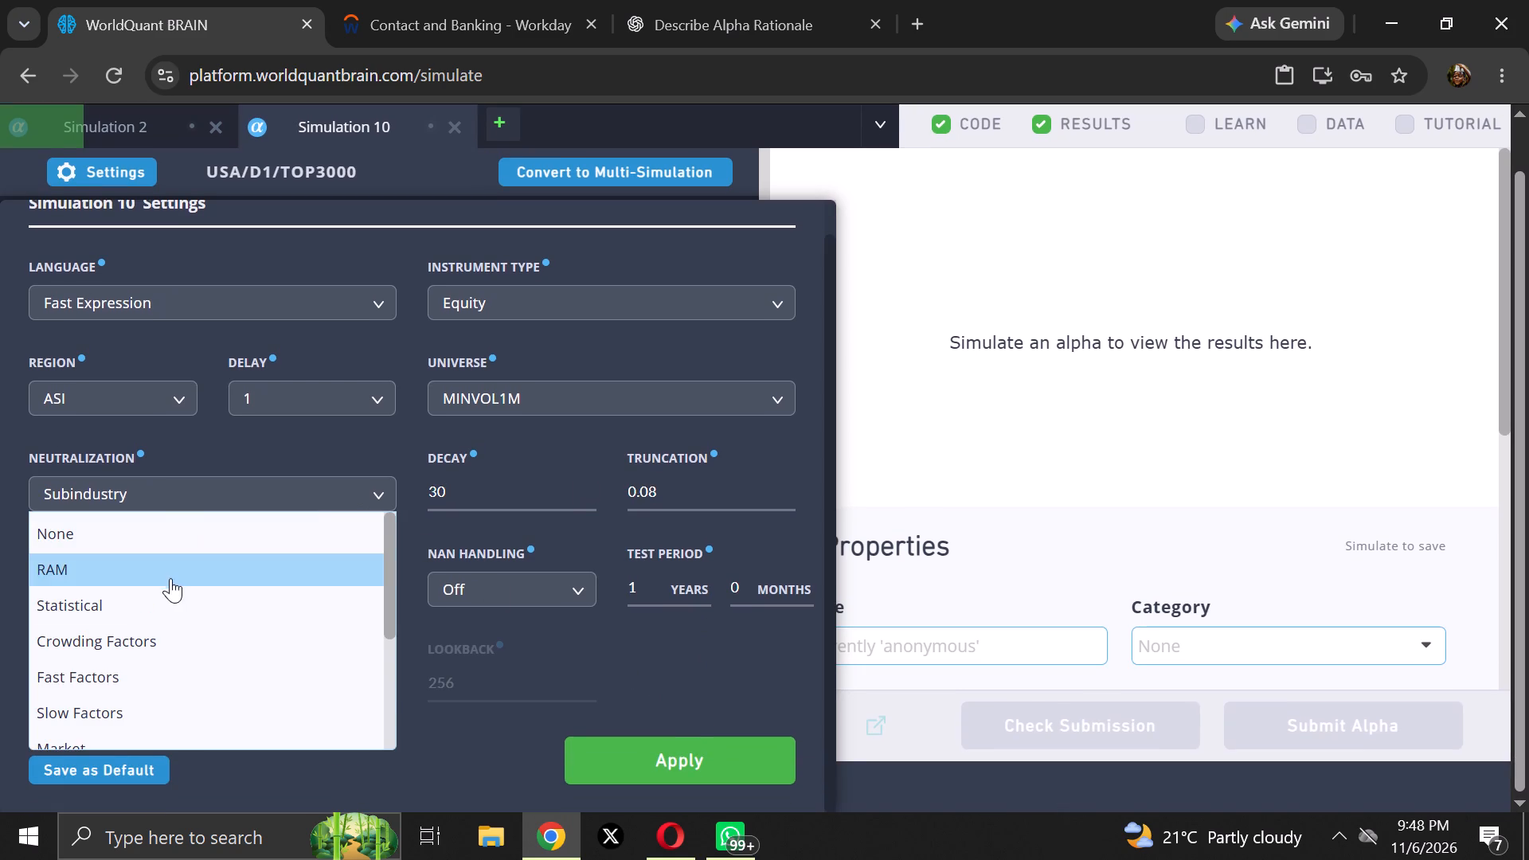
{"action": "left_click", "coordinate": [175, 615]}
{"action": "left_click", "coordinate": [695, 777]}
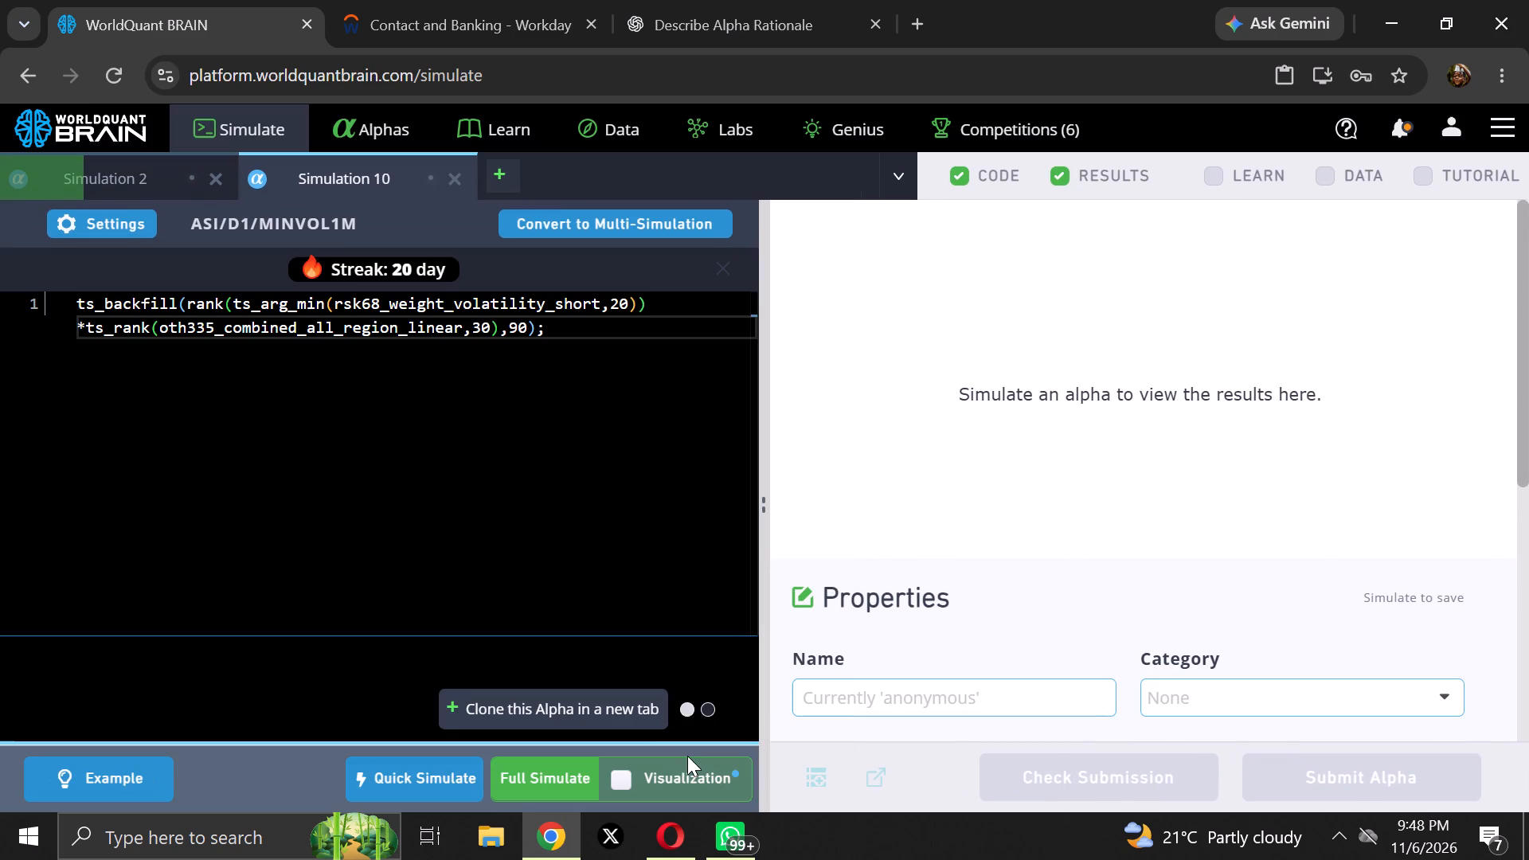
Copy the field name rsk68_weight_volatility_short from the expression and search the data catalogue for it with the region set to ASI.
{"action": "double_click", "coordinate": [479, 299]}
{"action": "right_click", "coordinate": [479, 299]}
{"action": "left_click", "coordinate": [559, 387]}
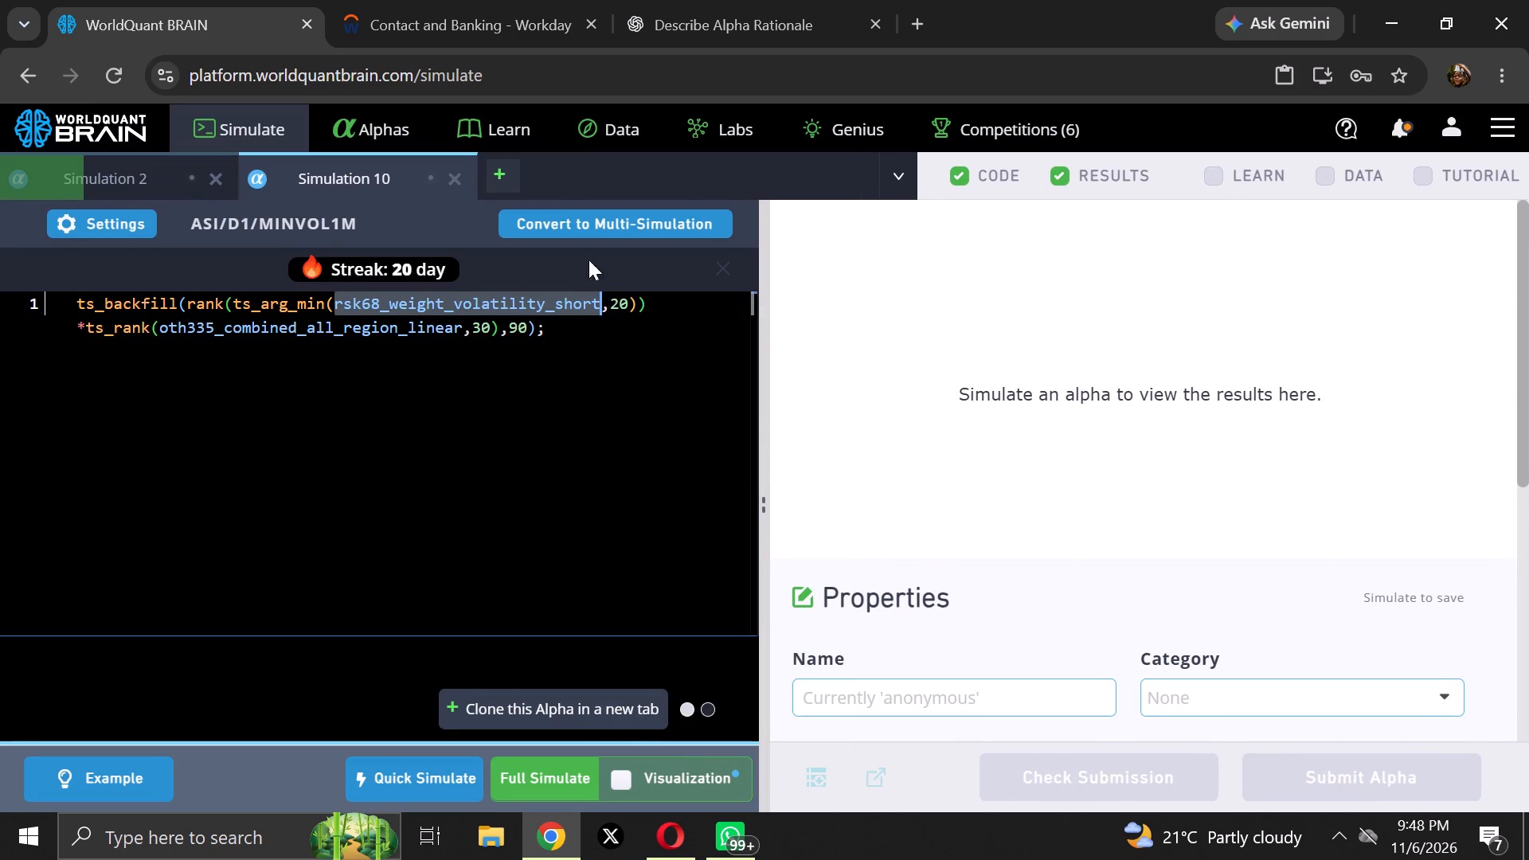
{"action": "left_click", "coordinate": [613, 119]}
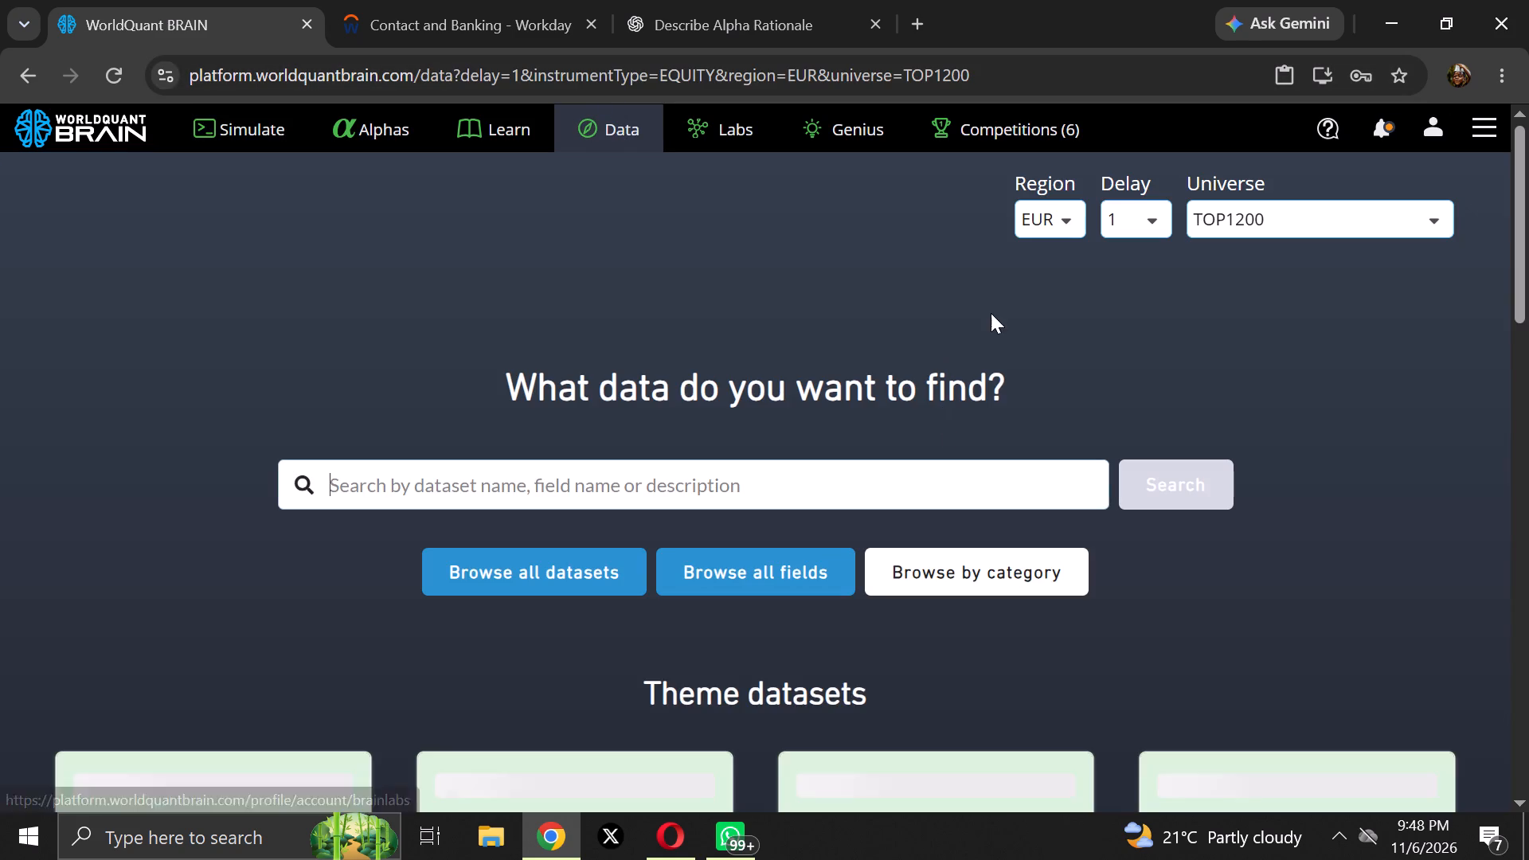
{"action": "left_click", "coordinate": [1072, 209]}
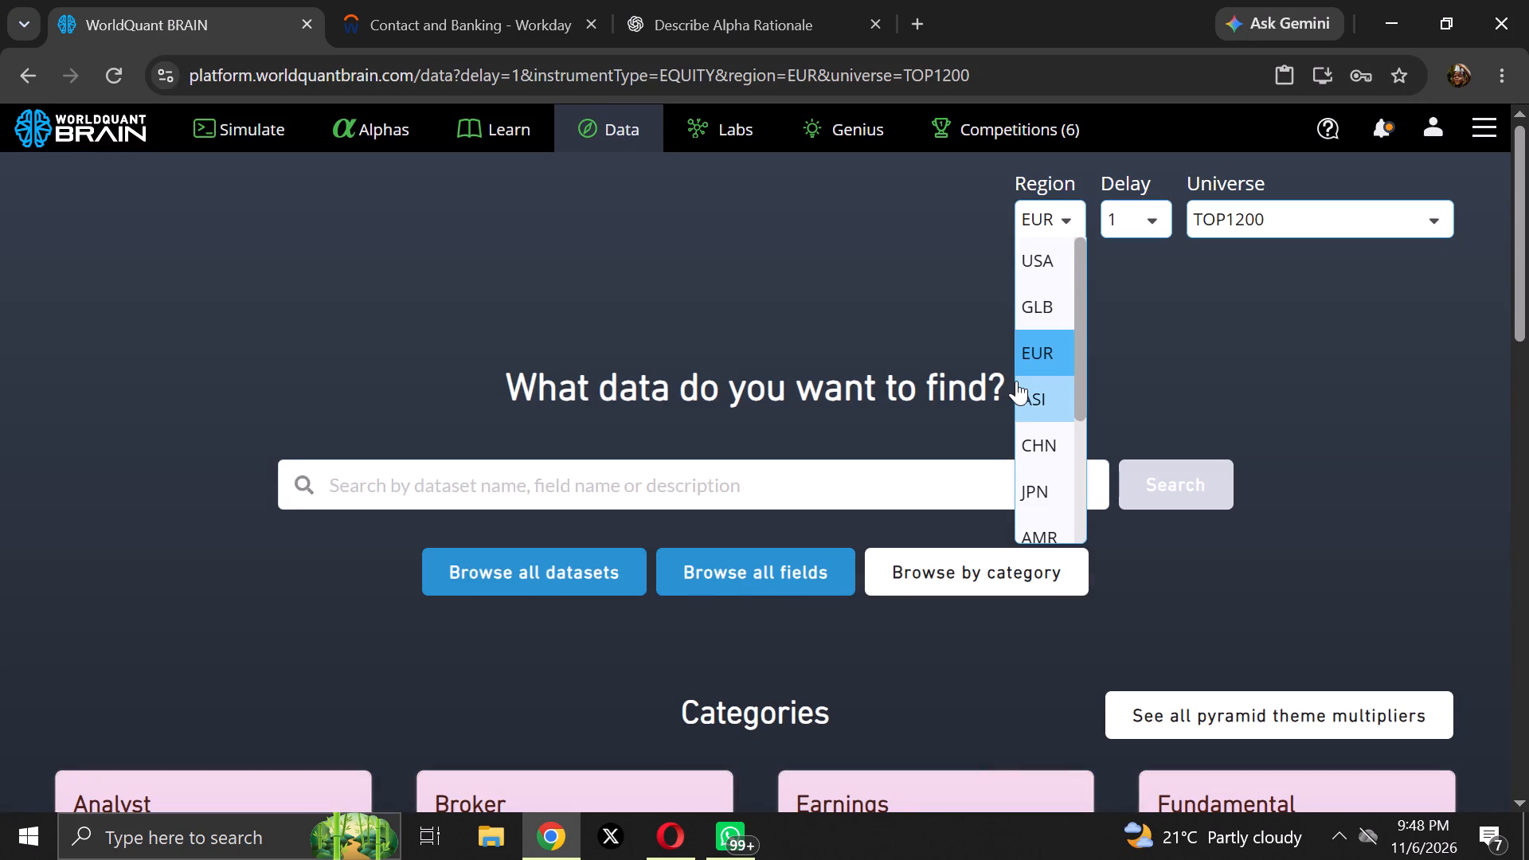
{"action": "left_click", "coordinate": [1037, 397]}
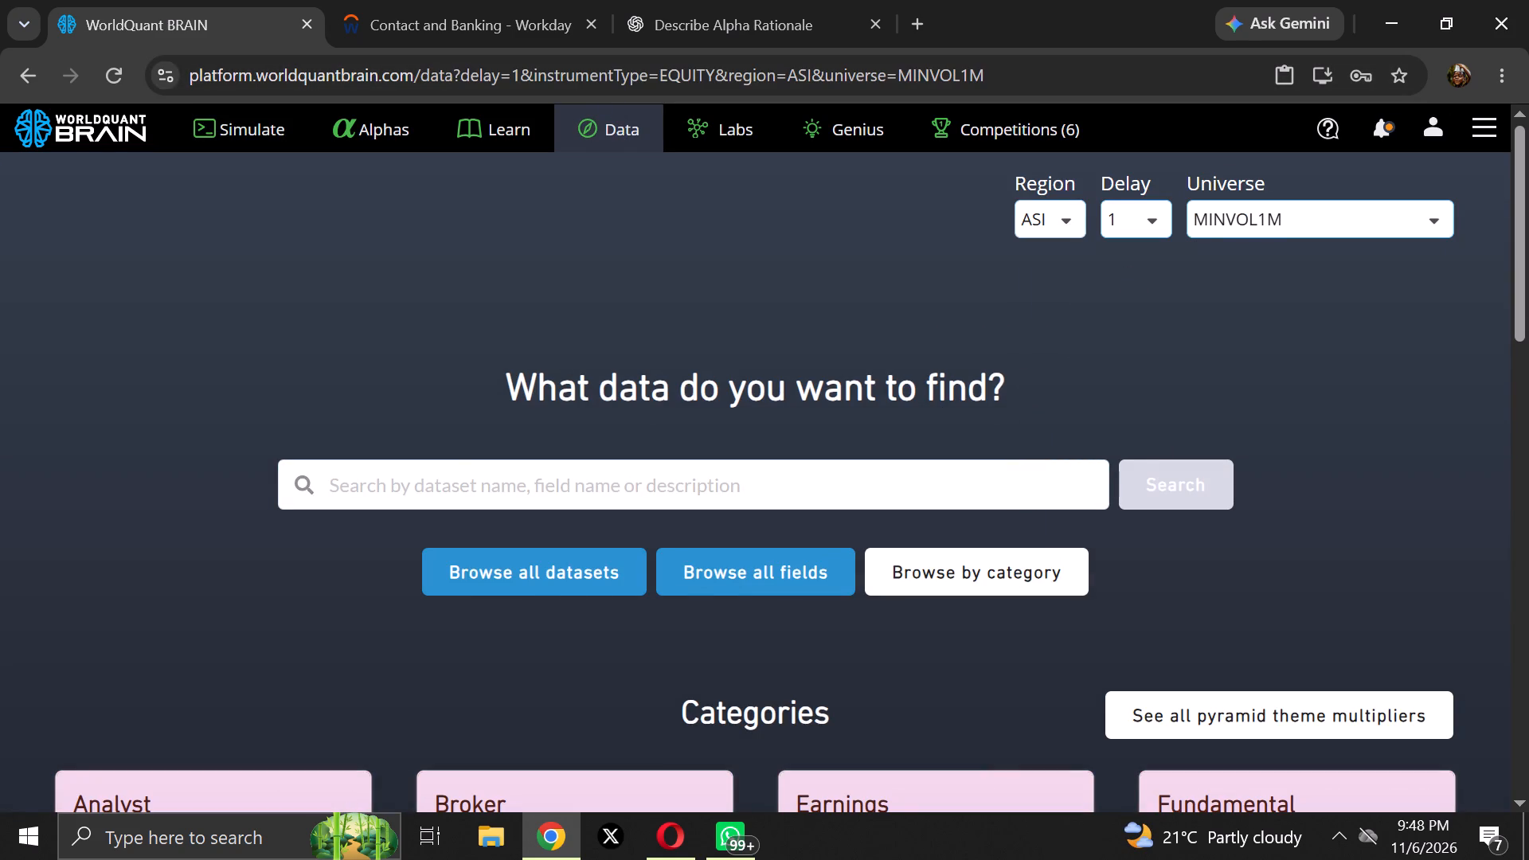
{"action": "right_click", "coordinate": [365, 487]}
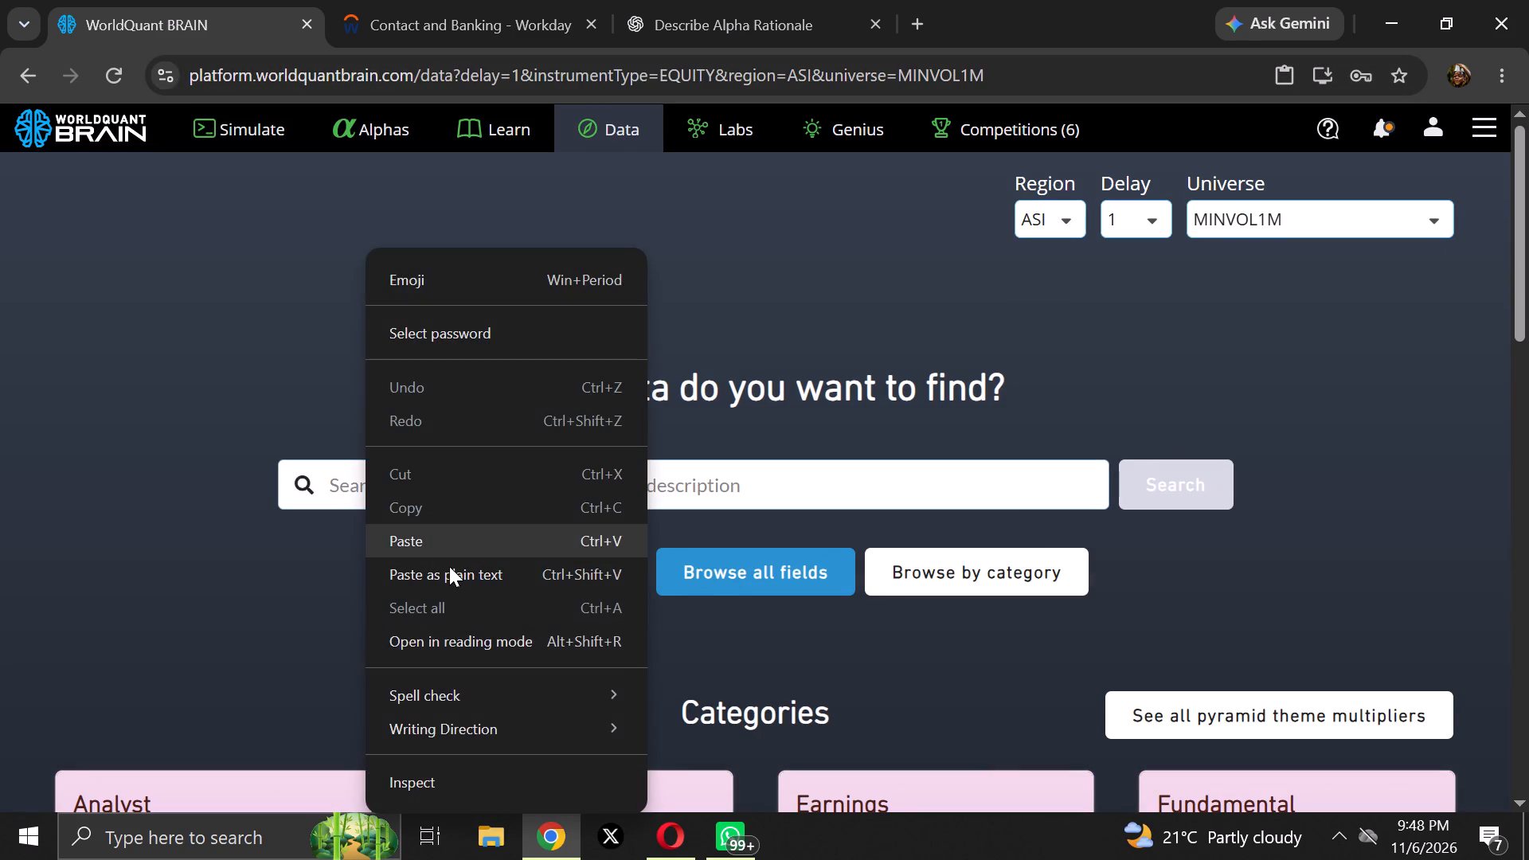
{"action": "left_click", "coordinate": [450, 534]}
{"action": "left_click", "coordinate": [1175, 487]}
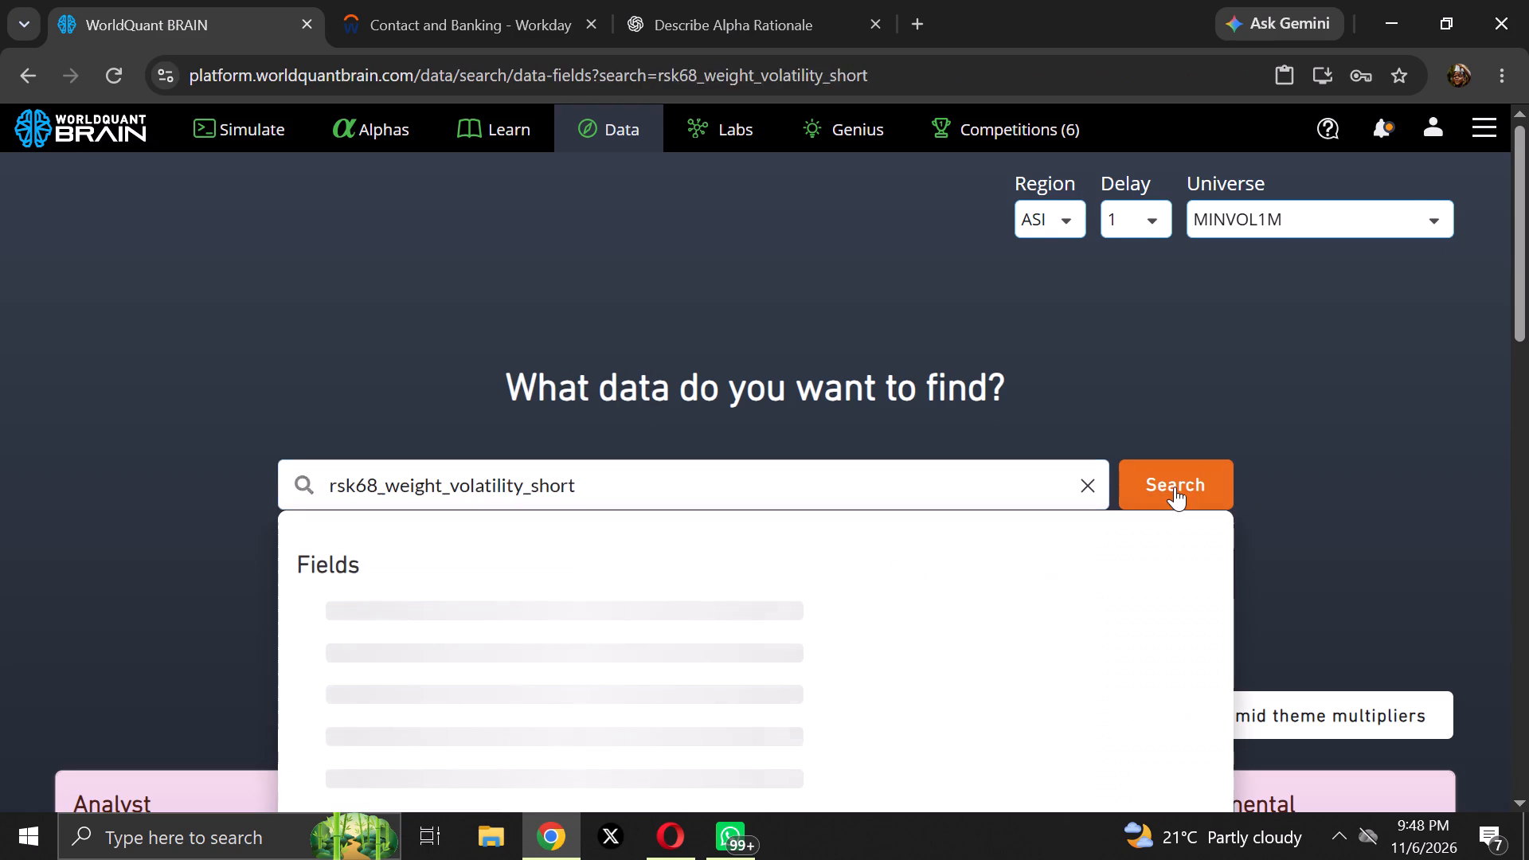
Examine the field search results and all matching fields in the Analyst Trade Ideas dataset.
{"action": "scroll", "coordinate": [800, 663], "scroll_direction": "down", "scroll_amount": 2}
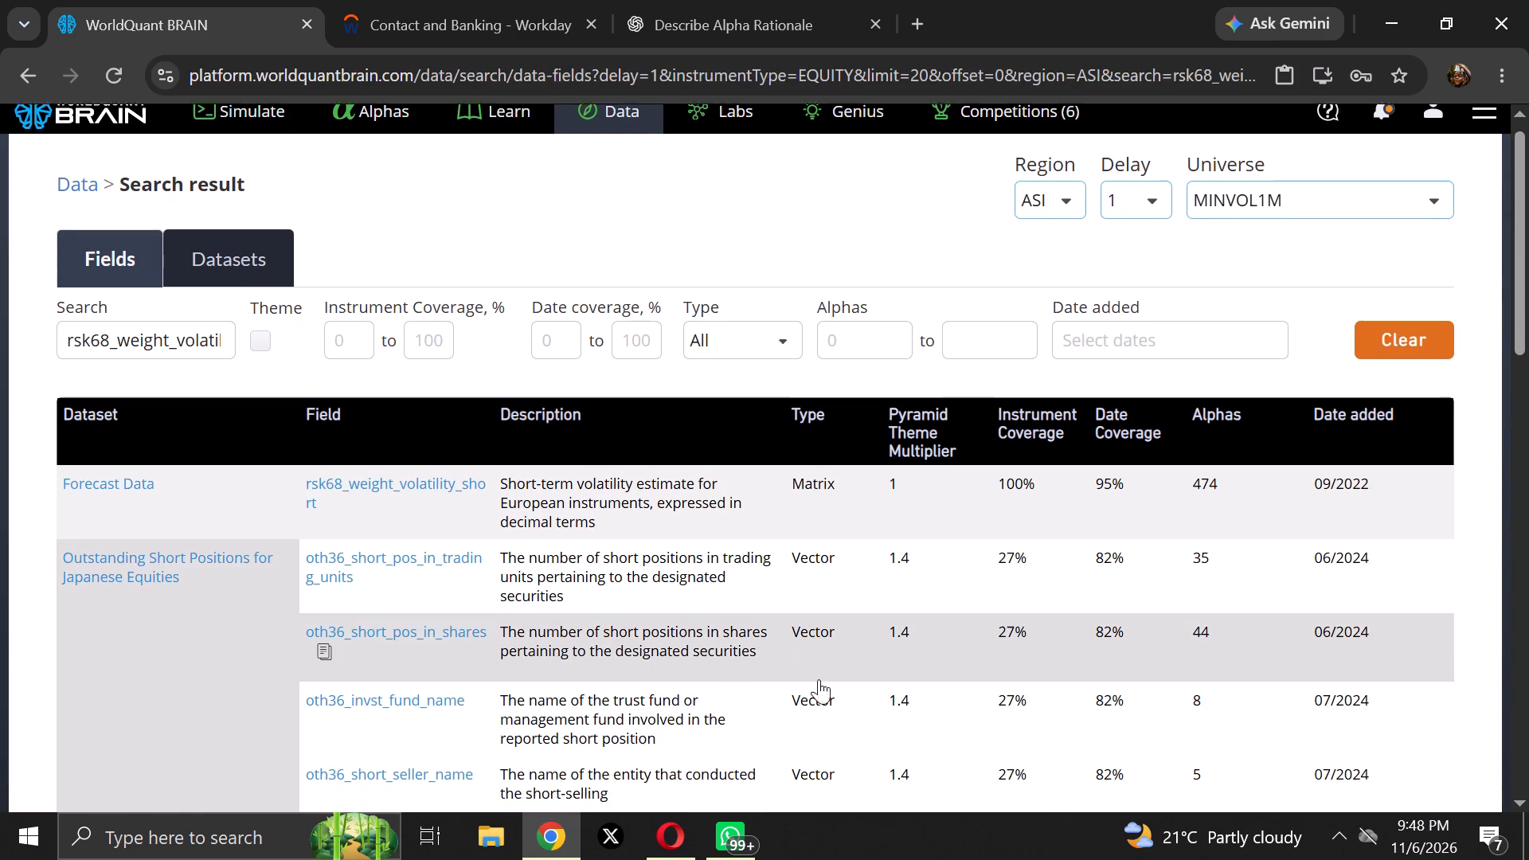
{"action": "scroll", "coordinate": [819, 679], "scroll_direction": "down", "scroll_amount": 12}
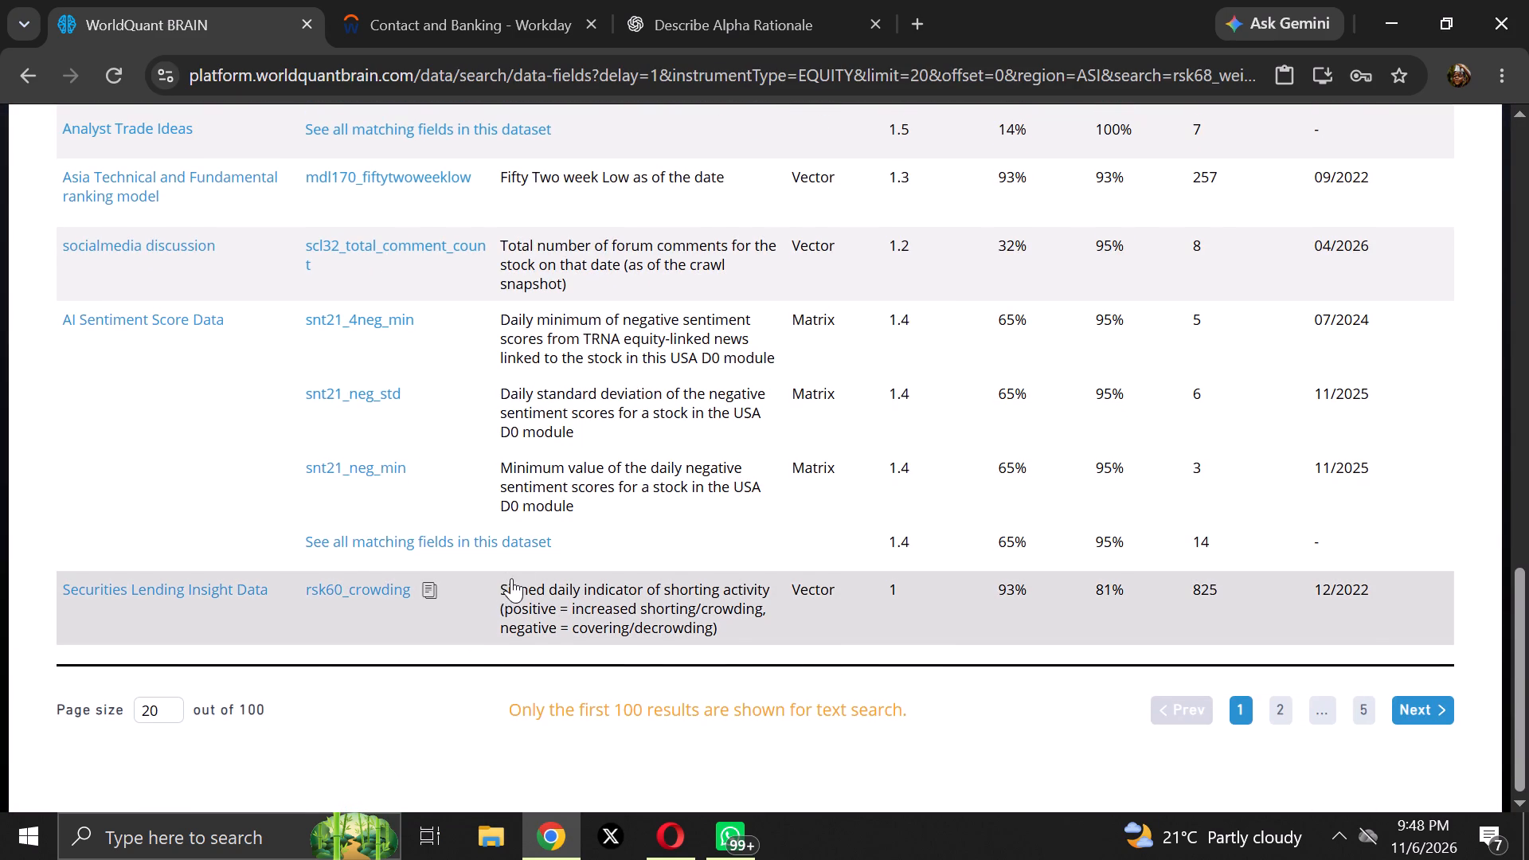
{"action": "scroll", "coordinate": [511, 578], "scroll_direction": "up", "scroll_amount": 2}
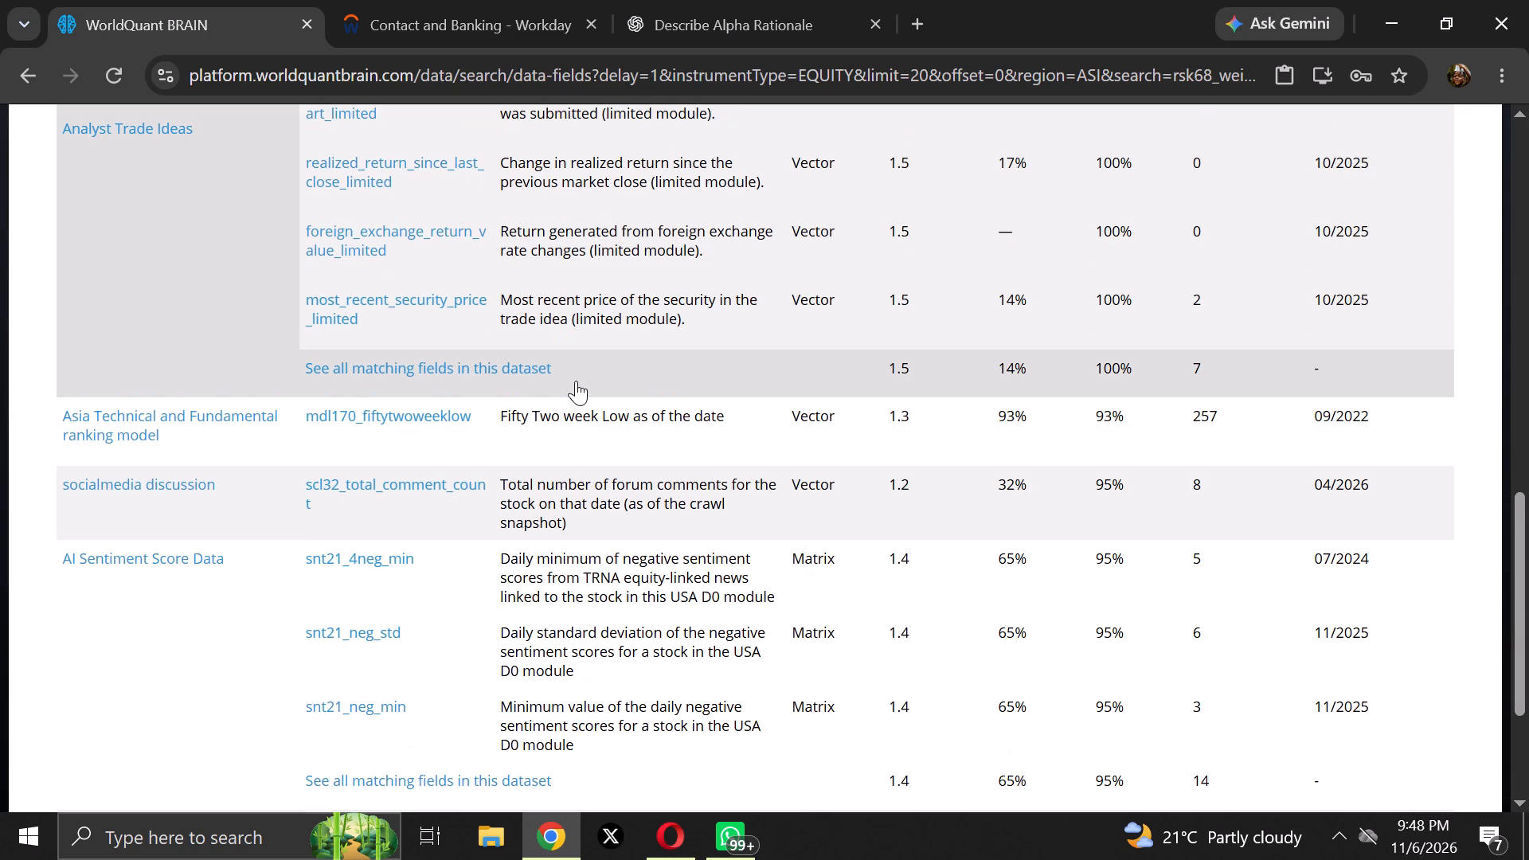
{"action": "left_click", "coordinate": [576, 381]}
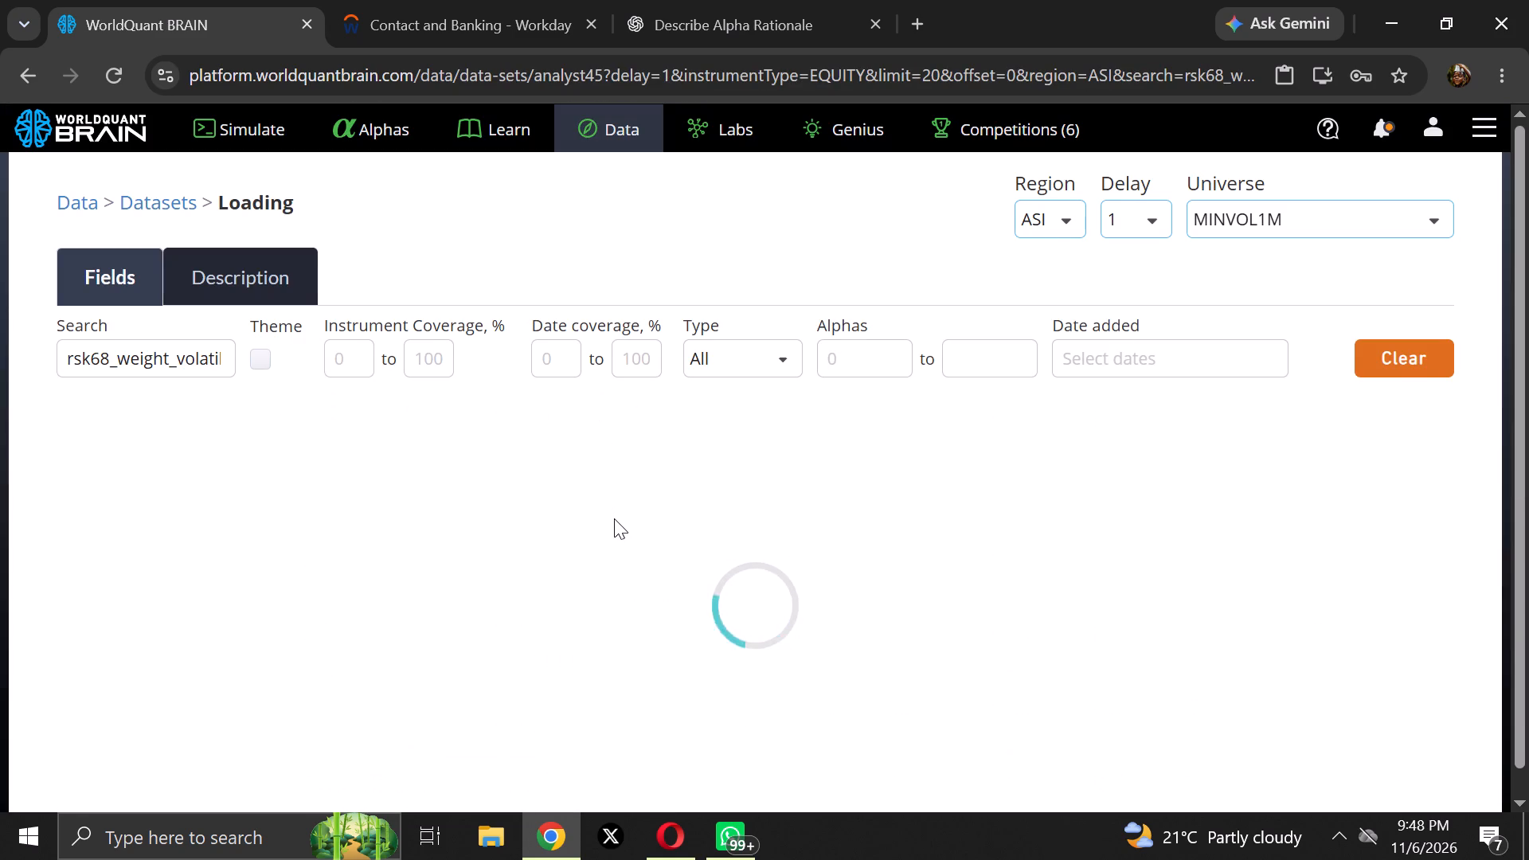
{"action": "scroll", "coordinate": [614, 518], "scroll_direction": "down", "scroll_amount": 8}
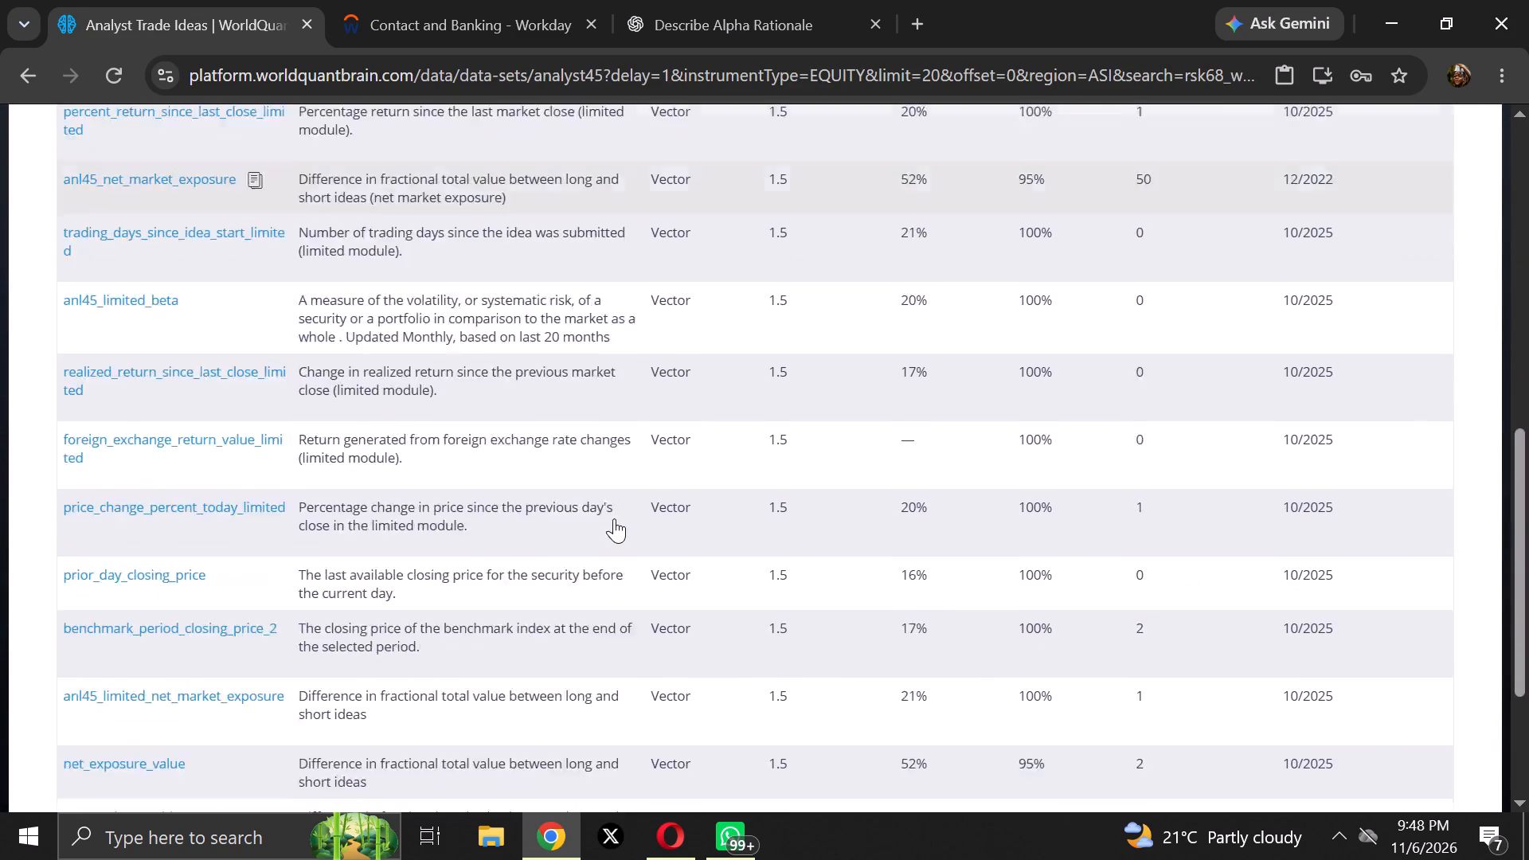
{"action": "scroll", "coordinate": [614, 518], "scroll_direction": "down", "scroll_amount": 3}
{"action": "scroll", "coordinate": [614, 518], "scroll_direction": "up", "scroll_amount": 9}
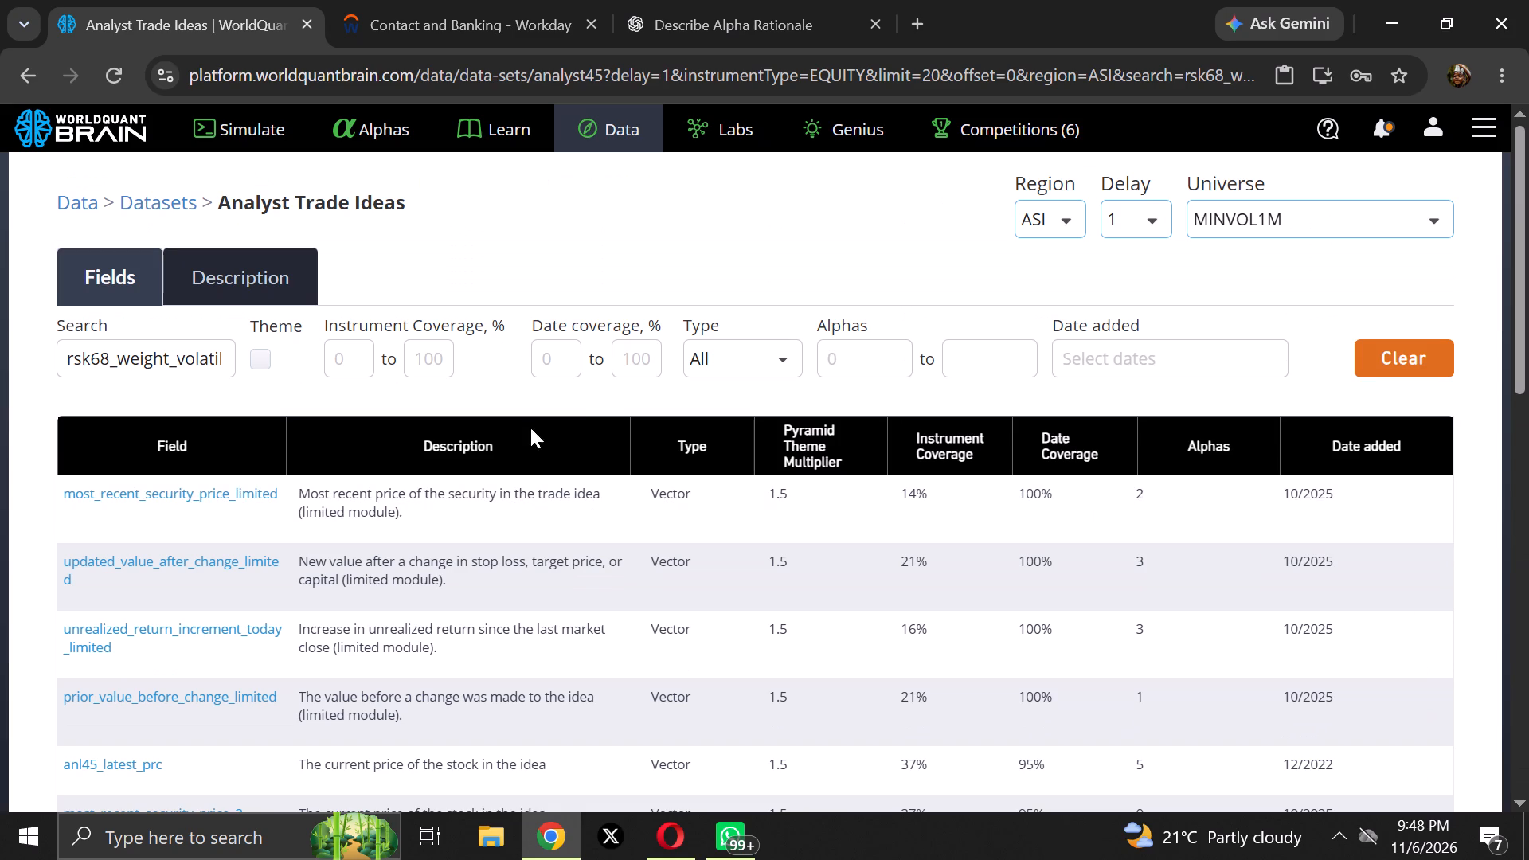
{"action": "scroll", "coordinate": [440, 426], "scroll_direction": "down", "scroll_amount": 3}
{"action": "scroll", "coordinate": [475, 482], "scroll_direction": "down", "scroll_amount": 3}
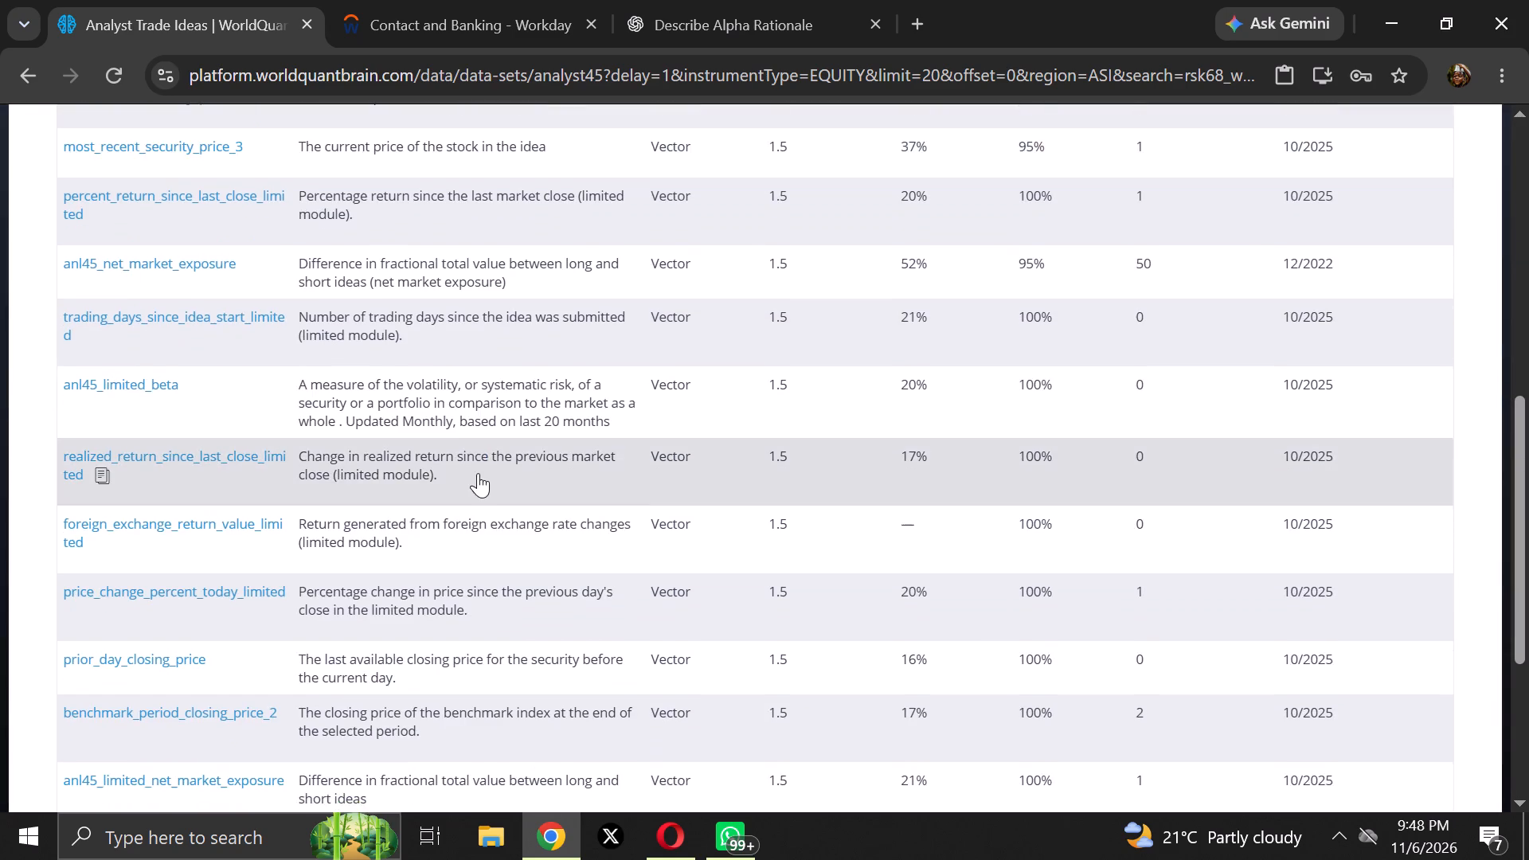
{"action": "scroll", "coordinate": [478, 473], "scroll_direction": "up", "scroll_amount": 6}
Return to the data catalogue's main page and search again for rsk68_weight_volatility_short in the ASI region.
{"action": "left_click", "coordinate": [86, 193]}
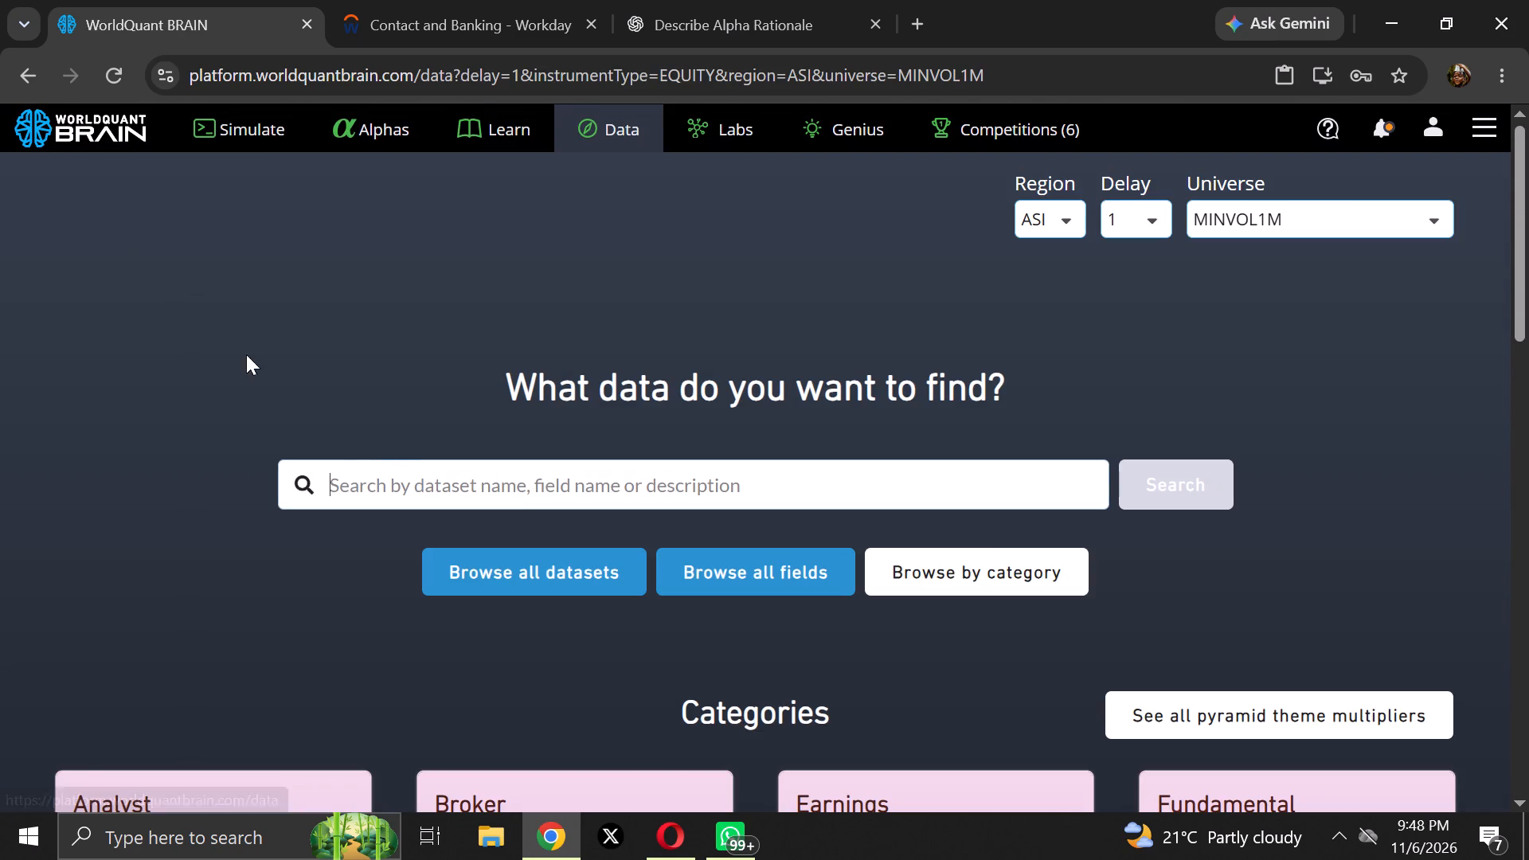
{"action": "left_click", "coordinate": [368, 475]}
{"action": "right_click", "coordinate": [368, 475]}
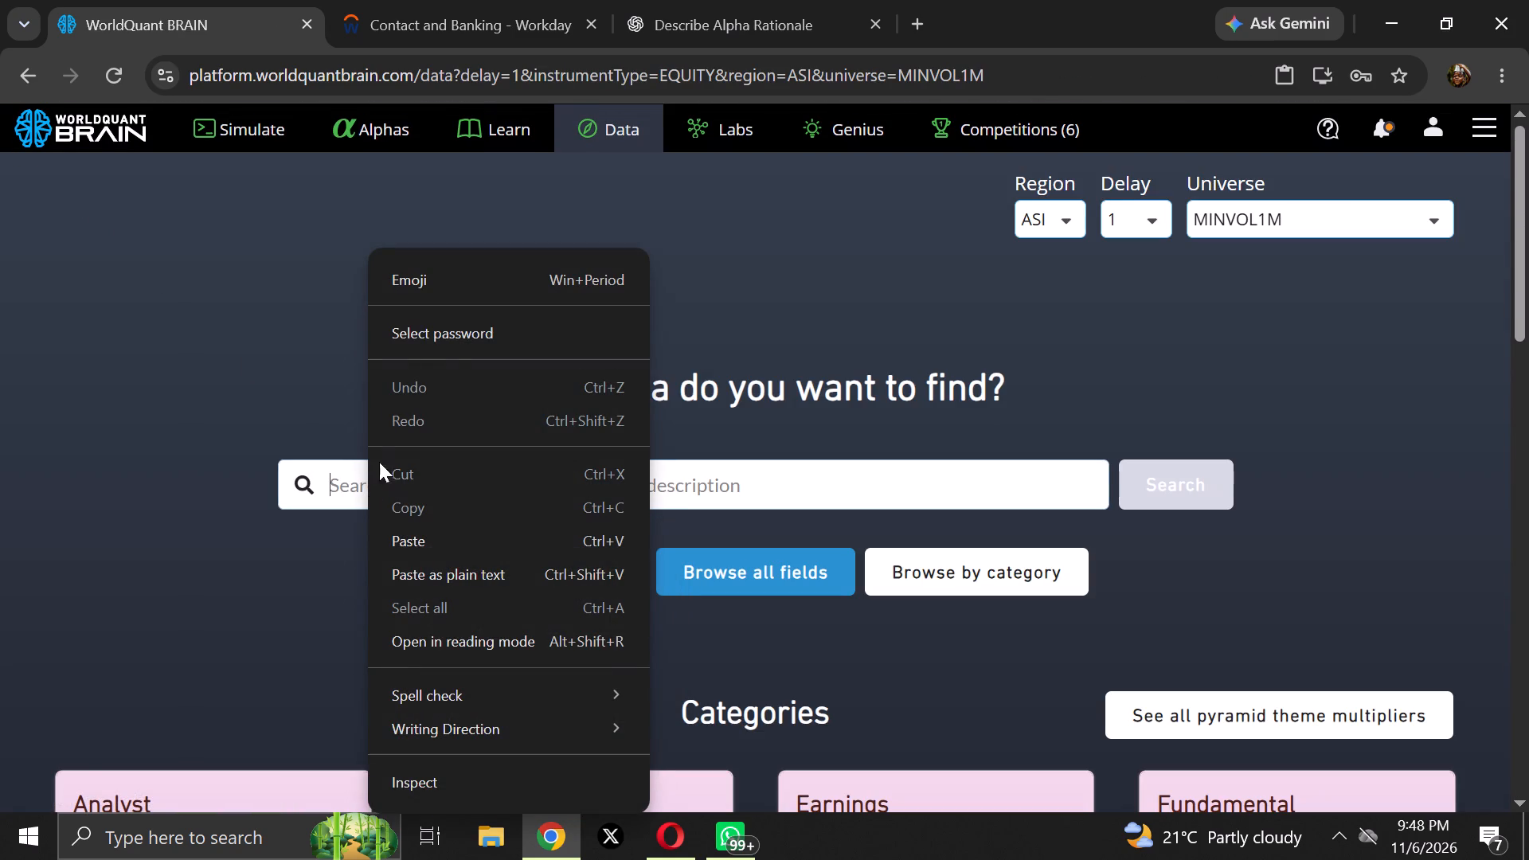
{"action": "left_click", "coordinate": [471, 555]}
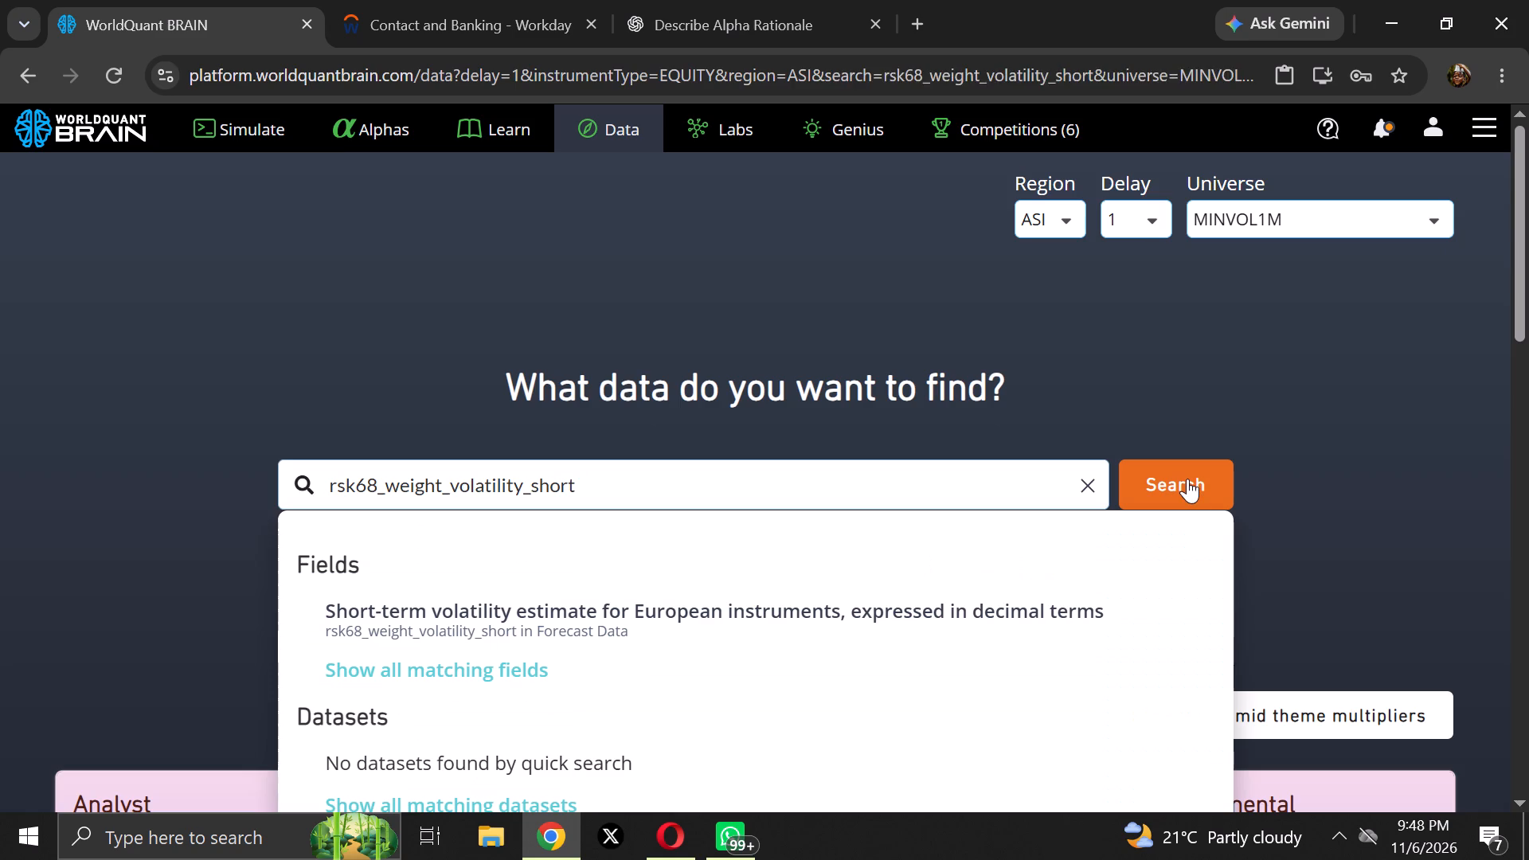
{"action": "left_click", "coordinate": [1187, 479]}
Copy the field name mdl170_fiftytwoweeklow of the Asia Technical and Fundamental ranking model from the search results.
{"action": "scroll", "coordinate": [944, 701], "scroll_direction": "down", "scroll_amount": 9}
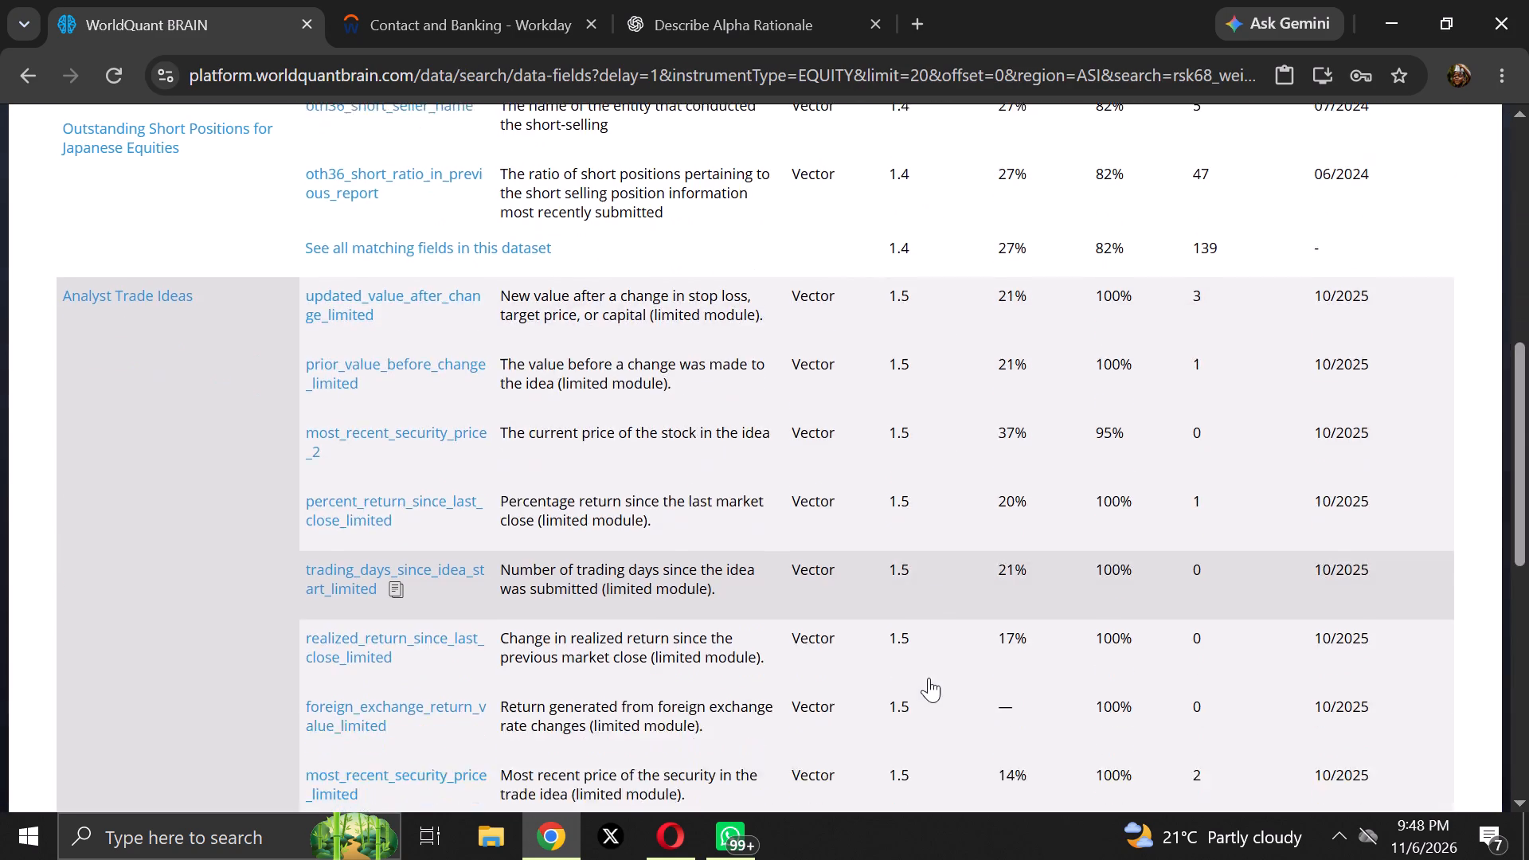
{"action": "scroll", "coordinate": [919, 661], "scroll_direction": "down", "scroll_amount": 4}
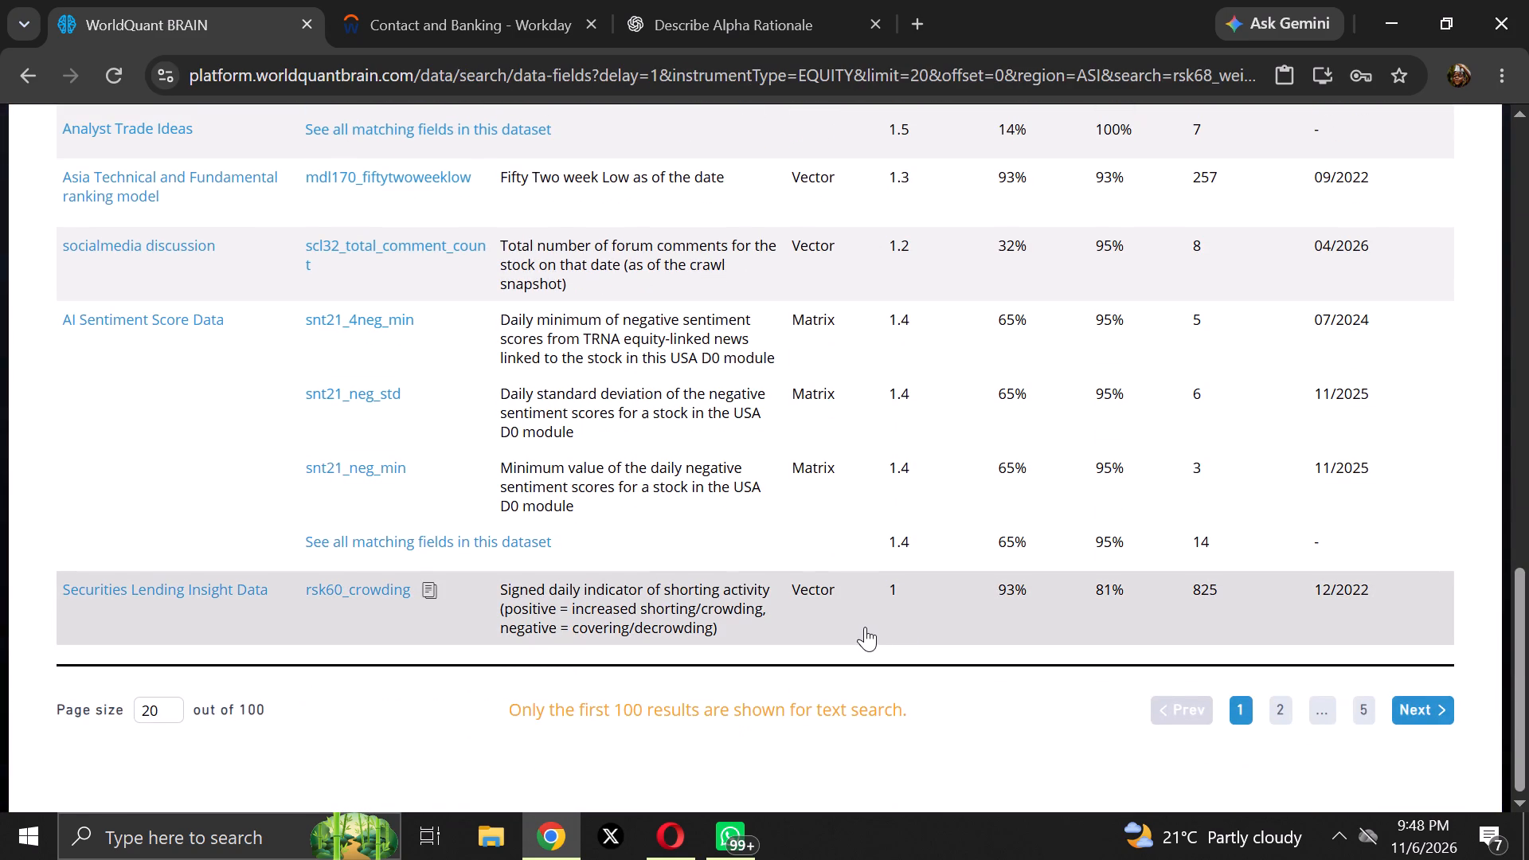
{"action": "scroll", "coordinate": [832, 623], "scroll_direction": "up", "scroll_amount": 2}
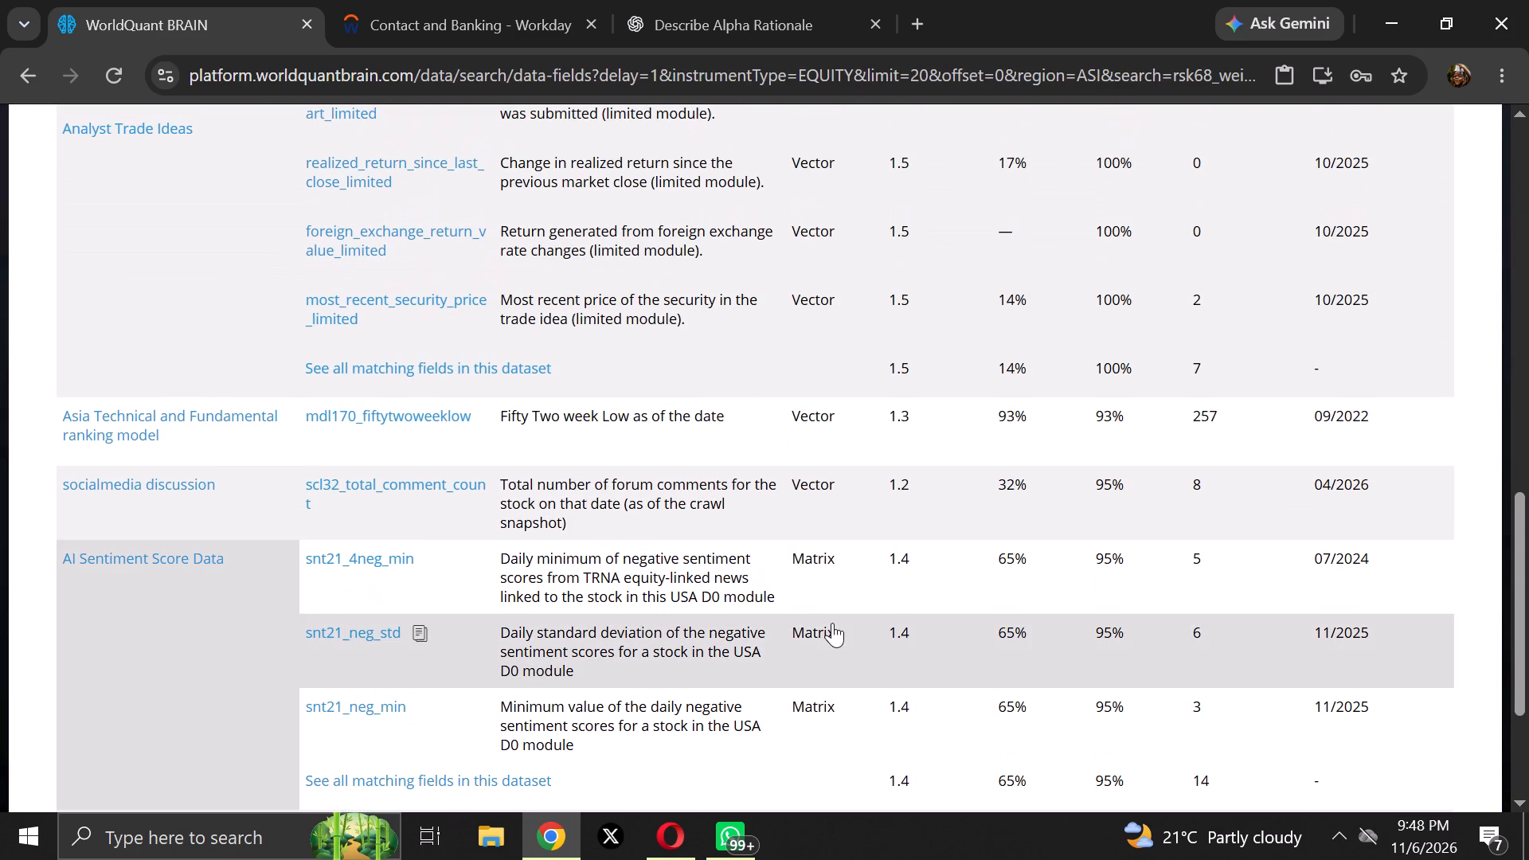
{"action": "scroll", "coordinate": [747, 583], "scroll_direction": "up", "scroll_amount": 1}
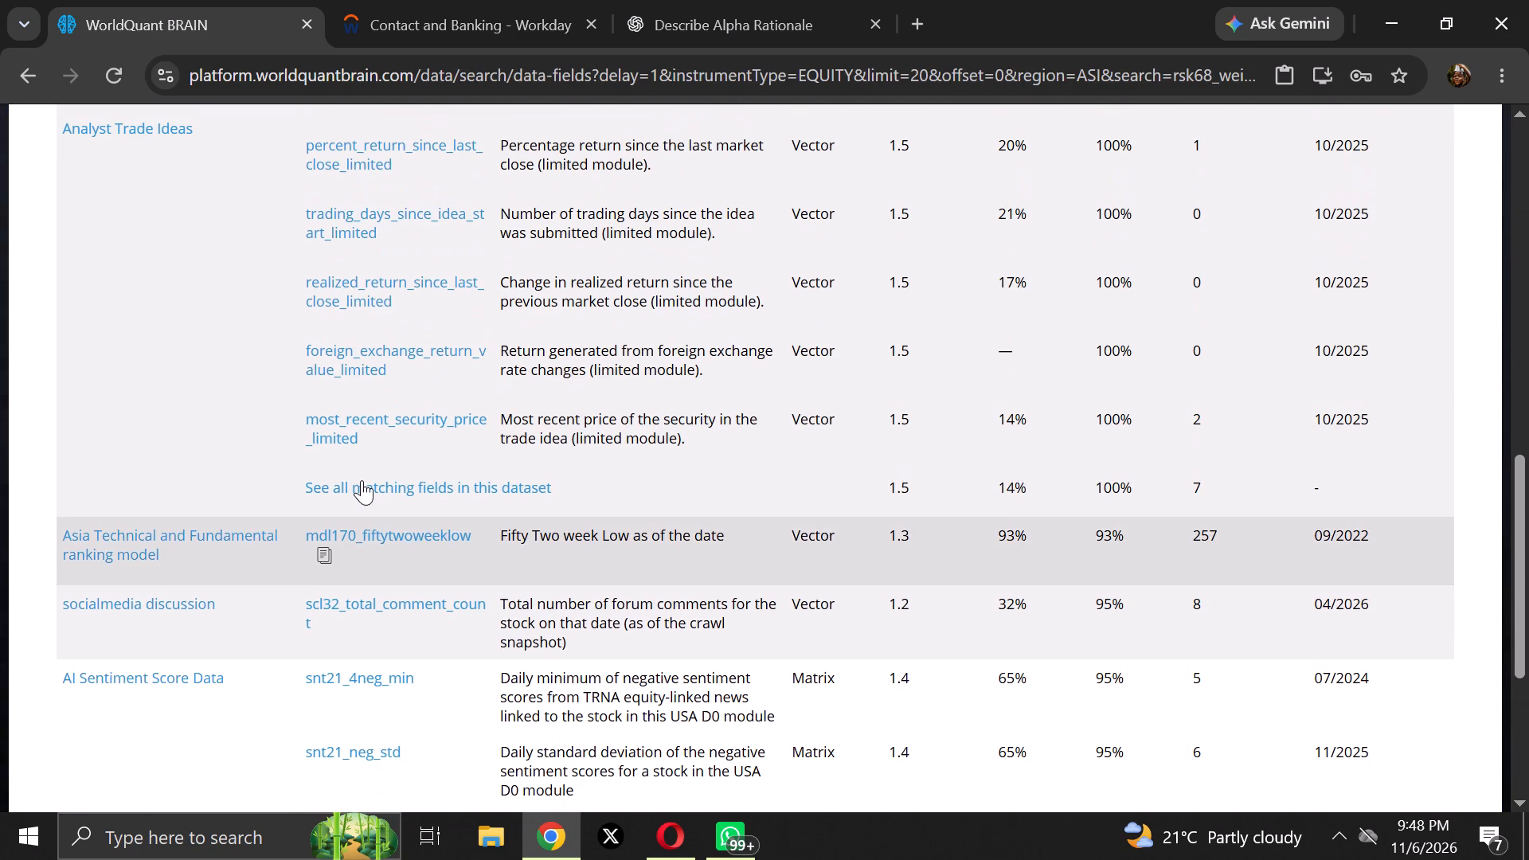
{"action": "left_click", "coordinate": [323, 559]}
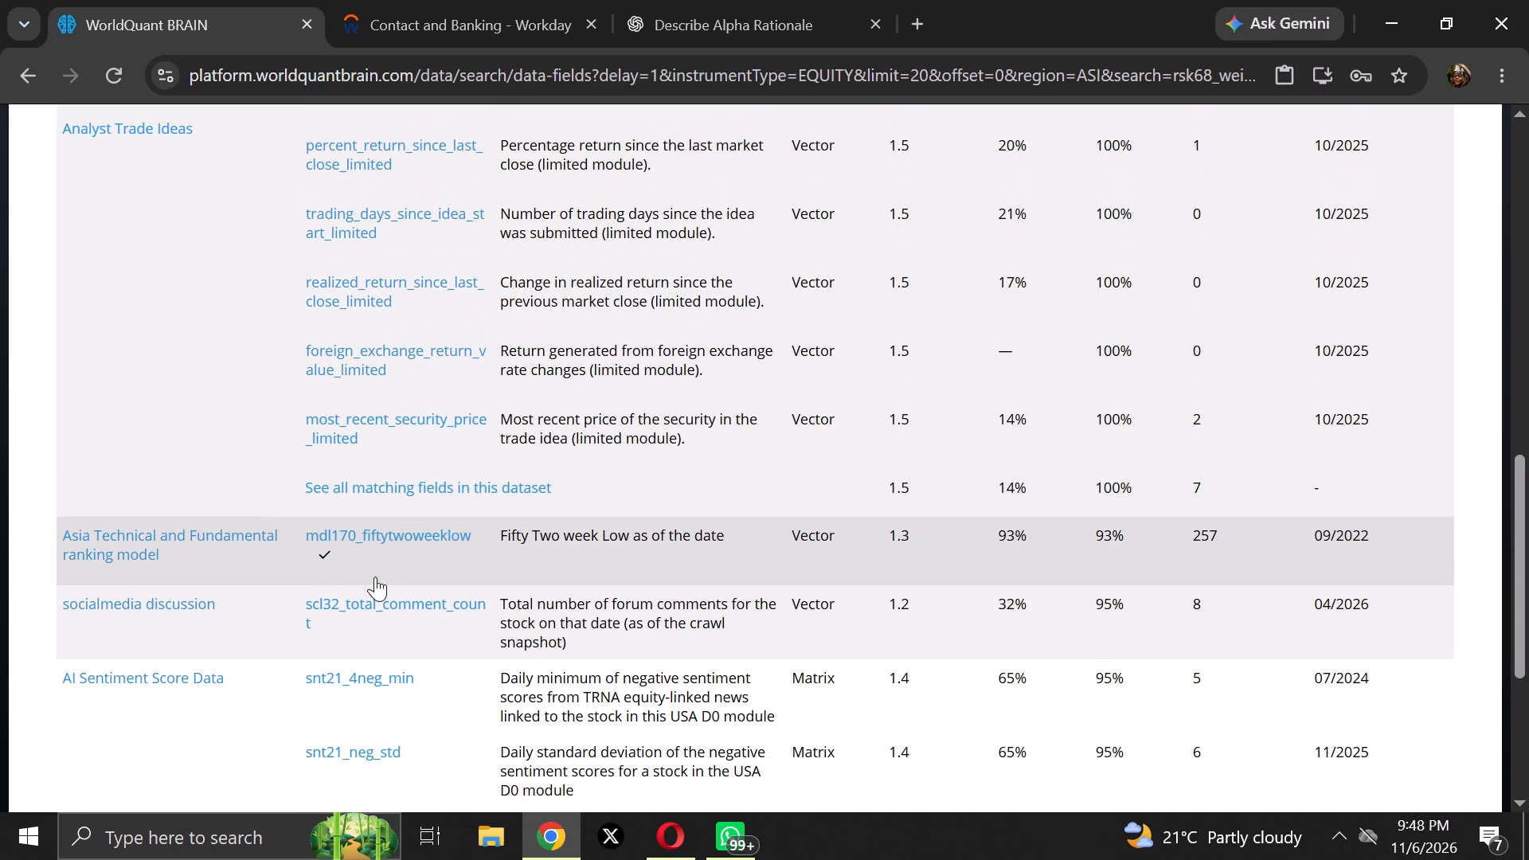
Filter the field search results to an instrument coverage of 95 to 100 percent.
{"action": "scroll", "coordinate": [386, 580], "scroll_direction": "up", "scroll_amount": 7}
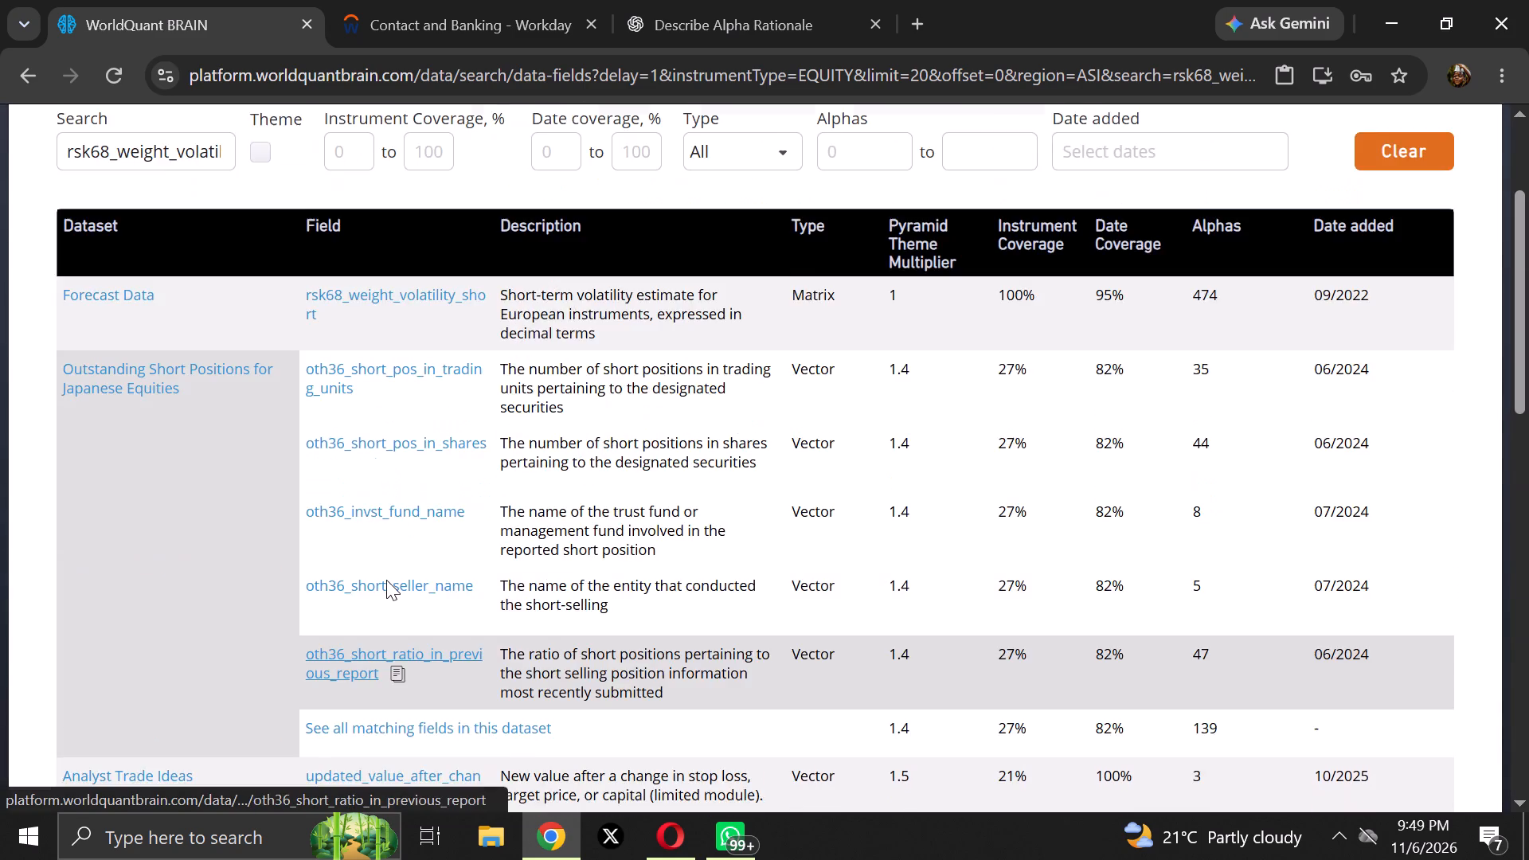
{"action": "scroll", "coordinate": [386, 580], "scroll_direction": "up", "scroll_amount": 5}
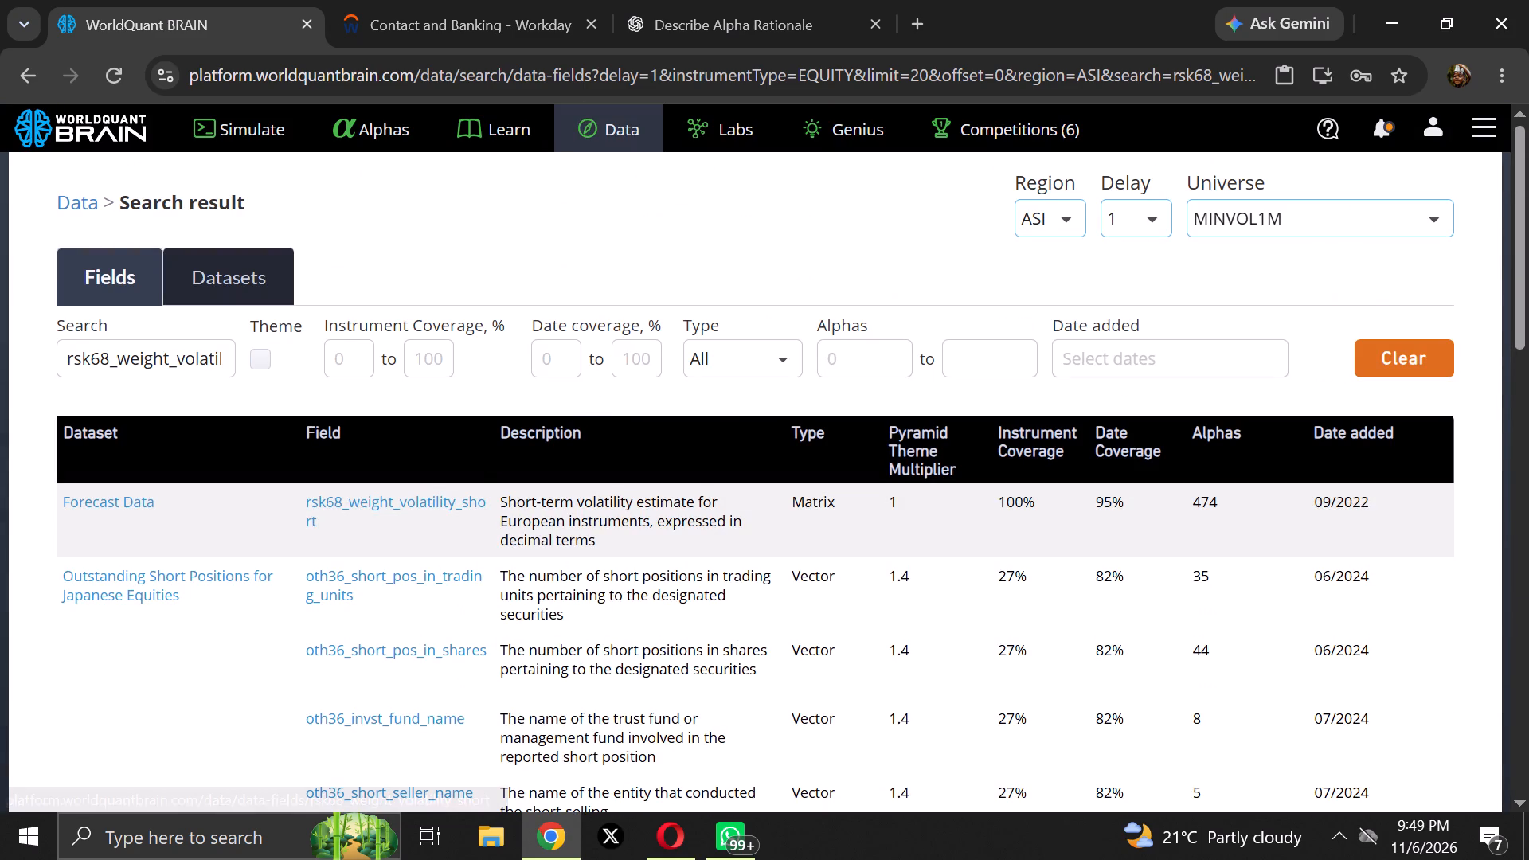
{"action": "left_click", "coordinate": [339, 367]}
{"action": "key", "text": "9"}
{"action": "key", "text": "5"}
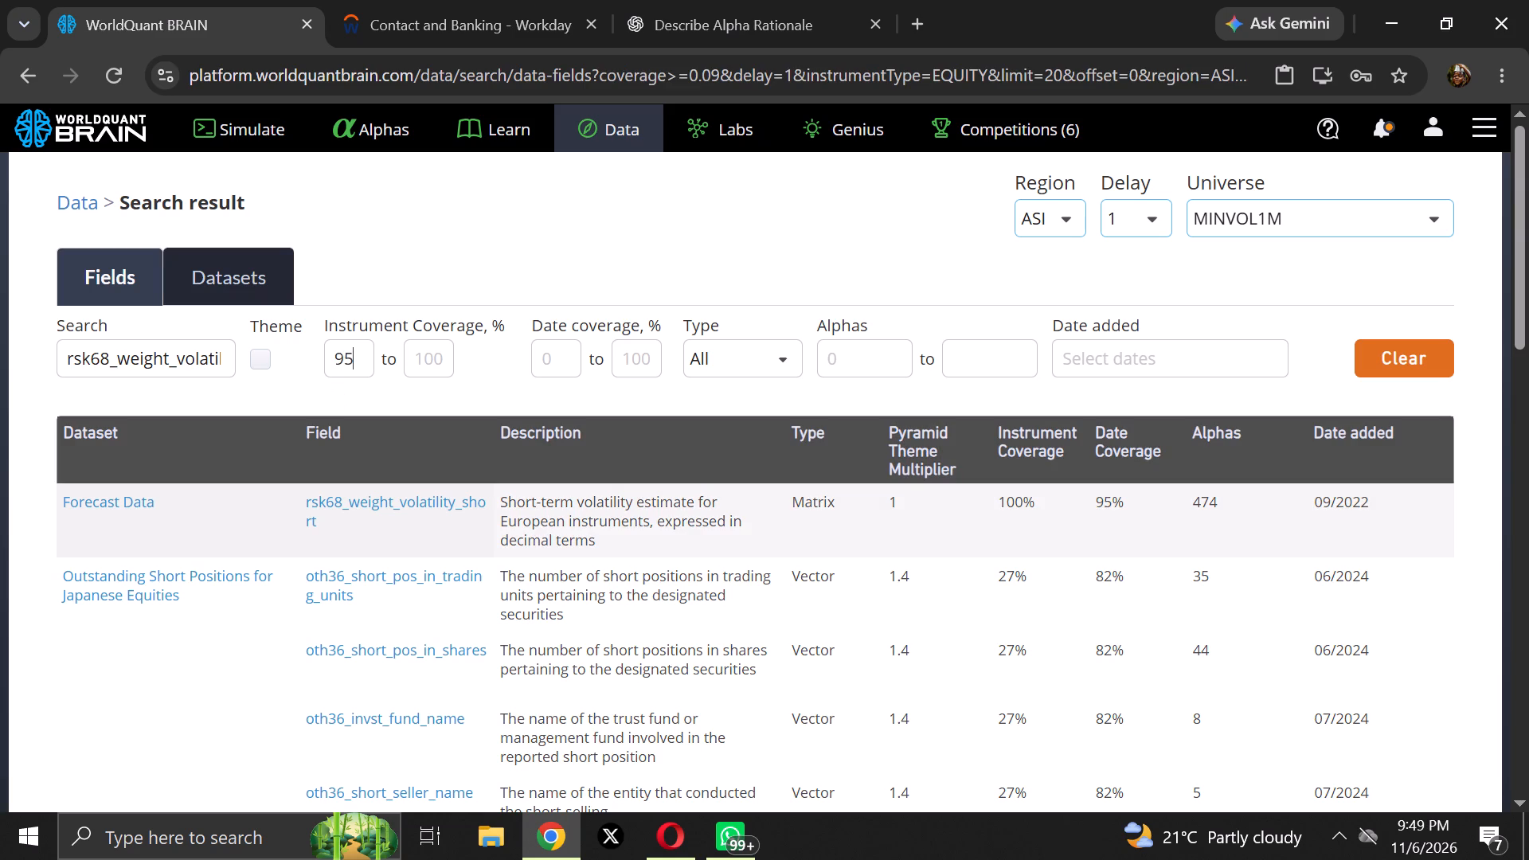
{"action": "left_click", "coordinate": [414, 350]}
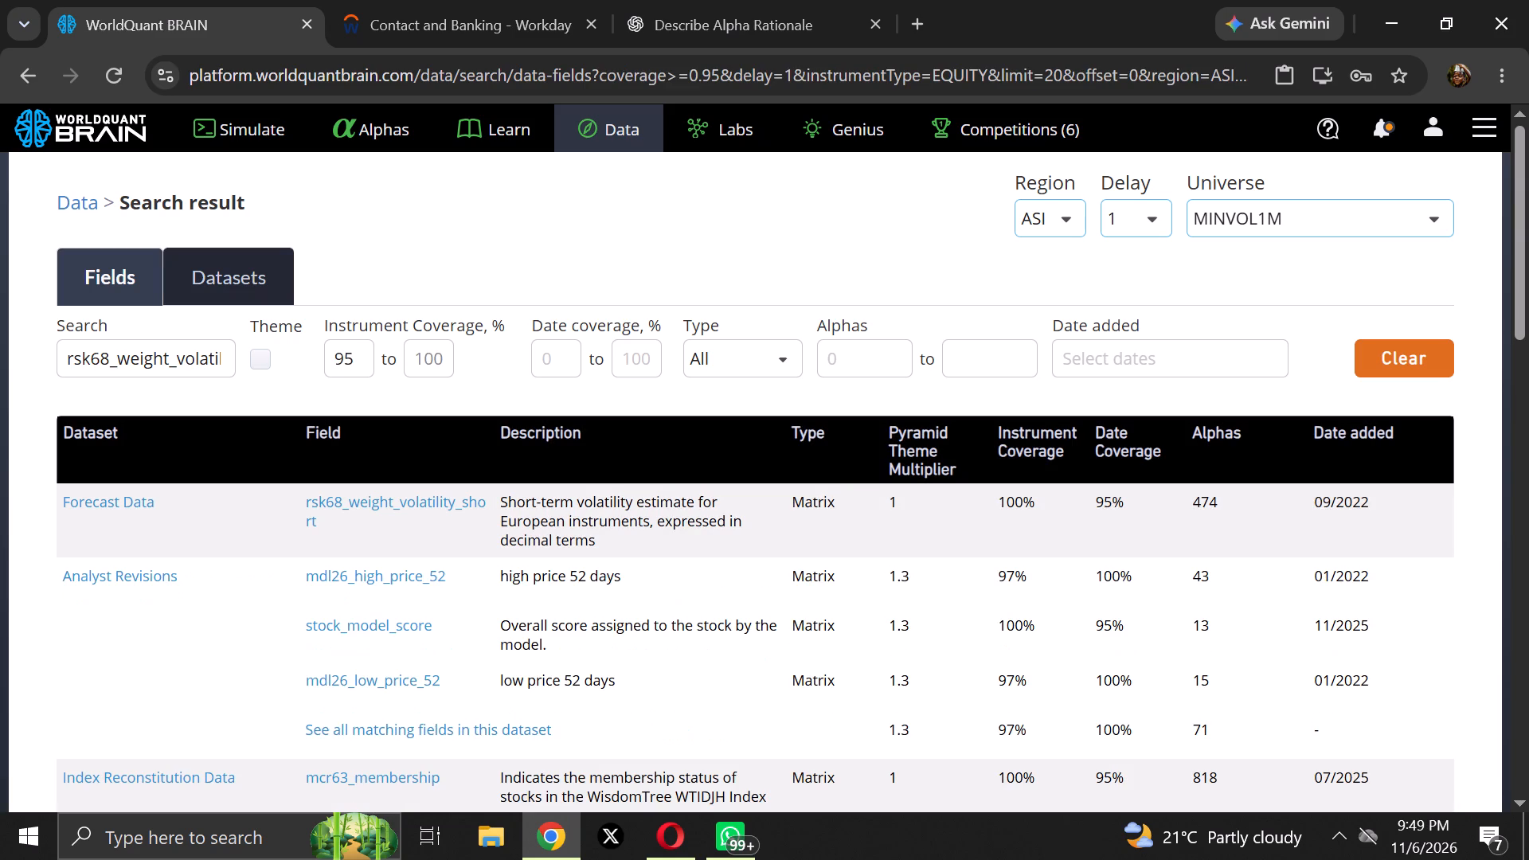
{"action": "key", "text": "1"}
{"action": "type", "text": "00"}
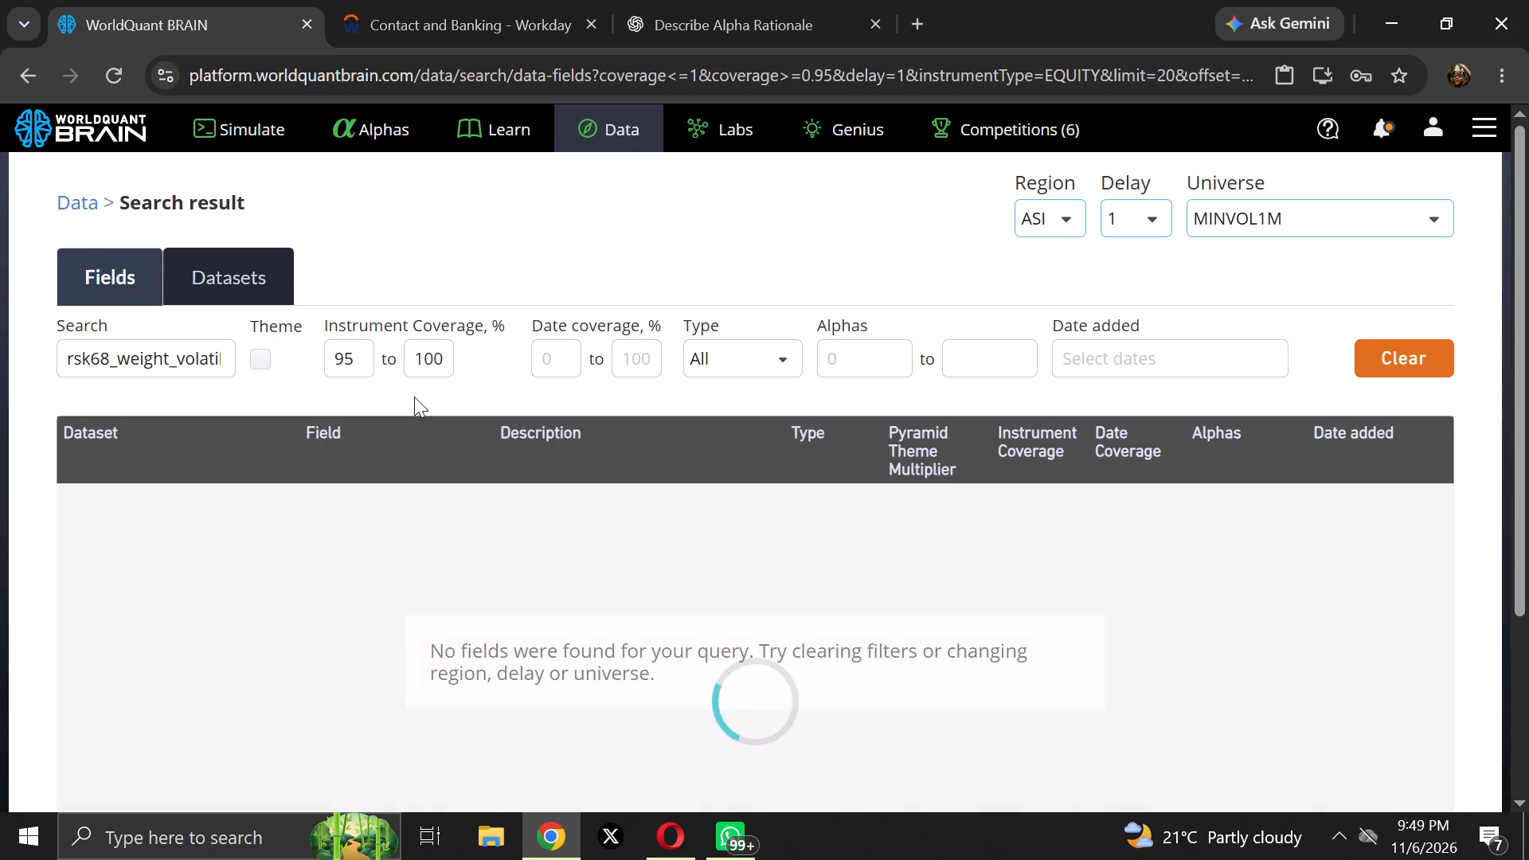
Copy the field name mdl26_low_price_52 of the Analyst Revisions dataset from the filtered search results.
{"action": "left_click", "coordinate": [562, 354]}
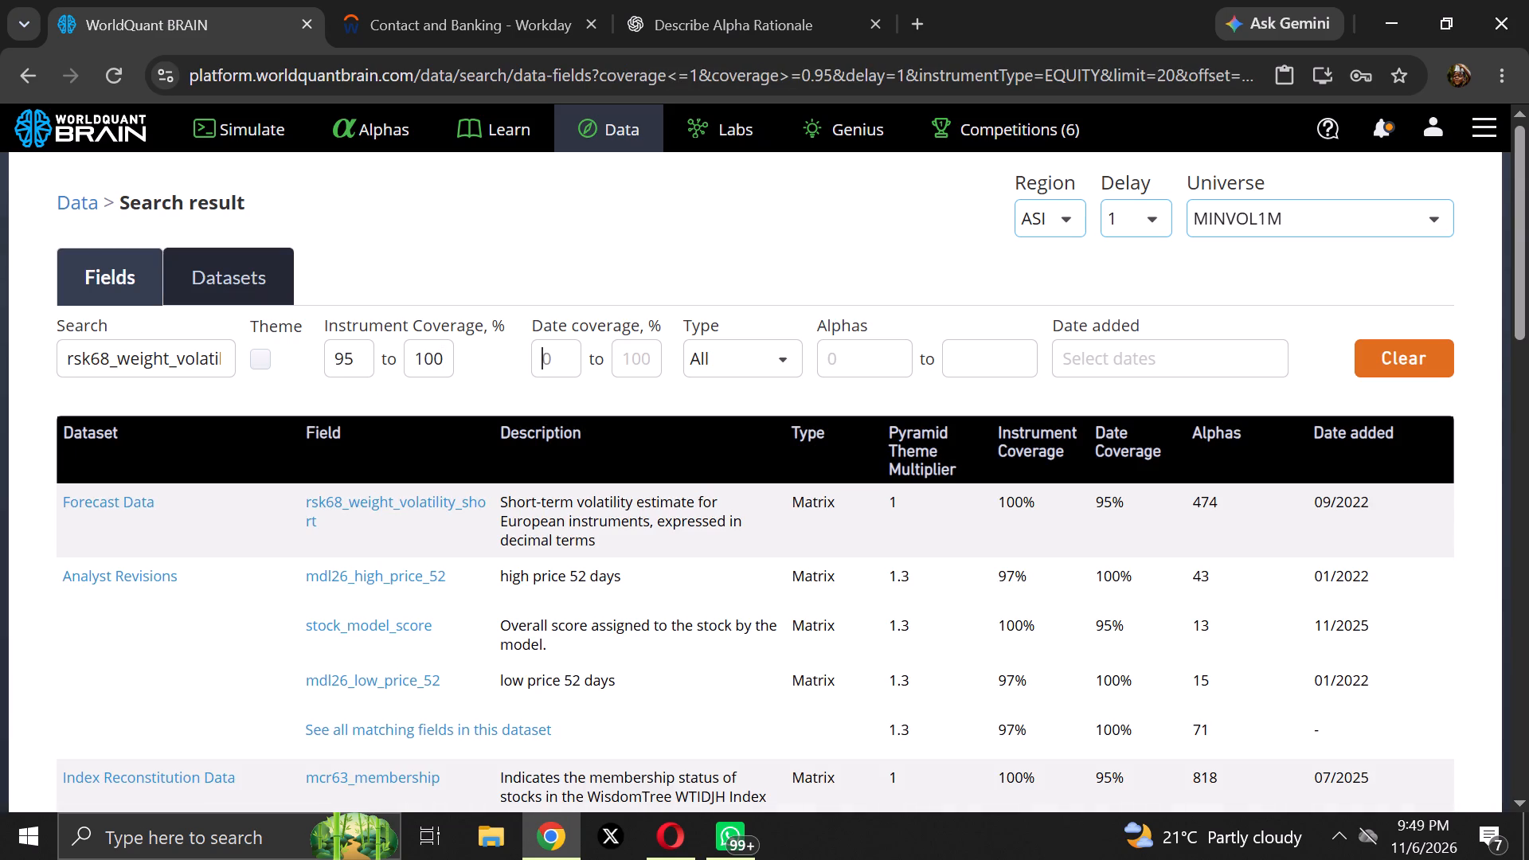
{"action": "scroll", "coordinate": [603, 569], "scroll_direction": "down", "scroll_amount": 2}
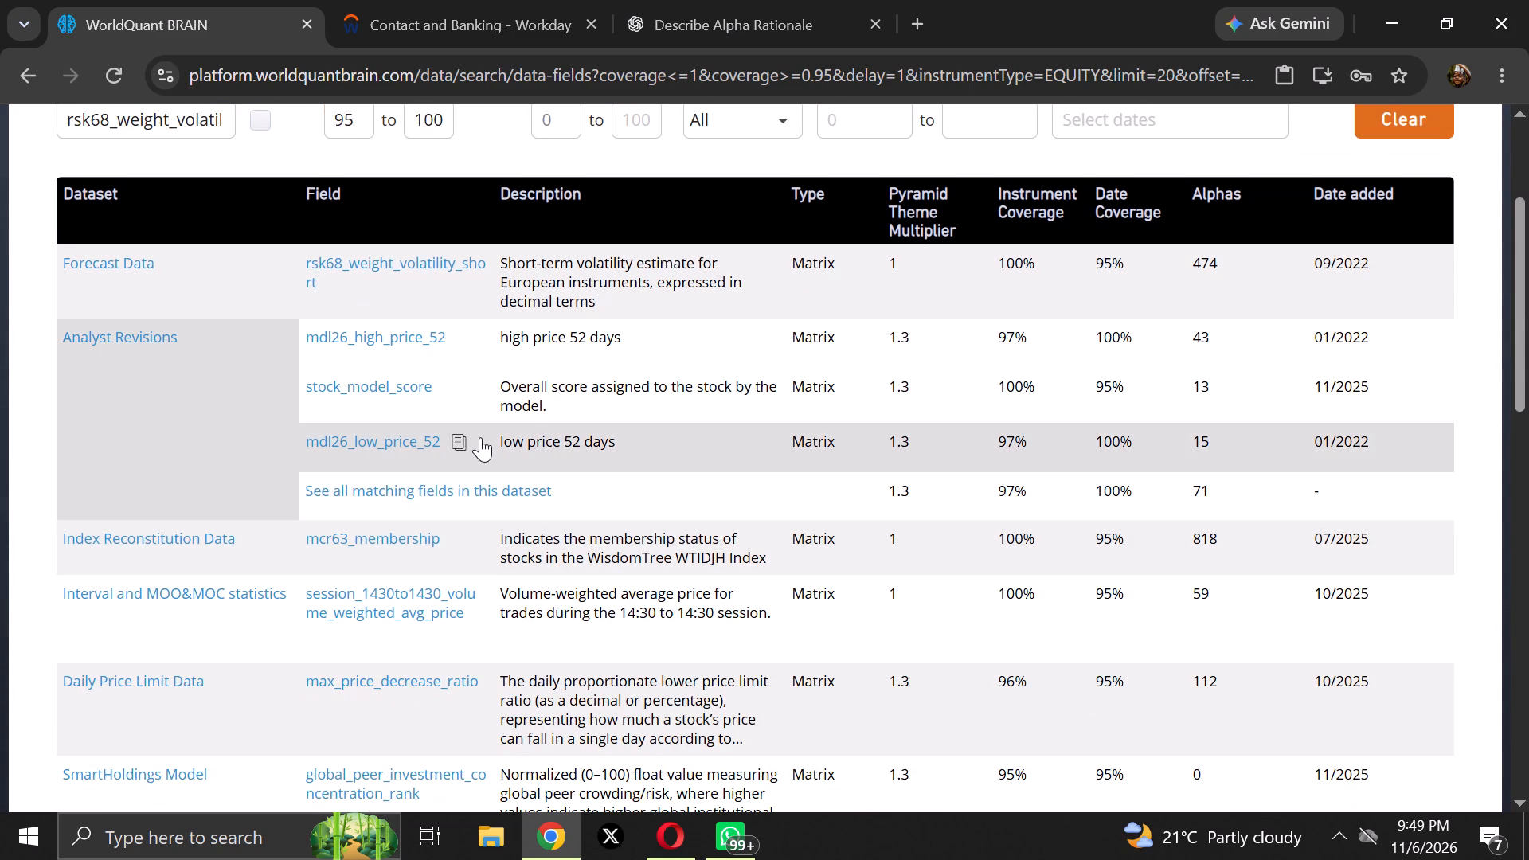
{"action": "left_click", "coordinate": [468, 437]}
In Simulation 10, replace rsk68_weight_volatility_short with the copied mdl26_low_price_52 inside ts_arg_min and run a full simulation.
{"action": "scroll", "coordinate": [480, 509], "scroll_direction": "up", "scroll_amount": 4}
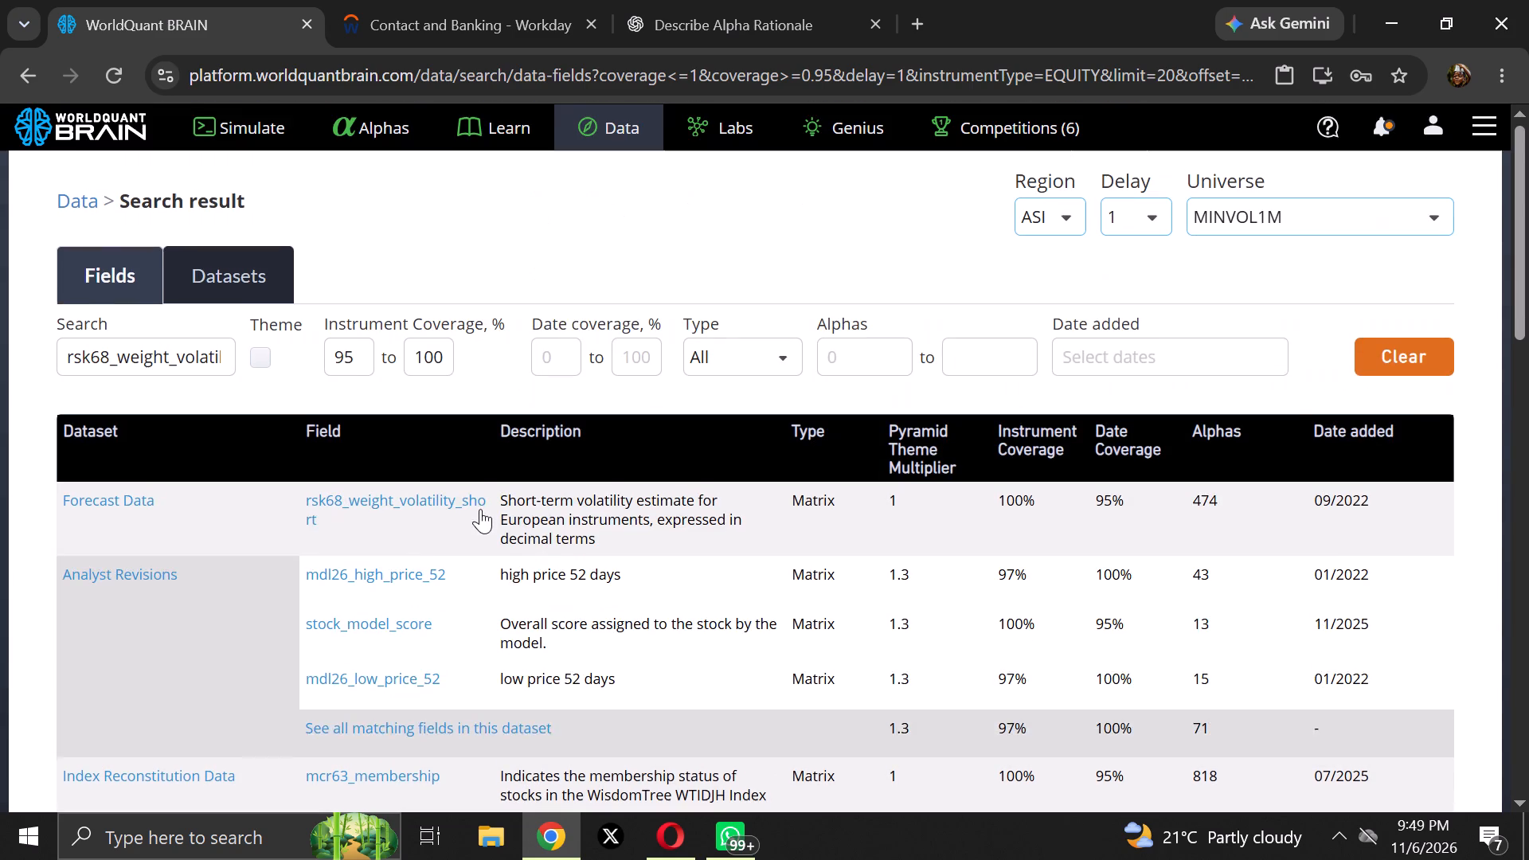
{"action": "scroll", "coordinate": [480, 509], "scroll_direction": "up", "scroll_amount": 5}
{"action": "left_click", "coordinate": [272, 123]}
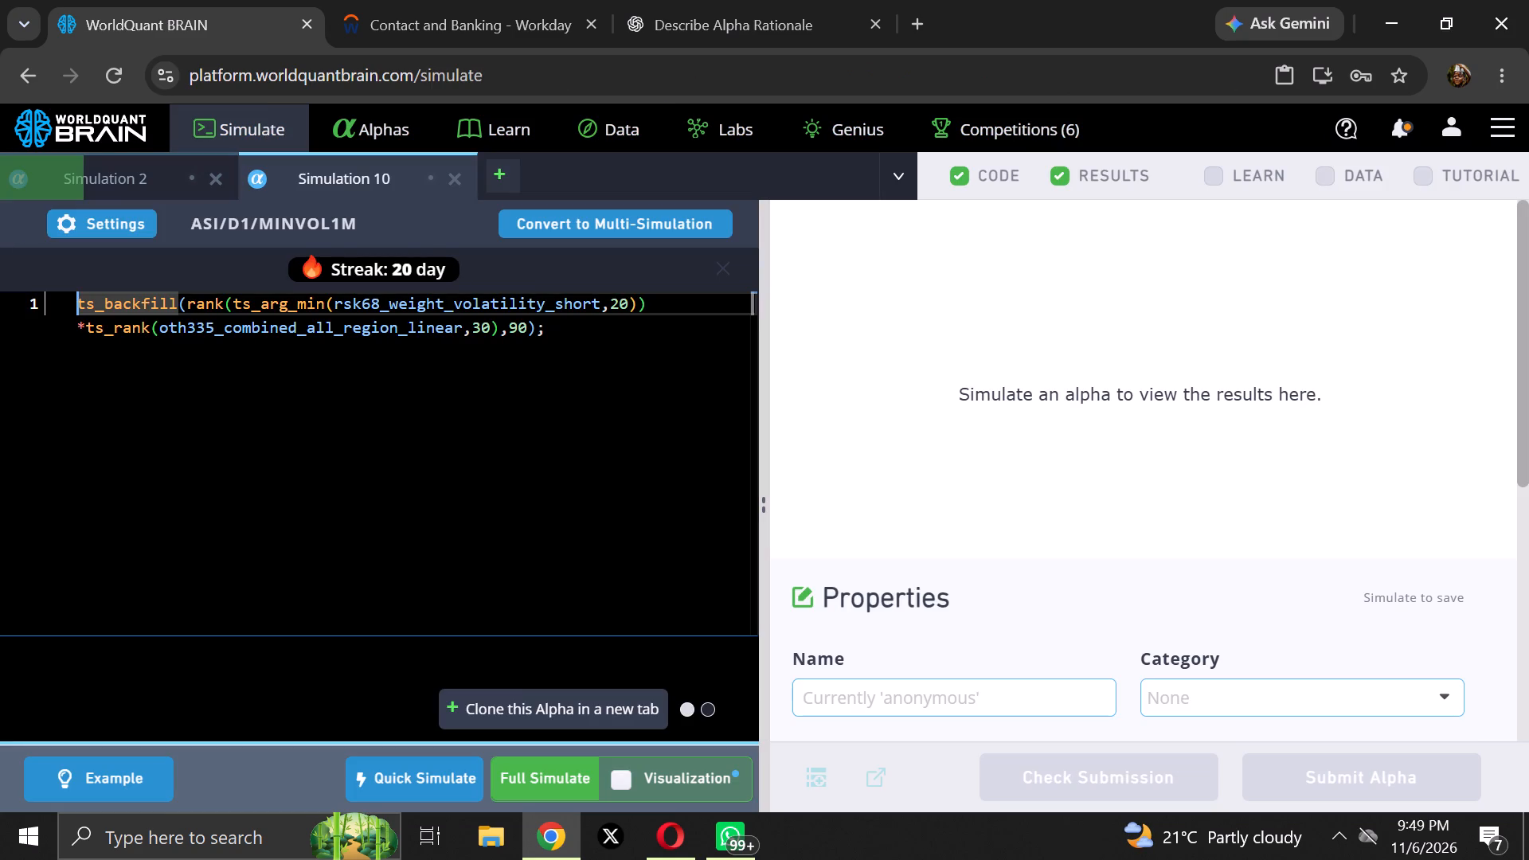
{"action": "double_click", "coordinate": [449, 303]}
{"action": "key", "text": "BackSpace"}
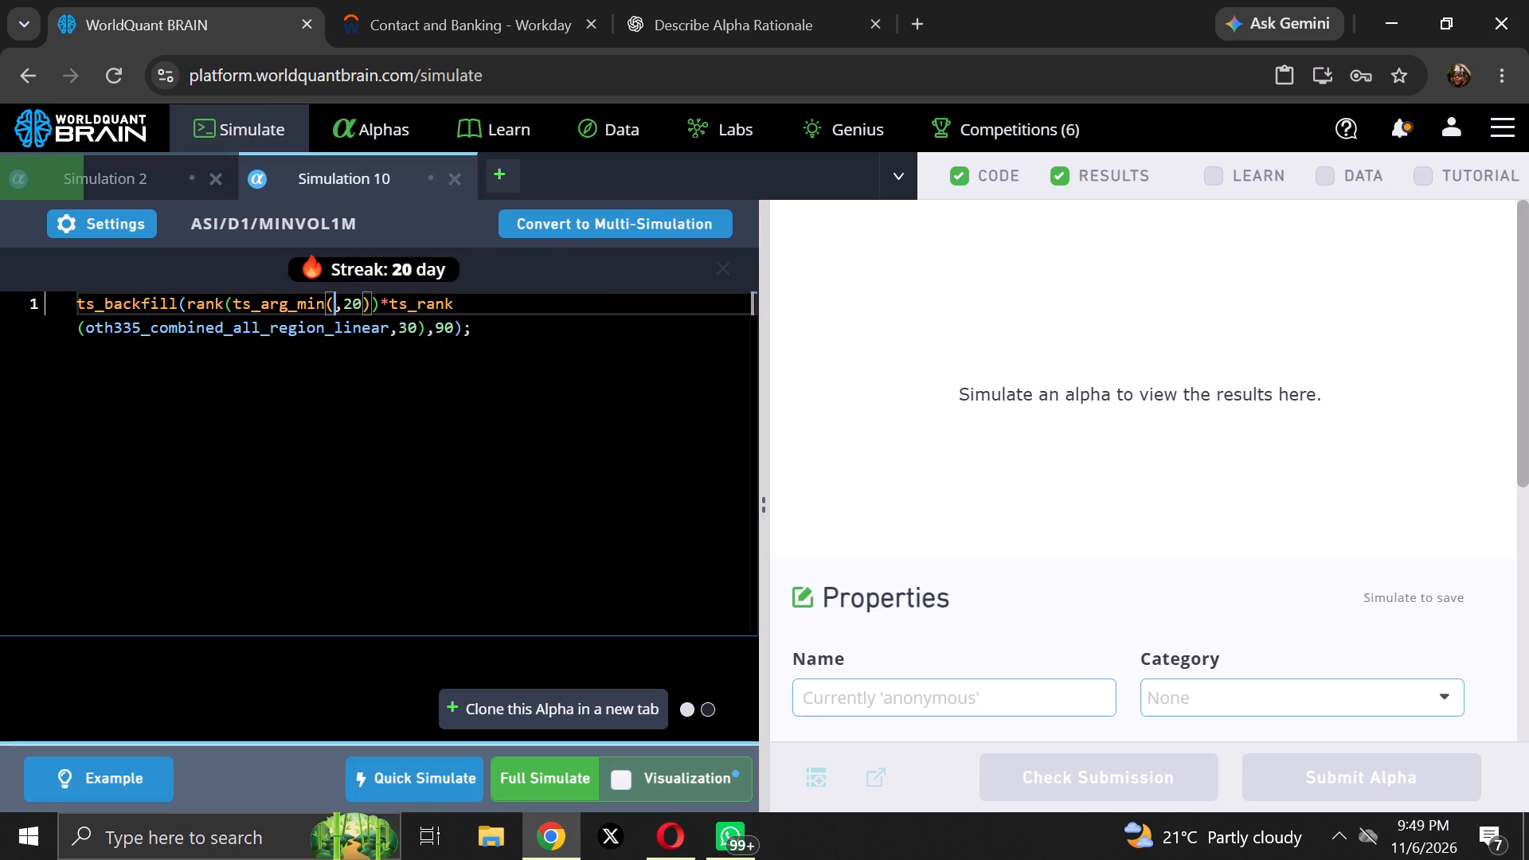
{"action": "right_click", "coordinate": [332, 303]}
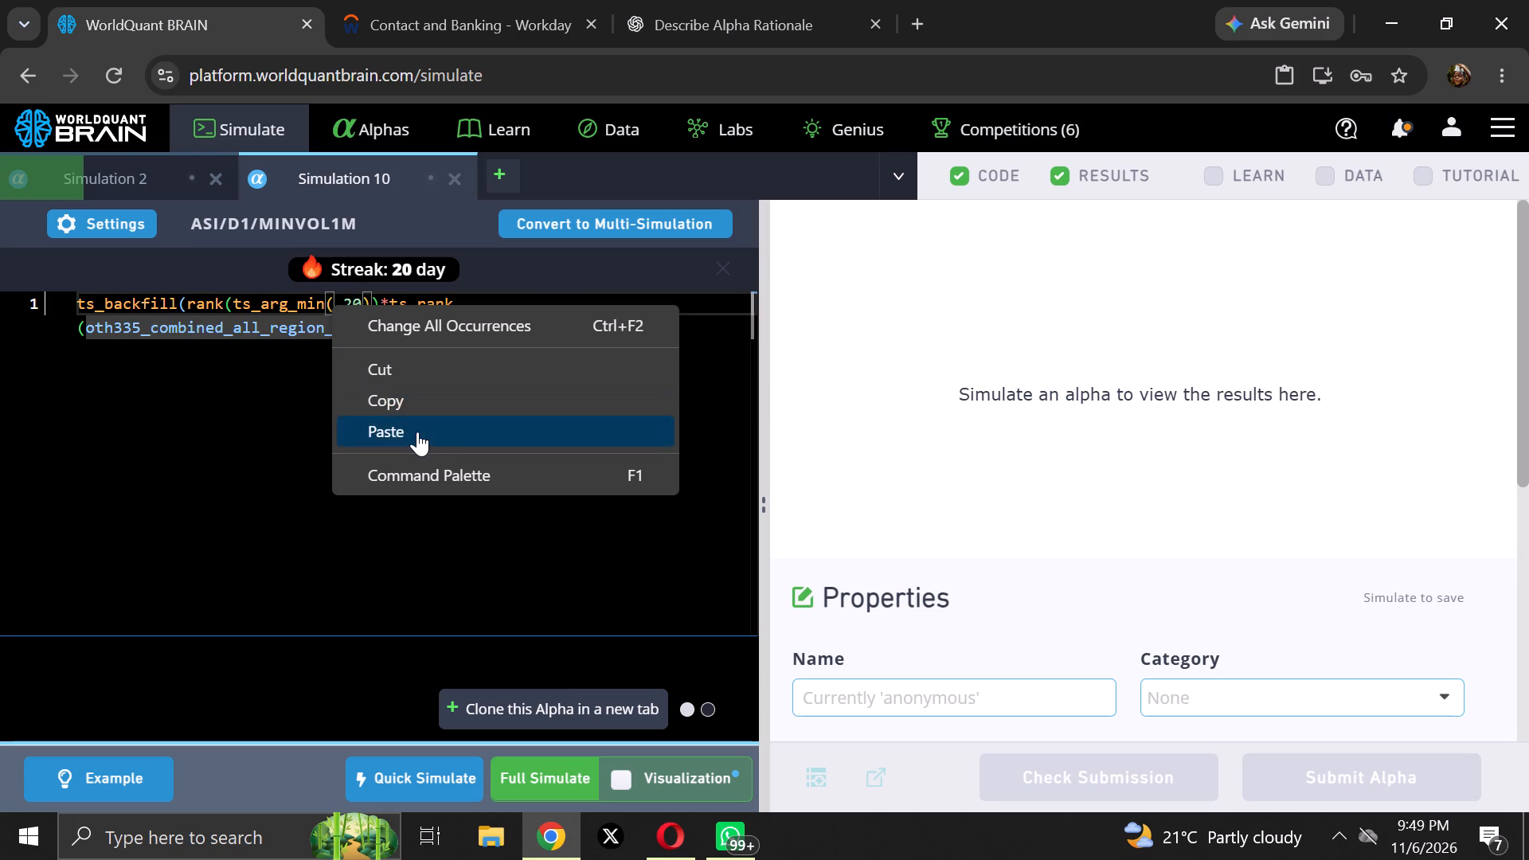
{"action": "left_click", "coordinate": [417, 432]}
{"action": "left_click", "coordinate": [558, 774]}
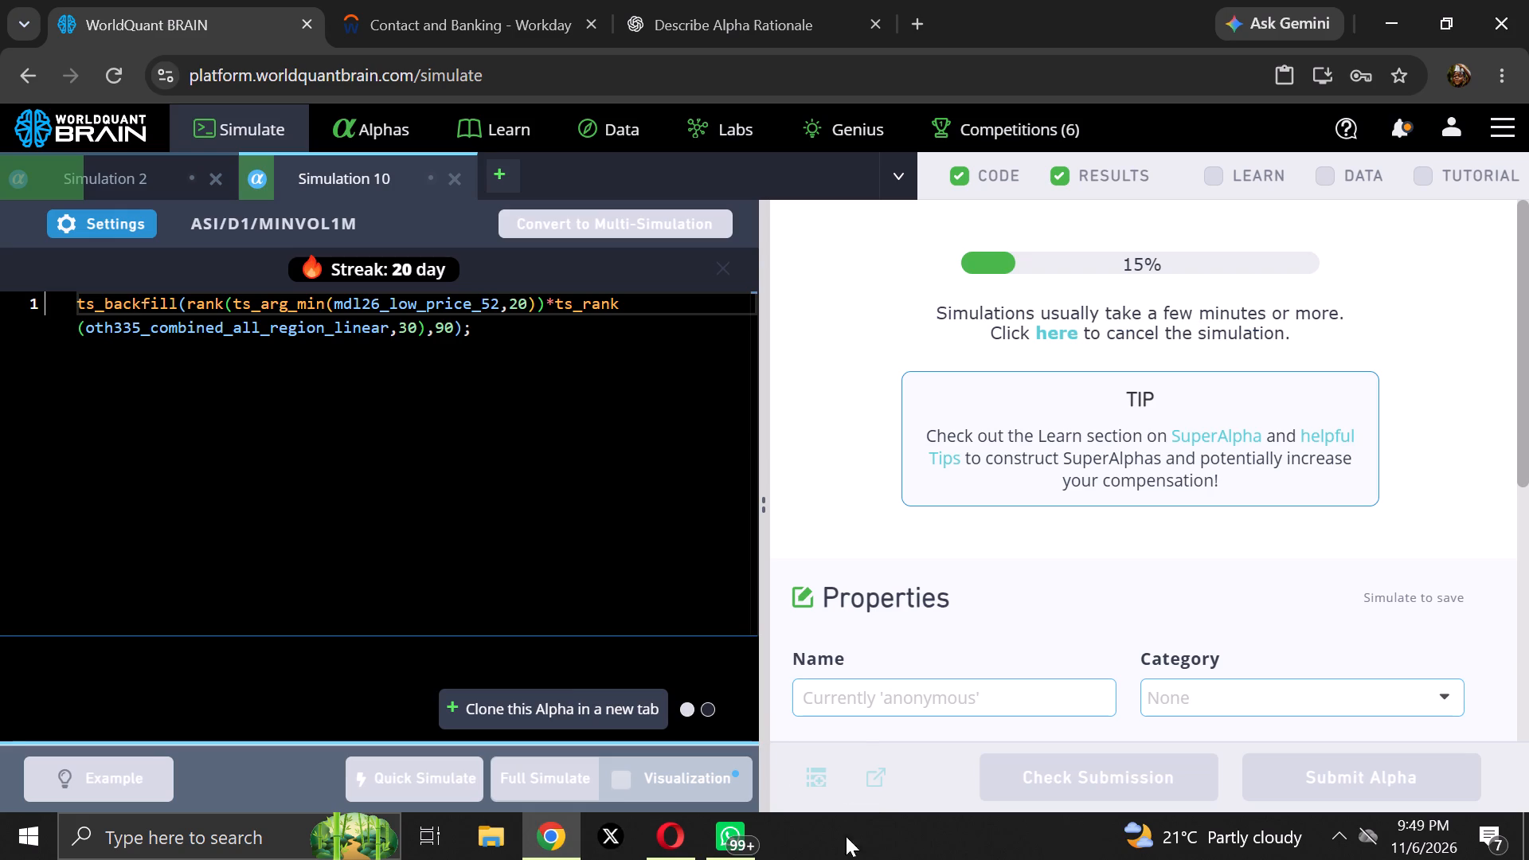
Switch to the Opera browser, set Simulation 3's decay to 5 and simulate the alpha.
{"action": "left_click", "coordinate": [655, 823]}
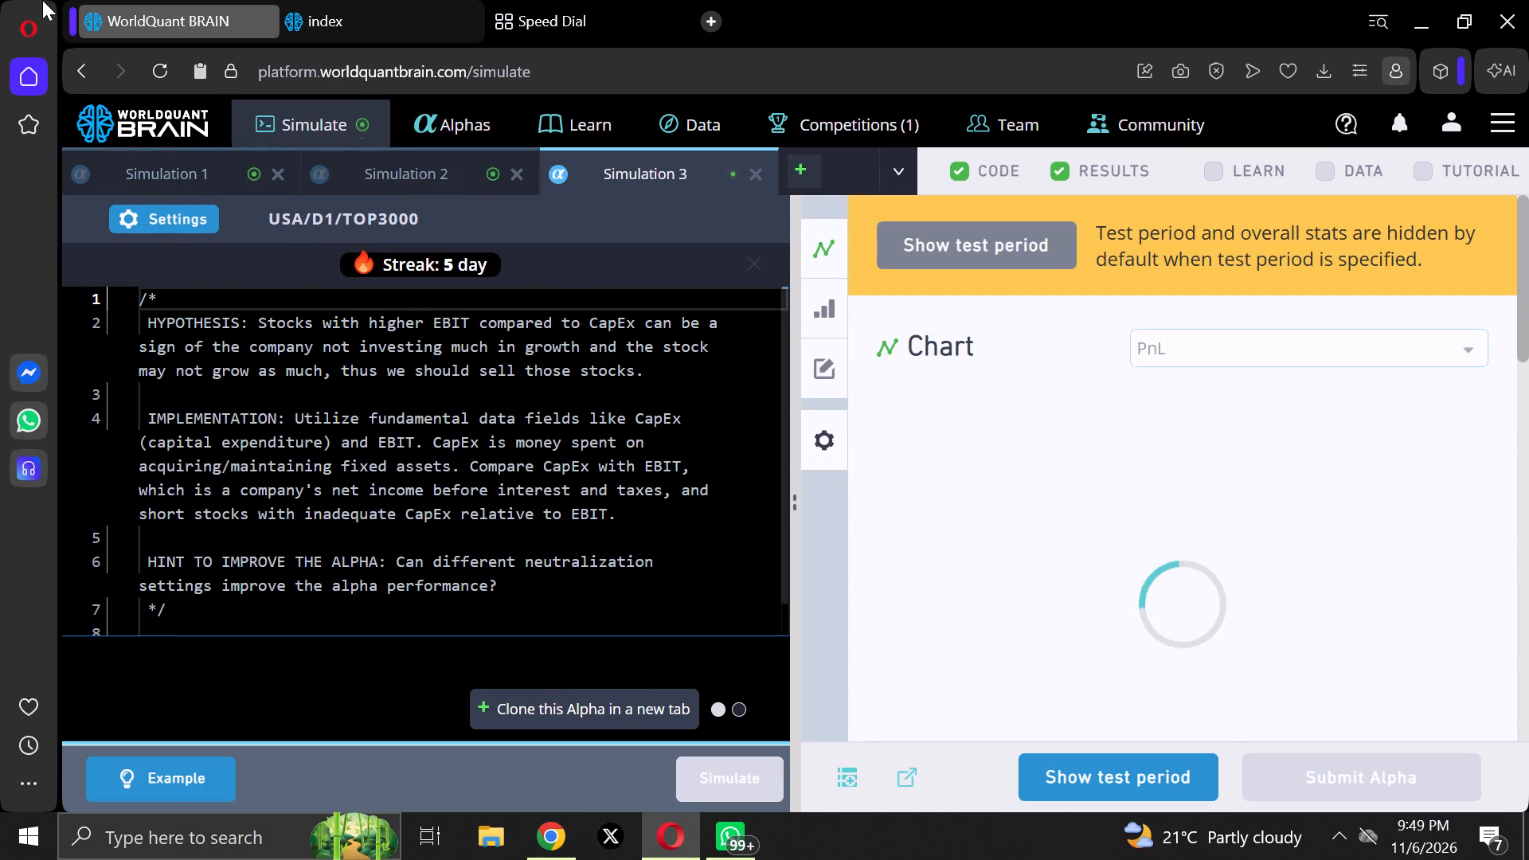
{"action": "left_click", "coordinate": [154, 216]}
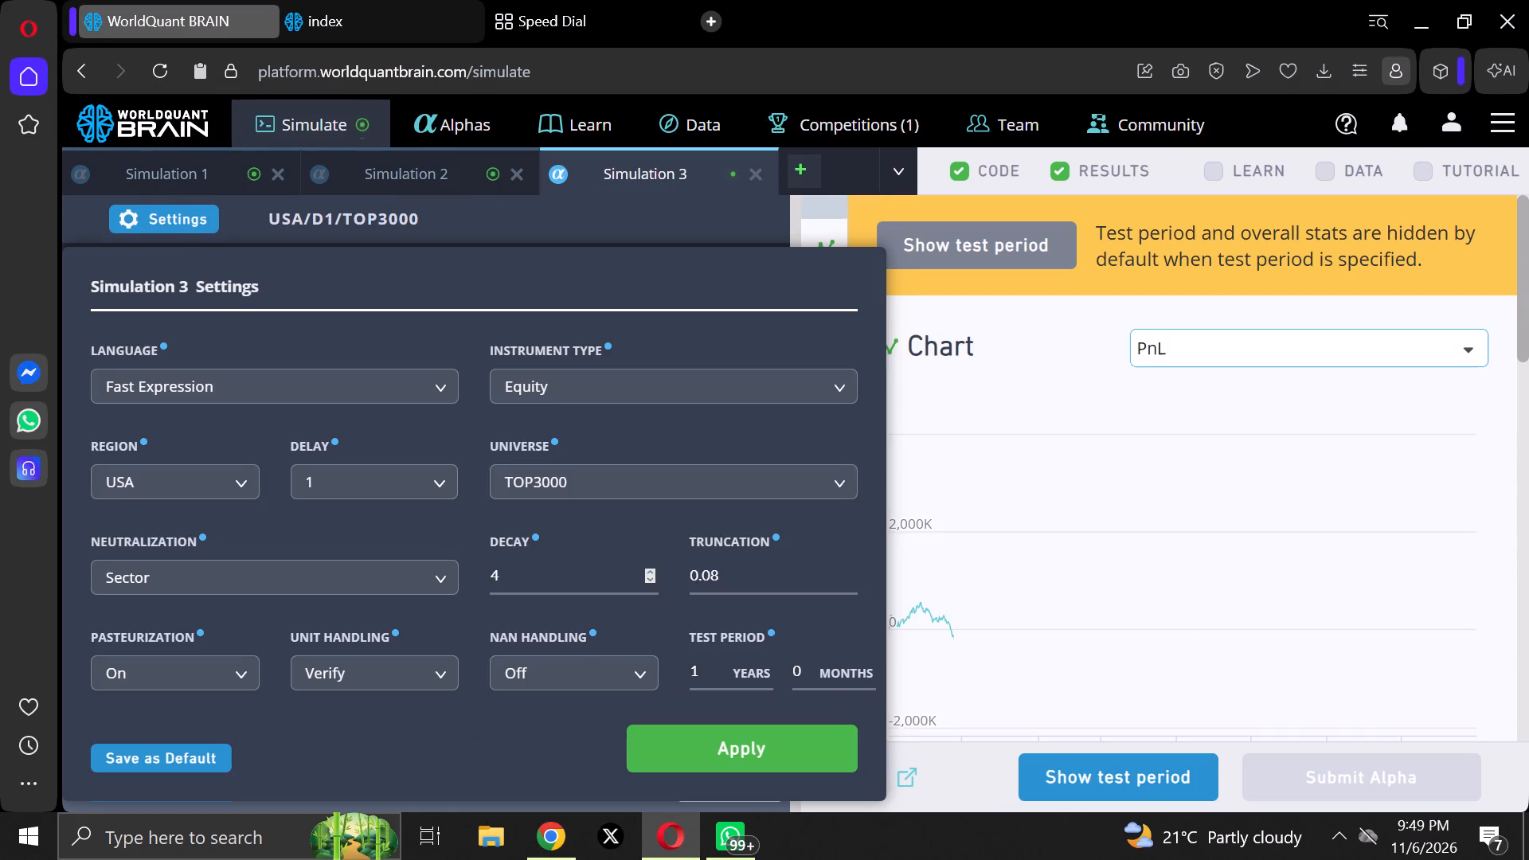
{"action": "left_click", "coordinate": [656, 573]}
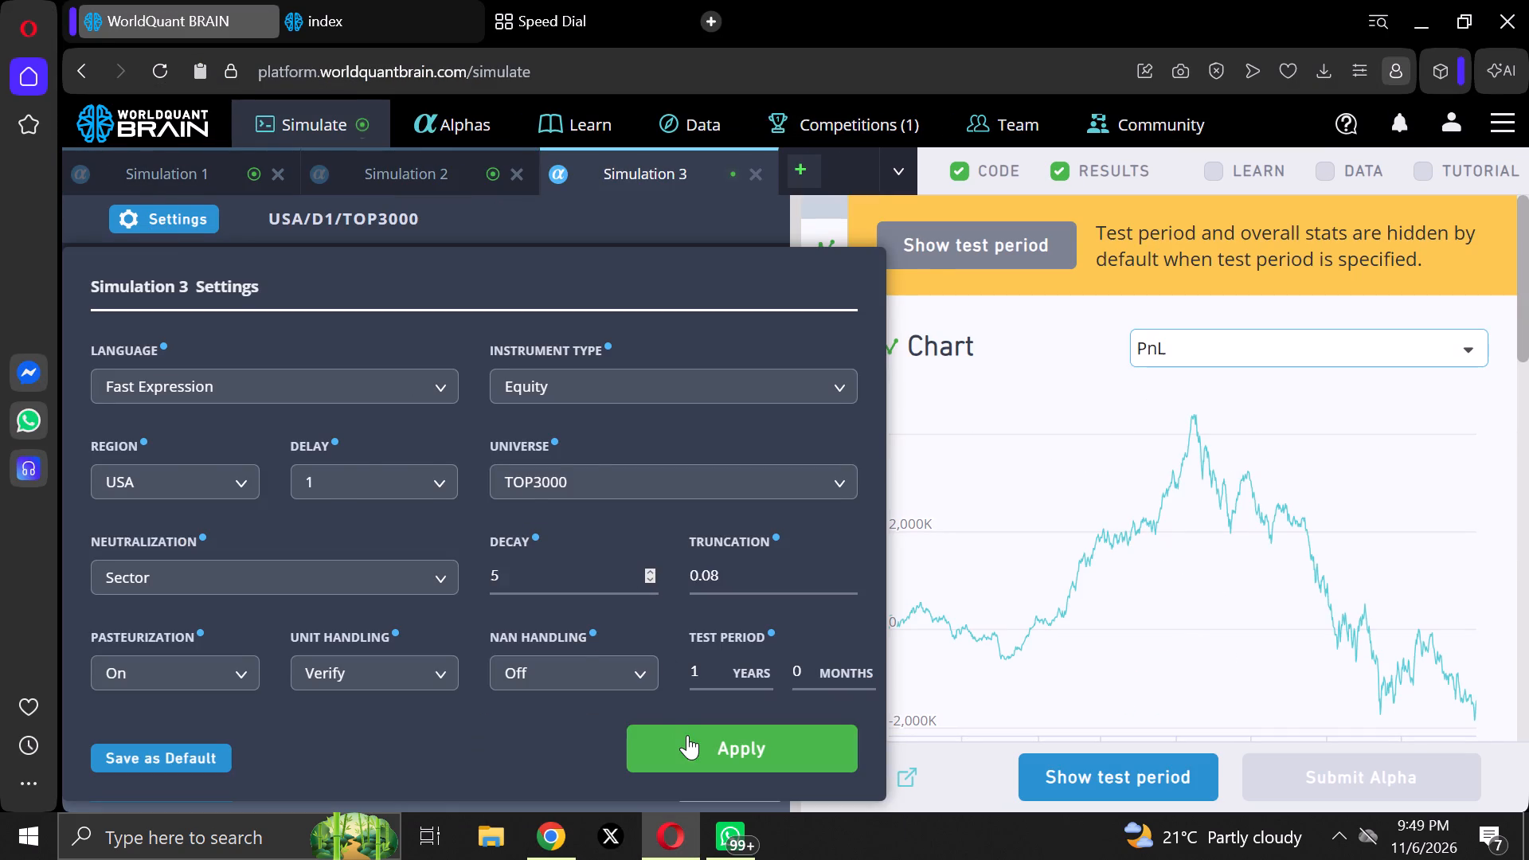
{"action": "left_click", "coordinate": [687, 737]}
{"action": "left_click_drag", "start_coordinate": [686, 749], "coordinate": [691, 771]}
{"action": "left_click", "coordinate": [691, 771]}
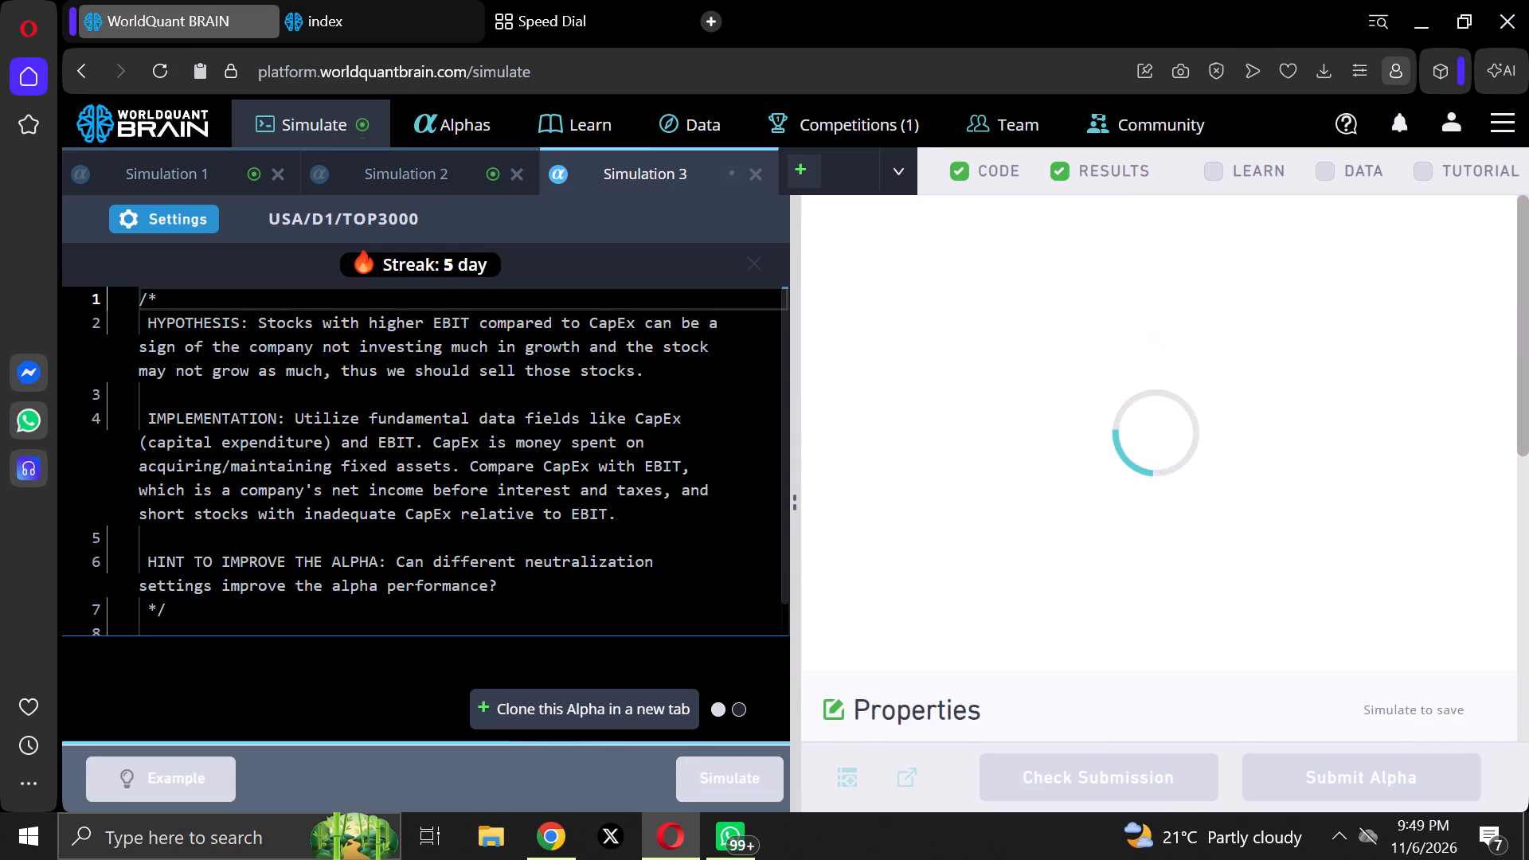
Set Simulation 2's decay to 4 and simulate the alpha.
{"action": "left_click", "coordinate": [423, 159]}
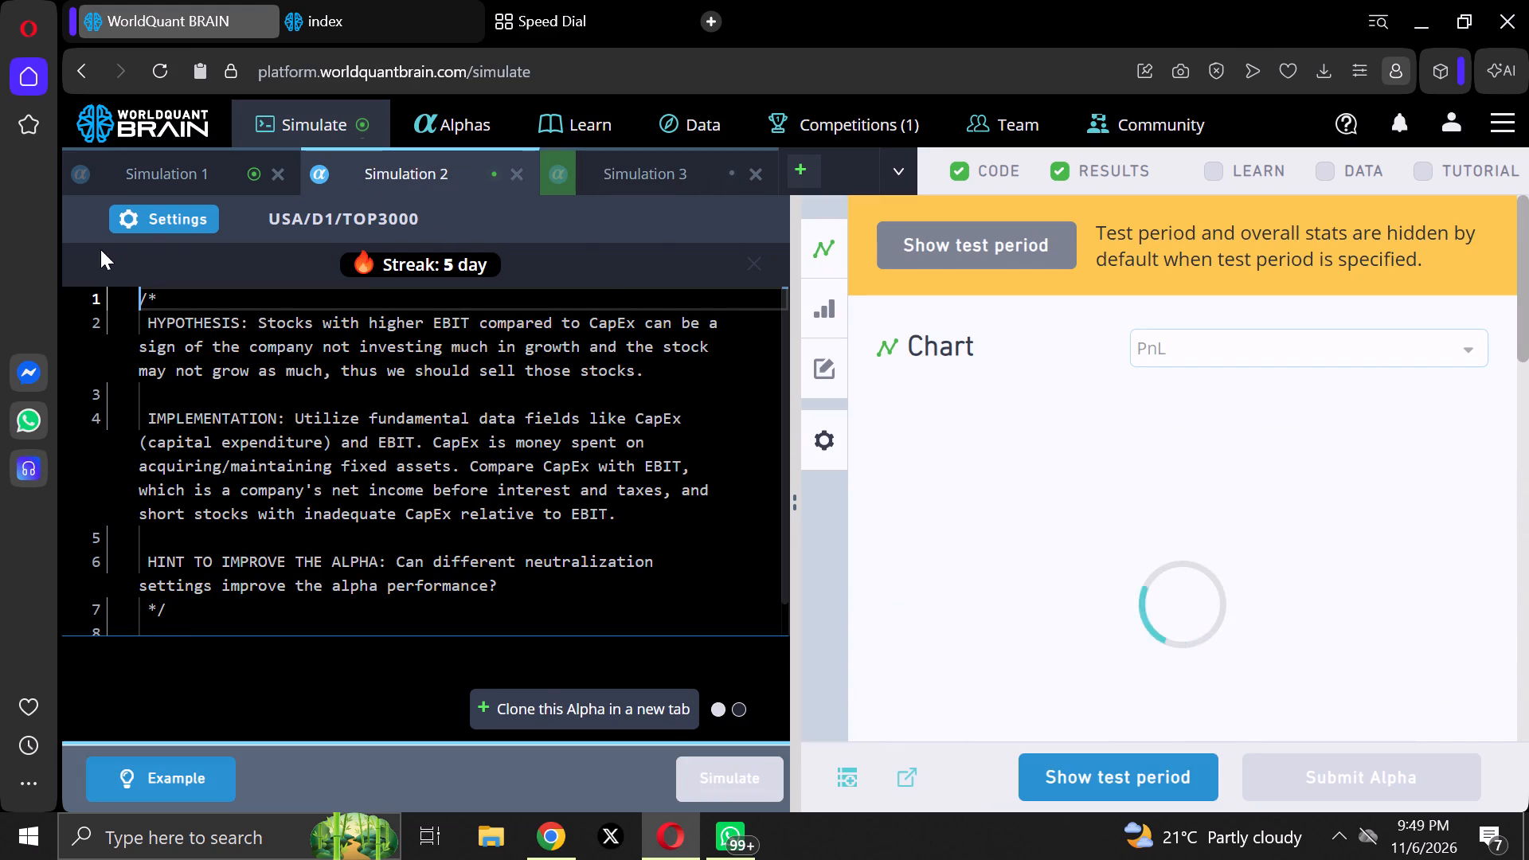
{"action": "left_click", "coordinate": [148, 212]}
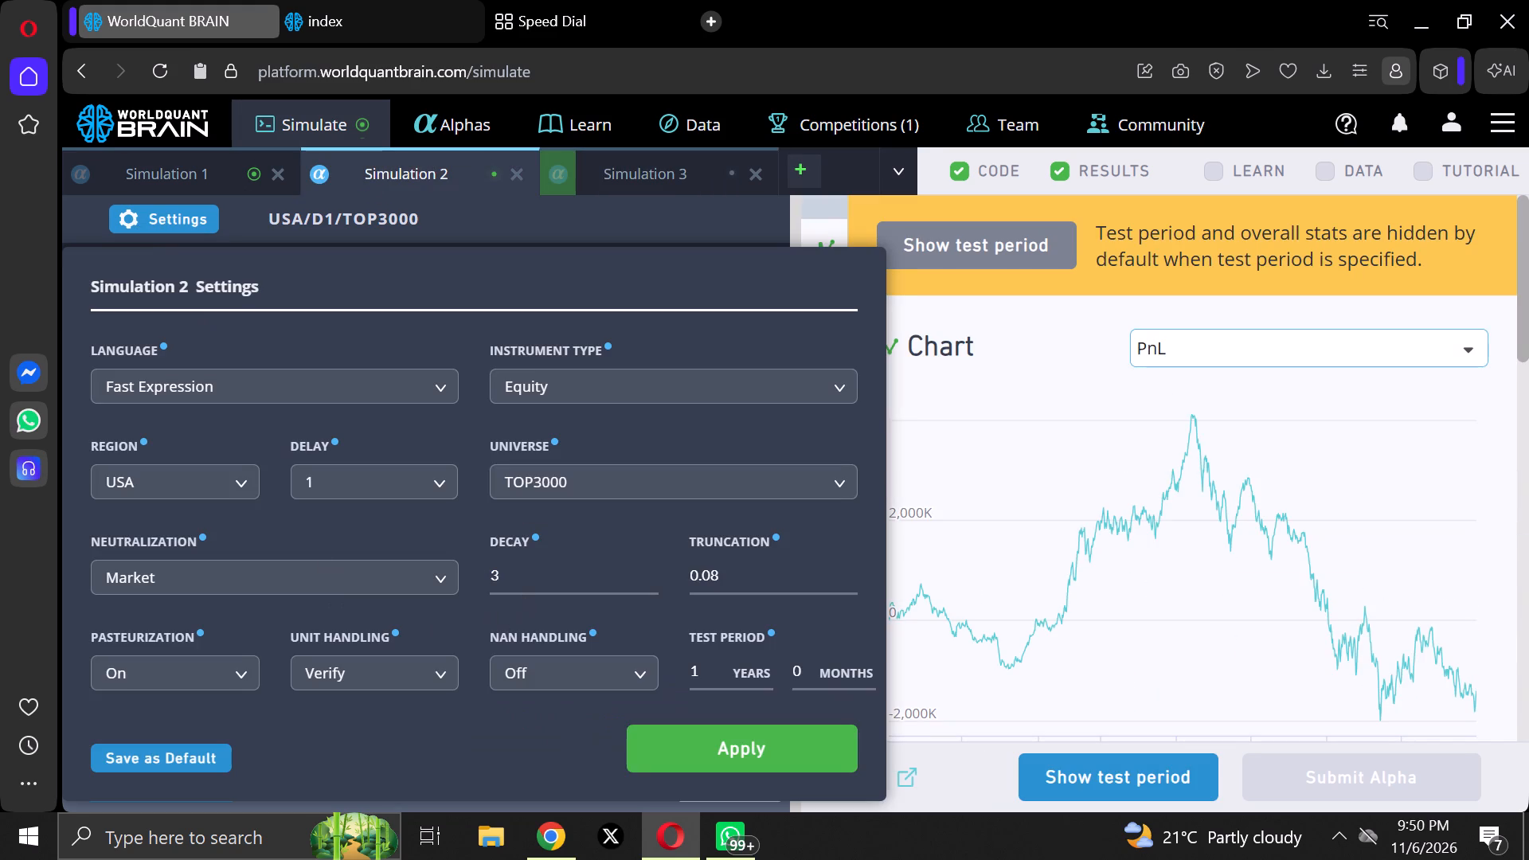
{"action": "left_click", "coordinate": [649, 573]}
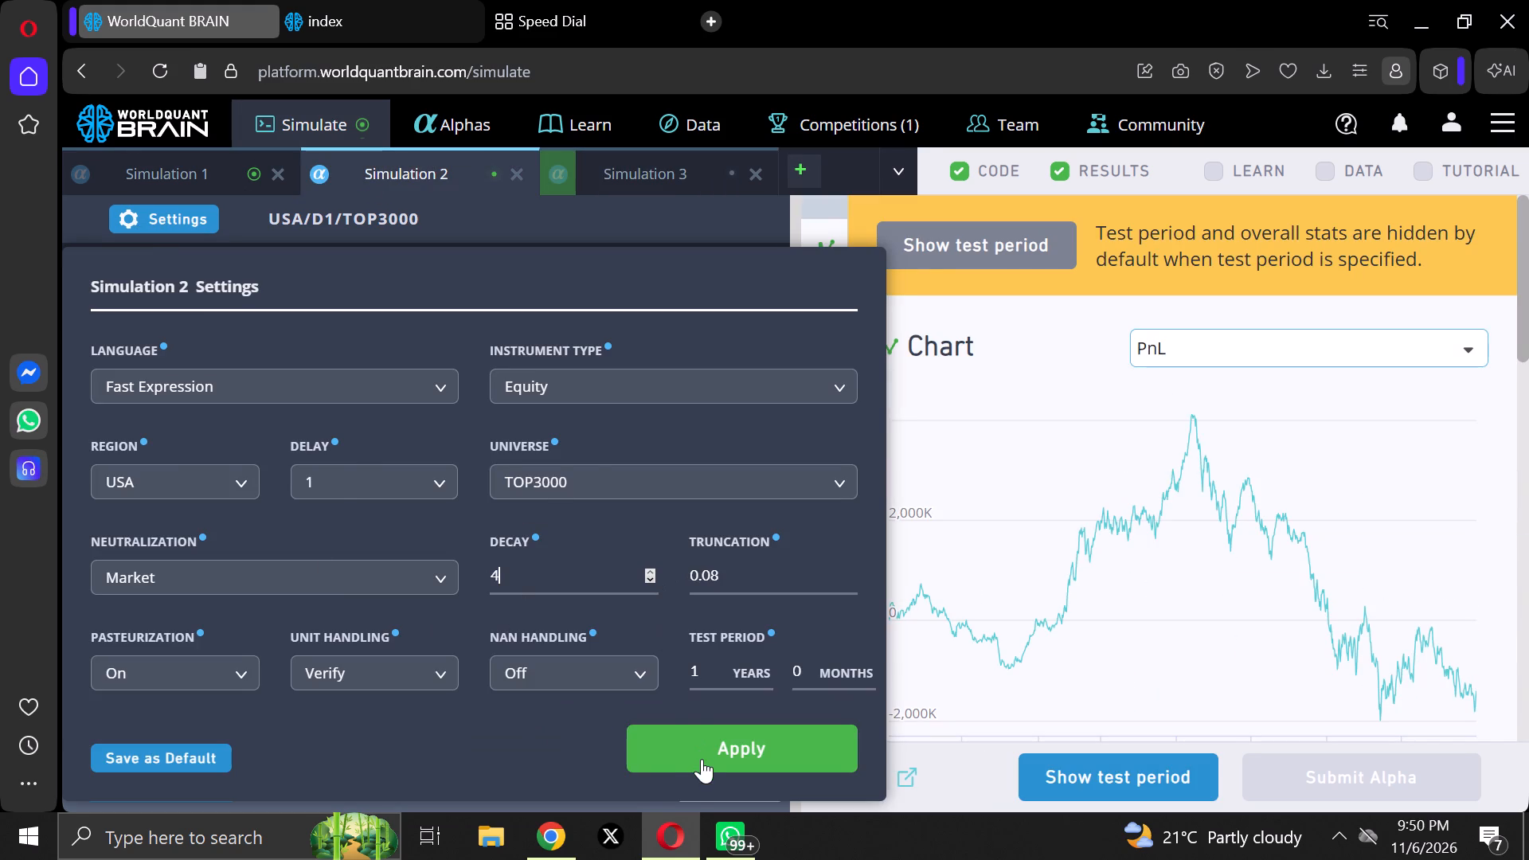
{"action": "left_click", "coordinate": [702, 759]}
{"action": "left_click", "coordinate": [697, 770]}
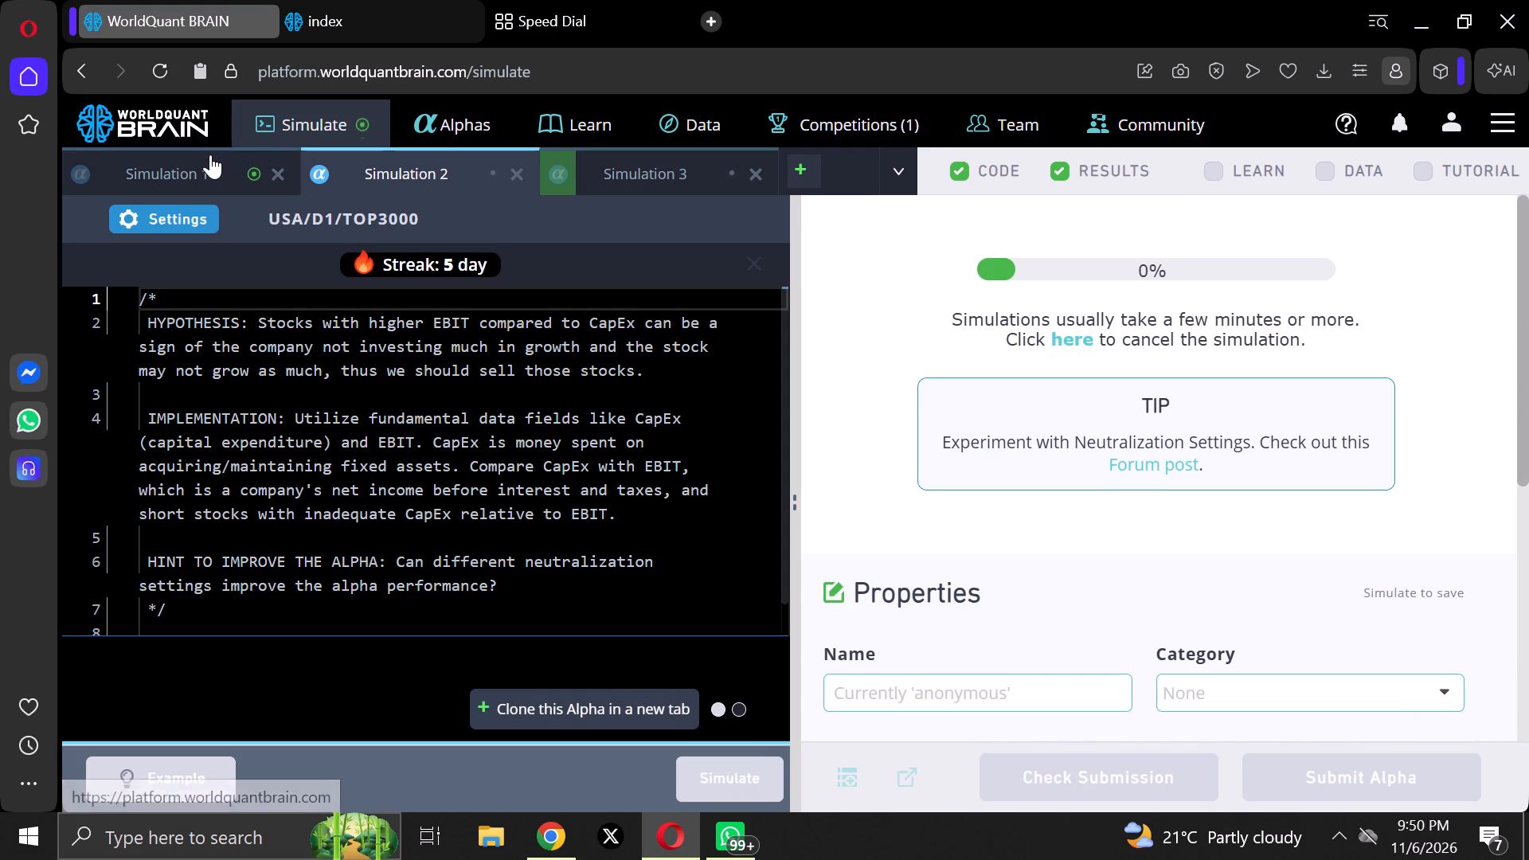
Set Simulation 1's decay to 5.
{"action": "left_click", "coordinate": [210, 162]}
{"action": "left_click", "coordinate": [189, 209]}
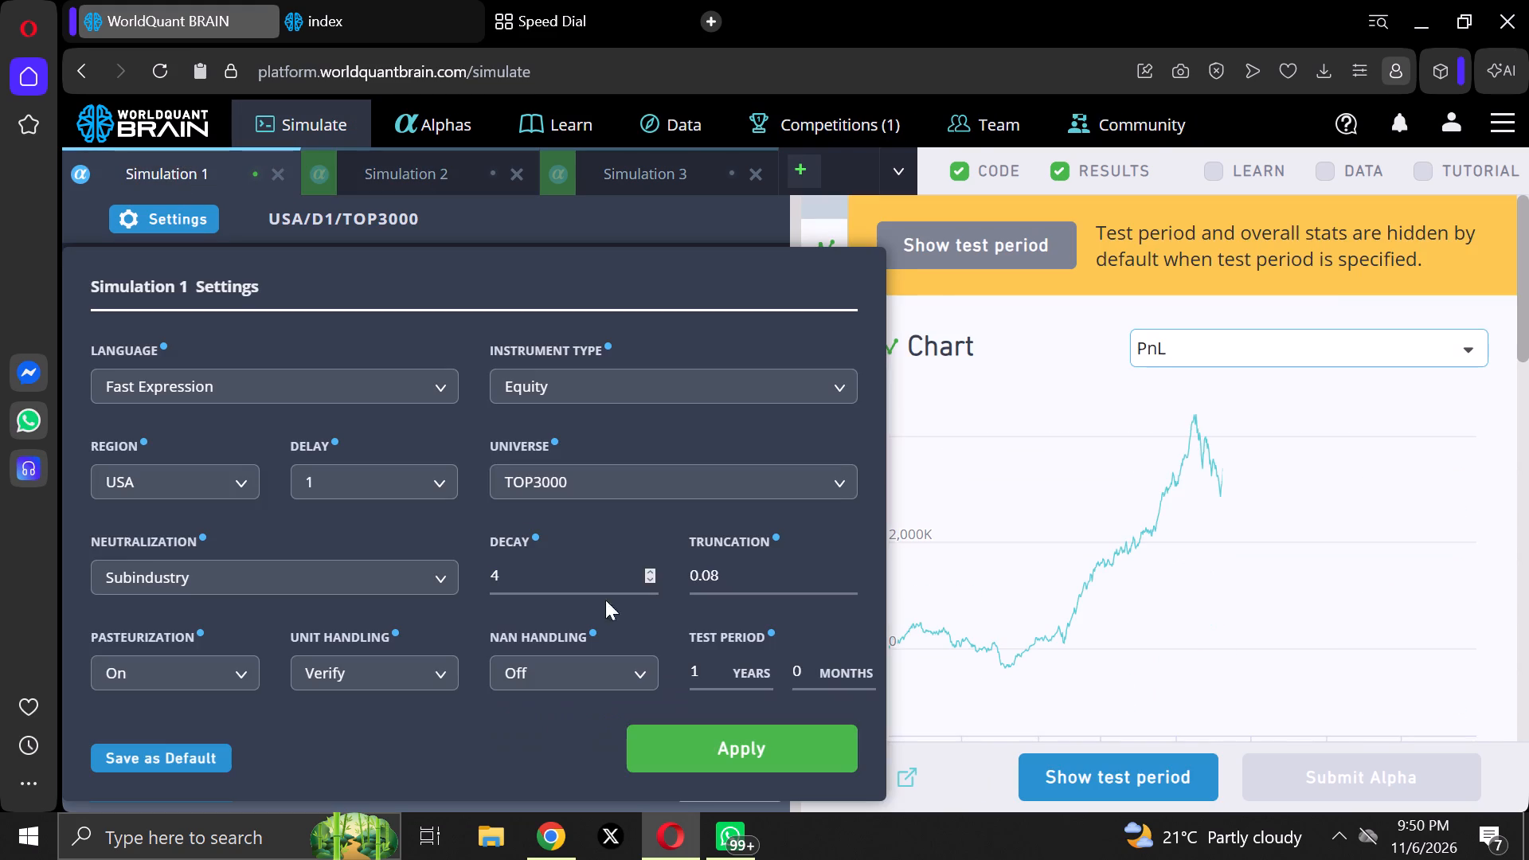
{"action": "left_click", "coordinate": [651, 567]}
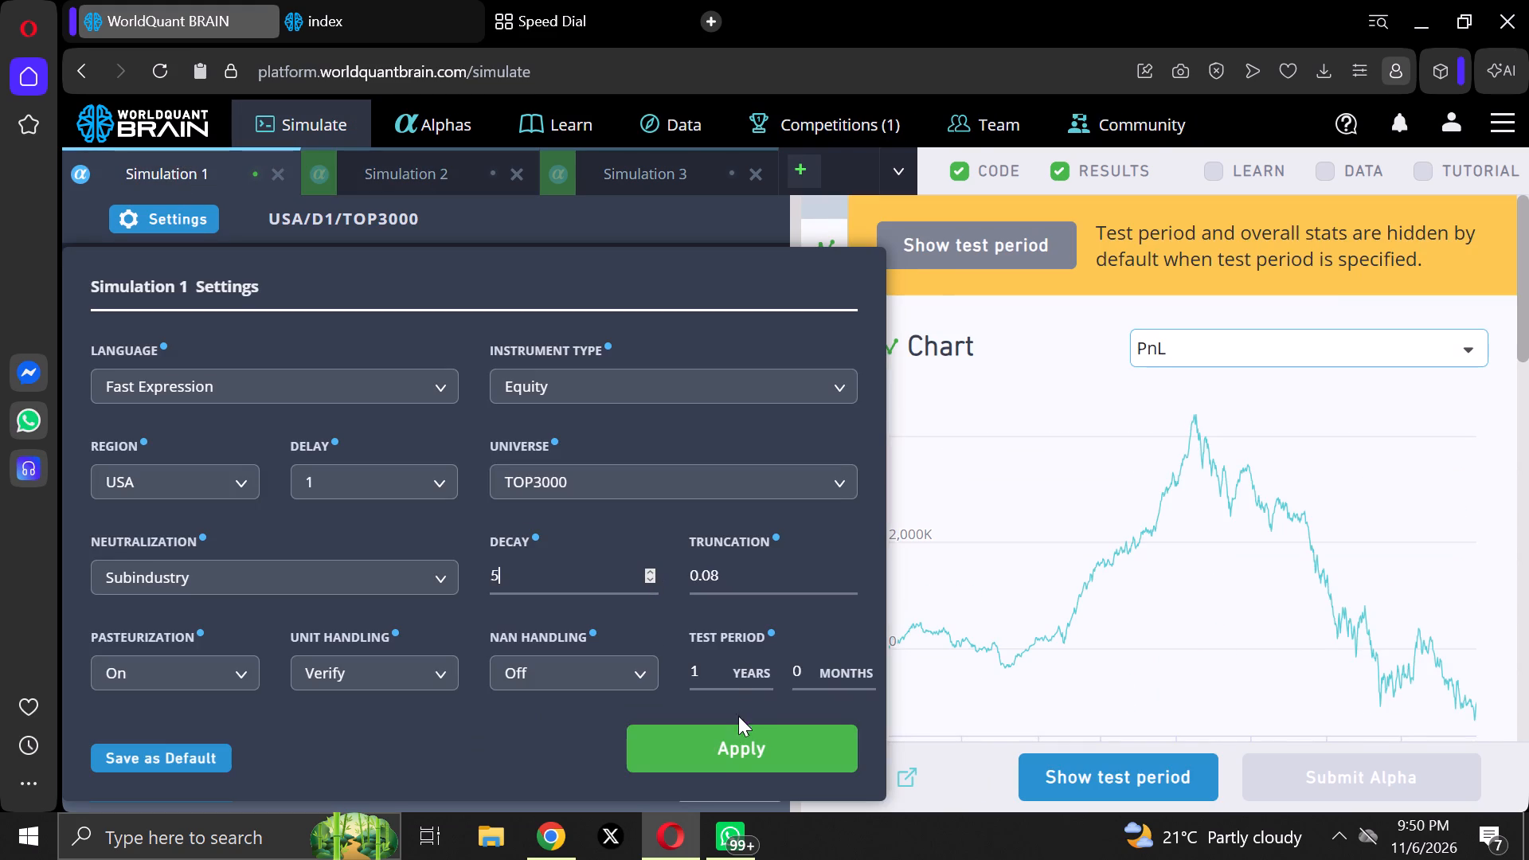
Apply Simulation 1's edited settings and simulate the alpha.
{"action": "left_click", "coordinate": [736, 745]}
{"action": "left_click", "coordinate": [710, 769]}
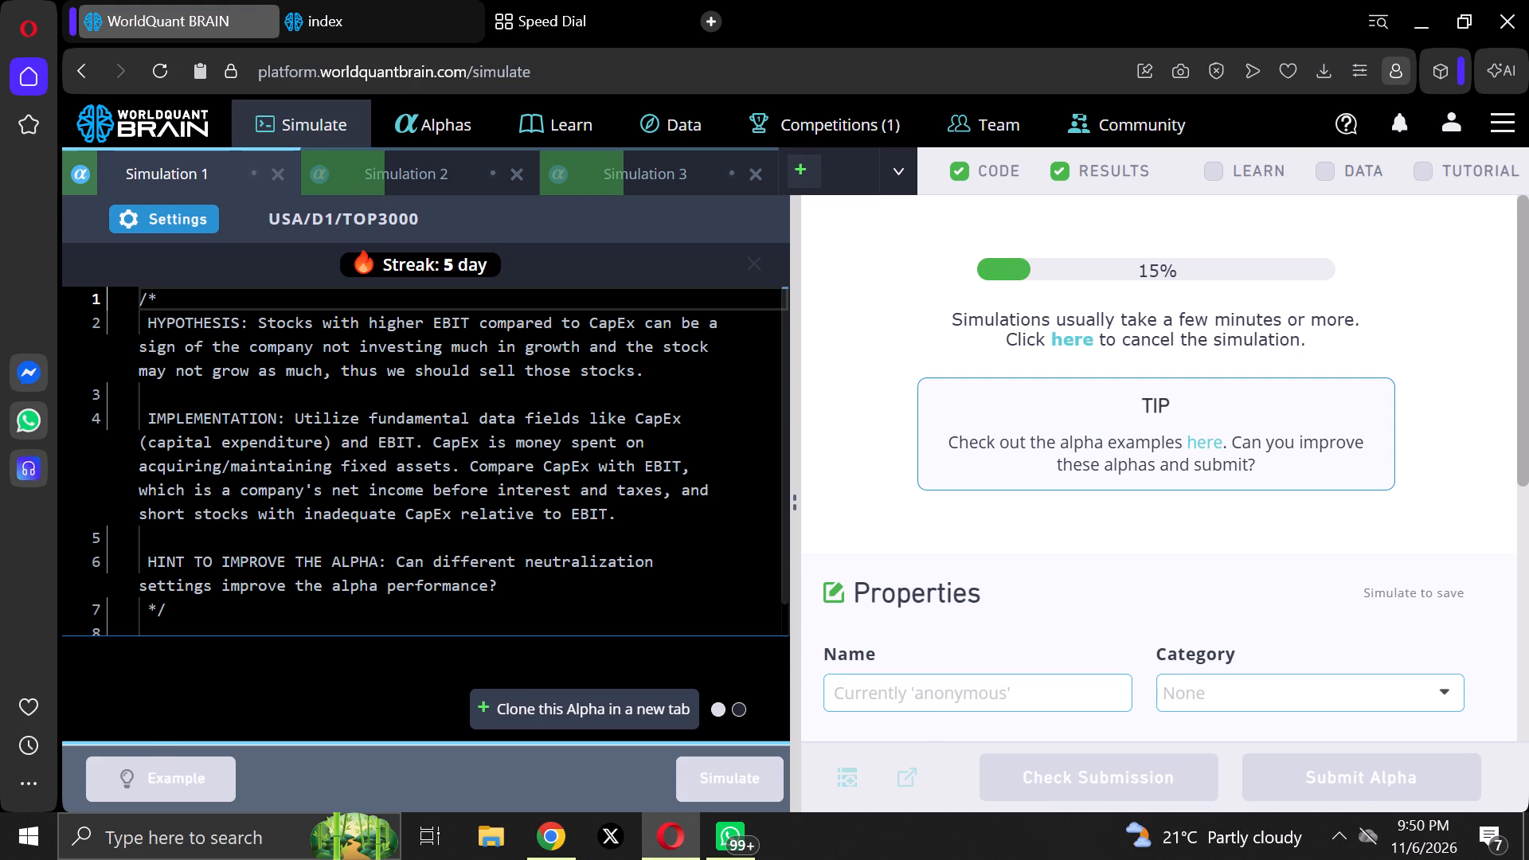
Switch to the Chrome browser with the WorldQuant BRAIN Simulation 10 alpha.
{"action": "left_click", "coordinate": [568, 851]}
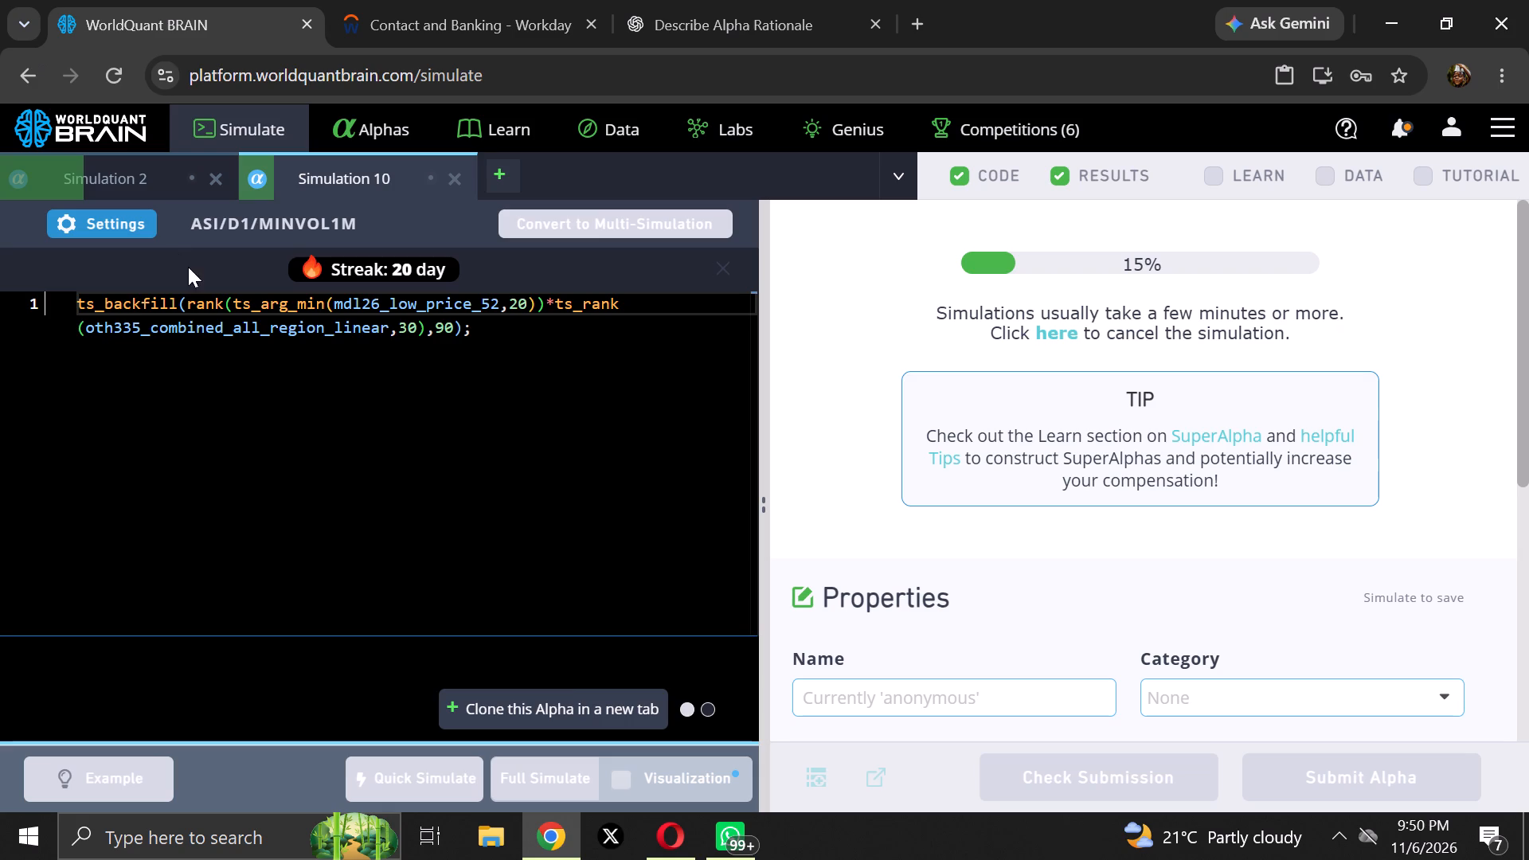
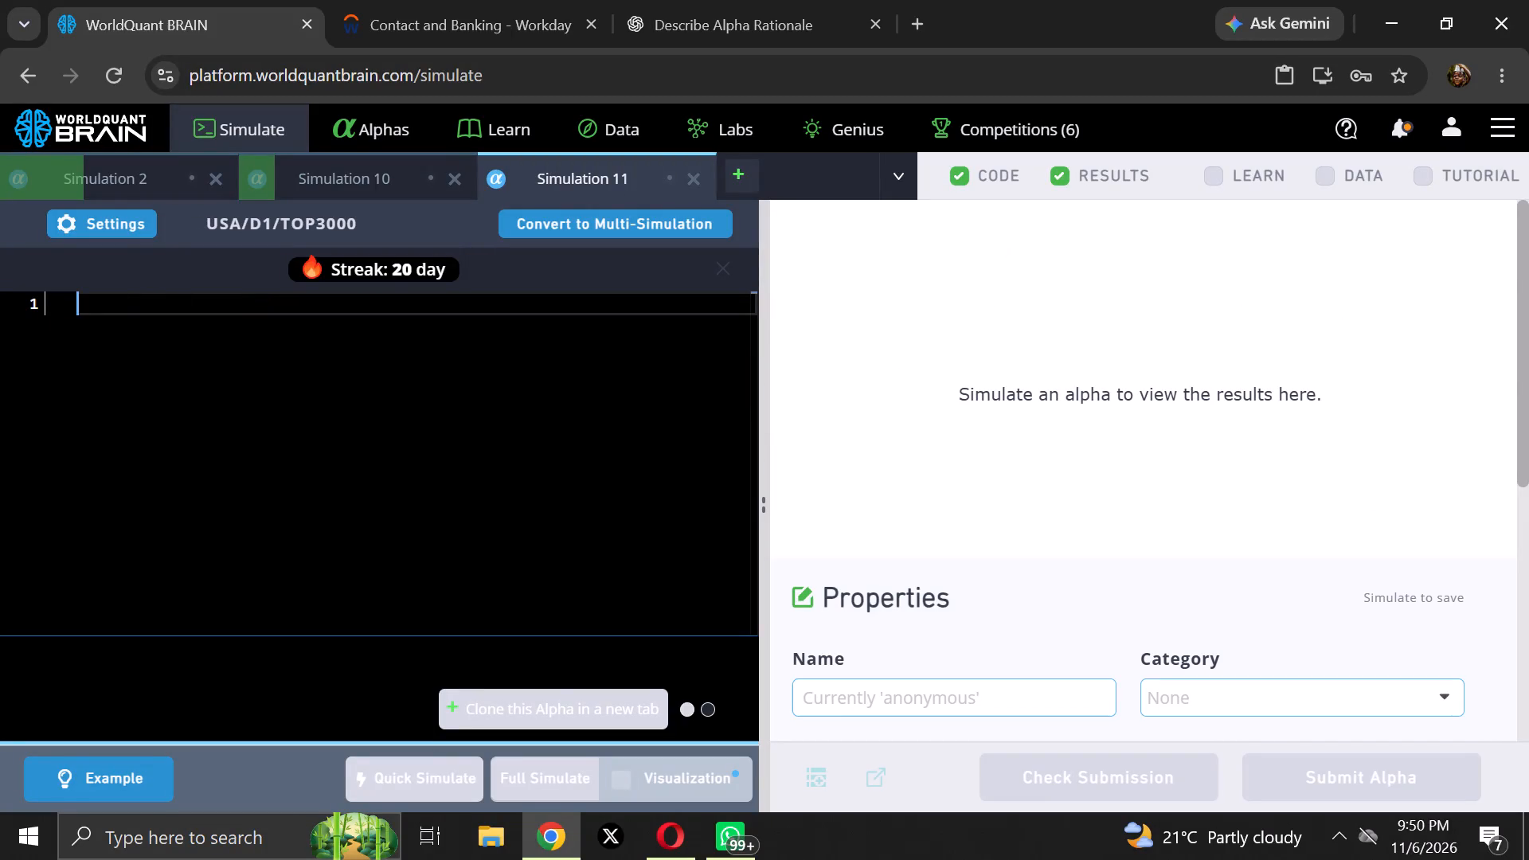
Paste the copied expression rank(ts_sum(tm_17_r1_r5_r10_rh_ah3_glb_d1_r10_q1, 7))*ts_backfill(tm_18_r1_r5_r10_rh_ah3_glb_d1_r10_q2,15) into Simulation 11's empty code editor.
{"action": "right_click", "coordinate": [88, 319]}
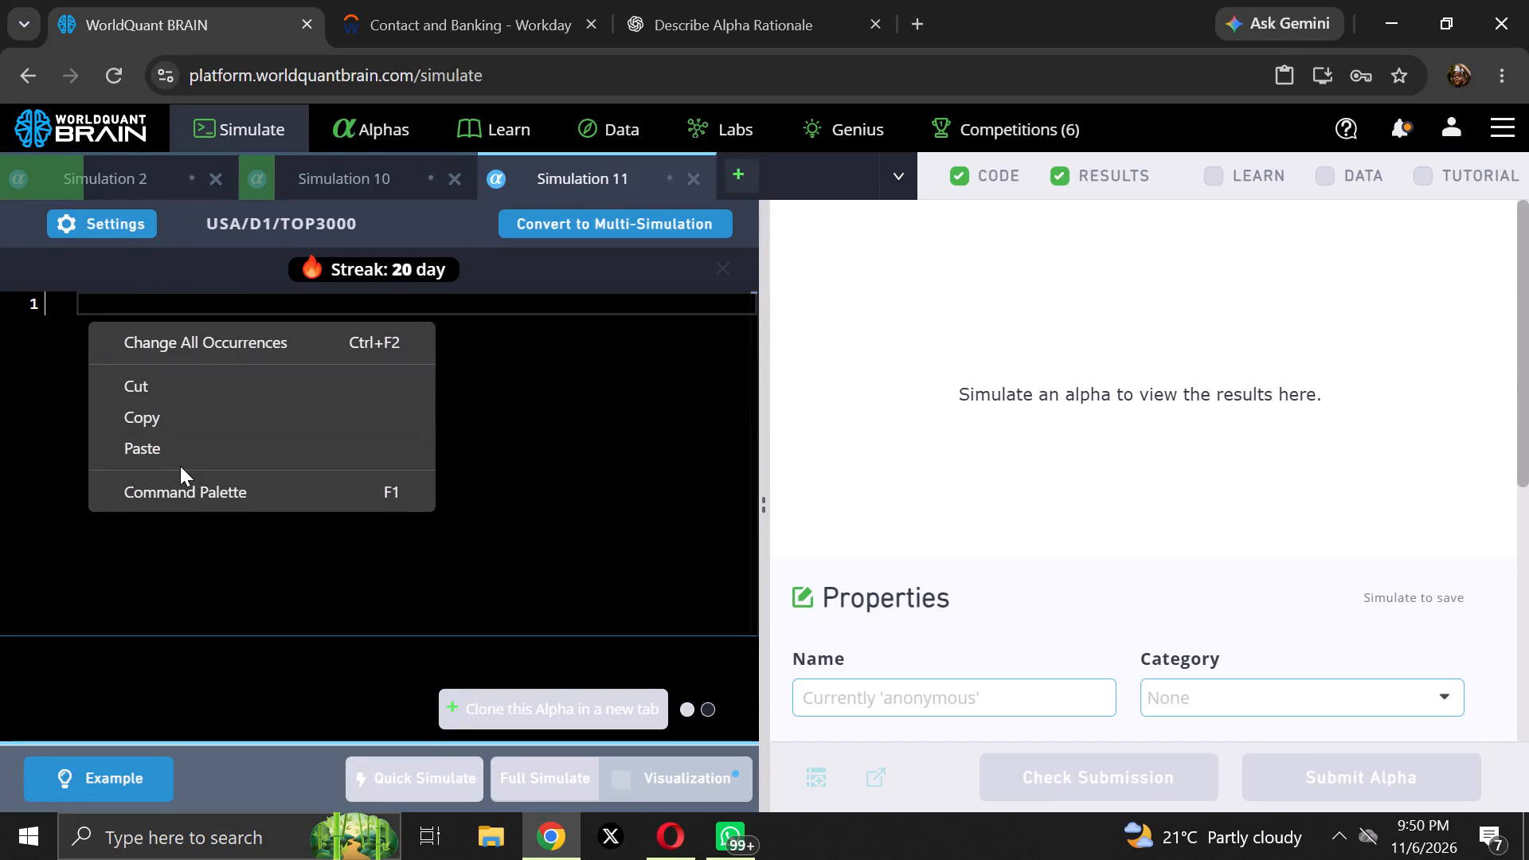
{"action": "left_click", "coordinate": [188, 459]}
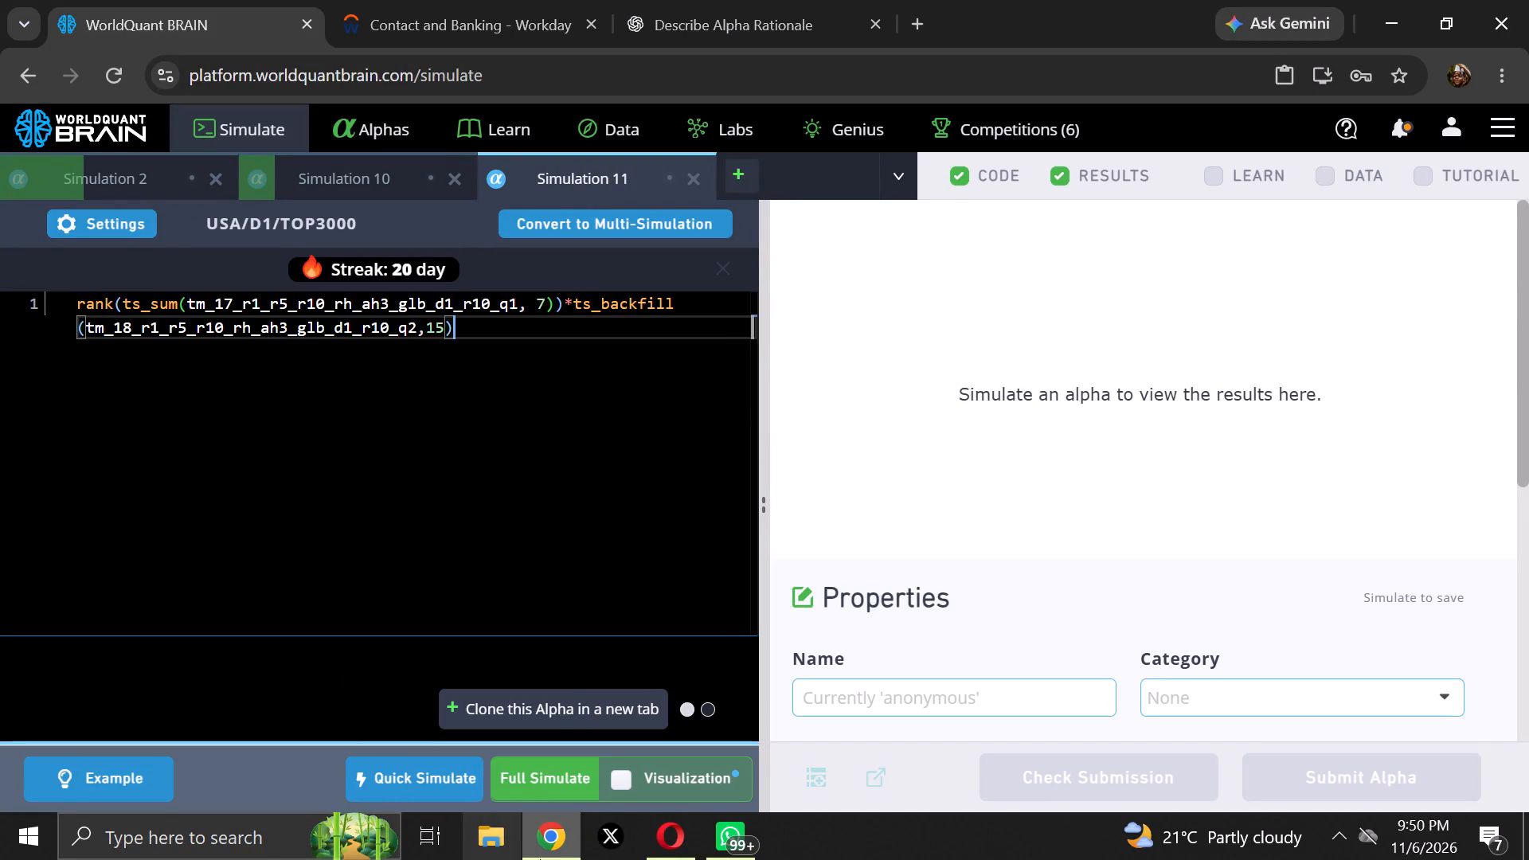
Set the region to EUR in Simulation 11's settings.
{"action": "left_click", "coordinate": [127, 221]}
{"action": "left_click", "coordinate": [131, 490]}
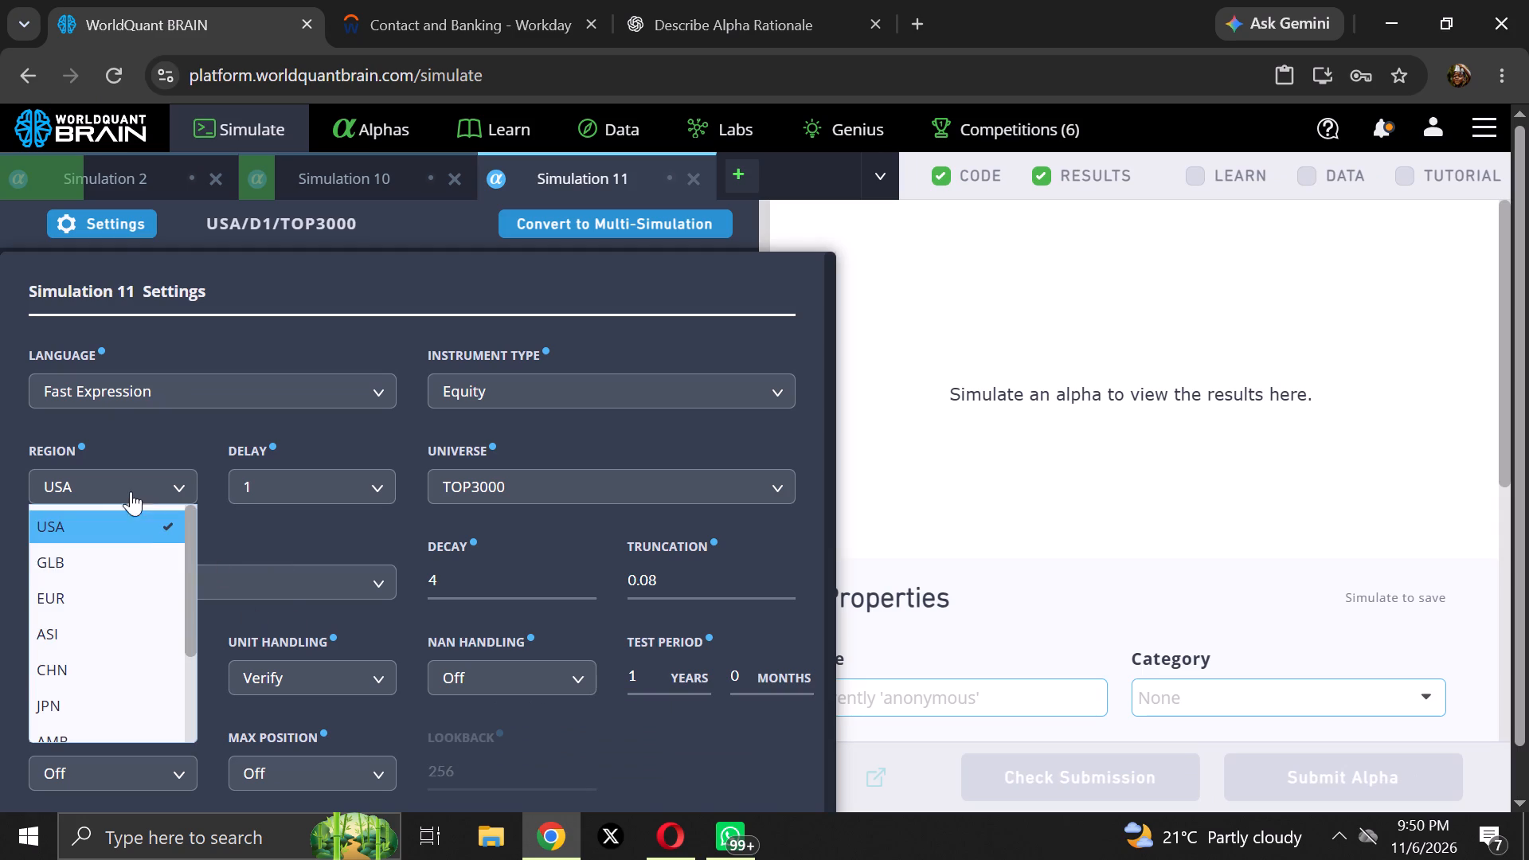
{"action": "left_click", "coordinate": [131, 591]}
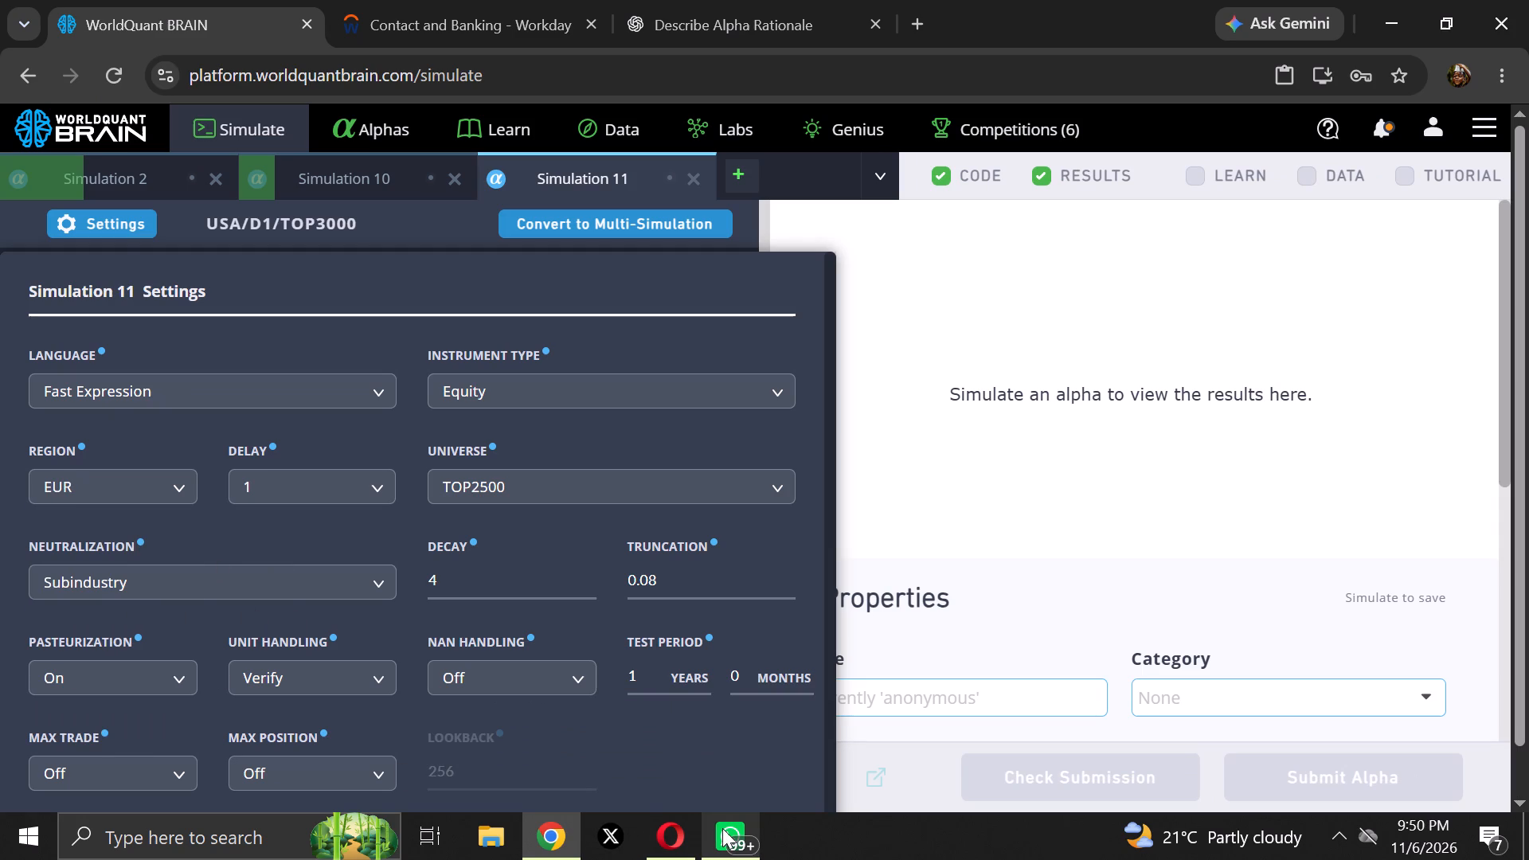
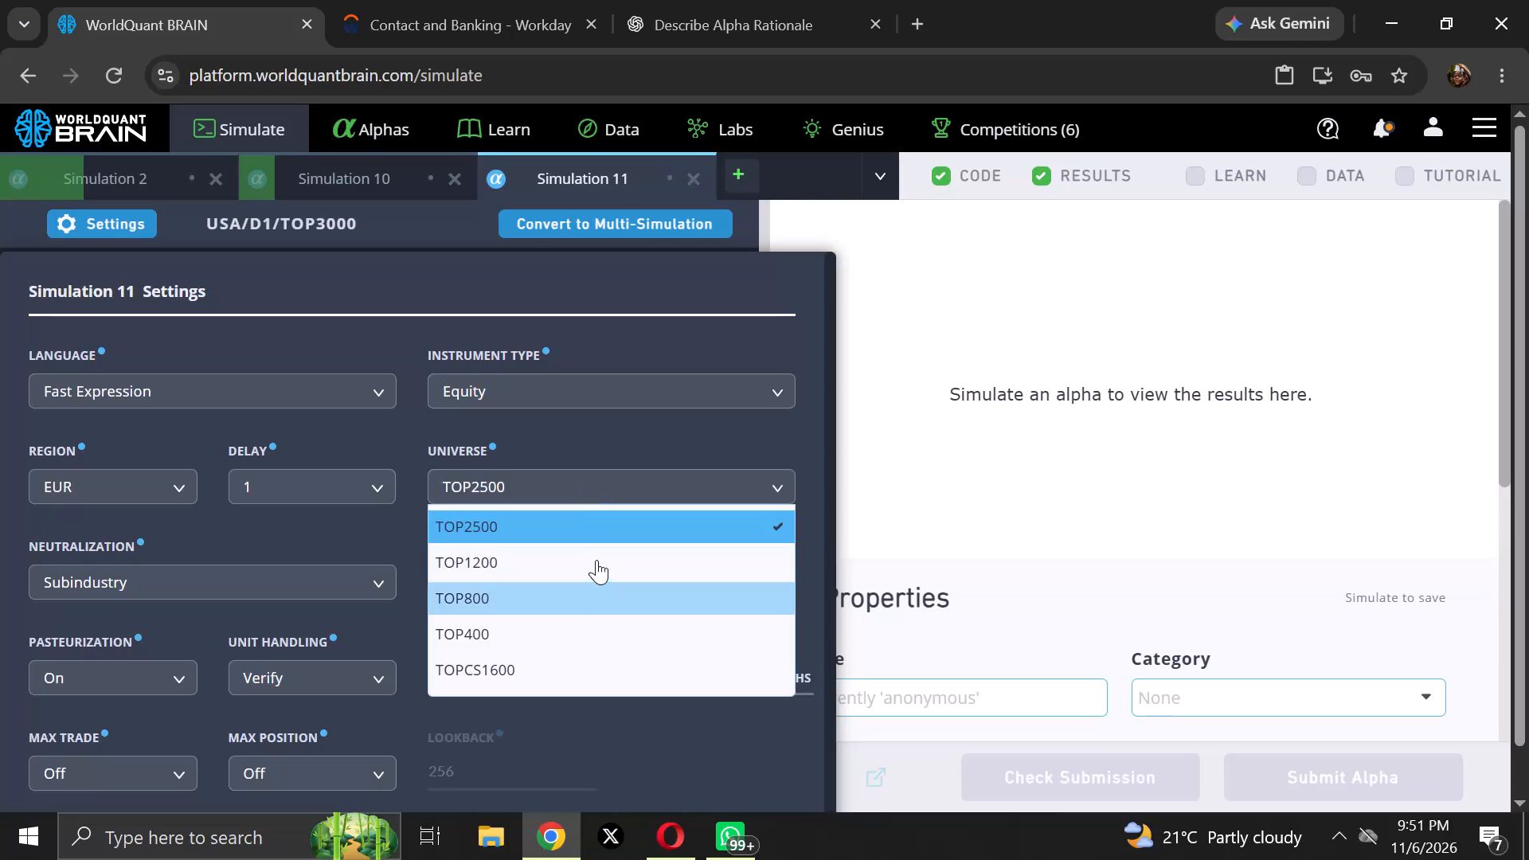
Set Simulation 11's universe to TOP1200.
{"action": "left_click", "coordinate": [596, 560]}
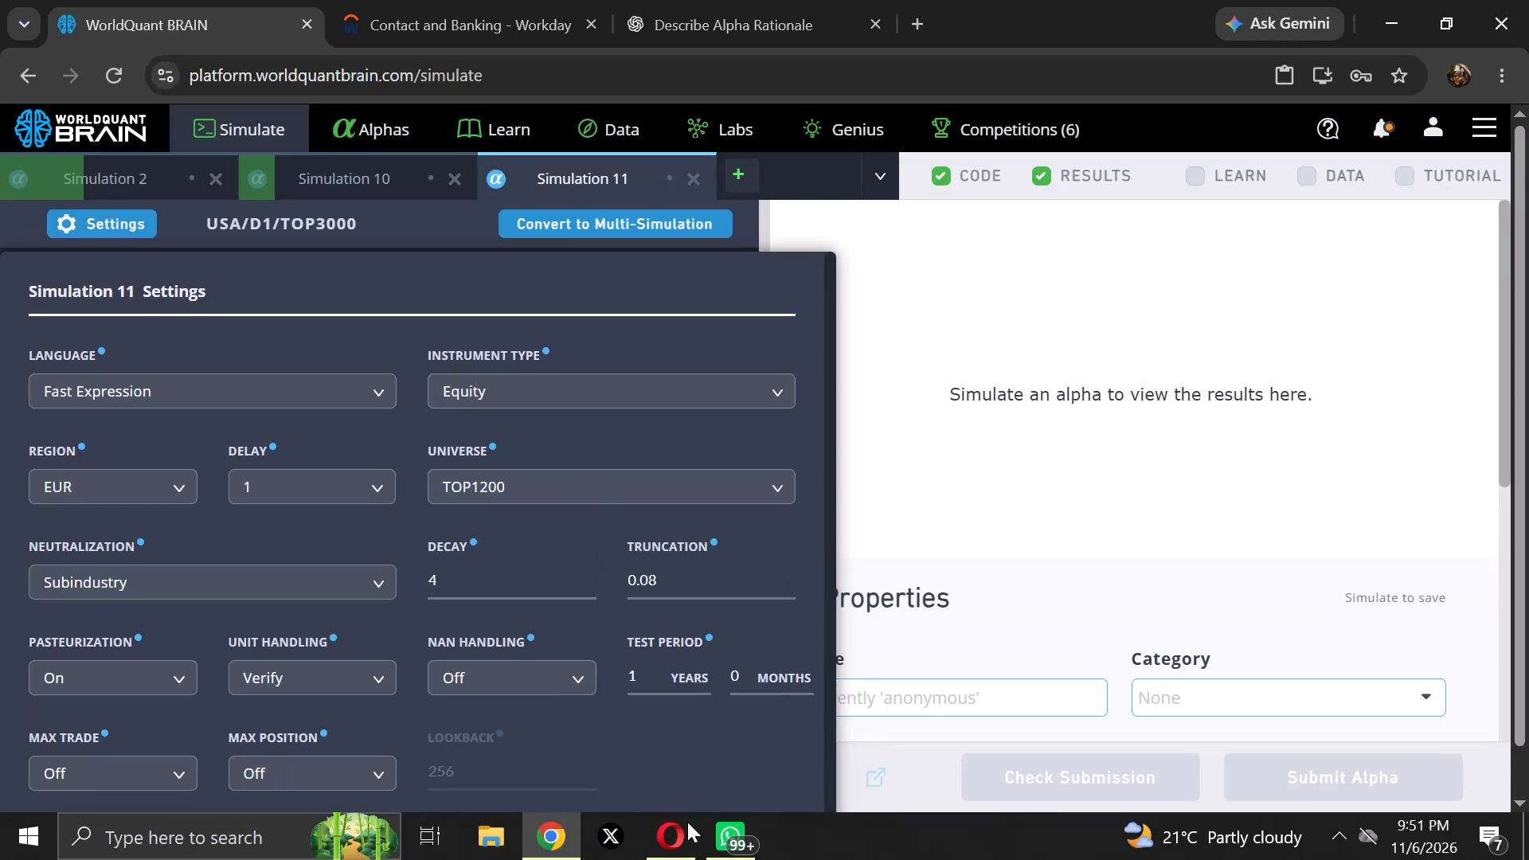
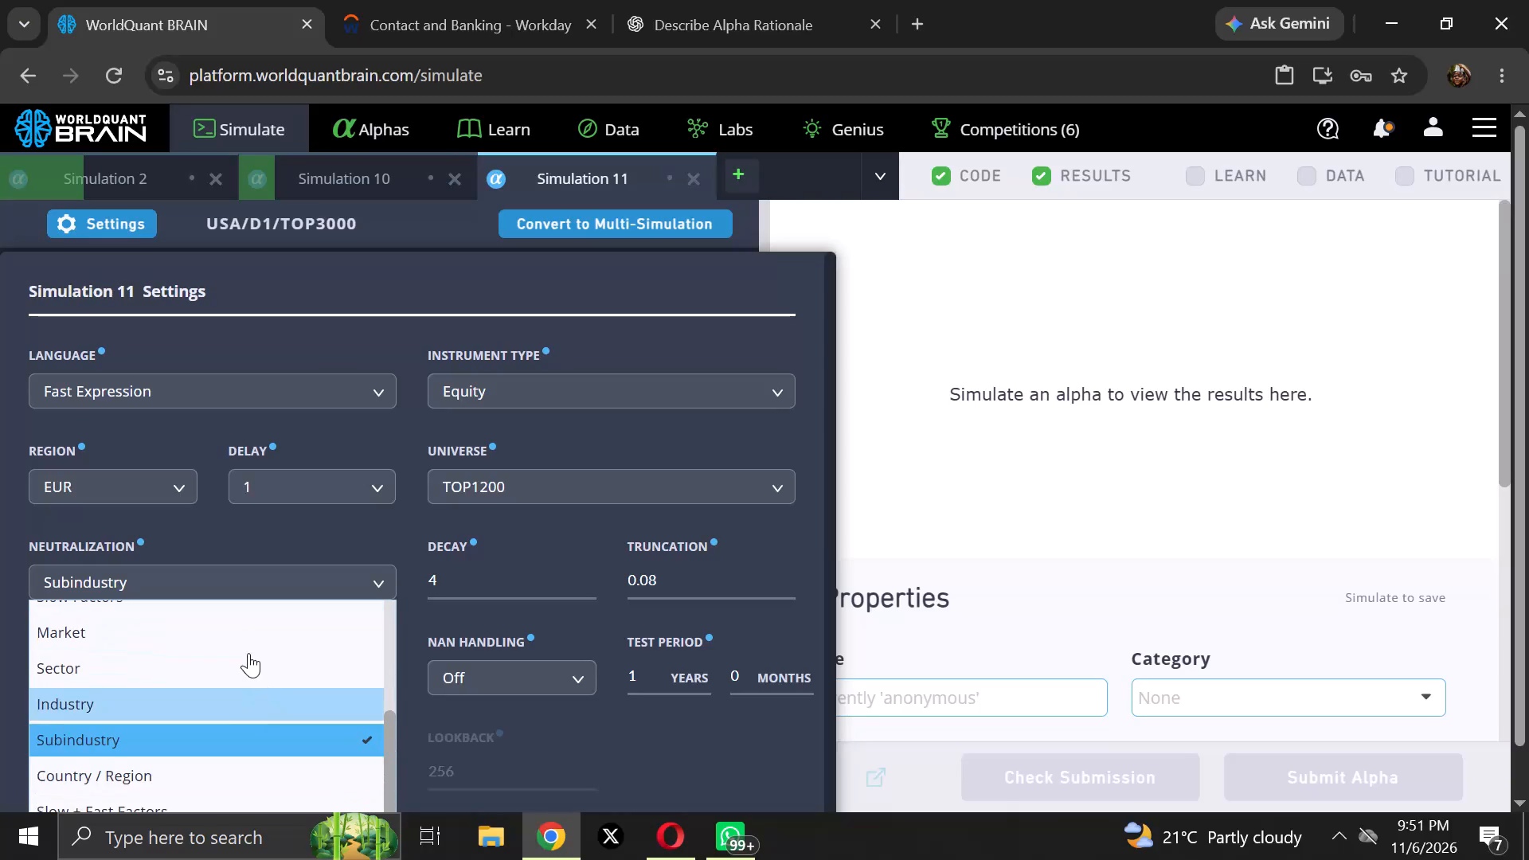
Set Simulation 11's neutralization to Fast Factors and apply its settings with region EUR and universe TOP1200.
{"action": "scroll", "coordinate": [248, 651], "scroll_direction": "up", "scroll_amount": 1}
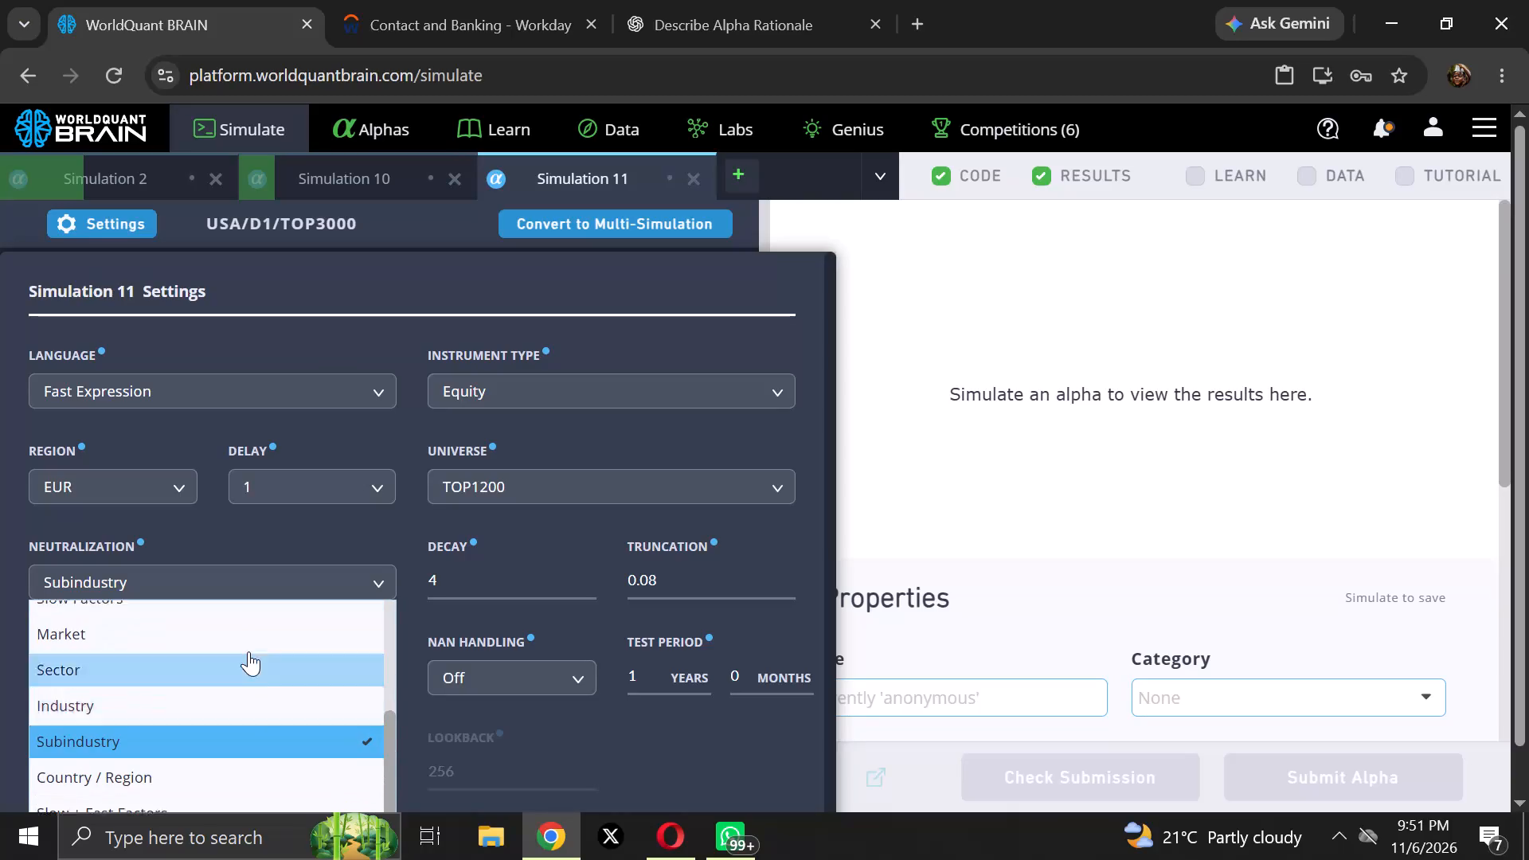
{"action": "left_click", "coordinate": [248, 684]}
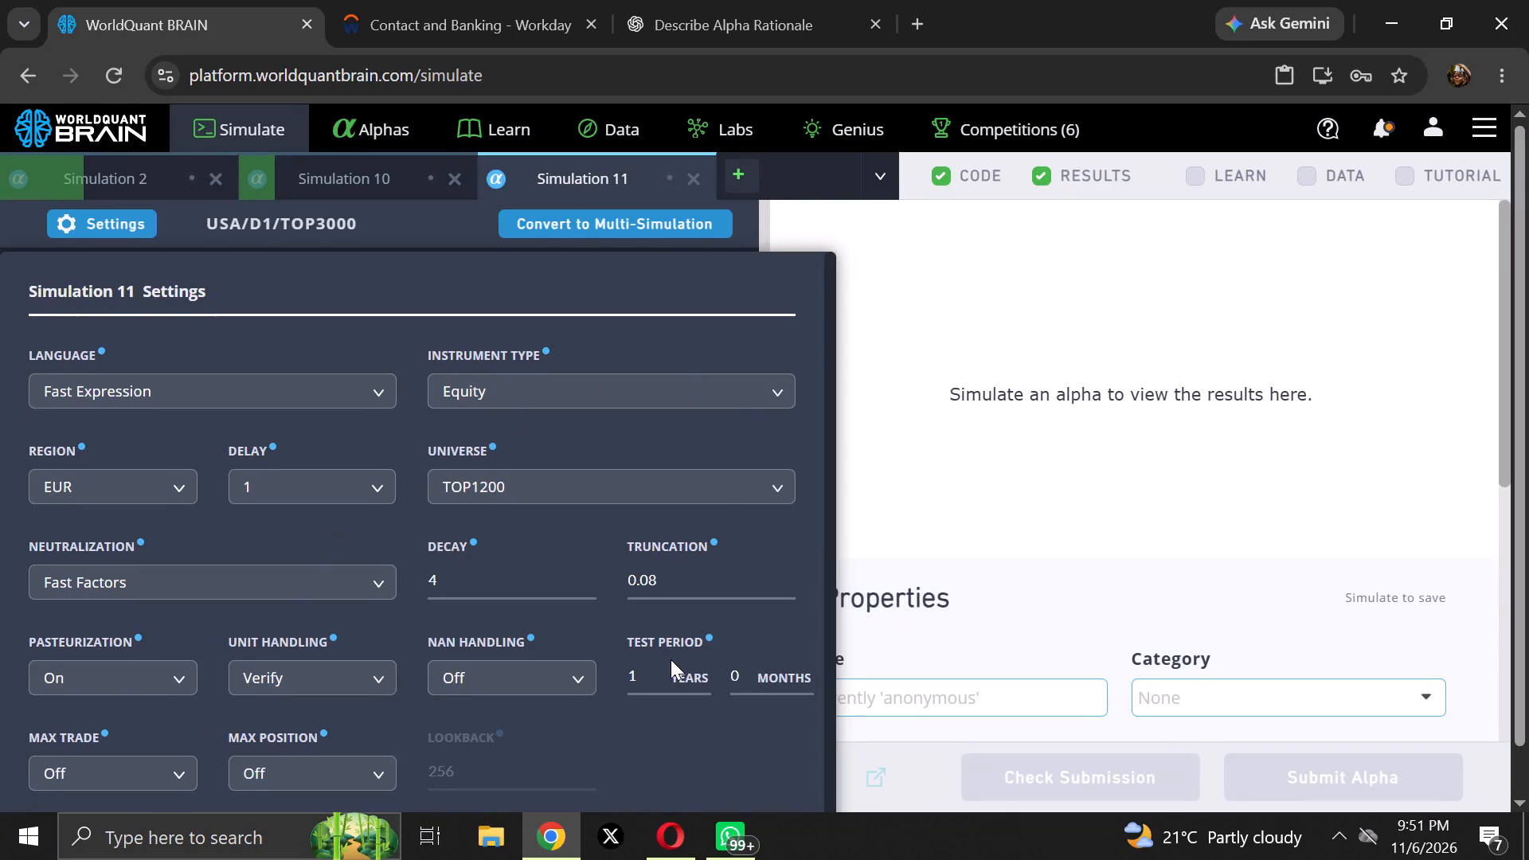
{"action": "scroll", "coordinate": [668, 662], "scroll_direction": "down", "scroll_amount": 7}
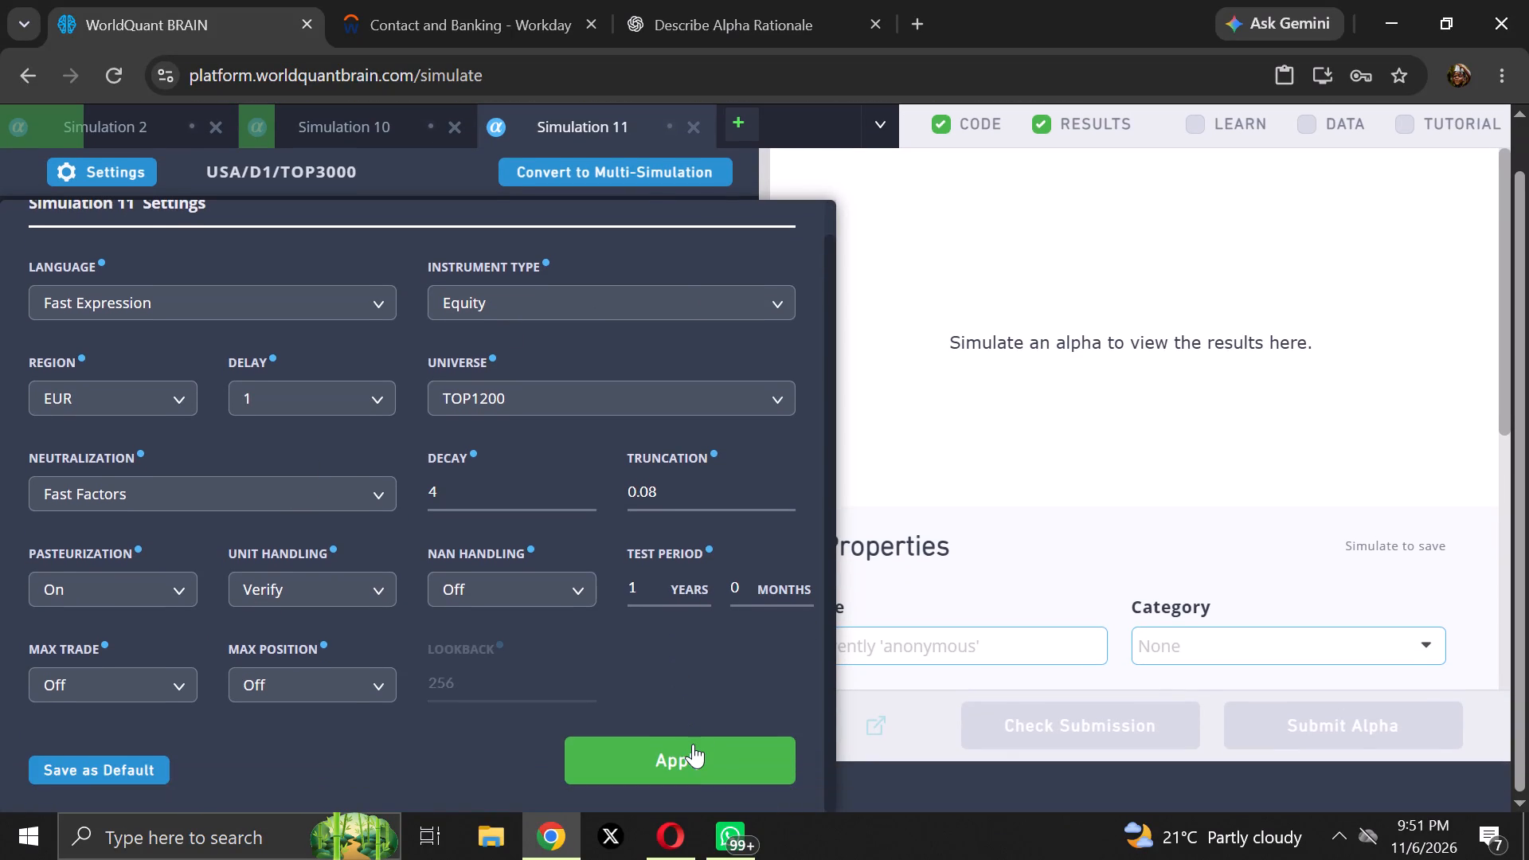
{"action": "left_click", "coordinate": [693, 744]}
{"action": "left_click", "coordinate": [666, 750]}
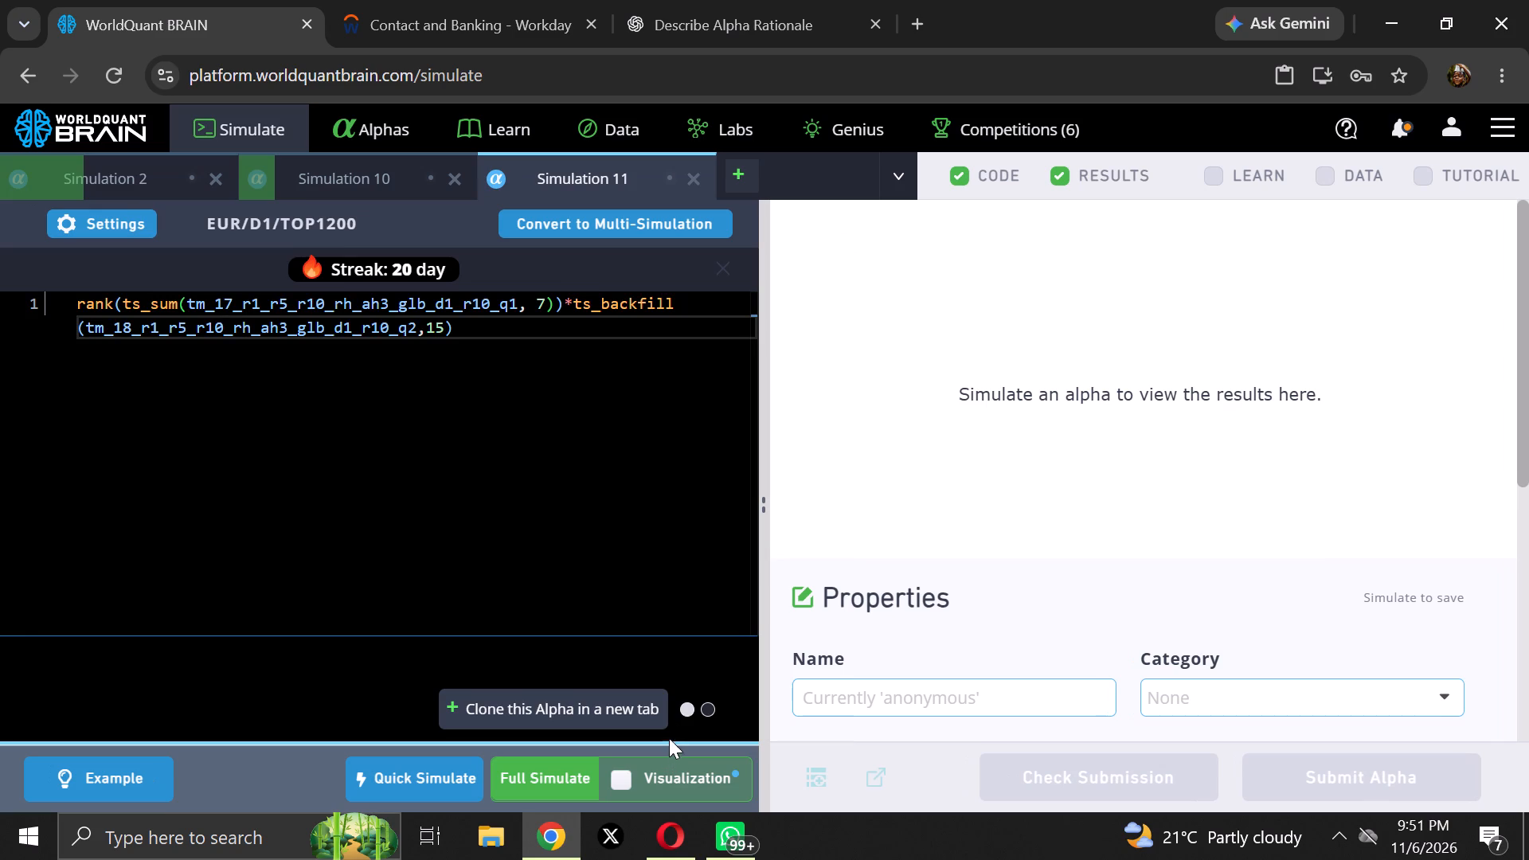
Select the data field tm_17_r1_r5_r10_rh_ah3_glb_d1_r10_q1 inside ts_sum in Simulation 11's expression.
{"action": "double_click", "coordinate": [463, 303]}
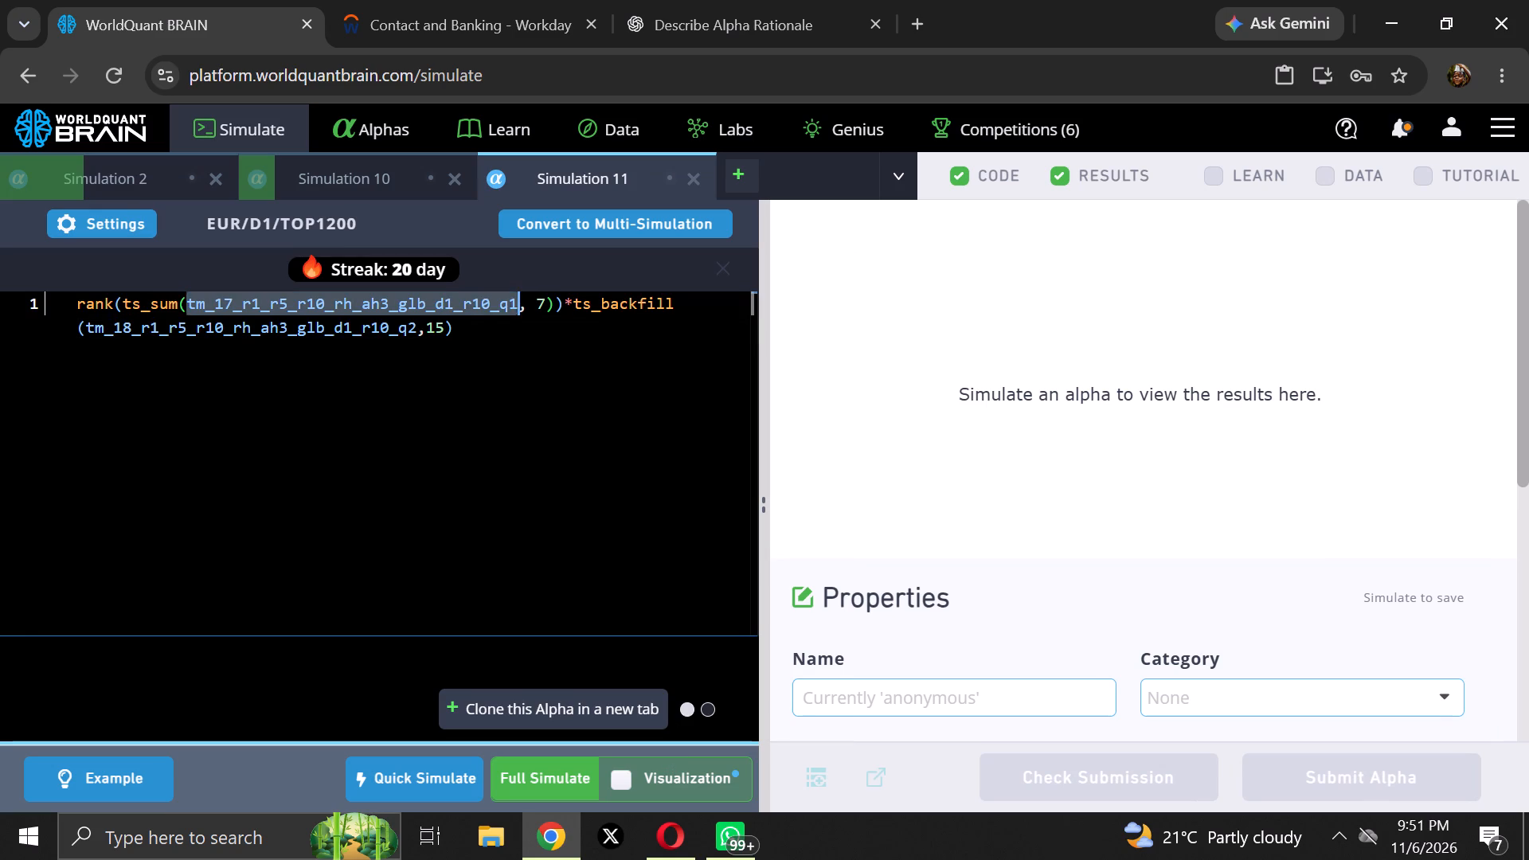
Copy tm_17_r1_r5_r10_rh_ah3_glb_d1_r10_q1 from Simulation 11 and search the data catalogue for it in region EUR, universe TOP1200.
{"action": "right_click", "coordinate": [463, 303]}
{"action": "left_click", "coordinate": [596, 405]}
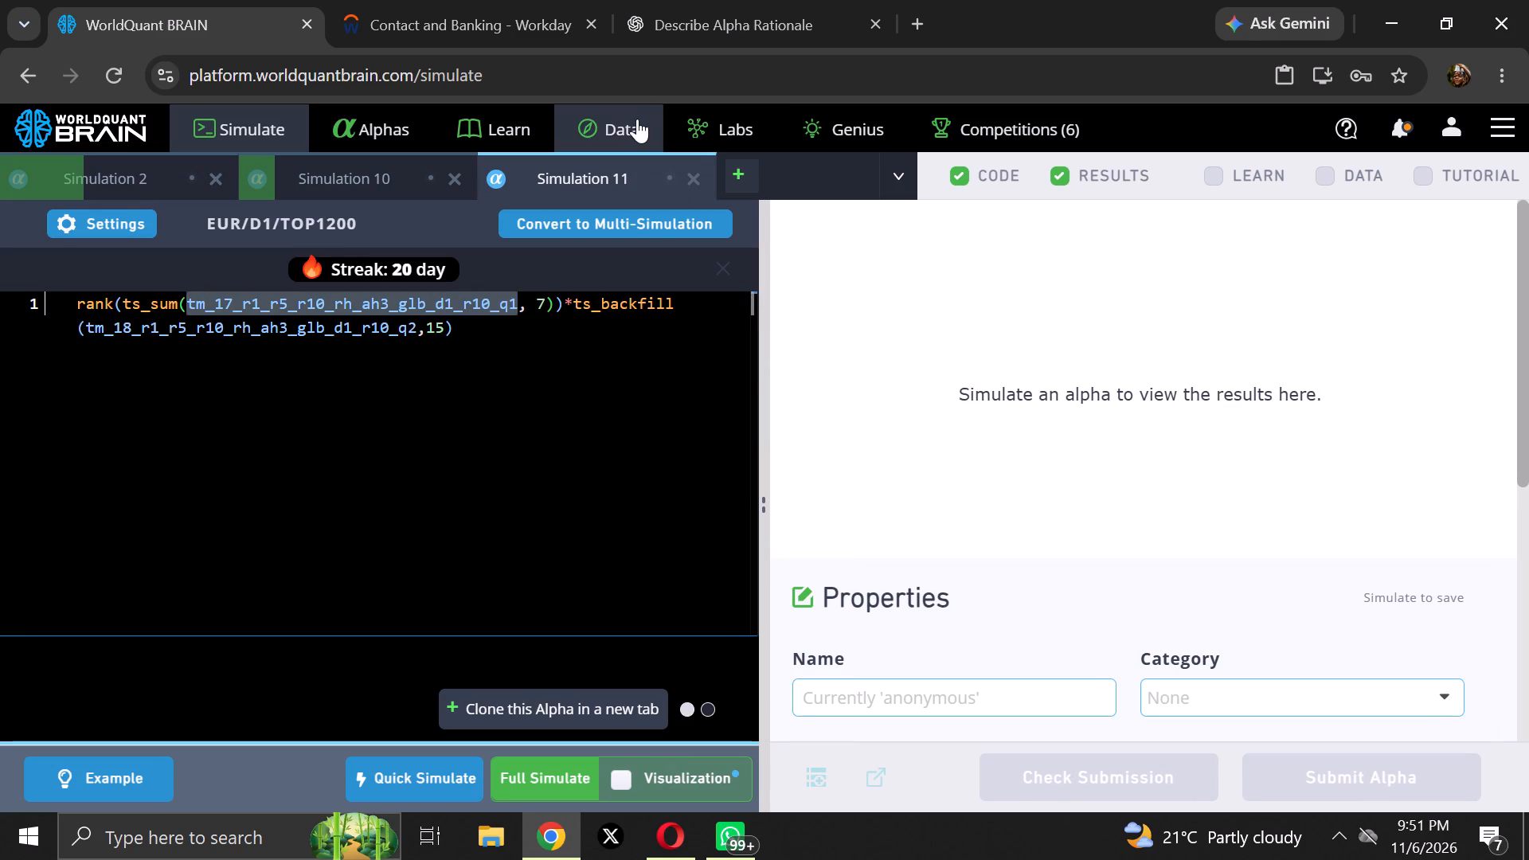
{"action": "left_click", "coordinate": [637, 119]}
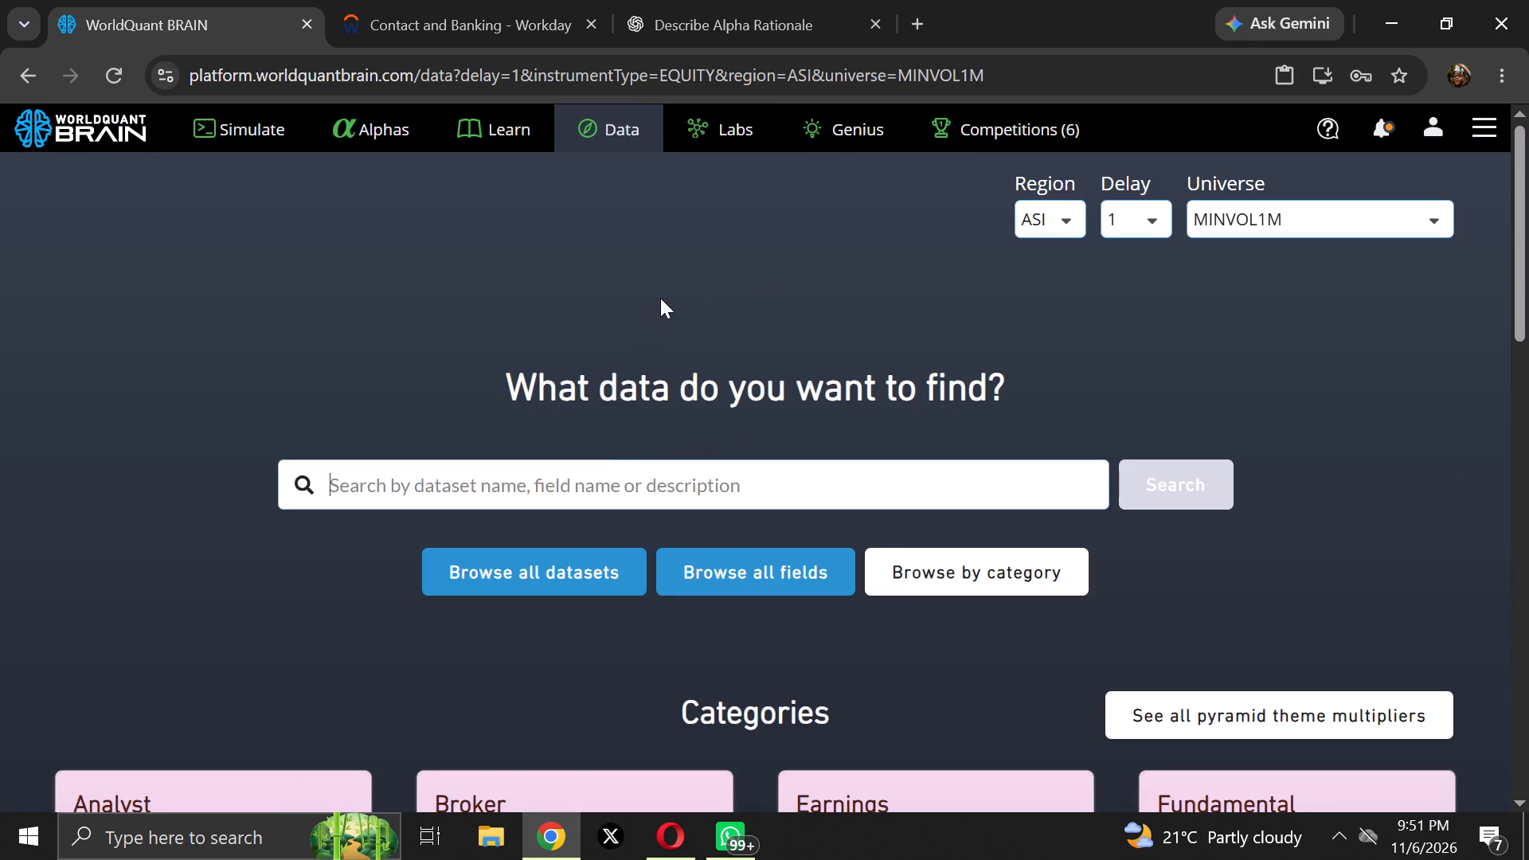
{"action": "left_click", "coordinate": [1069, 211]}
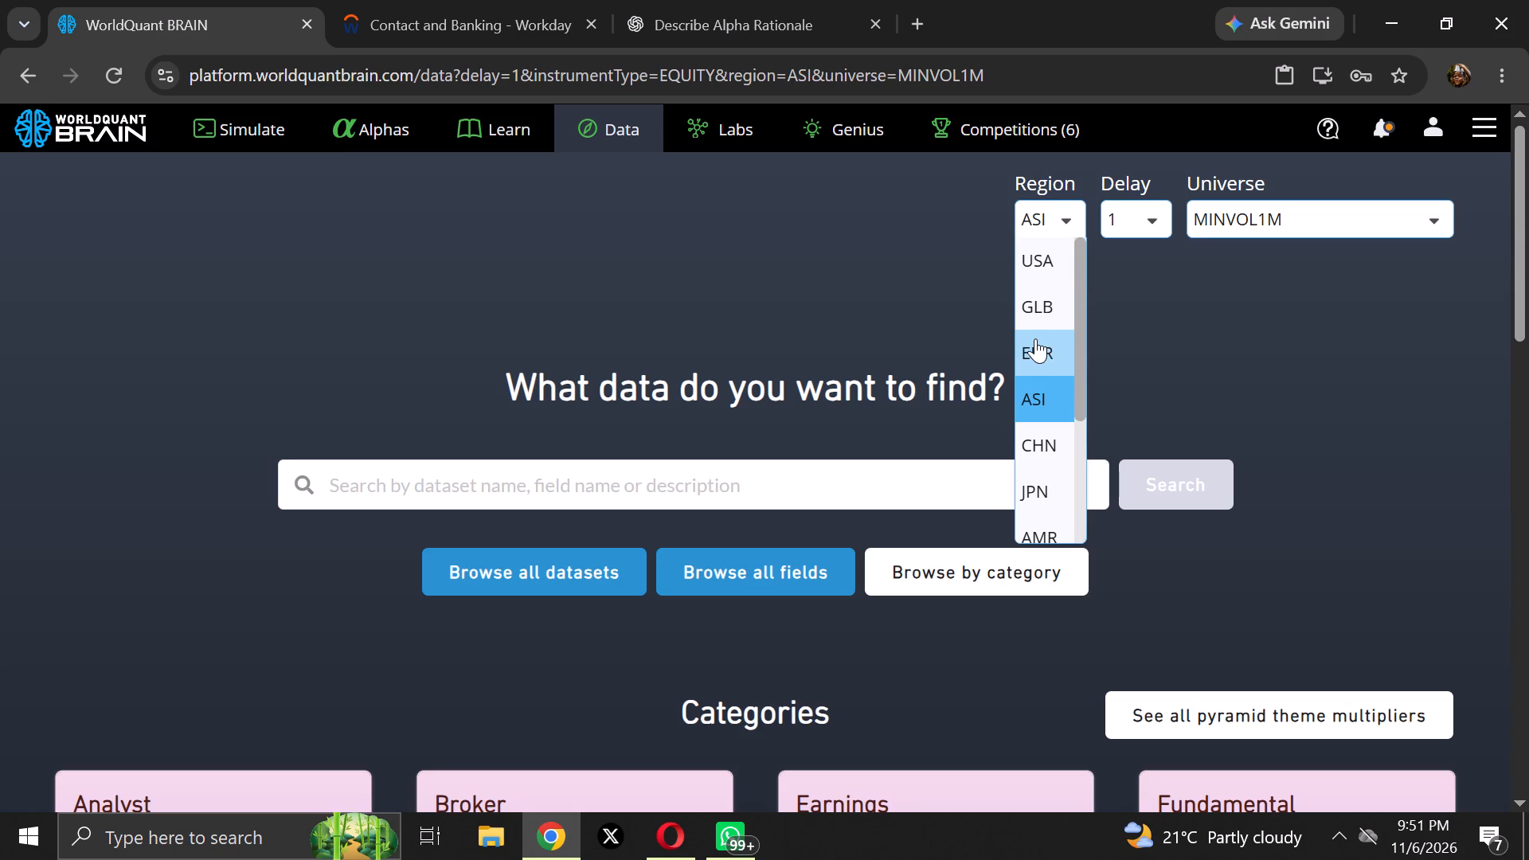
{"action": "left_click", "coordinate": [1035, 338]}
{"action": "left_click", "coordinate": [1263, 206]}
{"action": "left_click", "coordinate": [1219, 287]}
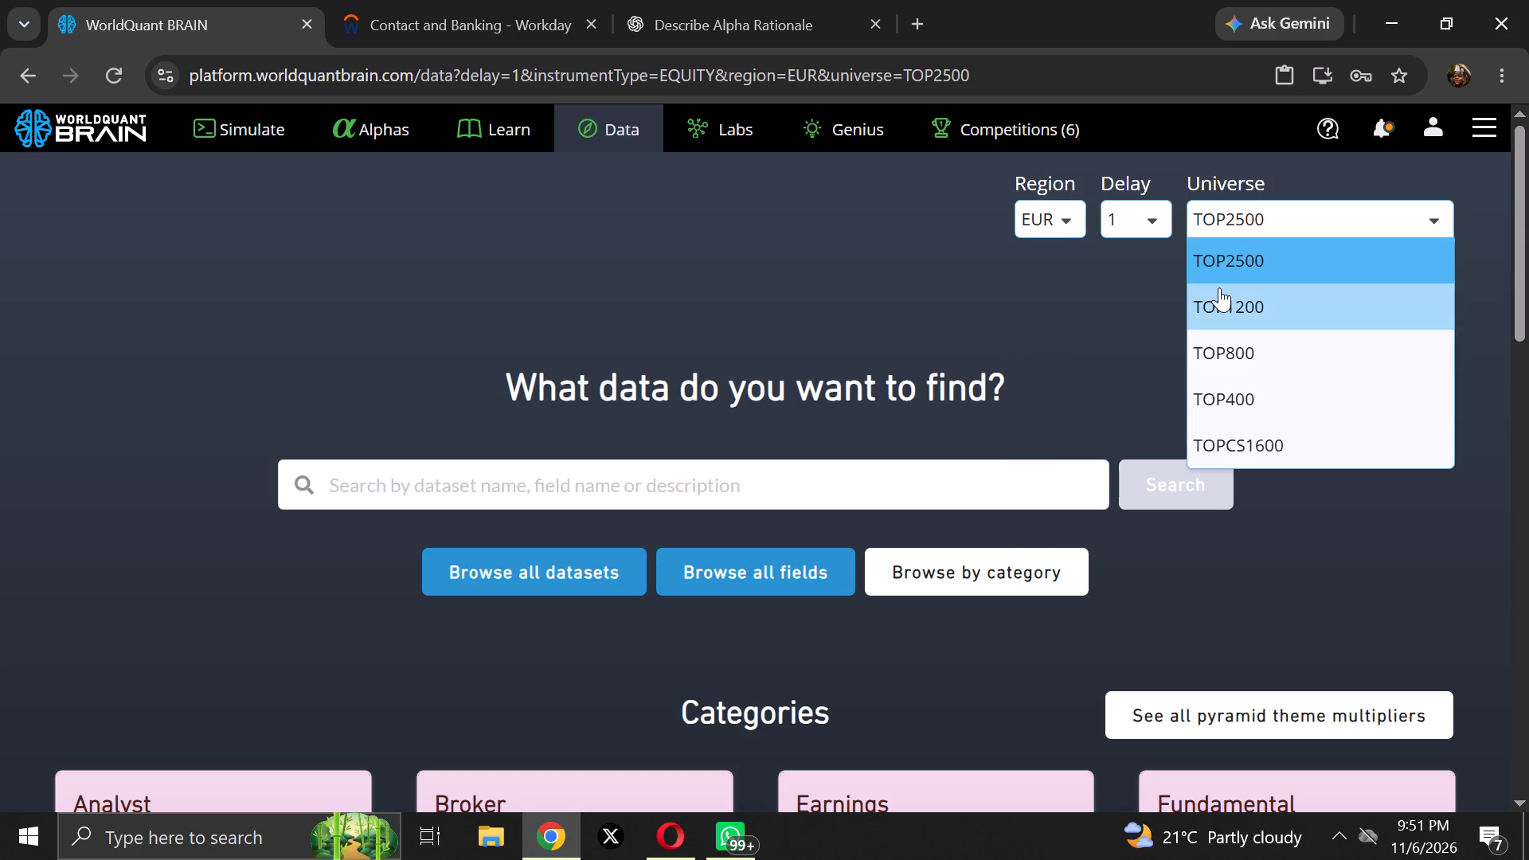
{"action": "right_click", "coordinate": [352, 483]}
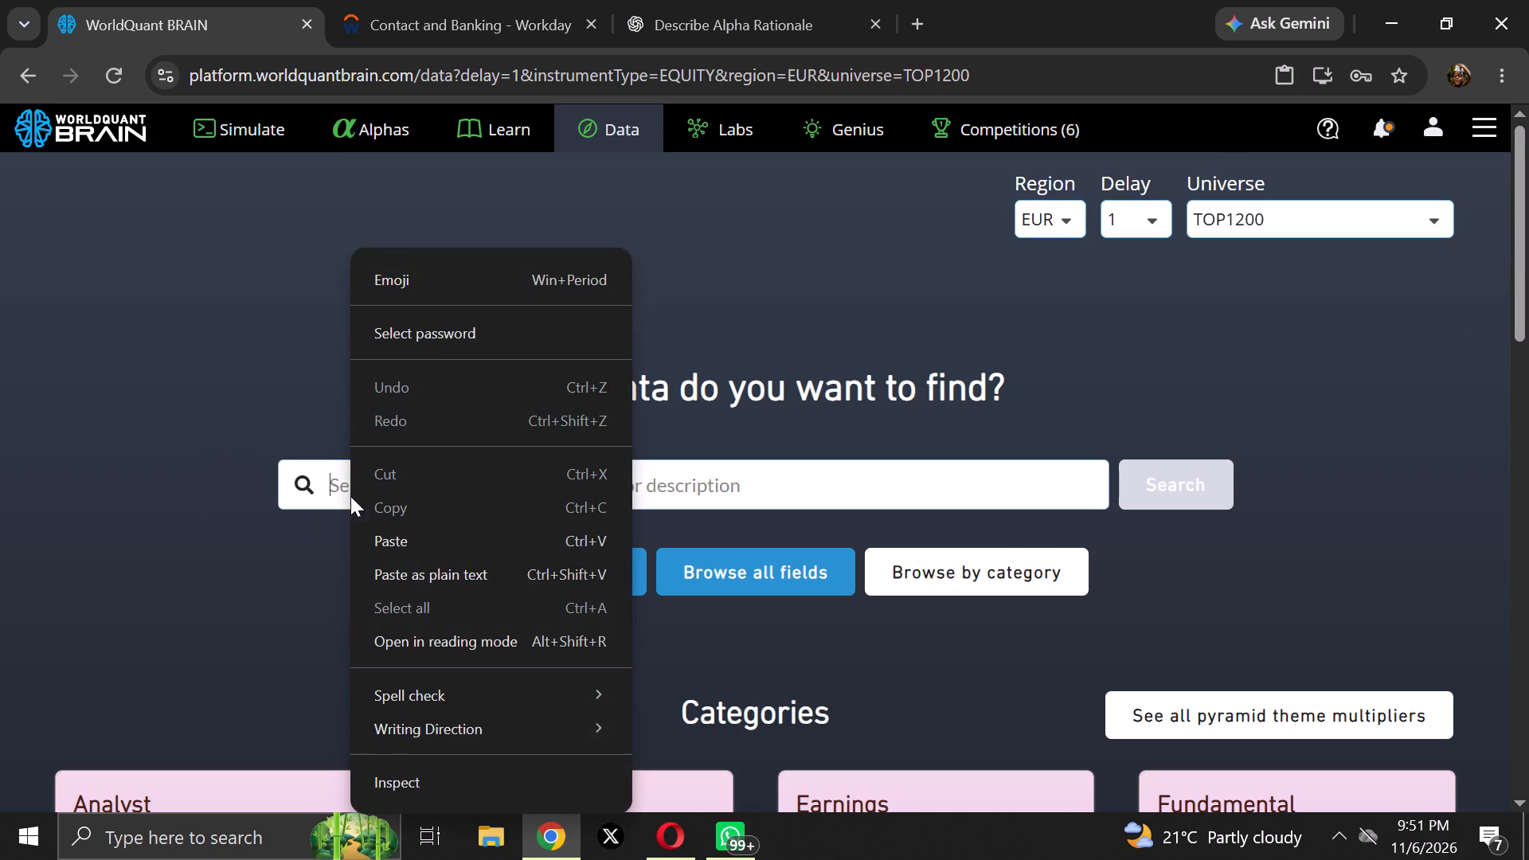
{"action": "left_click", "coordinate": [362, 541]}
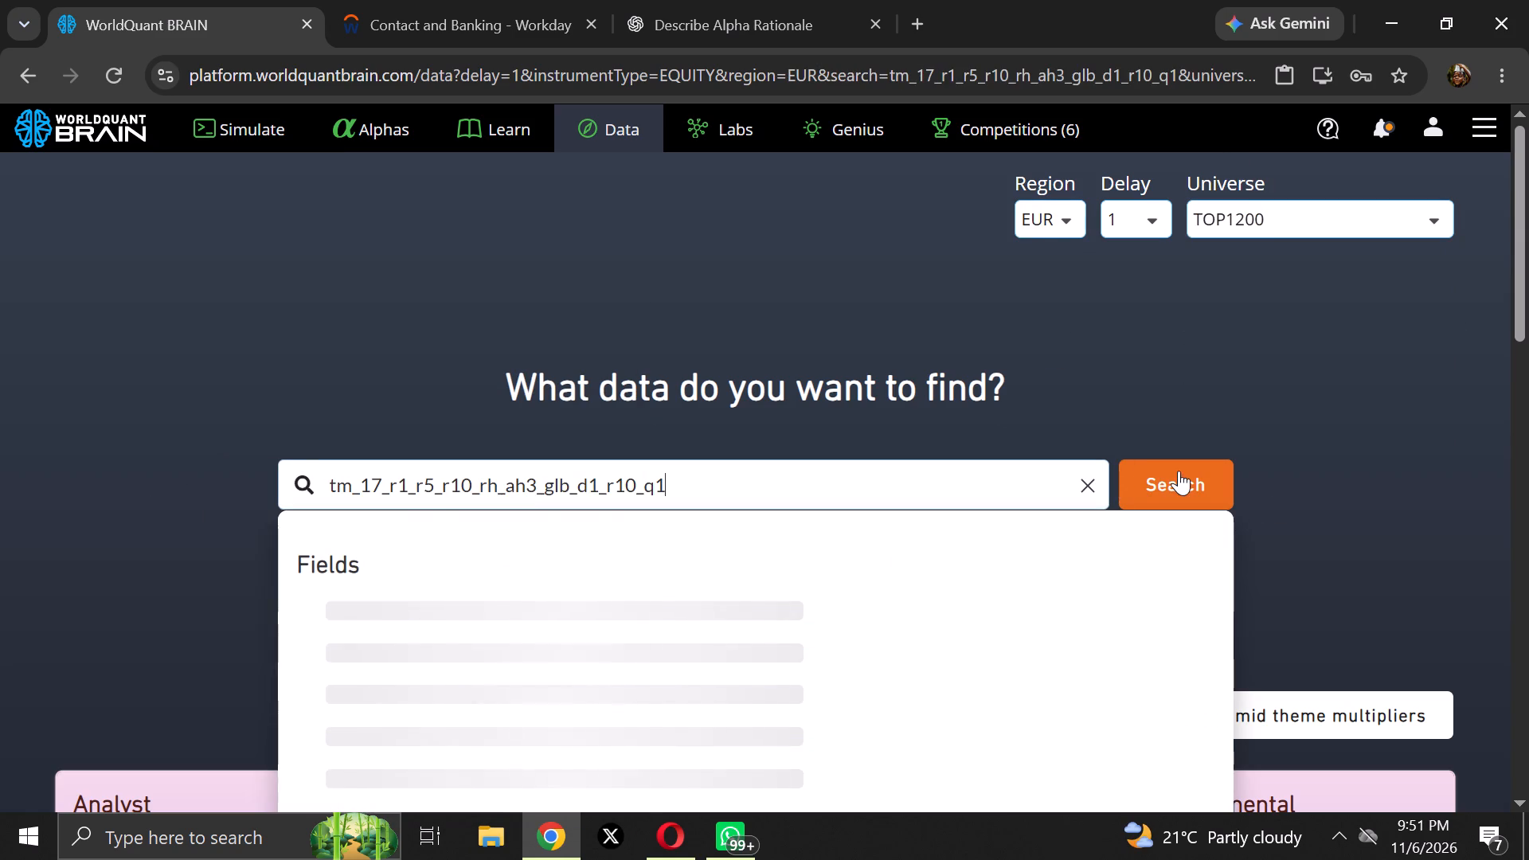
{"action": "left_click", "coordinate": [1179, 471]}
From the search results, open the full field list of the Deep Learning Technical Indicator Returns dataset.
{"action": "scroll", "coordinate": [742, 510], "scroll_direction": "down", "scroll_amount": 2}
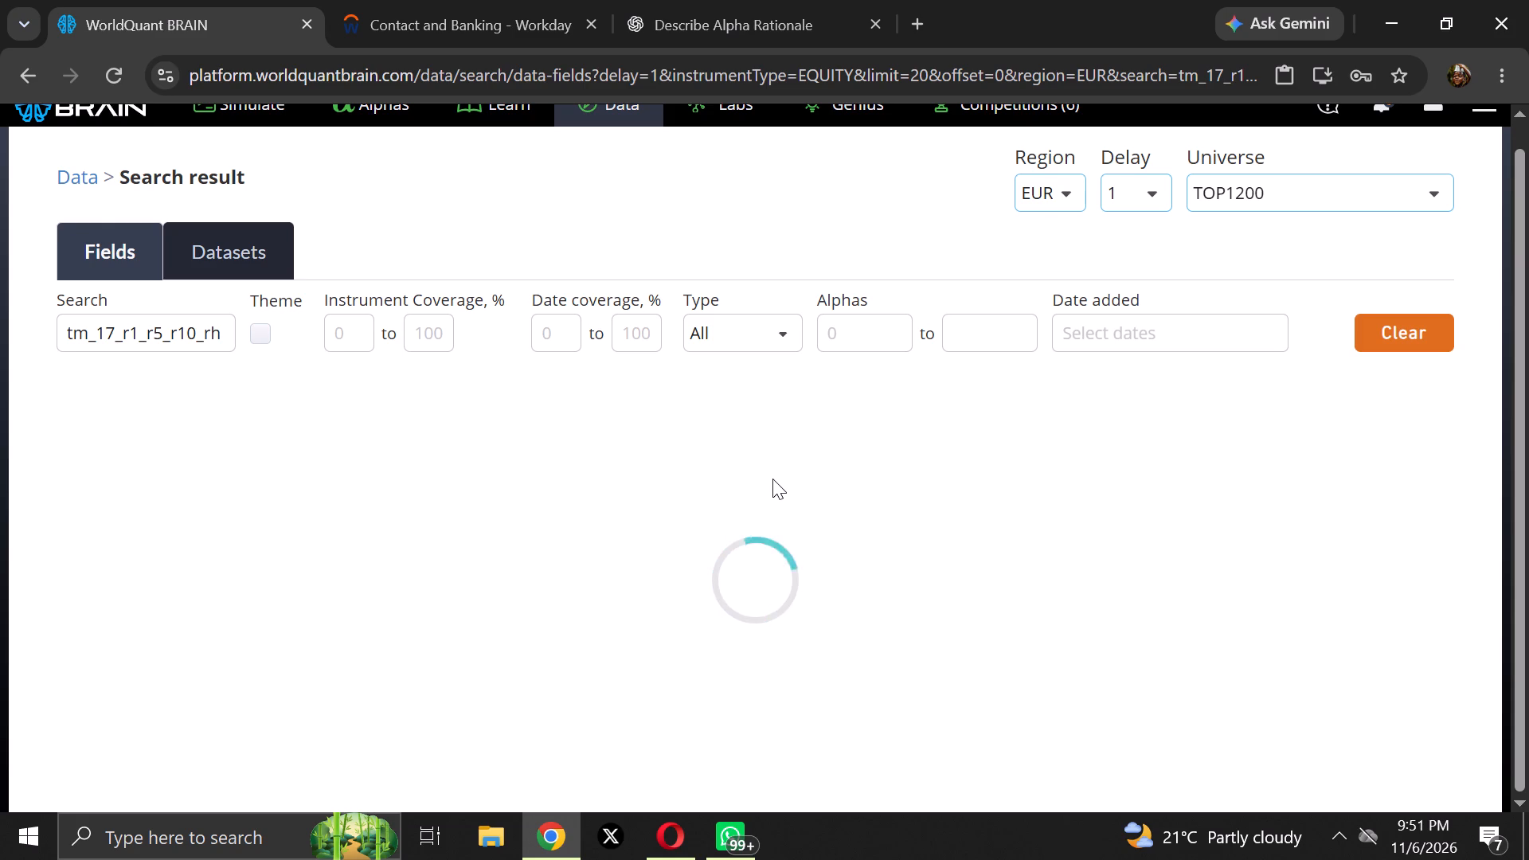
{"action": "scroll", "coordinate": [785, 488], "scroll_direction": "down", "scroll_amount": 7}
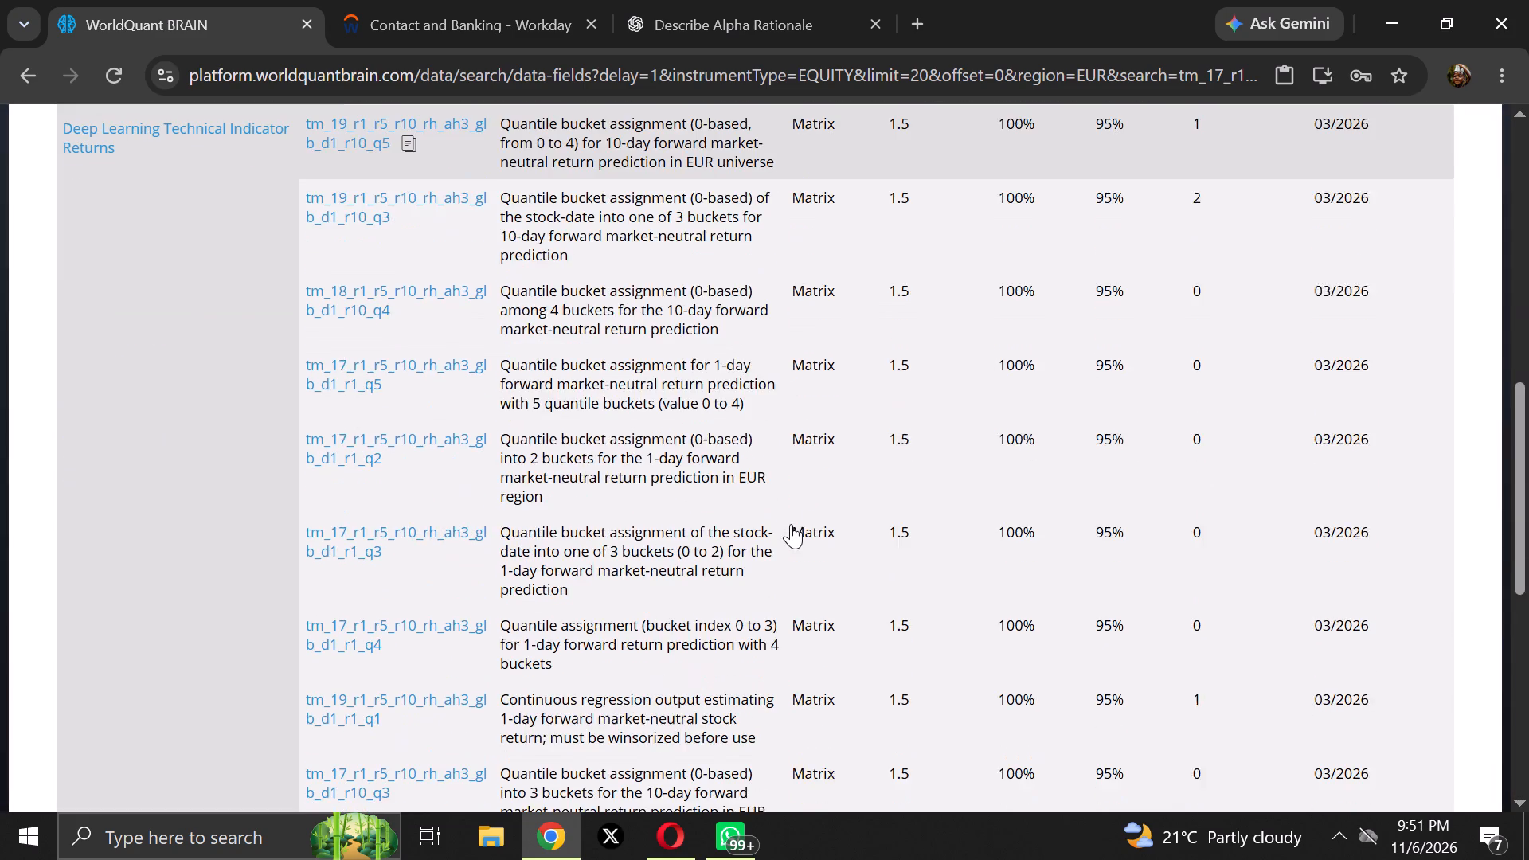
{"action": "scroll", "coordinate": [791, 524], "scroll_direction": "down", "scroll_amount": 8}
{"action": "left_click", "coordinate": [489, 619]}
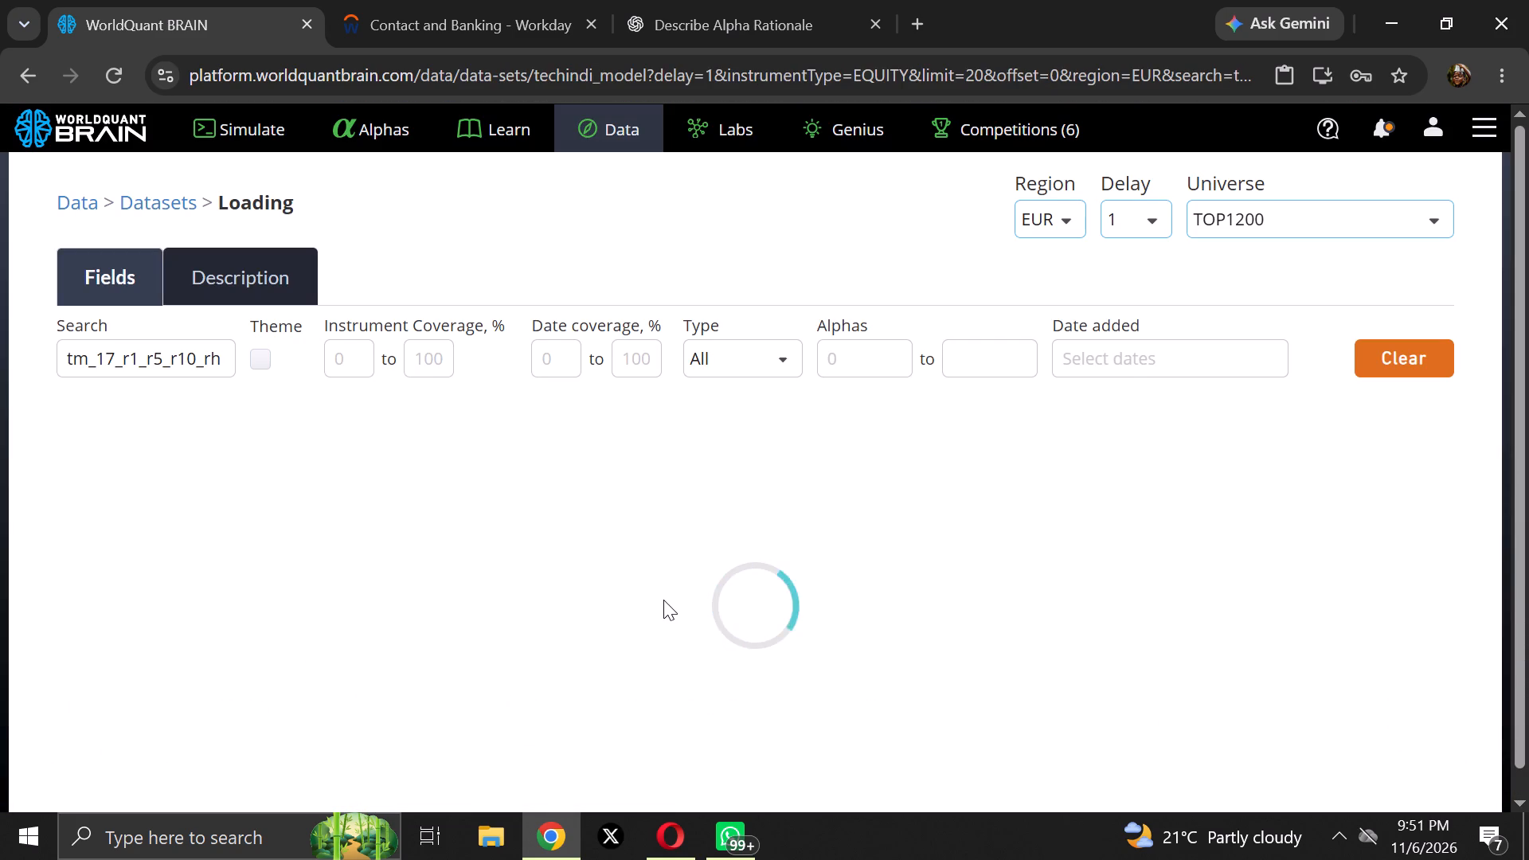
Look through the first two pages of the dataset's matching fields for an alternative tm_ field, checking descriptions and alpha counts.
{"action": "scroll", "coordinate": [663, 600], "scroll_direction": "down", "scroll_amount": 6}
{"action": "scroll", "coordinate": [1059, 729], "scroll_direction": "down", "scroll_amount": 5}
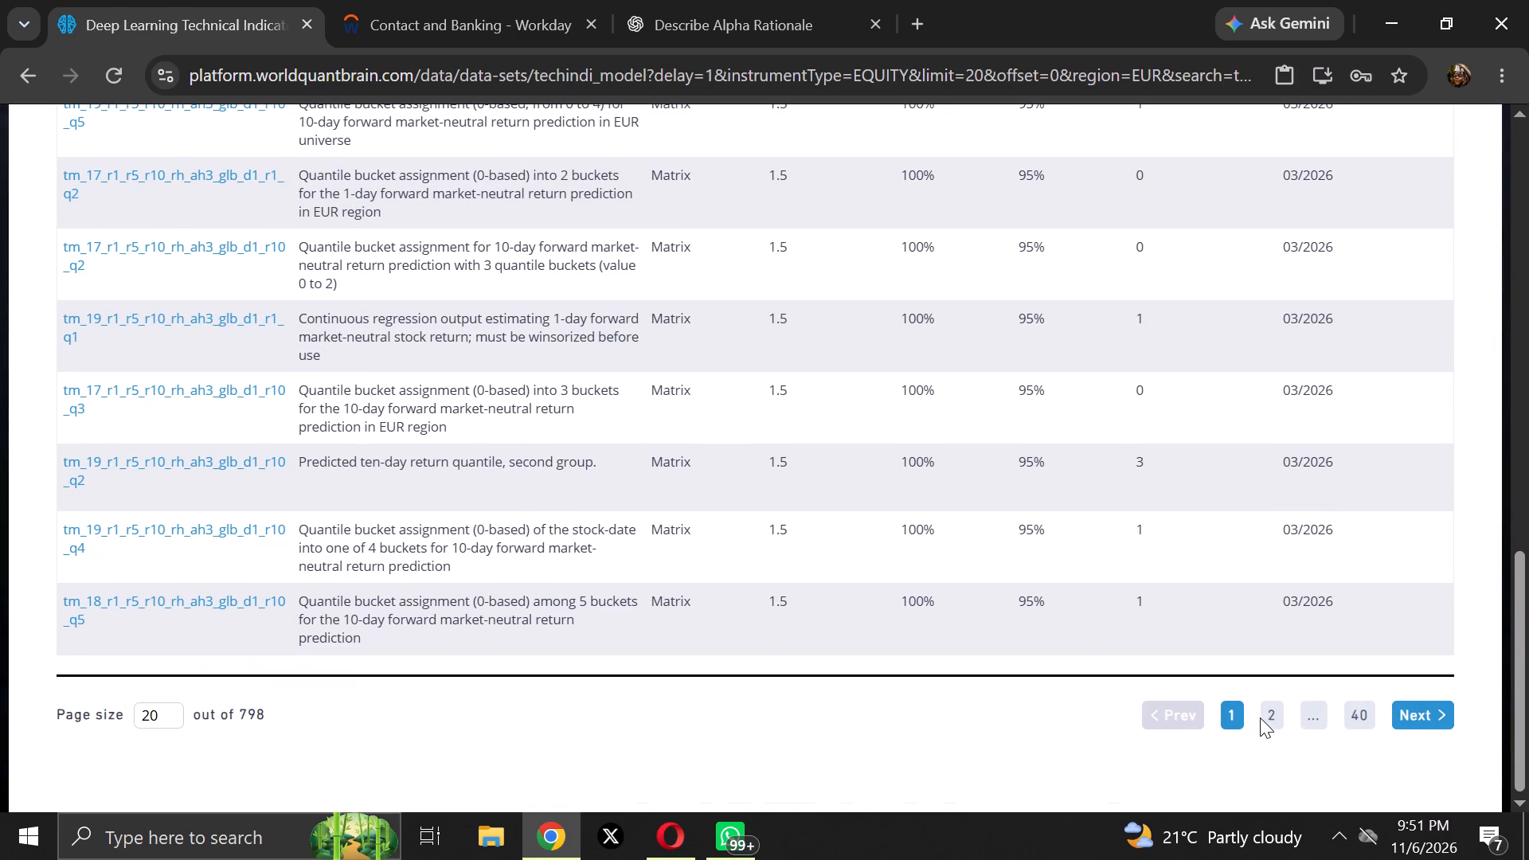
{"action": "left_click", "coordinate": [1283, 714]}
{"action": "scroll", "coordinate": [1282, 711], "scroll_direction": "down", "scroll_amount": 10}
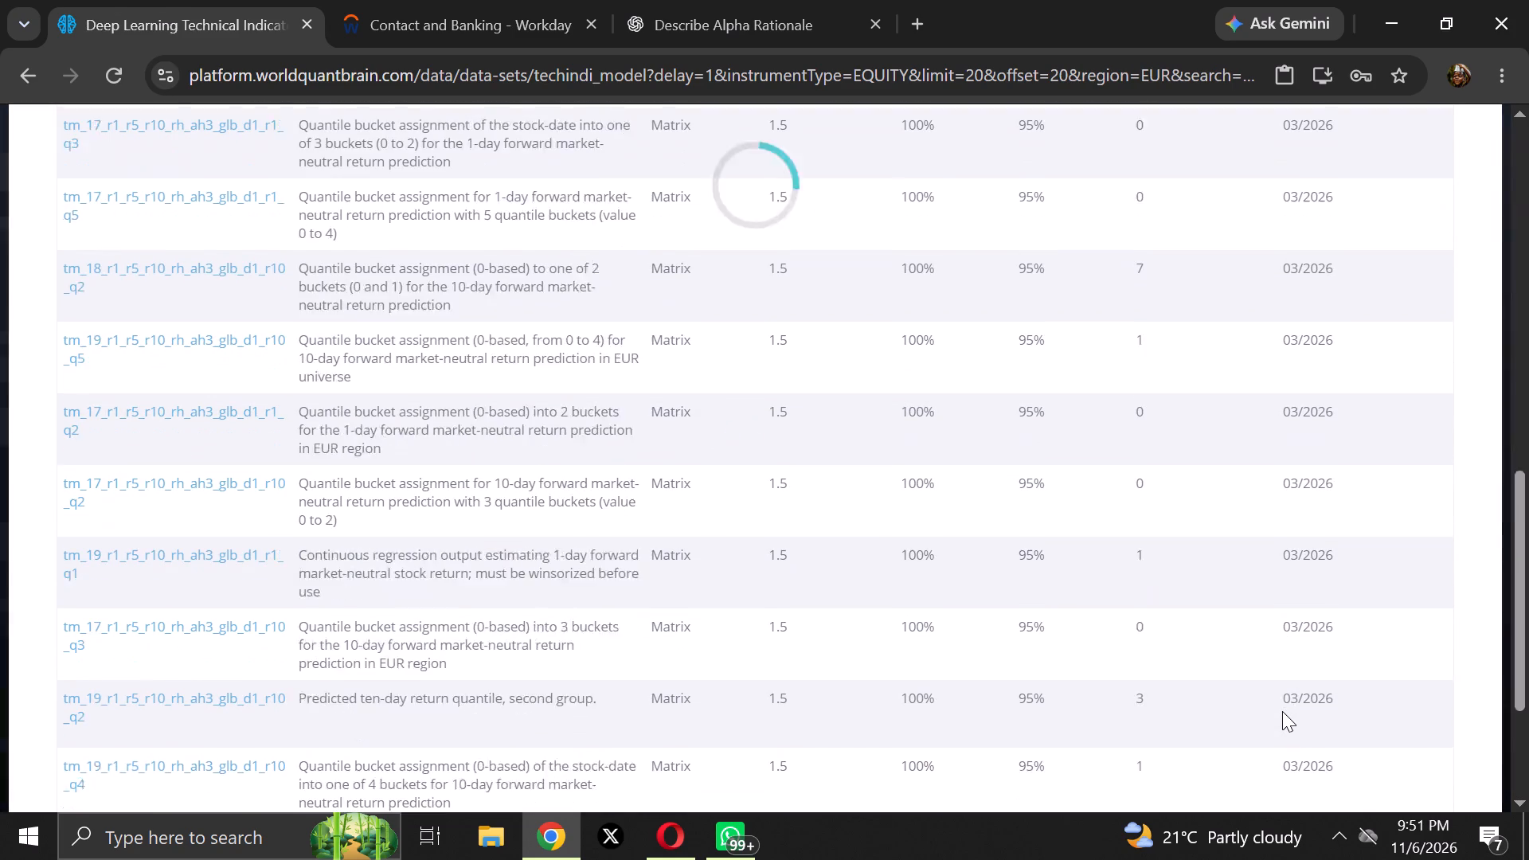
{"action": "scroll", "coordinate": [1282, 711], "scroll_direction": "up", "scroll_amount": 2}
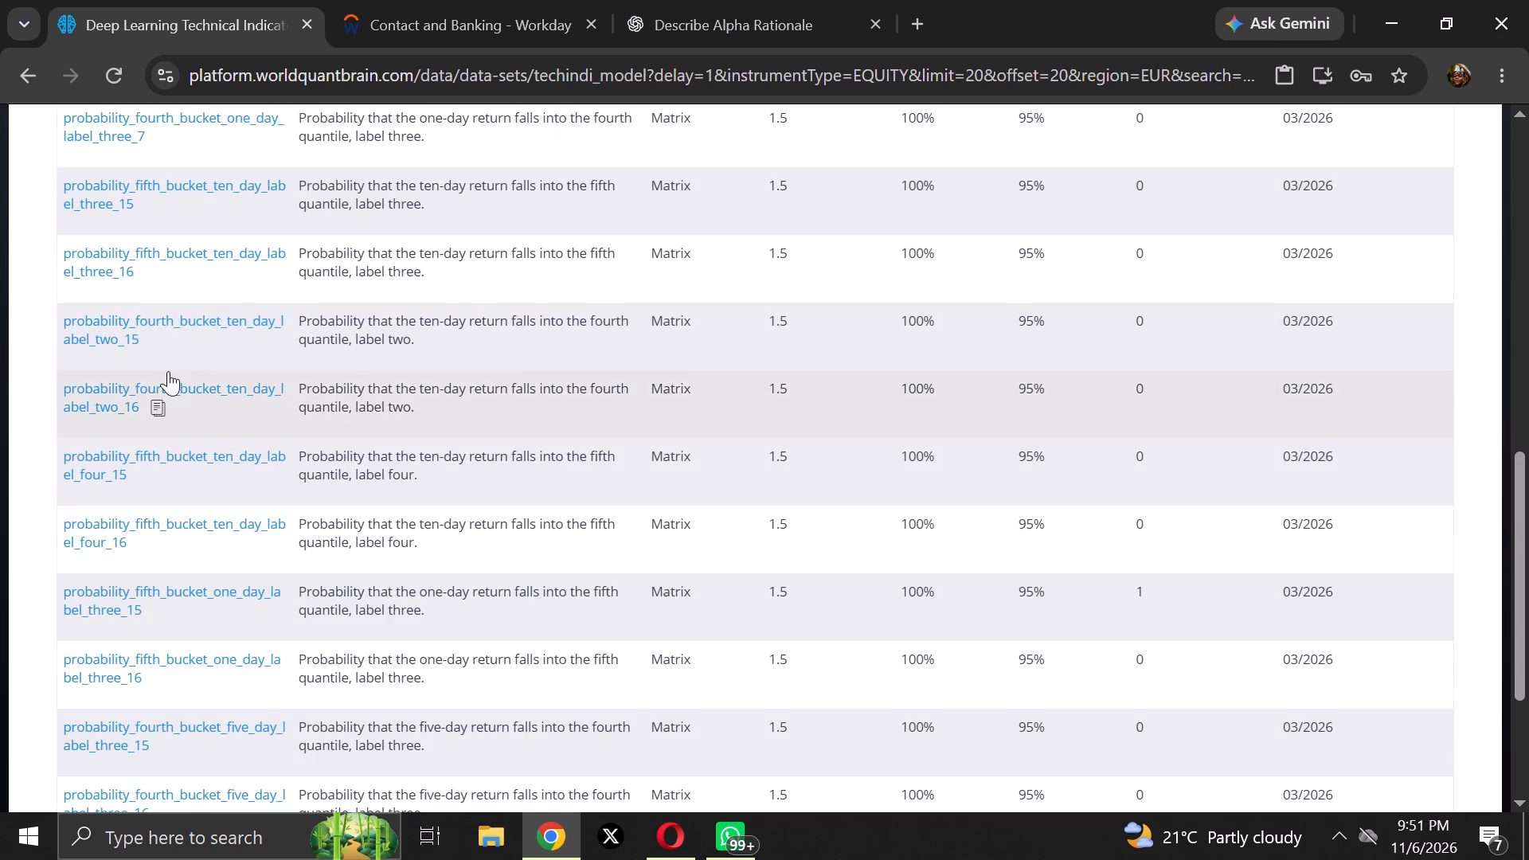
{"action": "scroll", "coordinate": [168, 356], "scroll_direction": "up", "scroll_amount": 2}
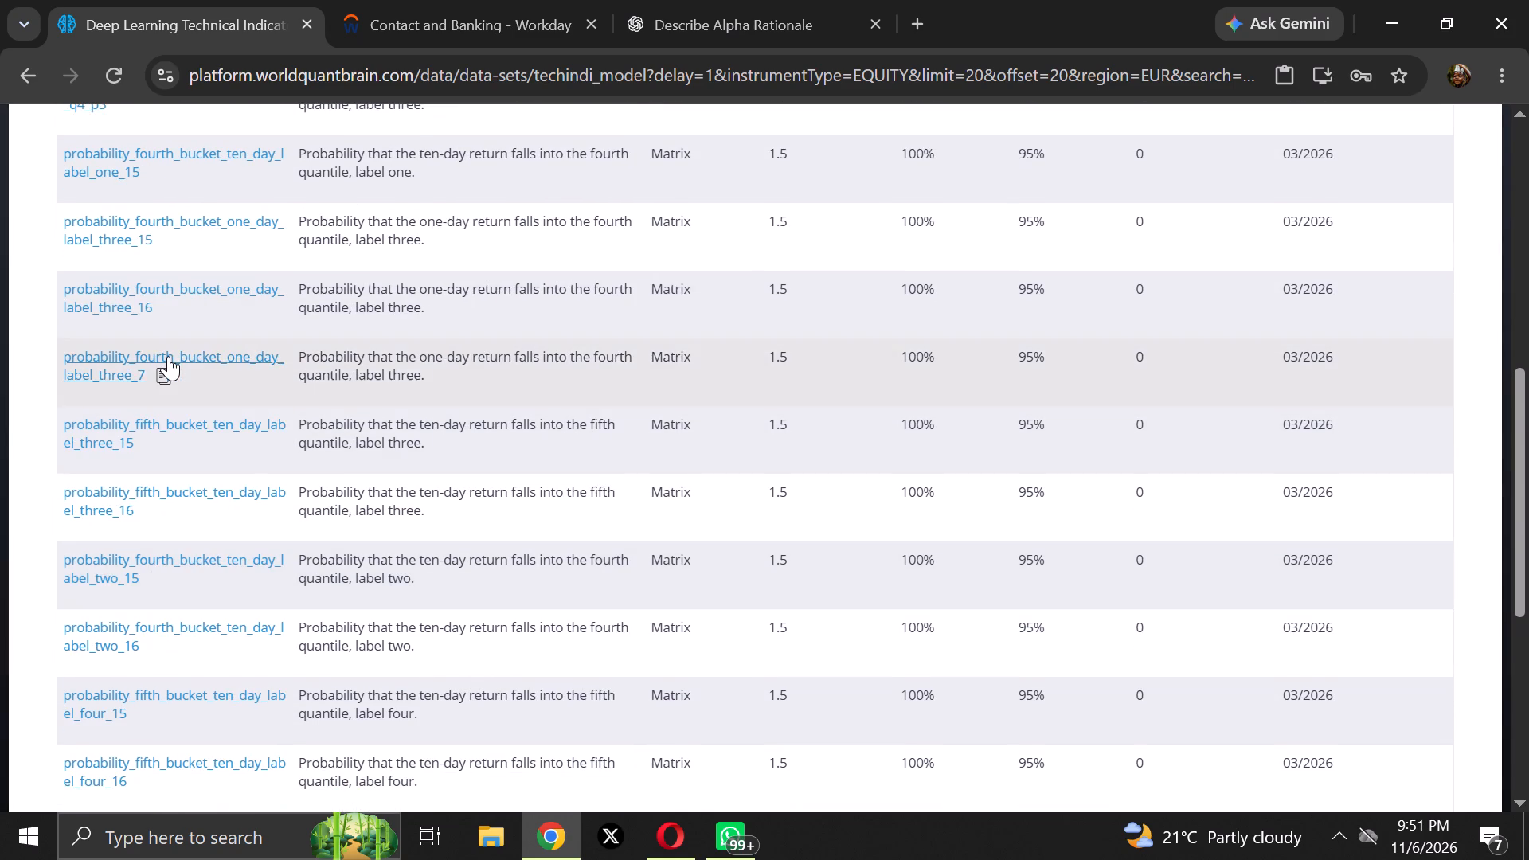
{"action": "scroll", "coordinate": [168, 356], "scroll_direction": "up", "scroll_amount": 2}
{"action": "scroll", "coordinate": [168, 356], "scroll_direction": "down", "scroll_amount": 5}
{"action": "scroll", "coordinate": [168, 356], "scroll_direction": "up", "scroll_amount": 7}
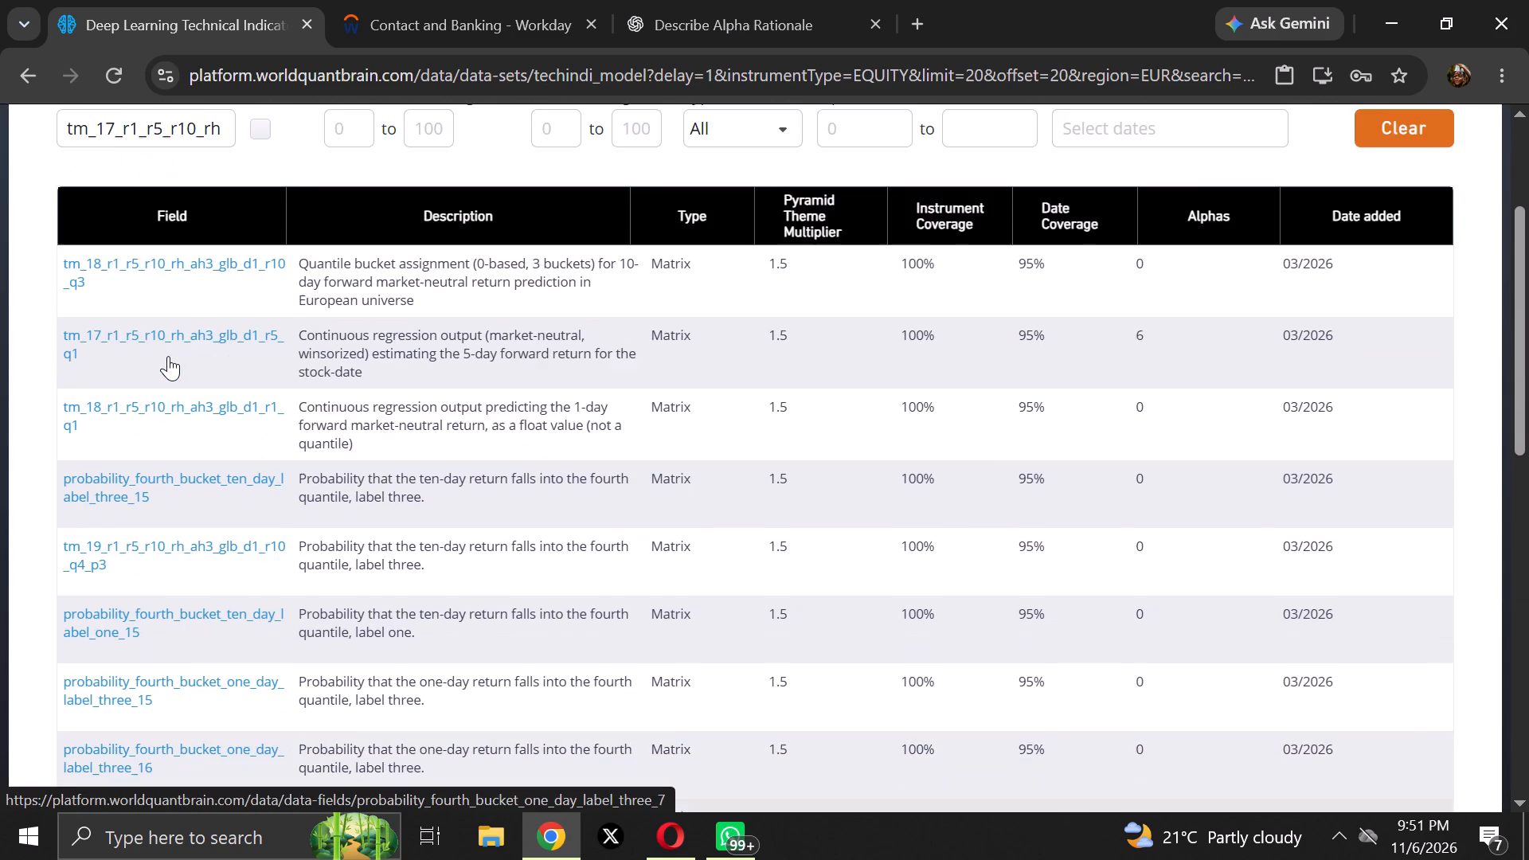
{"action": "scroll", "coordinate": [168, 356], "scroll_direction": "down", "scroll_amount": 9}
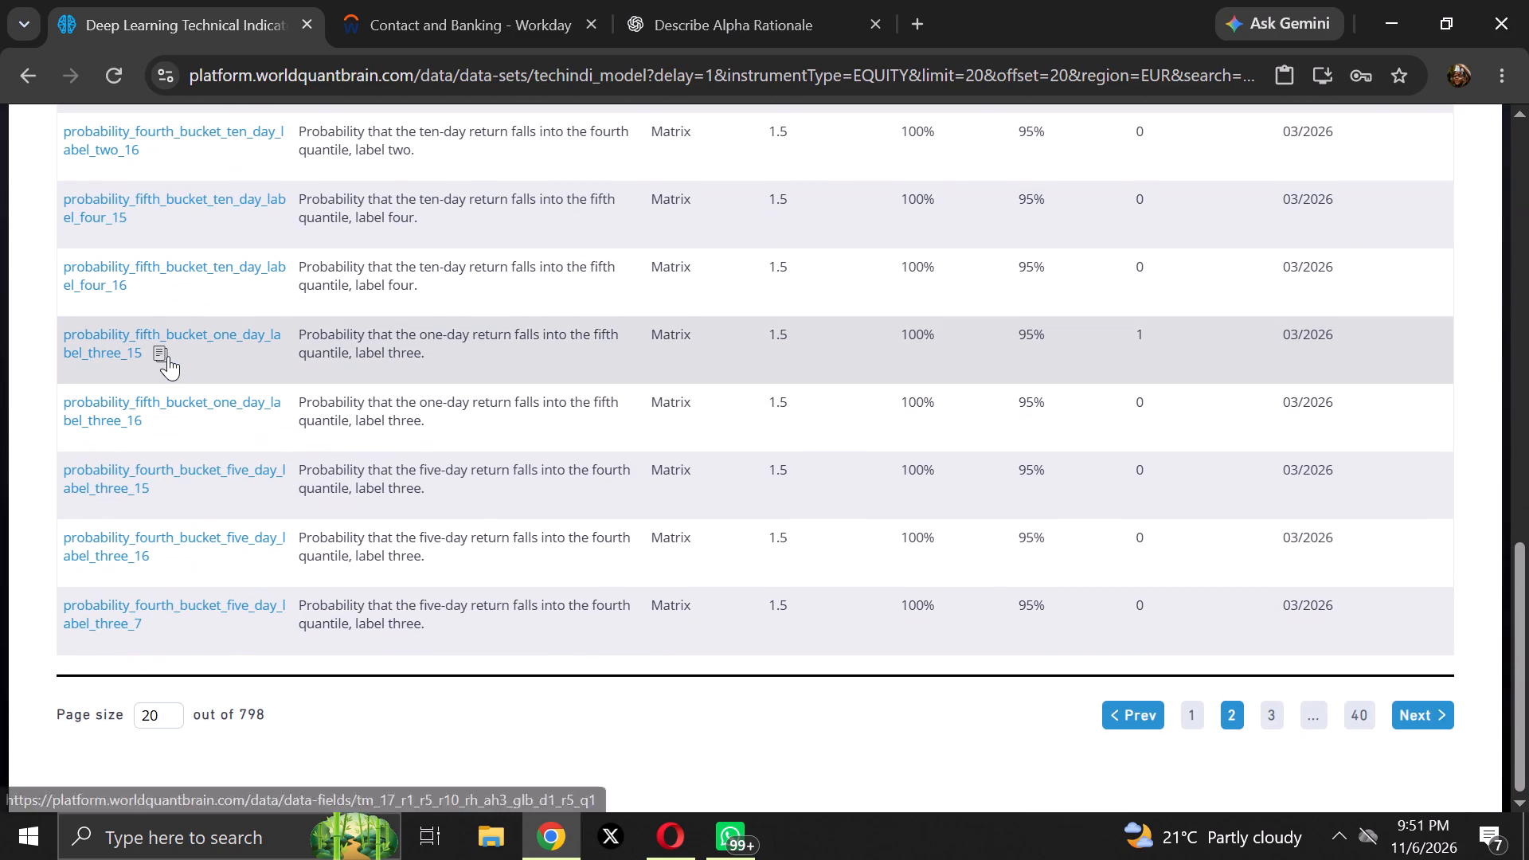
{"action": "left_click", "coordinate": [163, 557]}
{"action": "scroll", "coordinate": [190, 454], "scroll_direction": "up", "scroll_amount": 14}
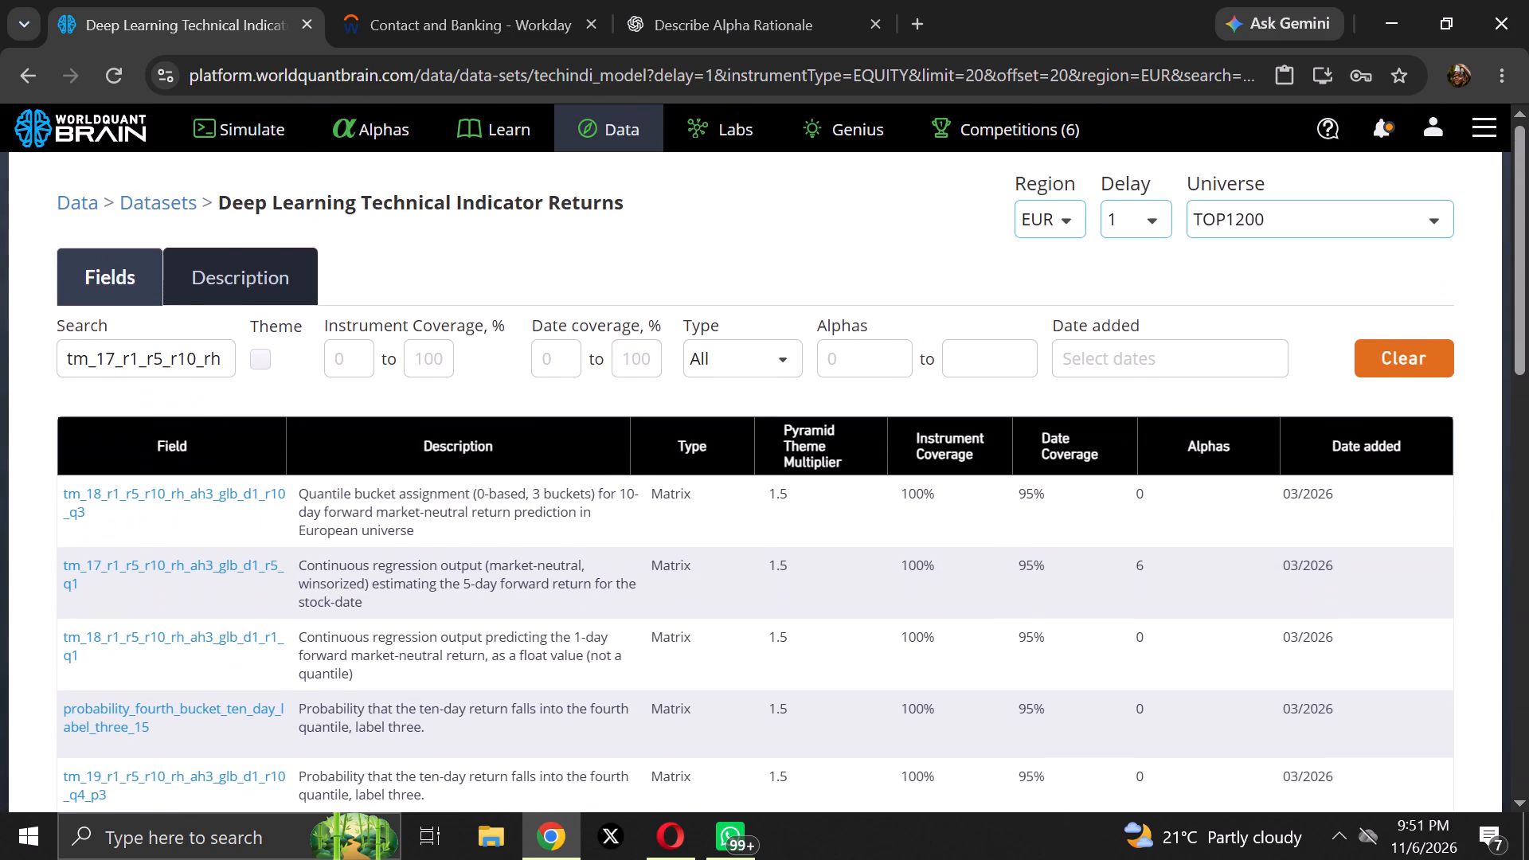
{"action": "left_click", "coordinate": [246, 127]}
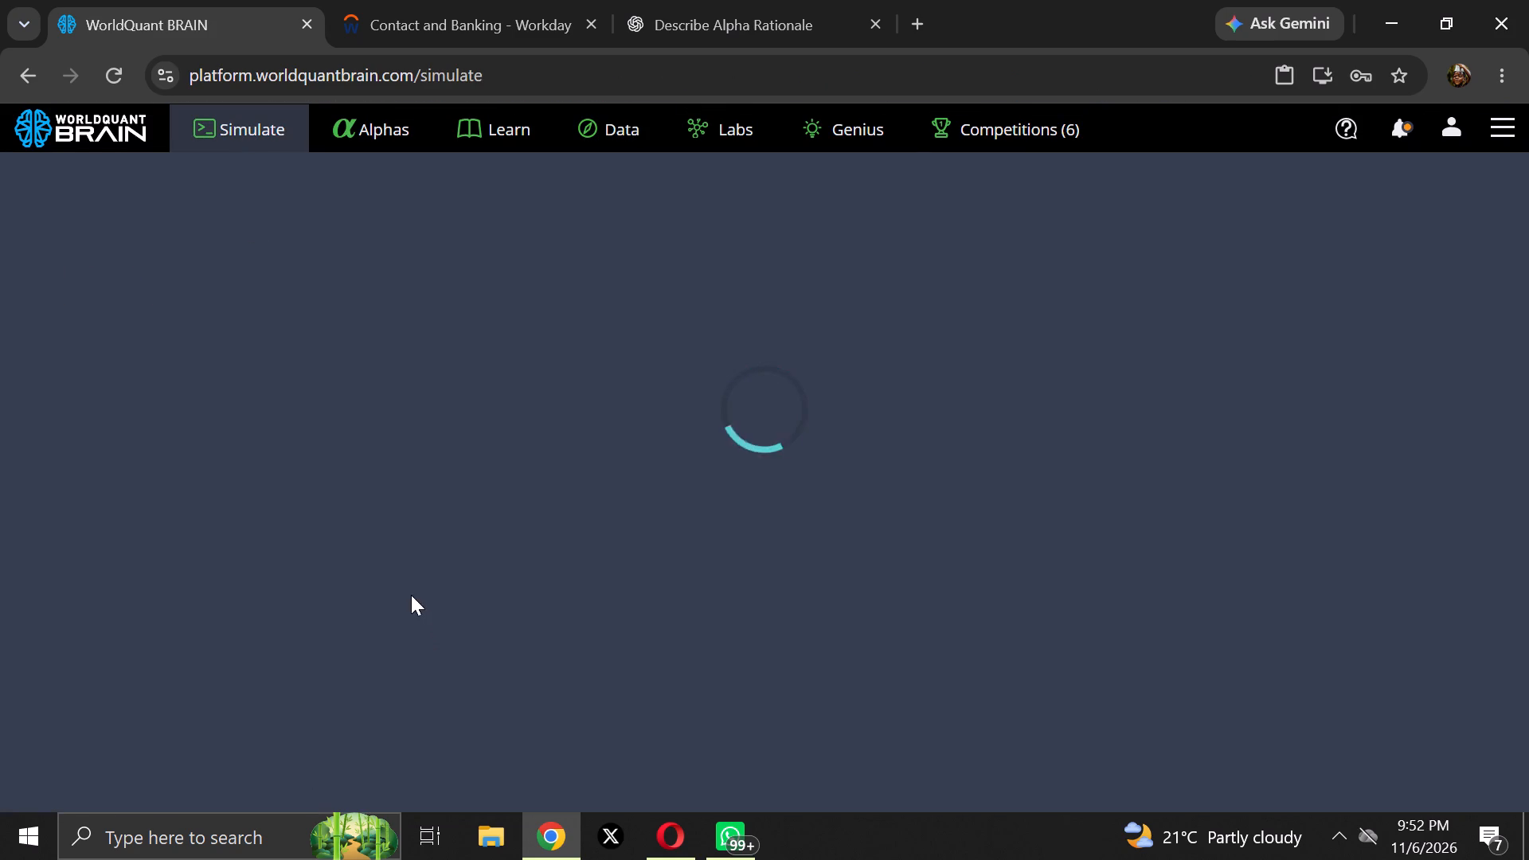
{"action": "double_click", "coordinate": [427, 284]}
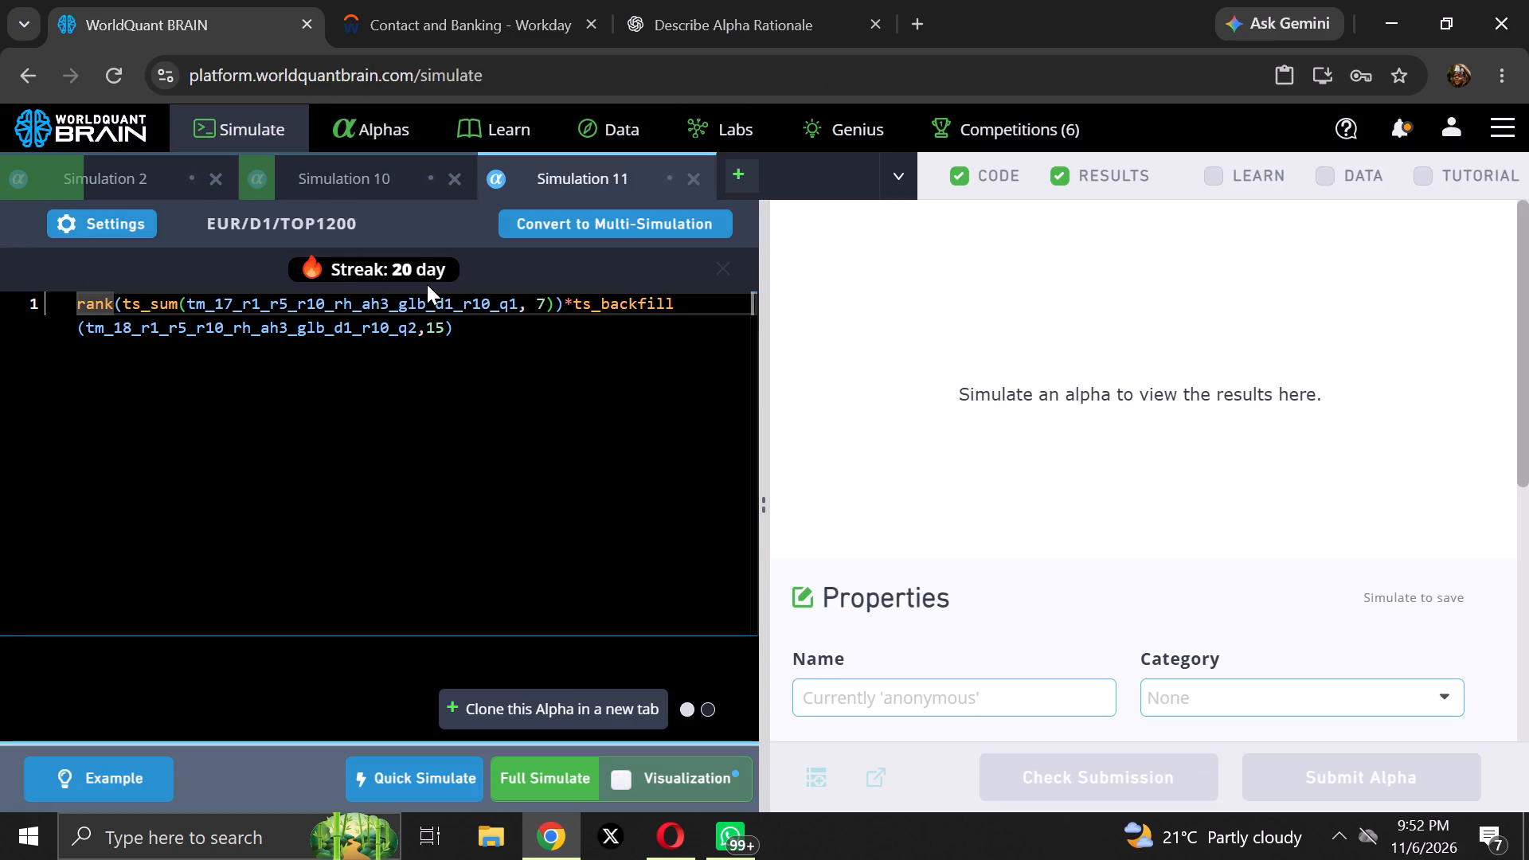
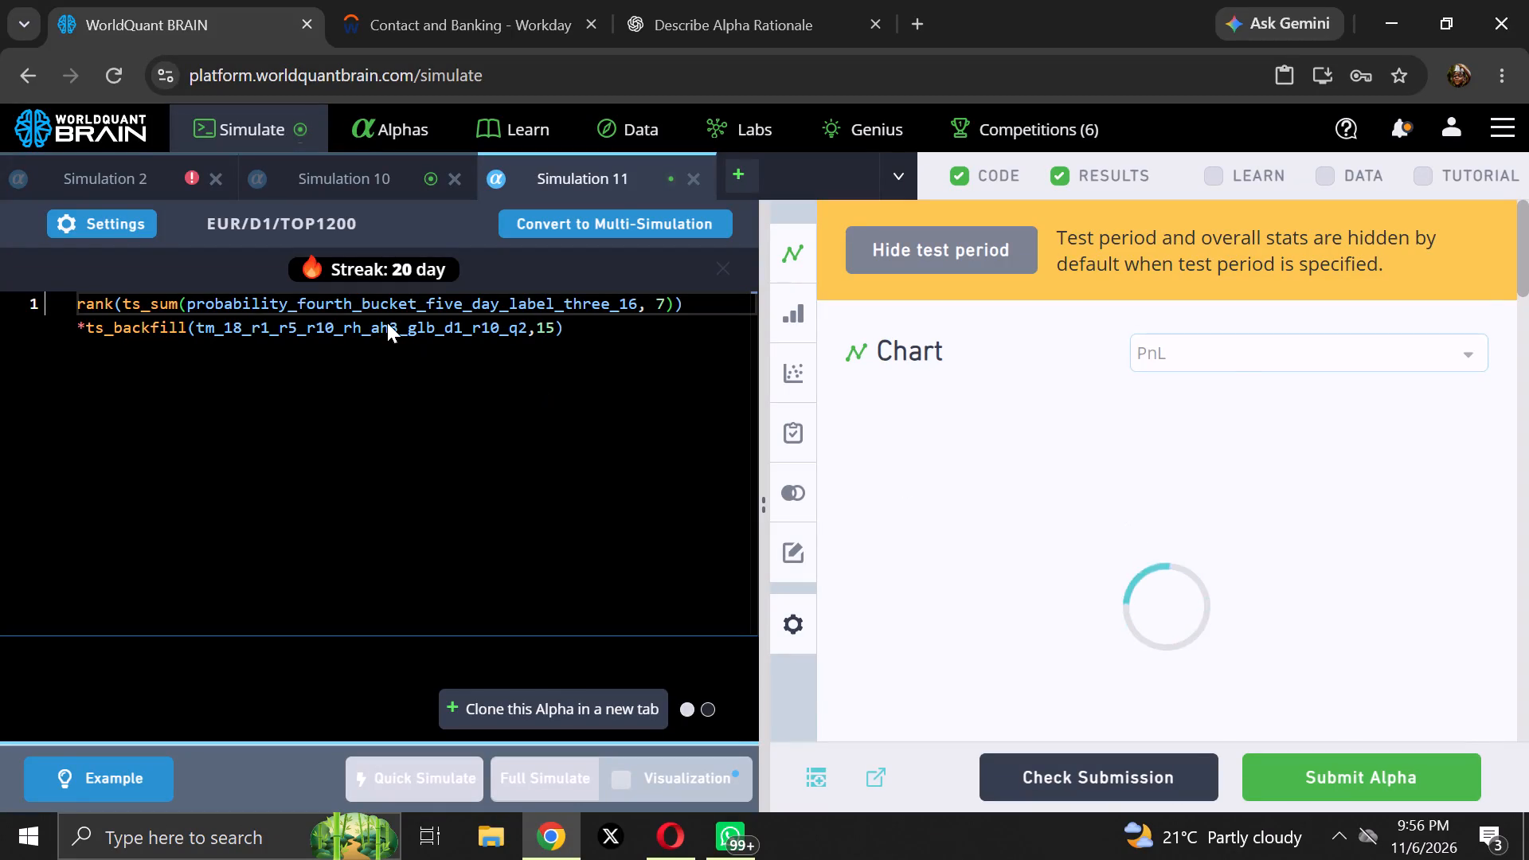
Examine Simulation 11's backtest results for the IS period, from the yearly summary through the correlation and IS testing status sections.
{"action": "scroll", "coordinate": [1214, 447], "scroll_direction": "down", "scroll_amount": 5}
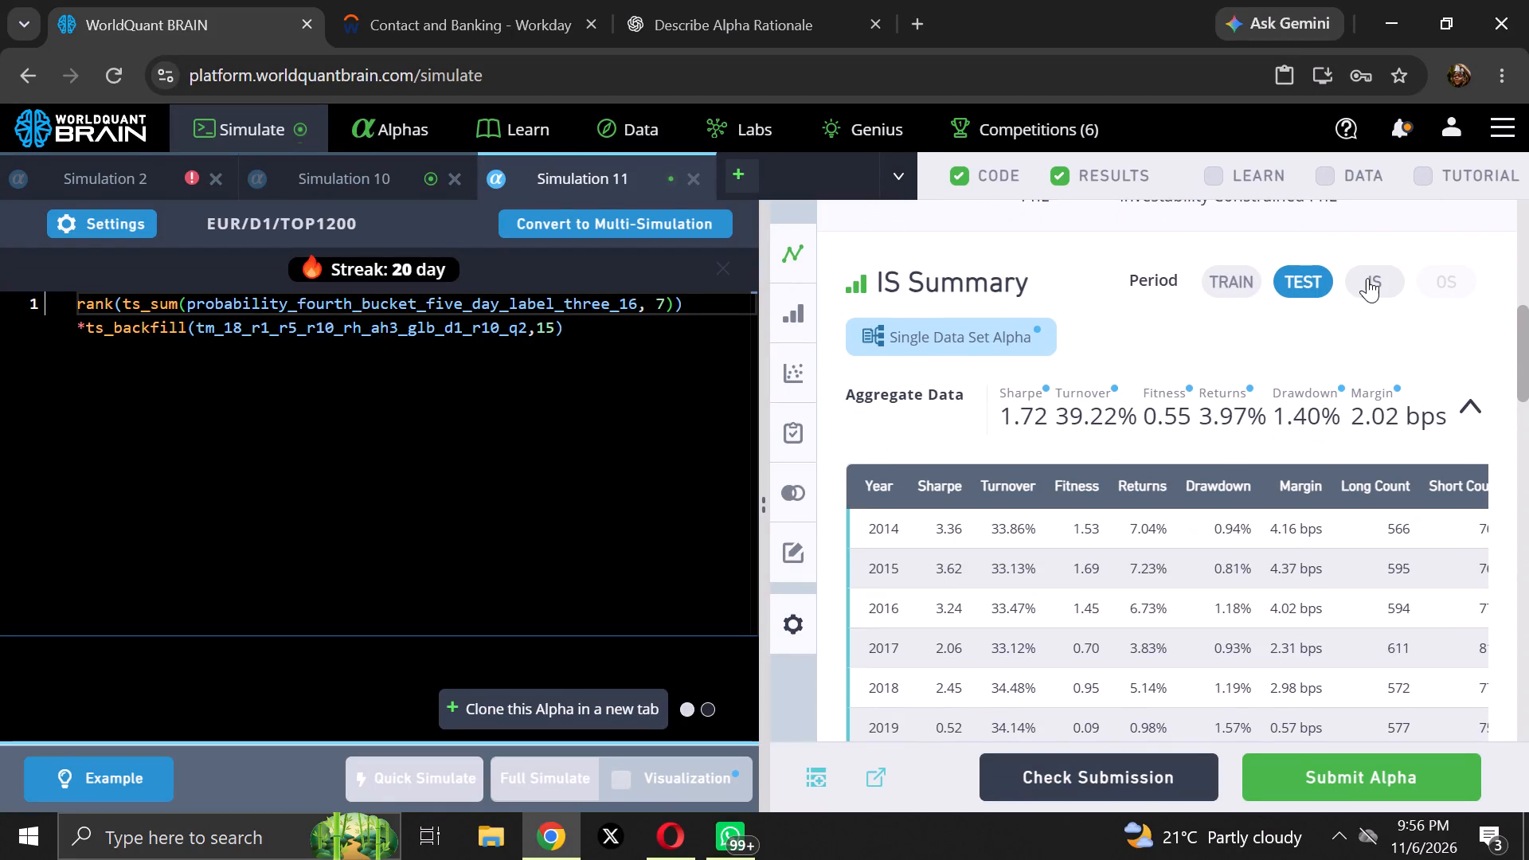
{"action": "left_click", "coordinate": [1367, 278]}
{"action": "scroll", "coordinate": [1318, 561], "scroll_direction": "down", "scroll_amount": 5}
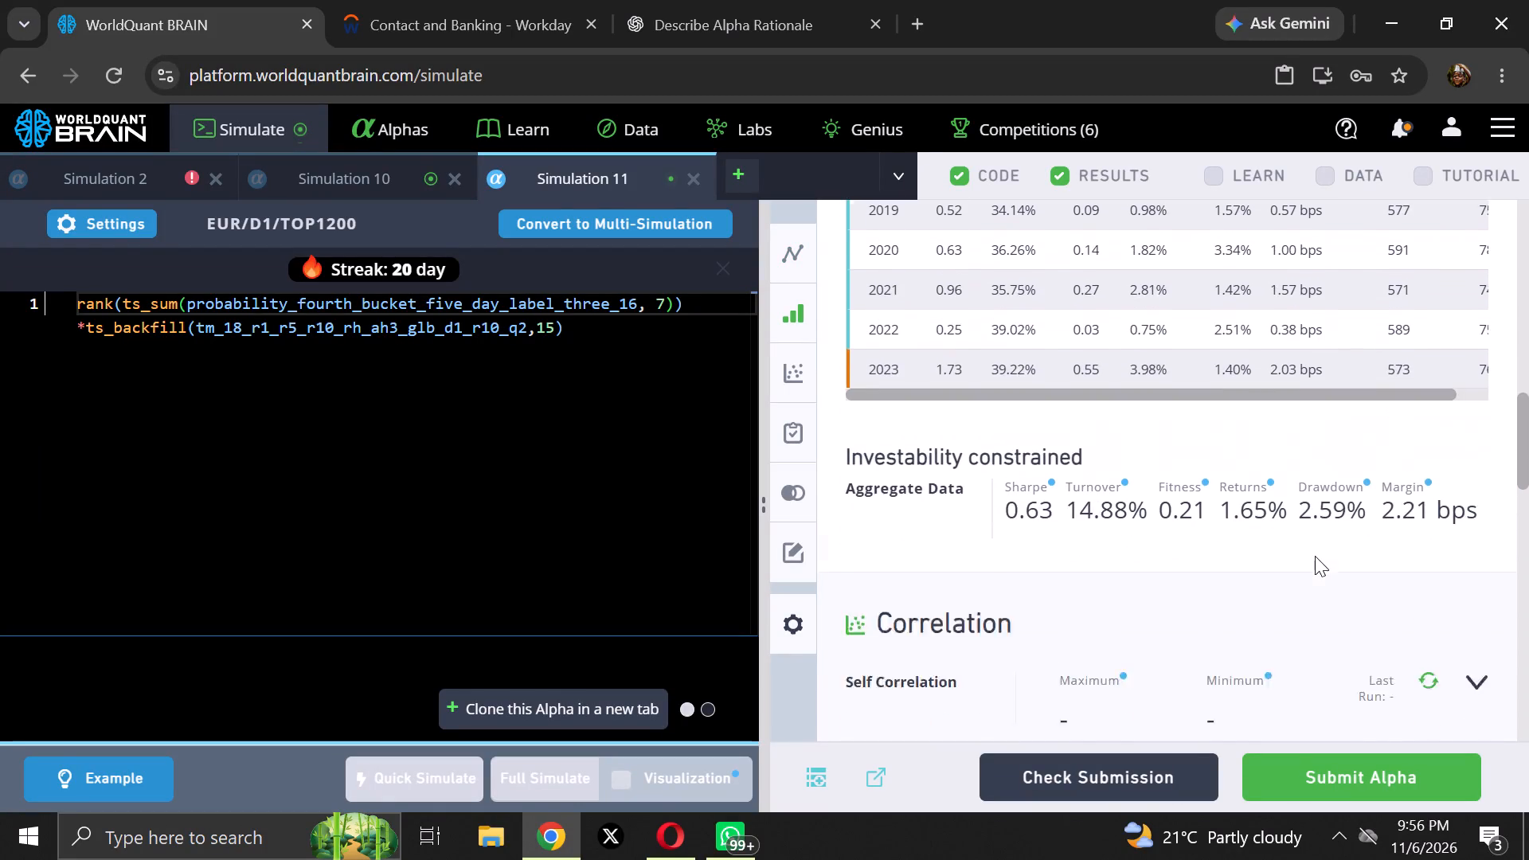
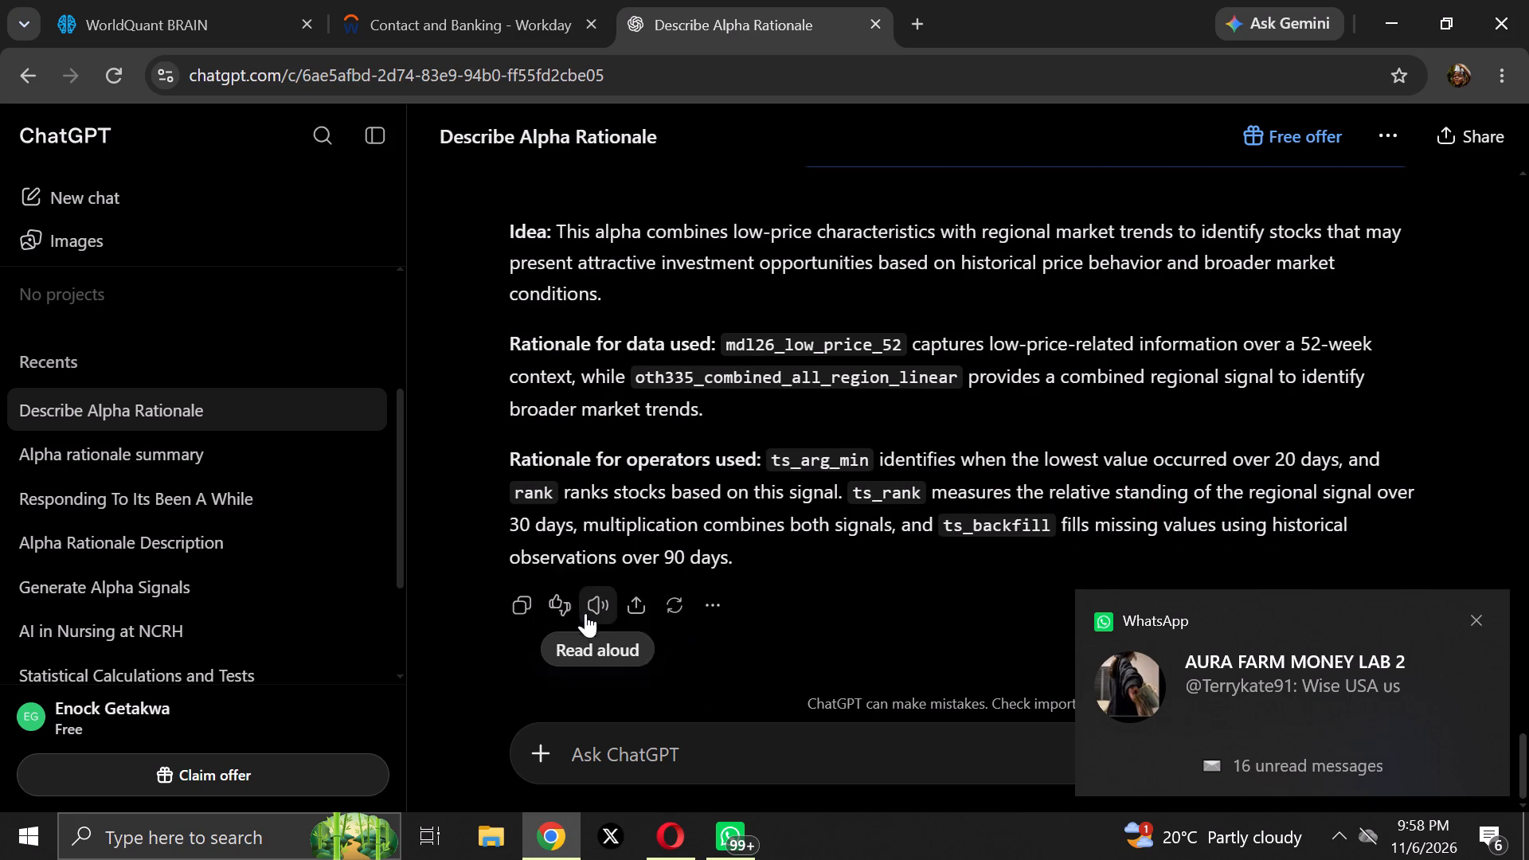
Copy ChatGPT's rationale for the mdl26_low_price_52 alpha and paste it into Simulation 10's Description property in WorldQuant BRAIN.
{"action": "left_click", "coordinate": [514, 602]}
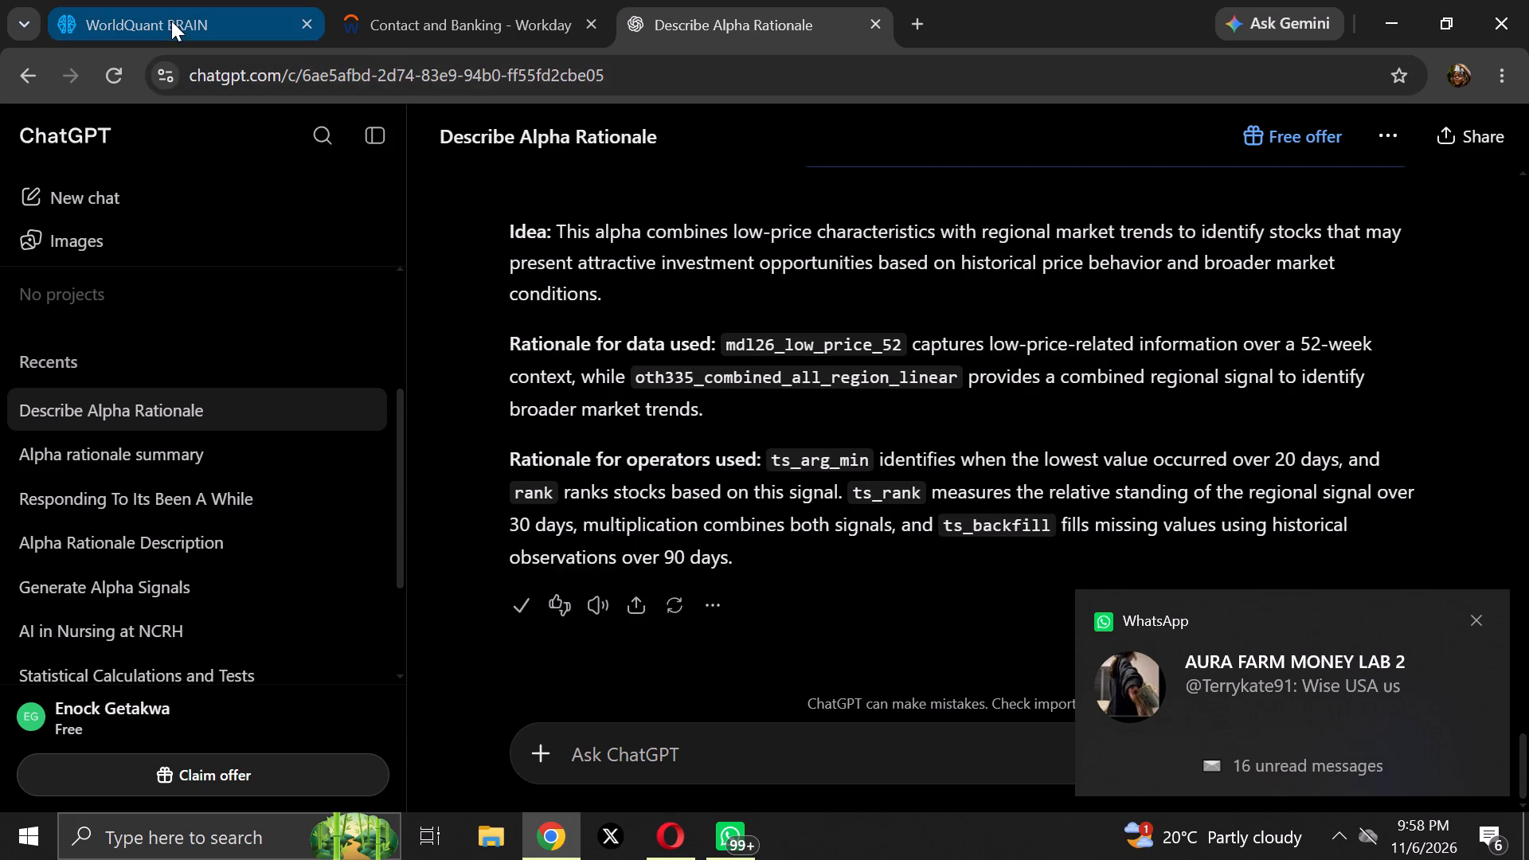
{"action": "left_click", "coordinate": [171, 21]}
{"action": "right_click", "coordinate": [940, 630]}
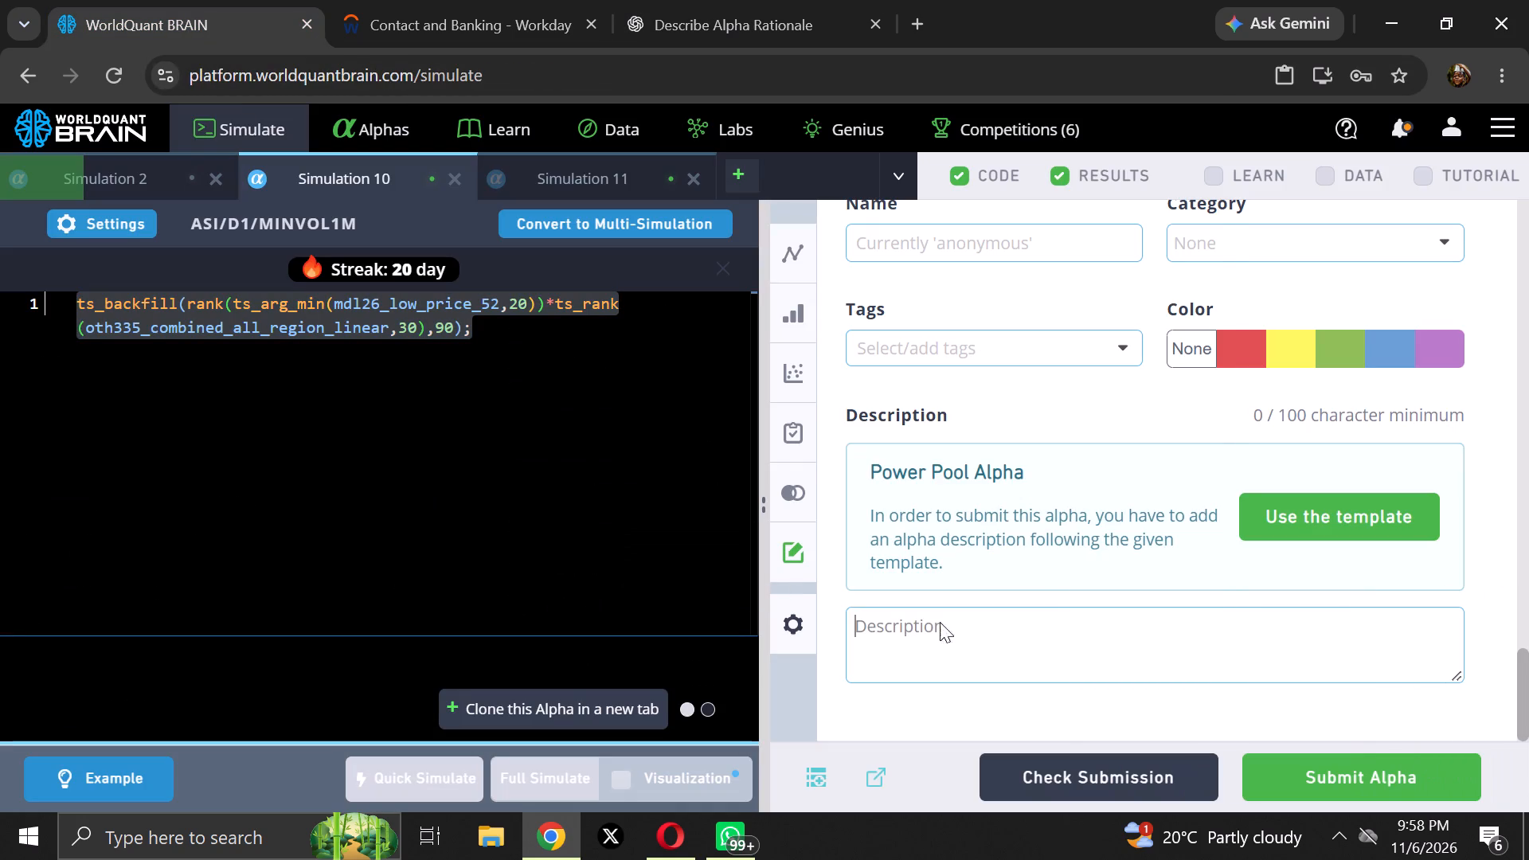
{"action": "left_click", "coordinate": [980, 355]}
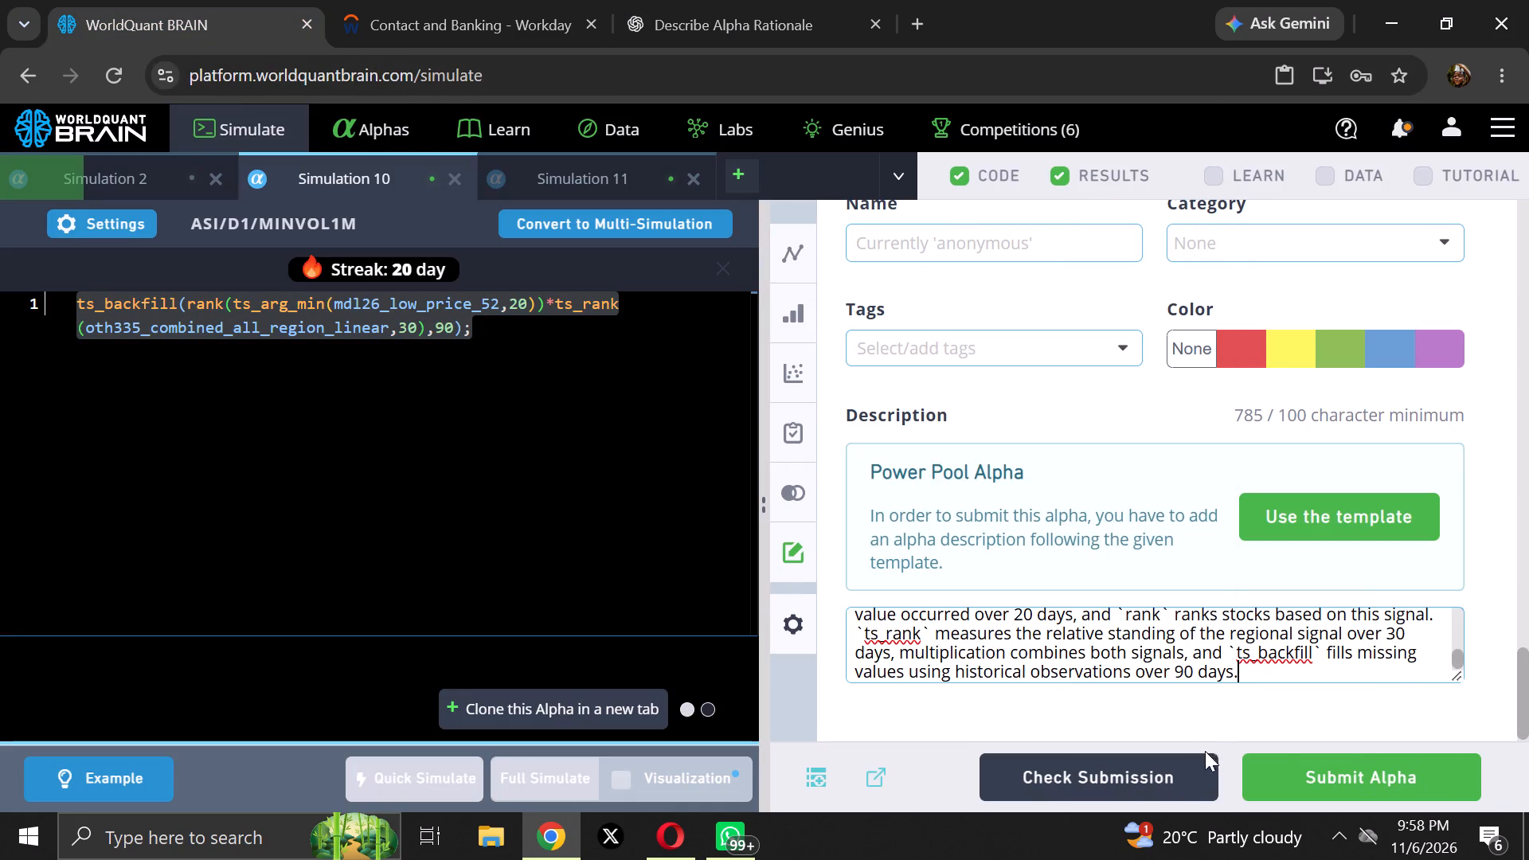
Submit the Simulation 10 alpha.
{"action": "left_click", "coordinate": [1310, 764]}
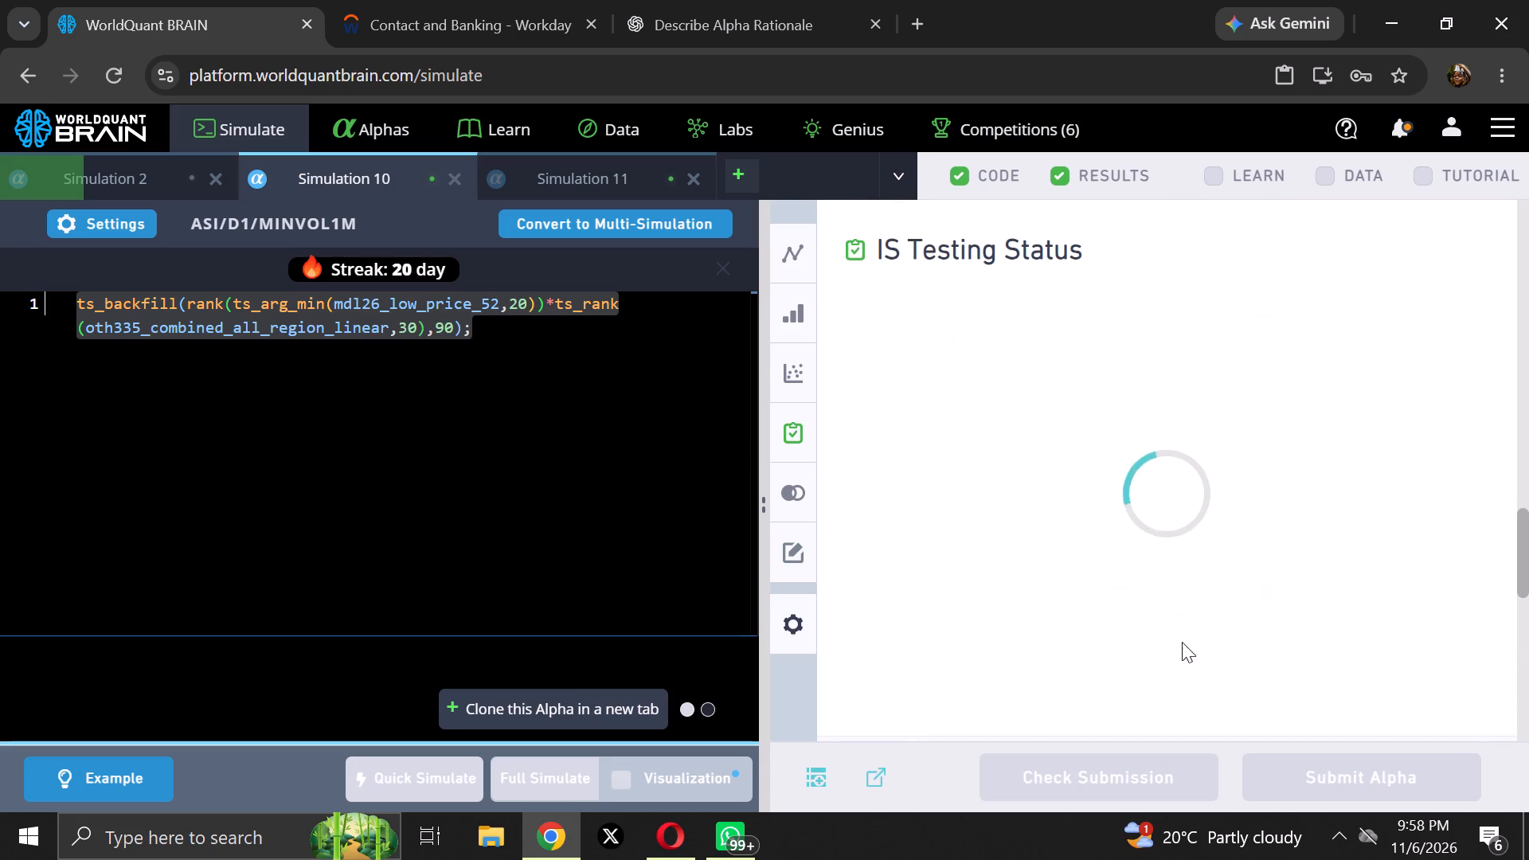
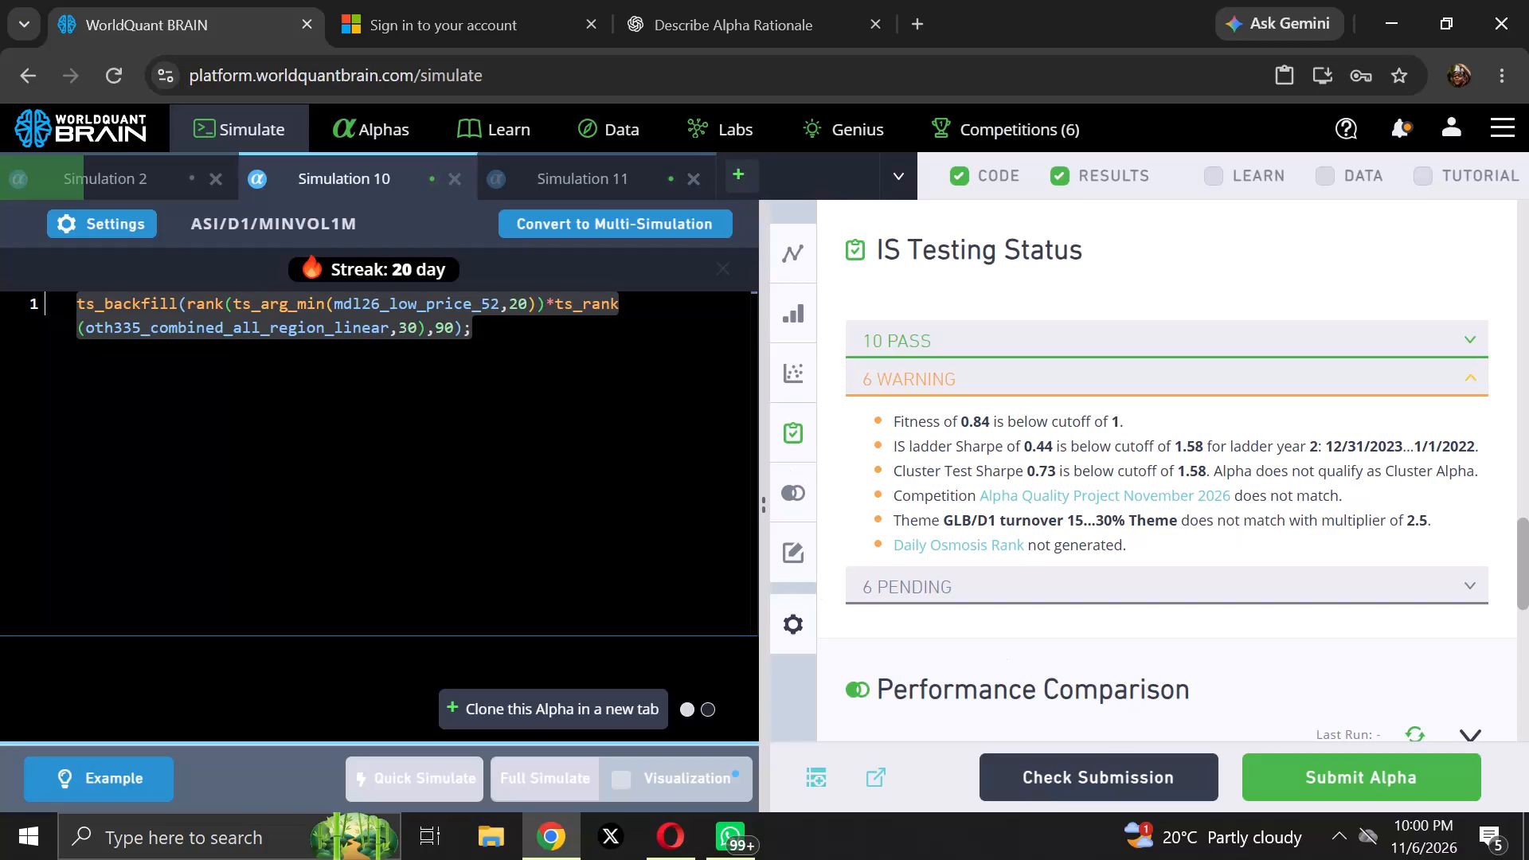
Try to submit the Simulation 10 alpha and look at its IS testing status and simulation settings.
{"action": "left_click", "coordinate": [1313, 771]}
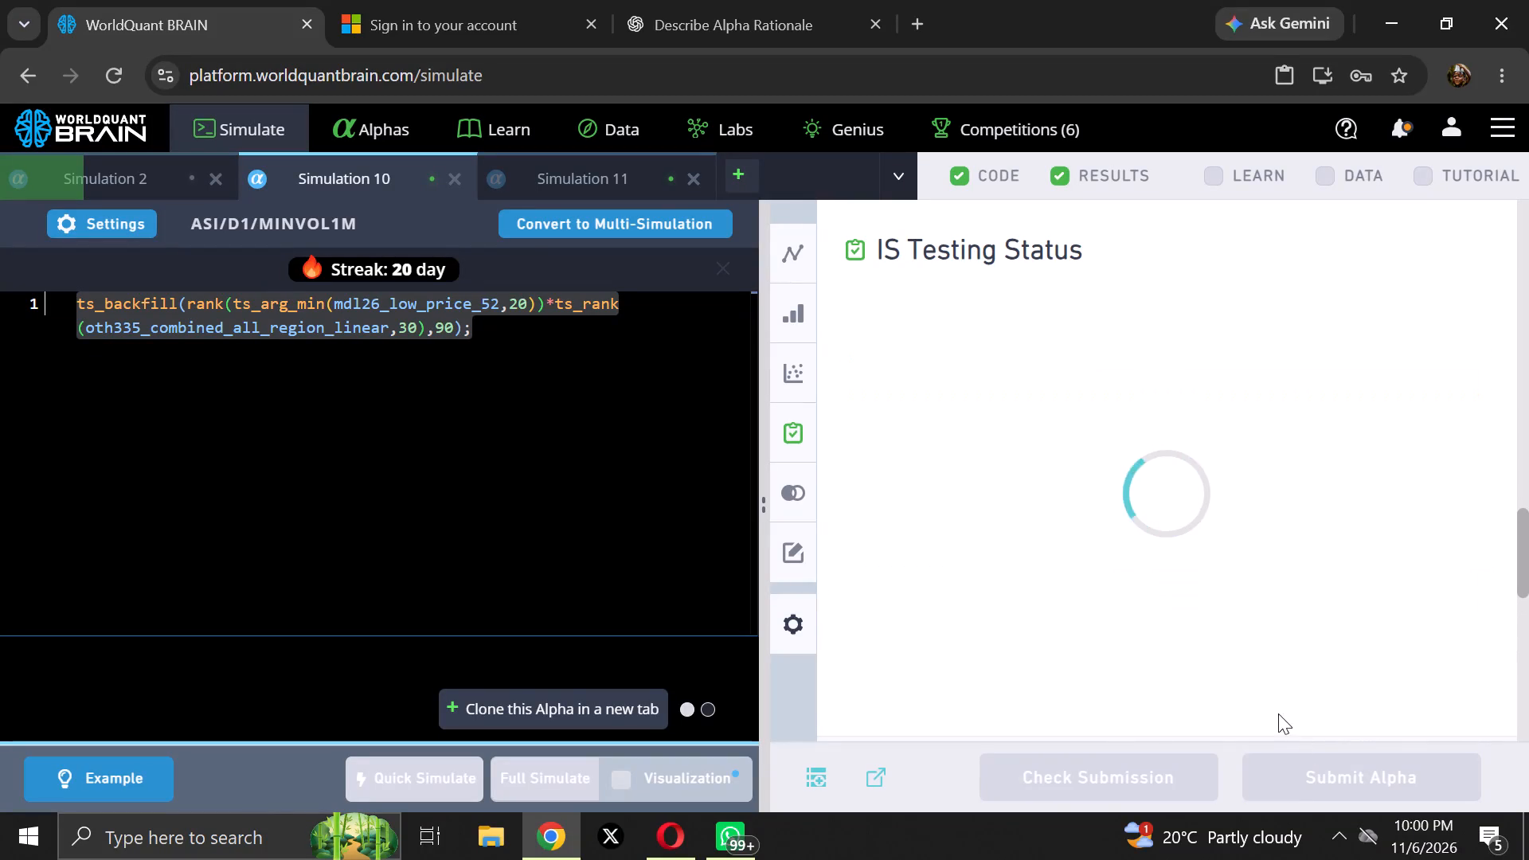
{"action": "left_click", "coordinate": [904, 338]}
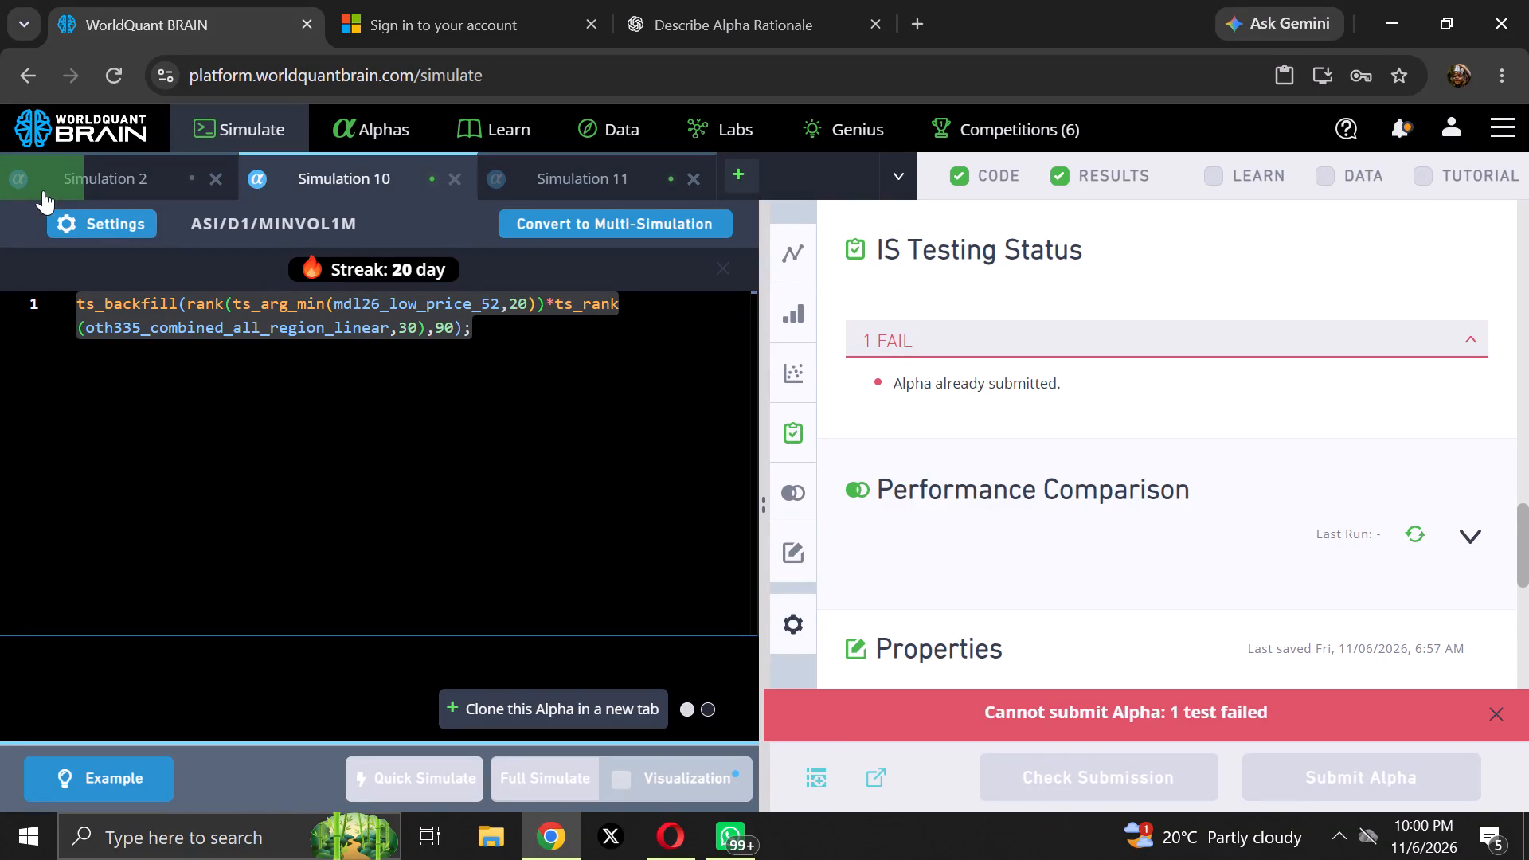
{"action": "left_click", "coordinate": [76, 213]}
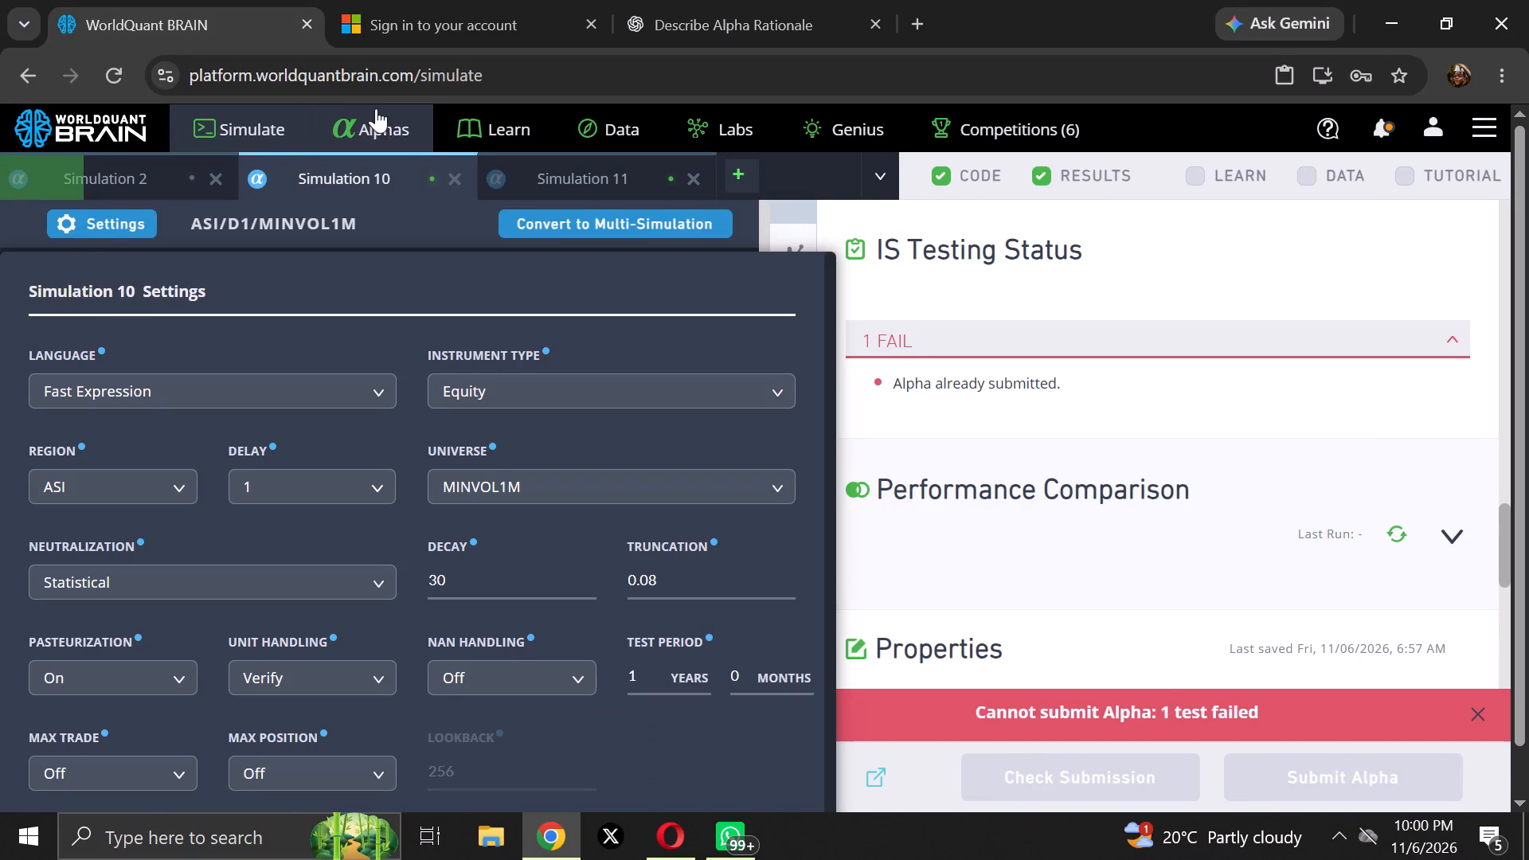
Open the list of submitted alphas and look through its first two pages for the recent submissions.
{"action": "left_click", "coordinate": [402, 128]}
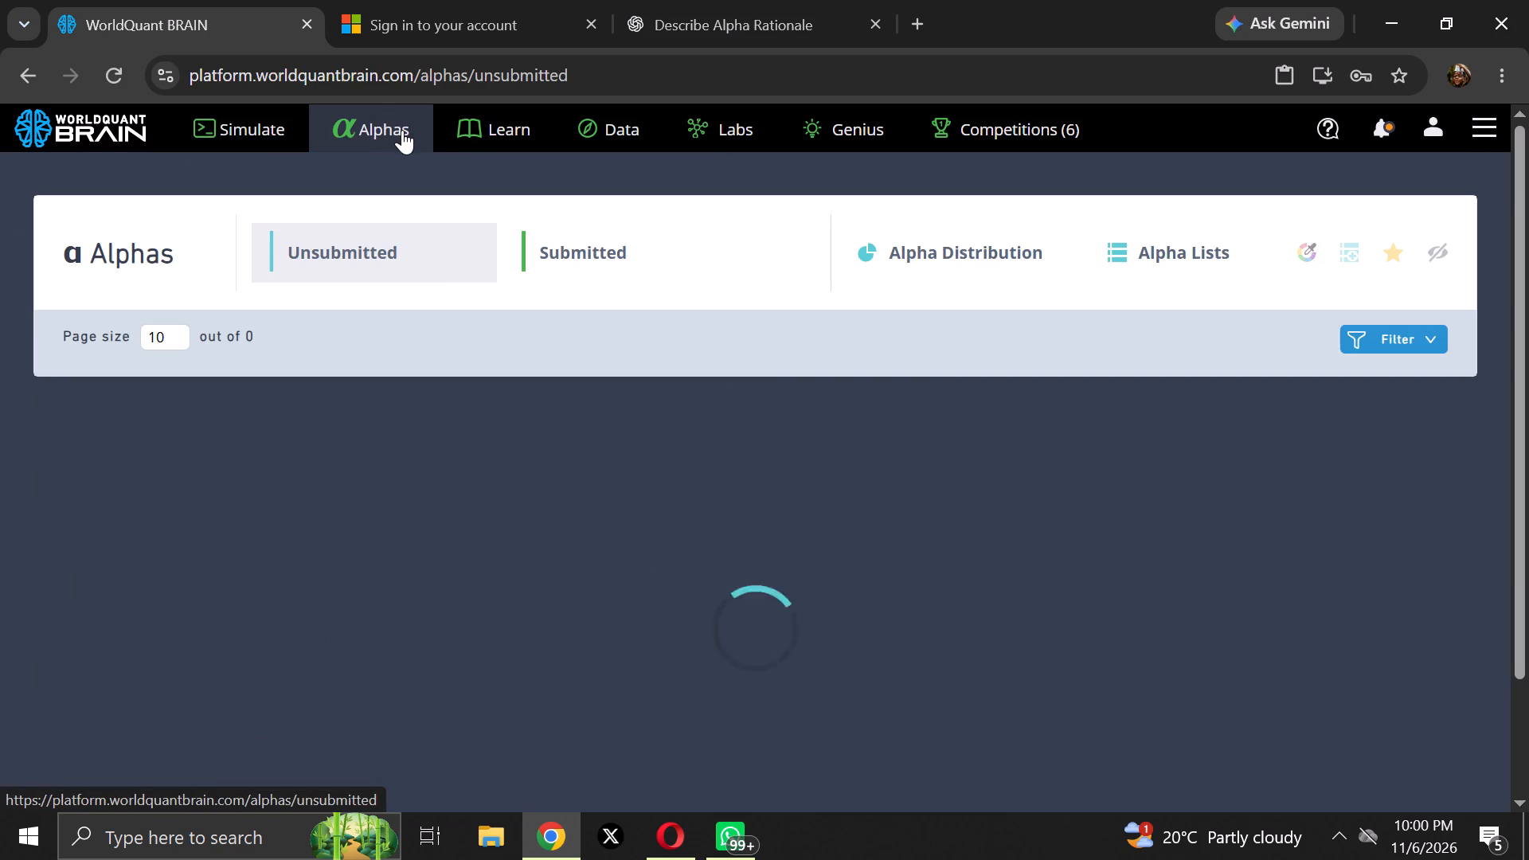
{"action": "left_click", "coordinate": [592, 252]}
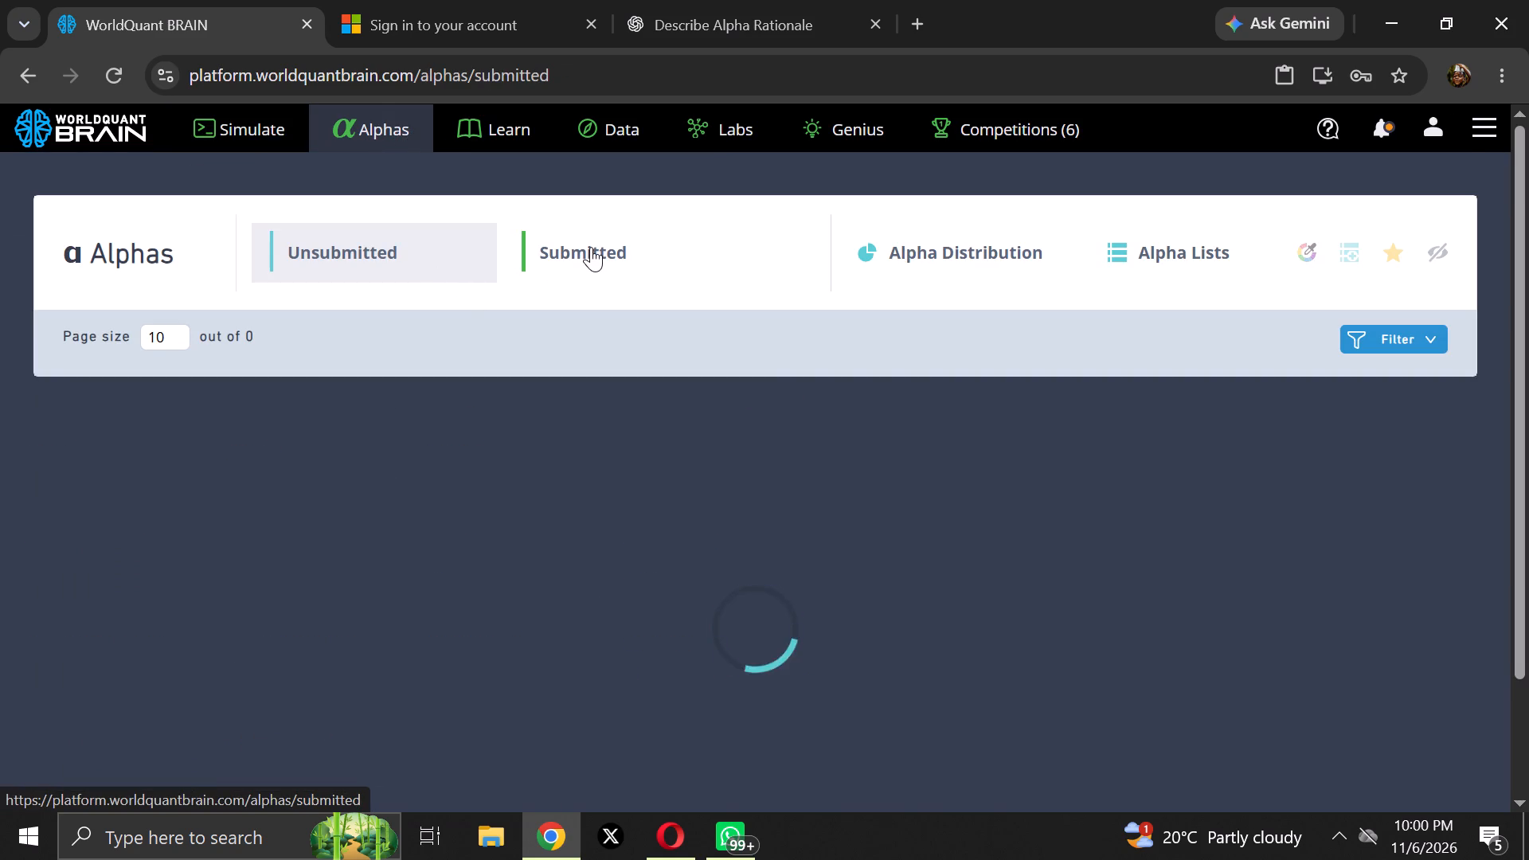
{"action": "left_click", "coordinate": [591, 247]}
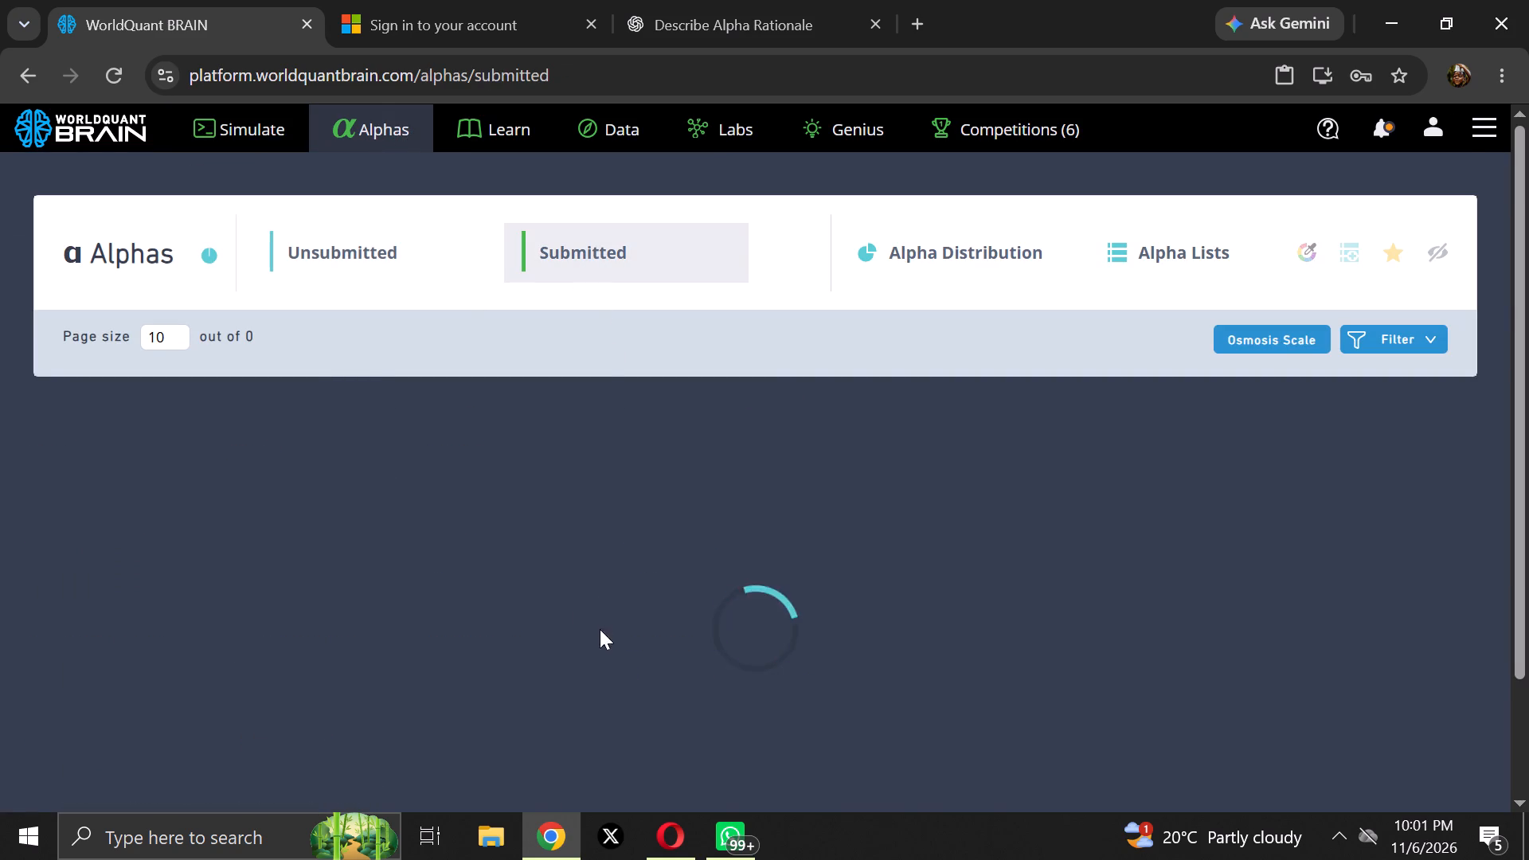
{"action": "scroll", "coordinate": [593, 608], "scroll_direction": "up", "scroll_amount": 3}
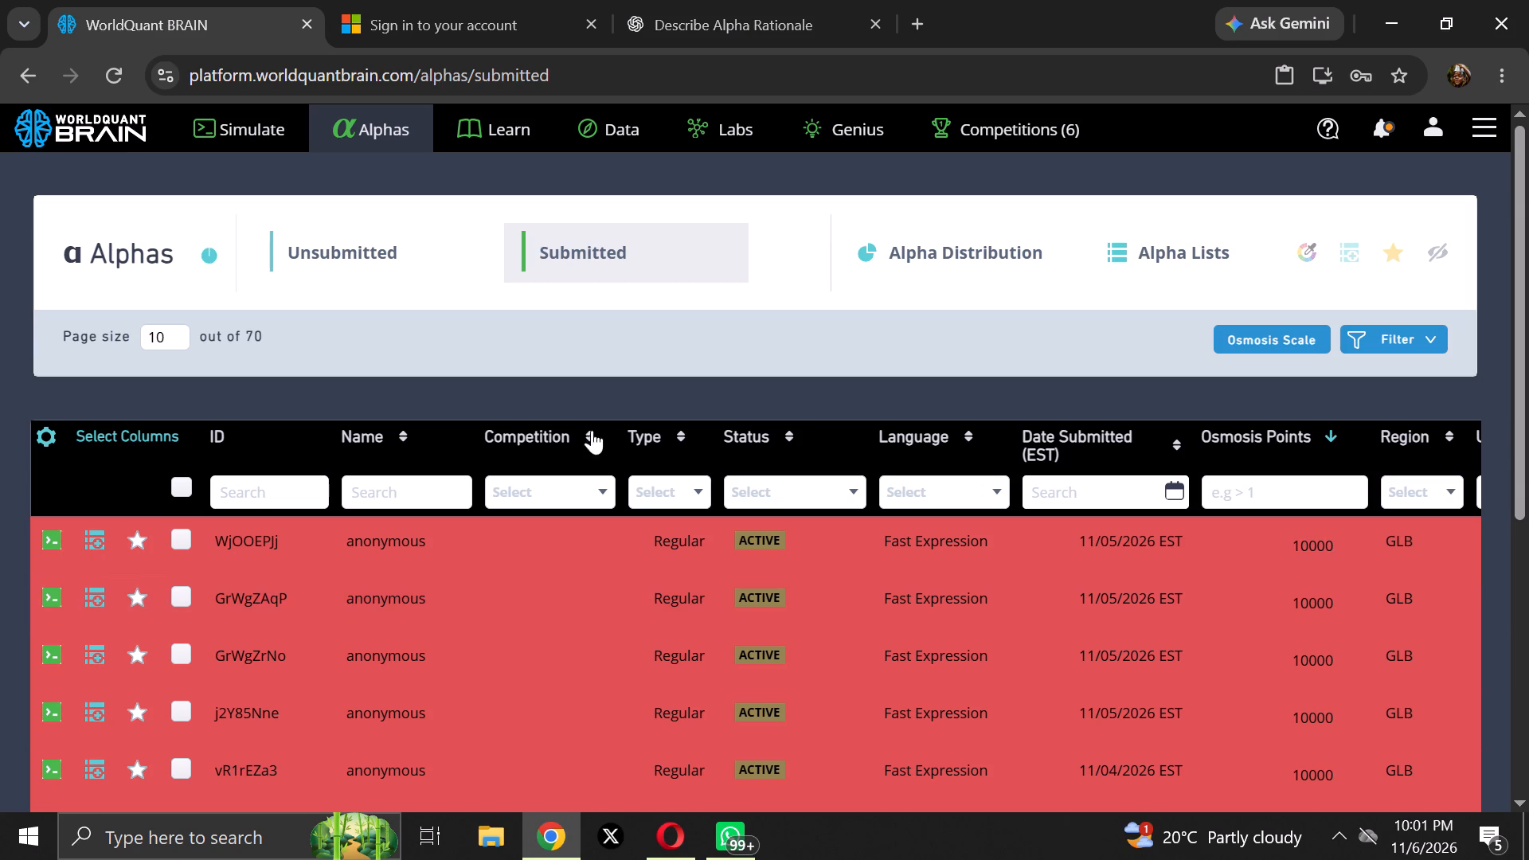
{"action": "scroll", "coordinate": [625, 494], "scroll_direction": "down", "scroll_amount": 6}
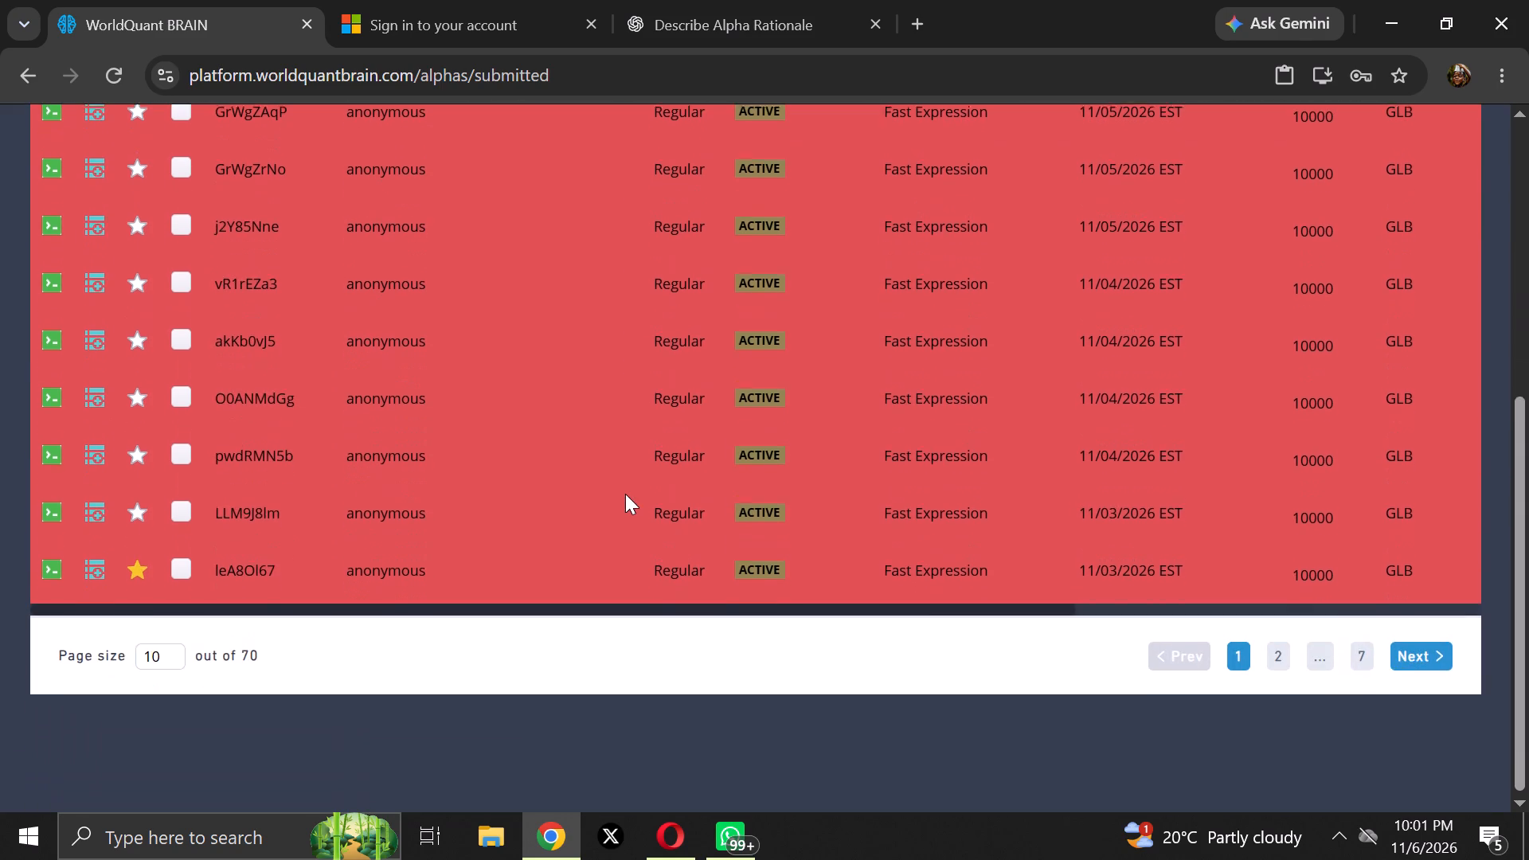
{"action": "scroll", "coordinate": [625, 494], "scroll_direction": "up", "scroll_amount": 7}
{"action": "double_click", "coordinate": [596, 248]}
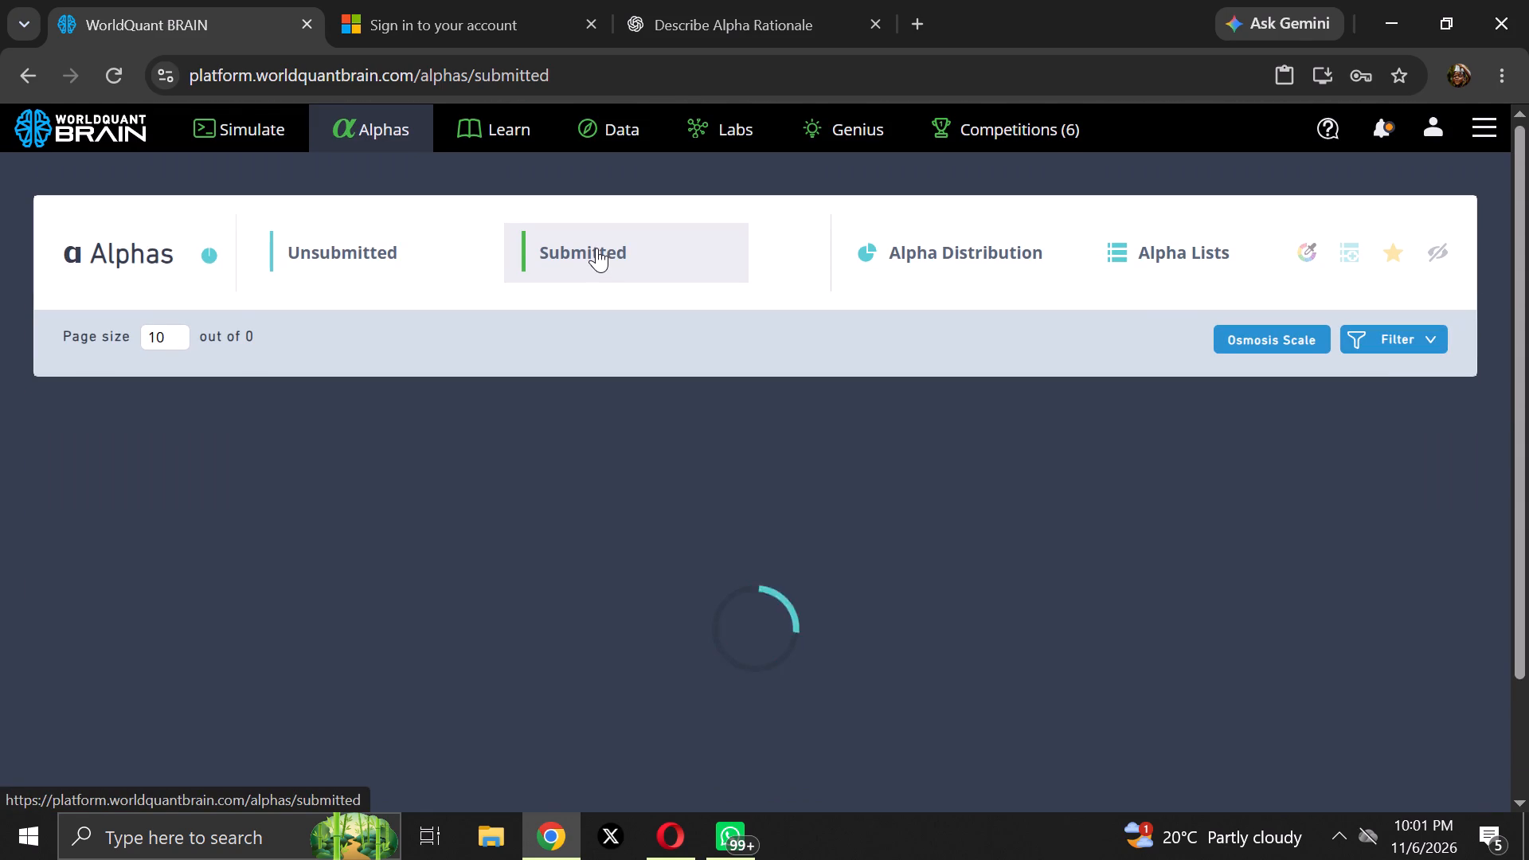
{"action": "scroll", "coordinate": [790, 556], "scroll_direction": "down", "scroll_amount": 3}
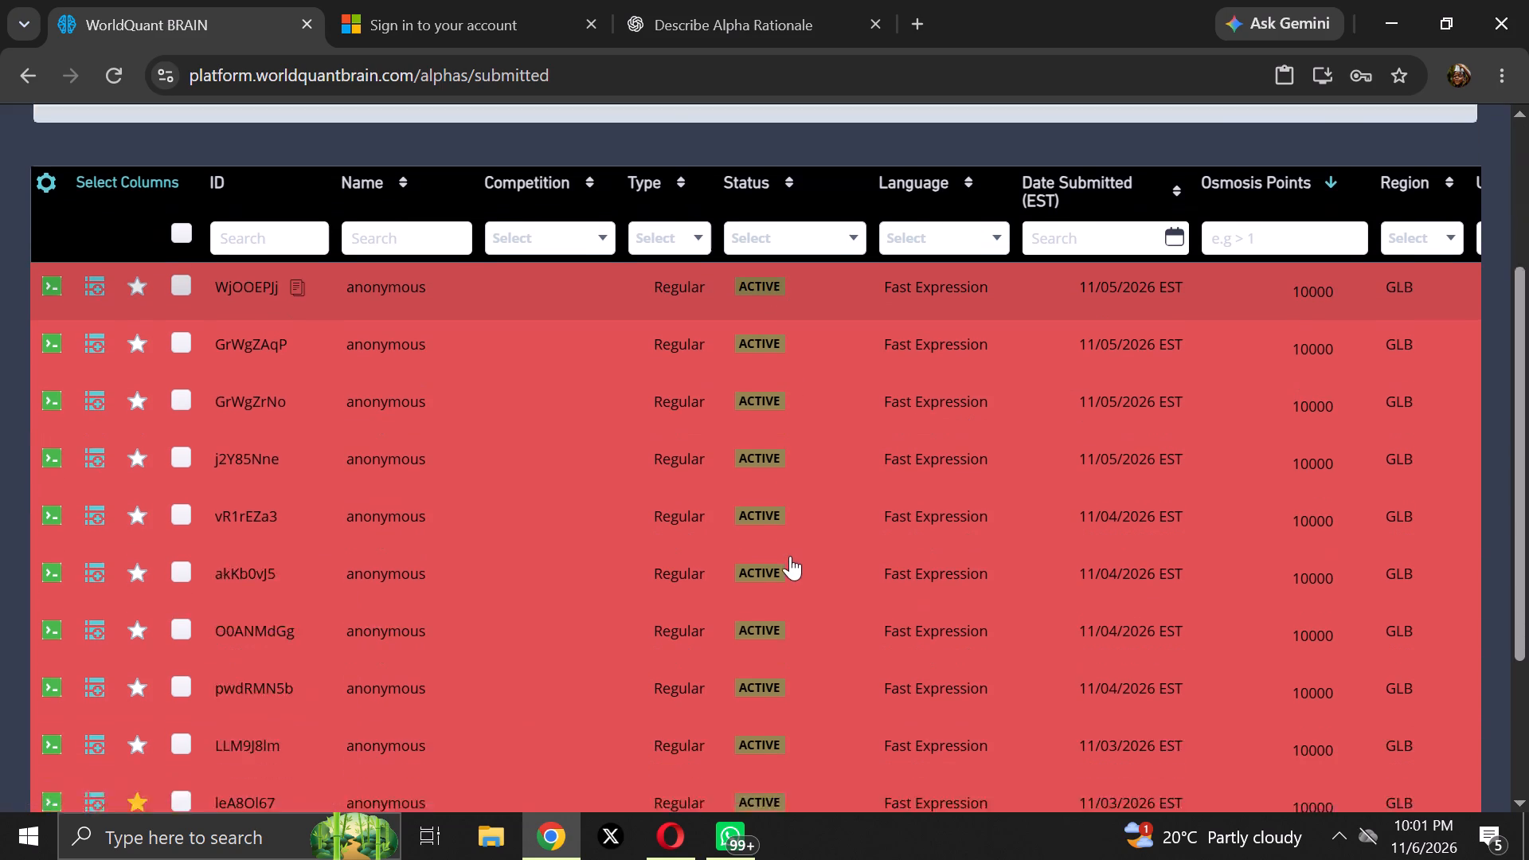
{"action": "scroll", "coordinate": [790, 536], "scroll_direction": "down", "scroll_amount": 3}
{"action": "left_click", "coordinate": [1410, 648]}
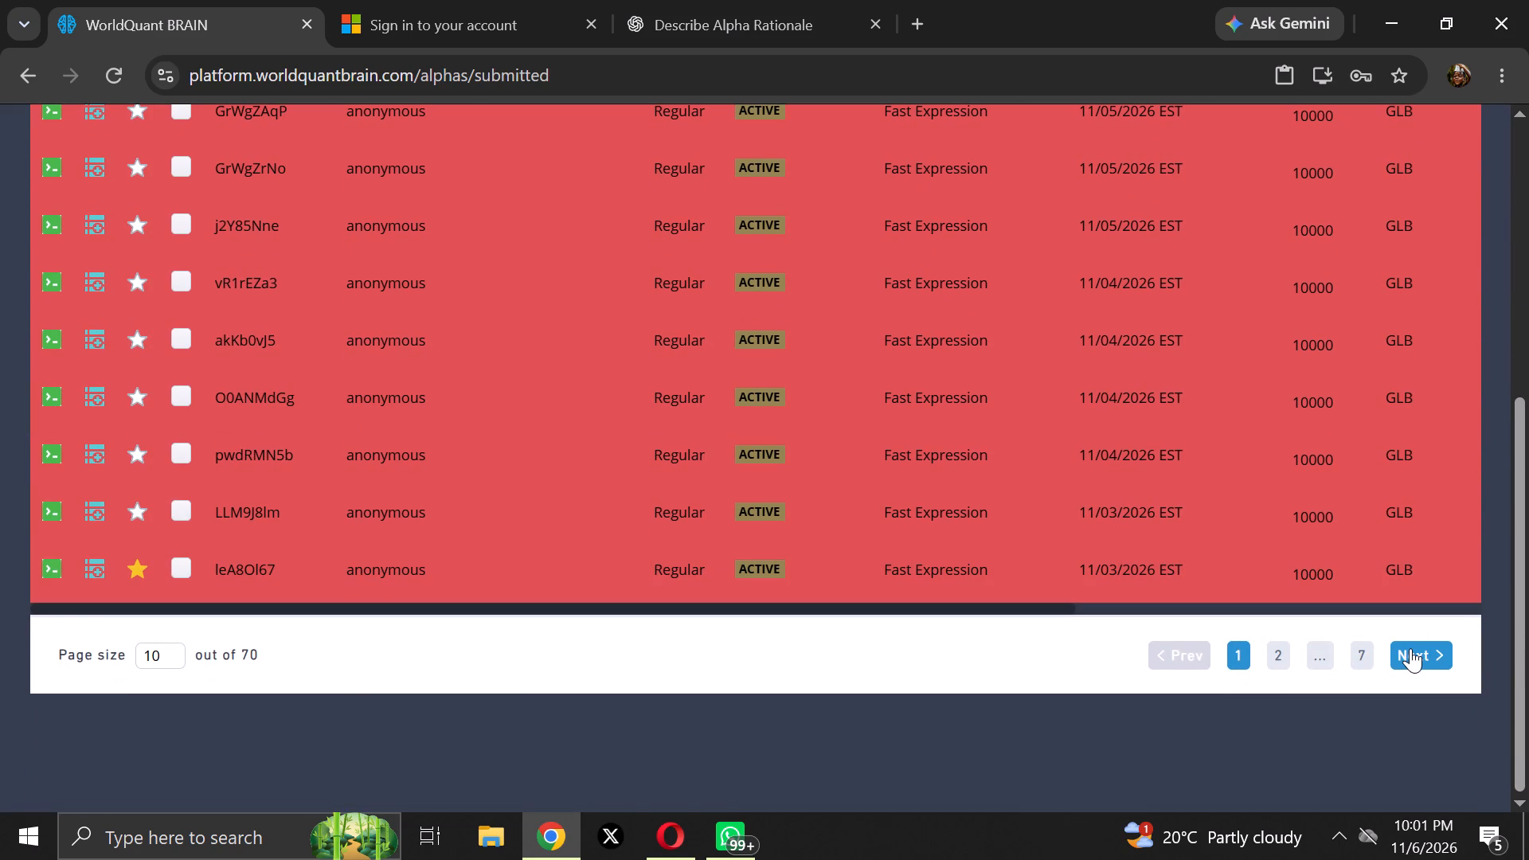
{"action": "scroll", "coordinate": [1183, 549], "scroll_direction": "up", "scroll_amount": 3}
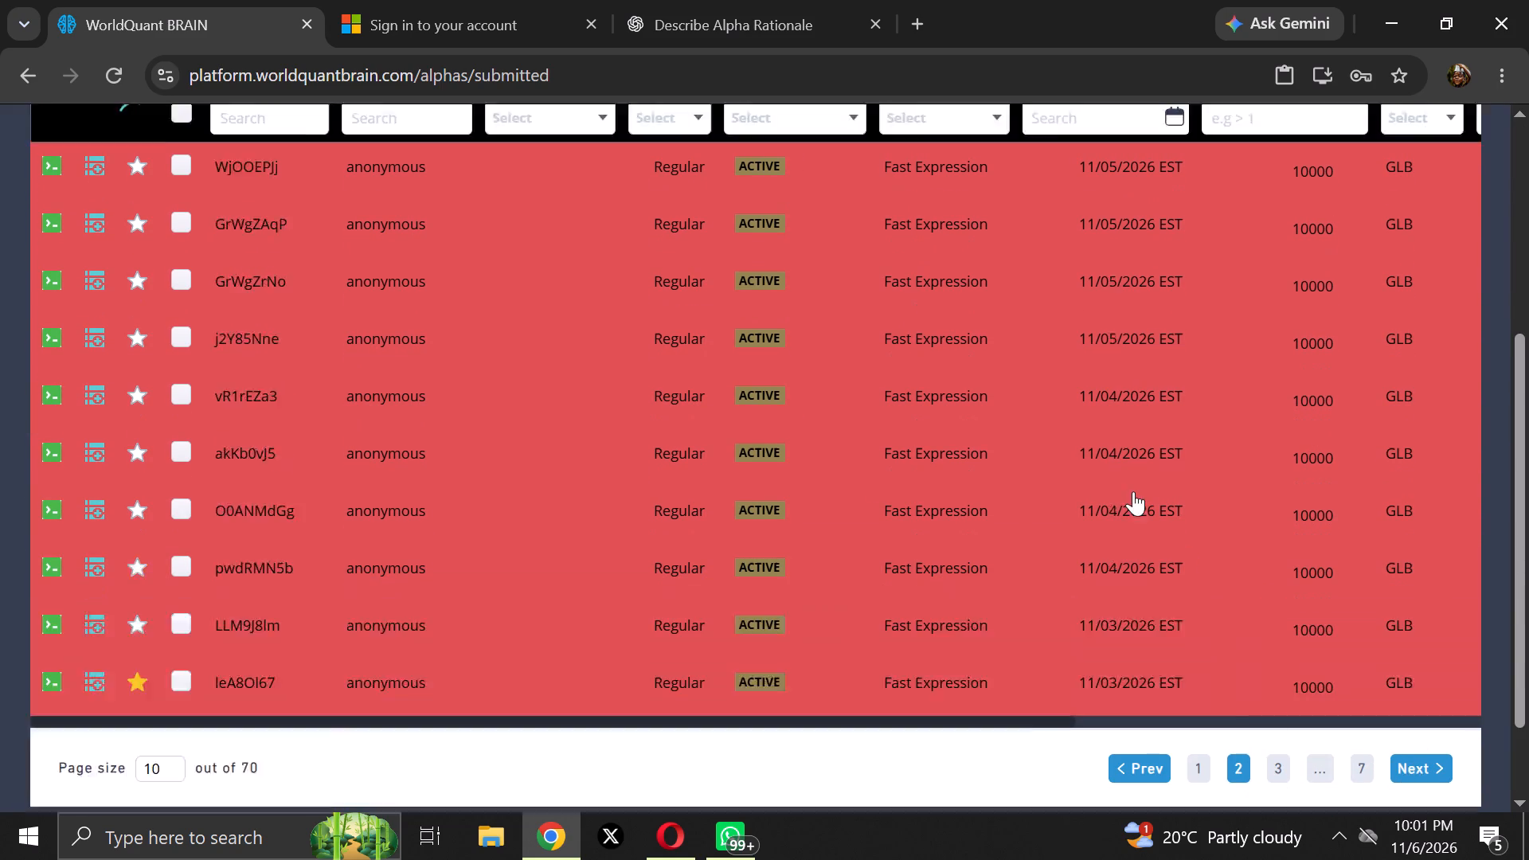
{"action": "scroll", "coordinate": [991, 427], "scroll_direction": "down", "scroll_amount": 1}
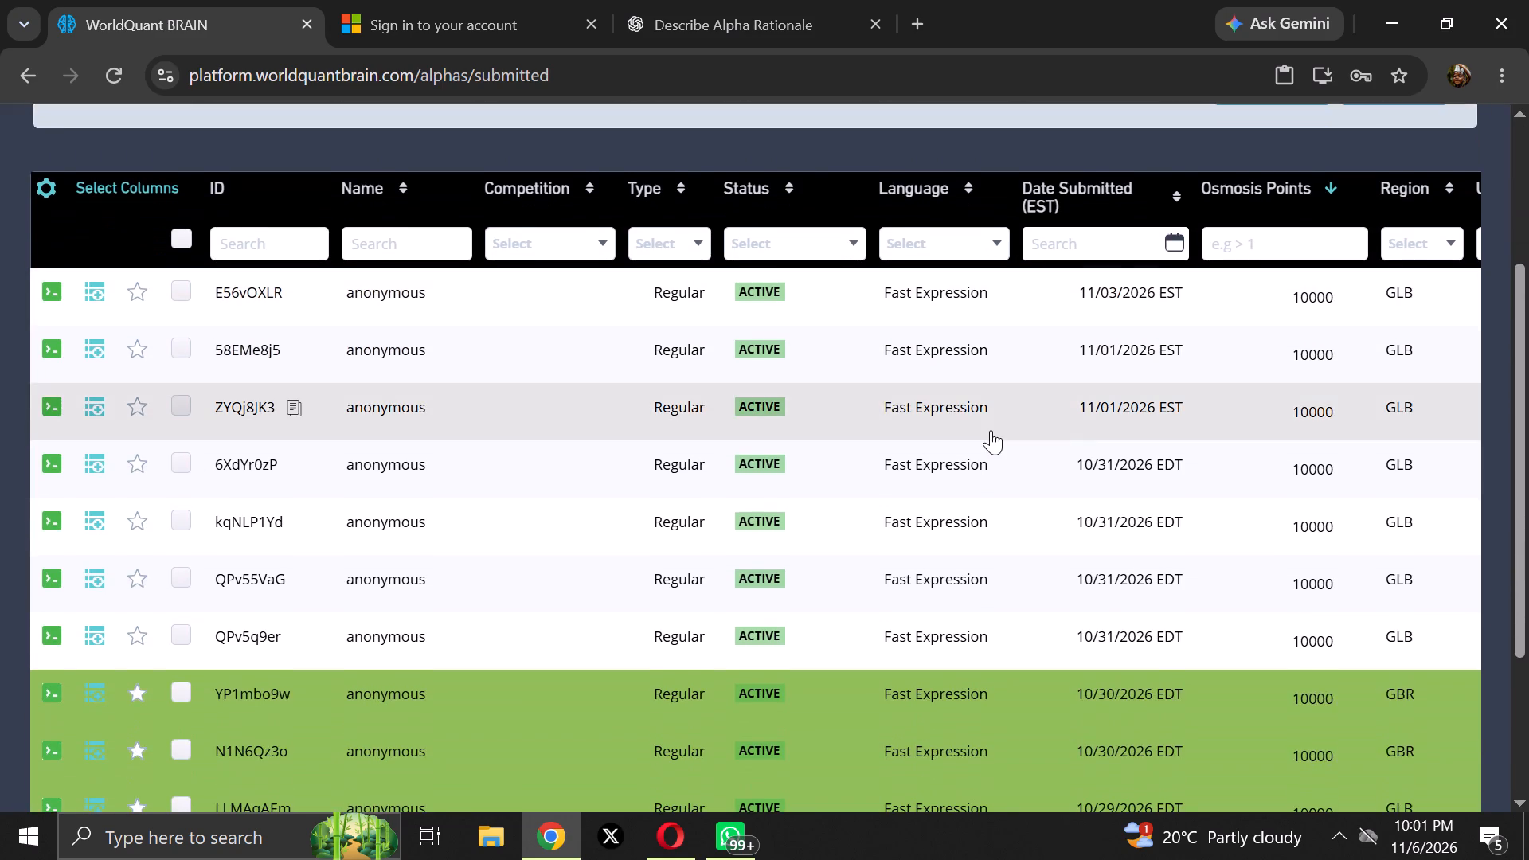
{"action": "scroll", "coordinate": [991, 430], "scroll_direction": "down", "scroll_amount": 1}
{"action": "scroll", "coordinate": [991, 430], "scroll_direction": "up", "scroll_amount": 3}
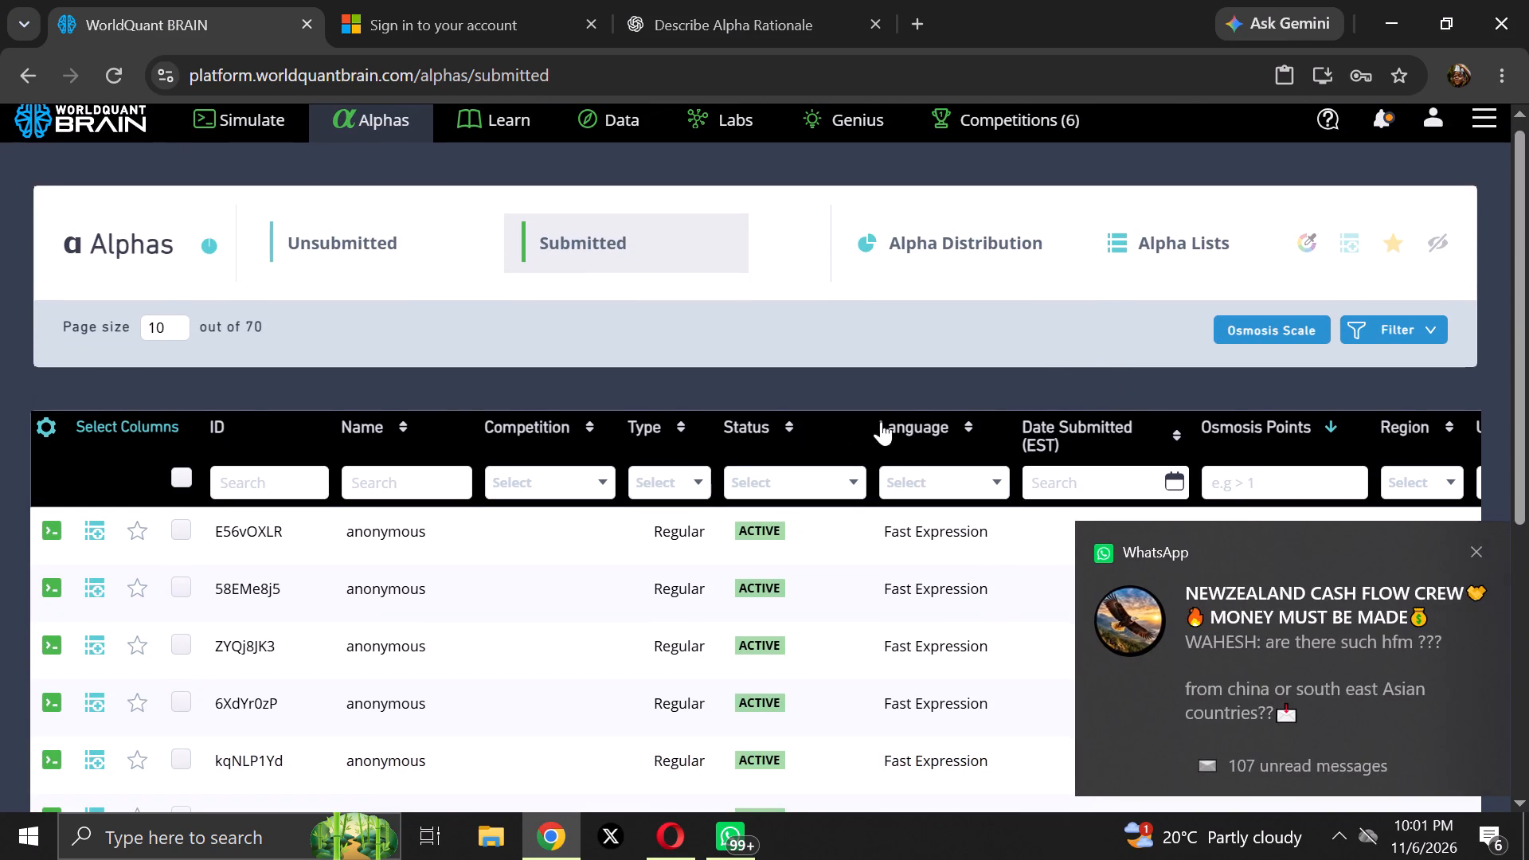
Return to the first page of submitted alphas and sort them by Date Submitted, newest first.
{"action": "left_click", "coordinate": [1152, 429]}
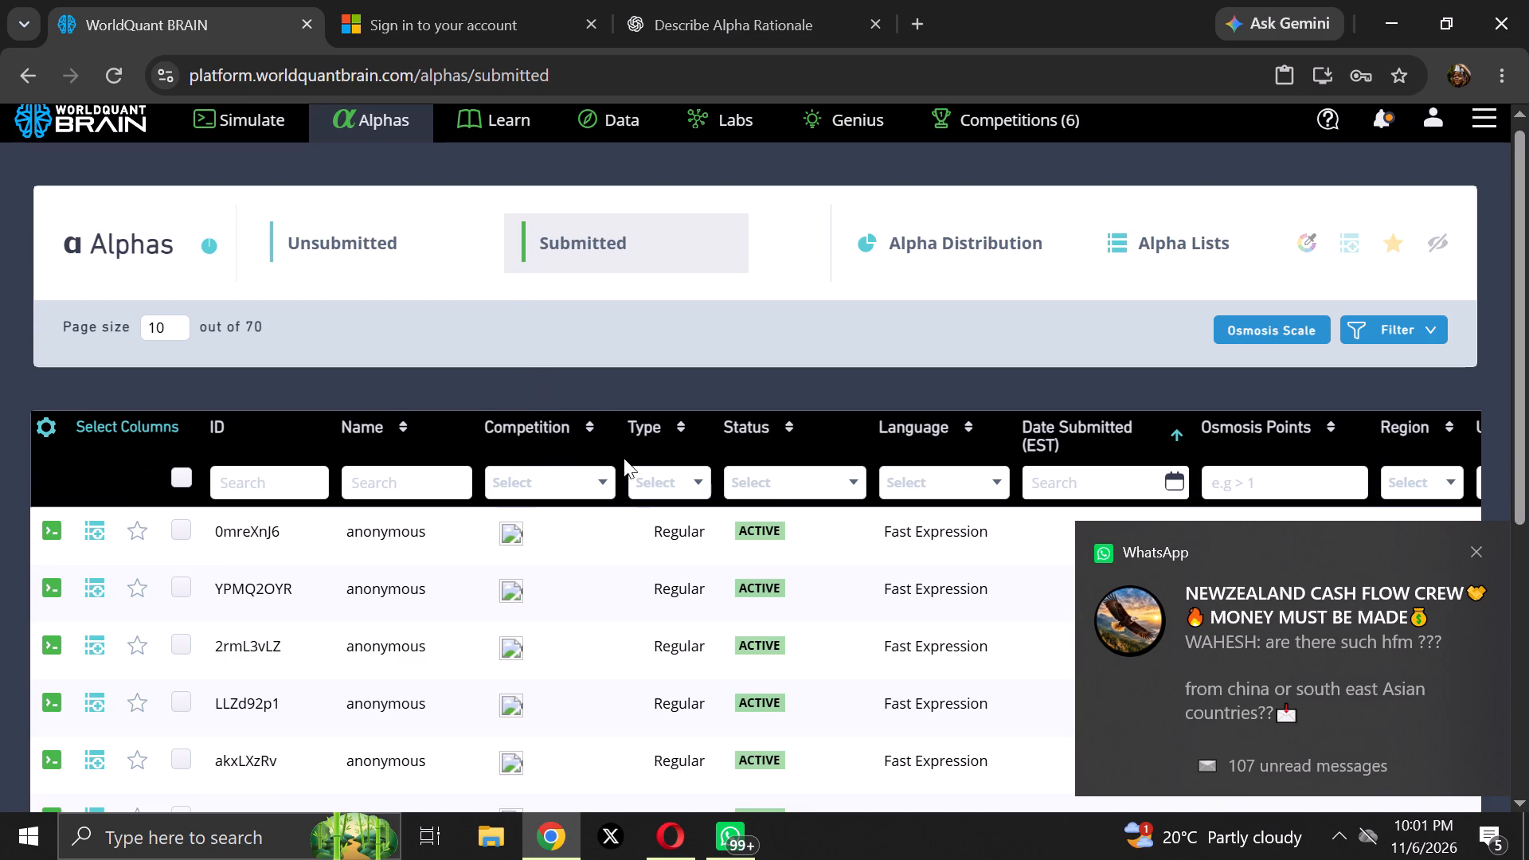
{"action": "scroll", "coordinate": [735, 581], "scroll_direction": "down", "scroll_amount": 6}
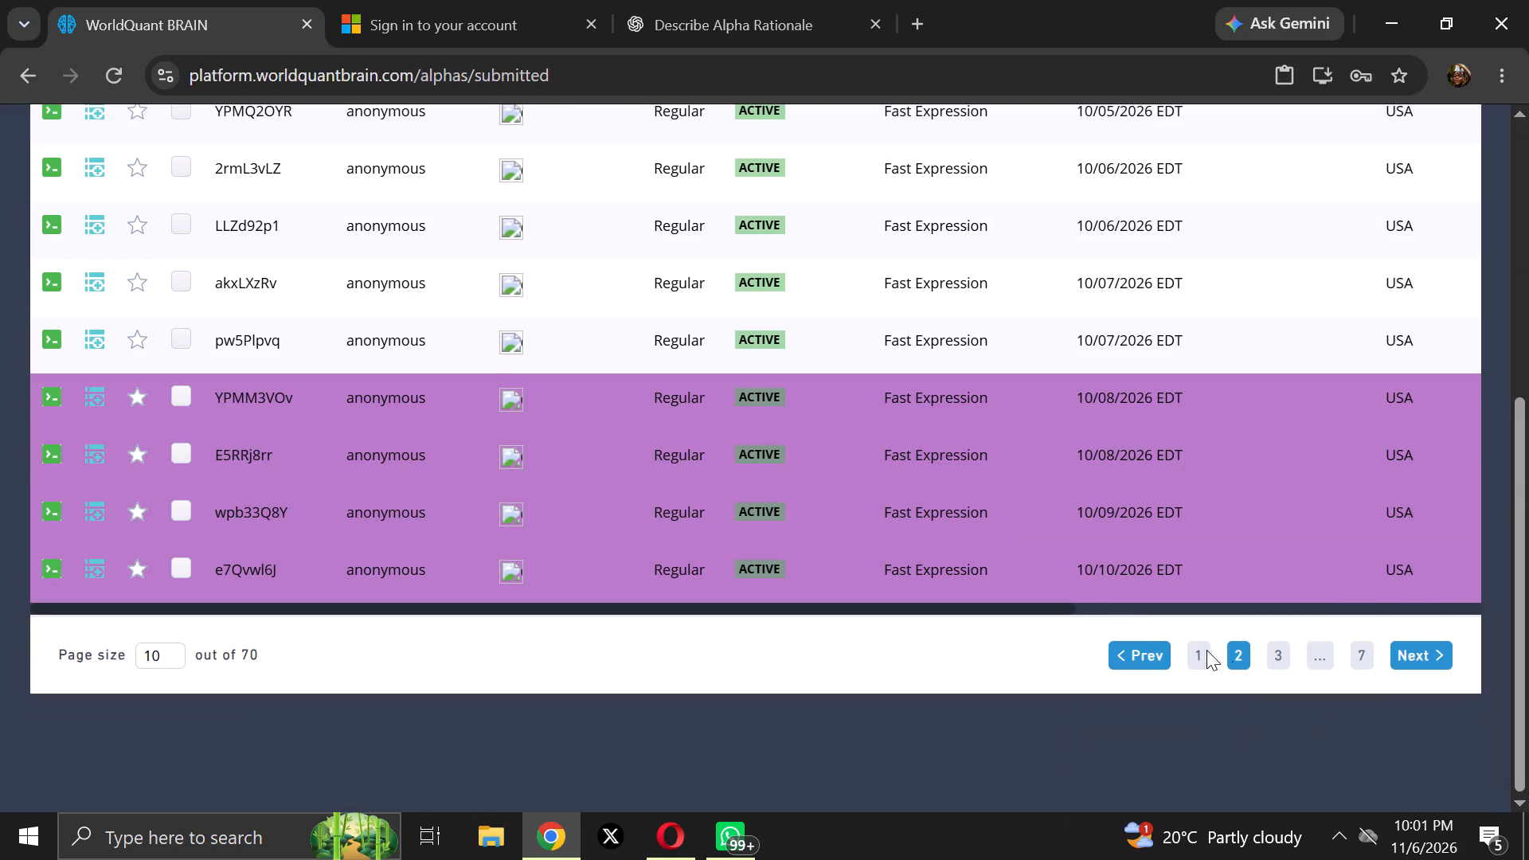
{"action": "left_click", "coordinate": [1195, 651]}
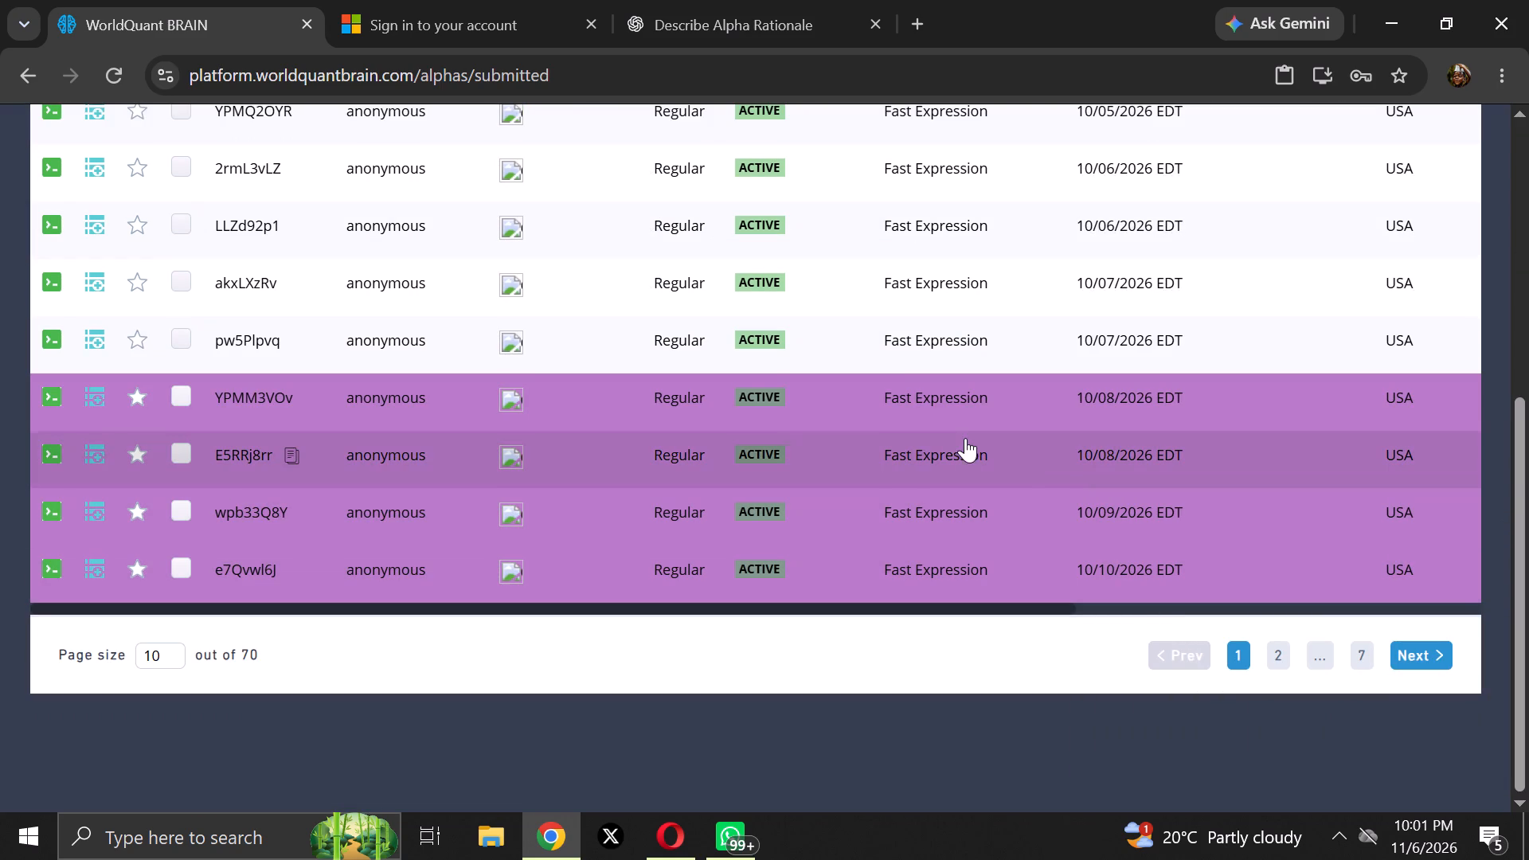
{"action": "scroll", "coordinate": [875, 440], "scroll_direction": "up", "scroll_amount": 3}
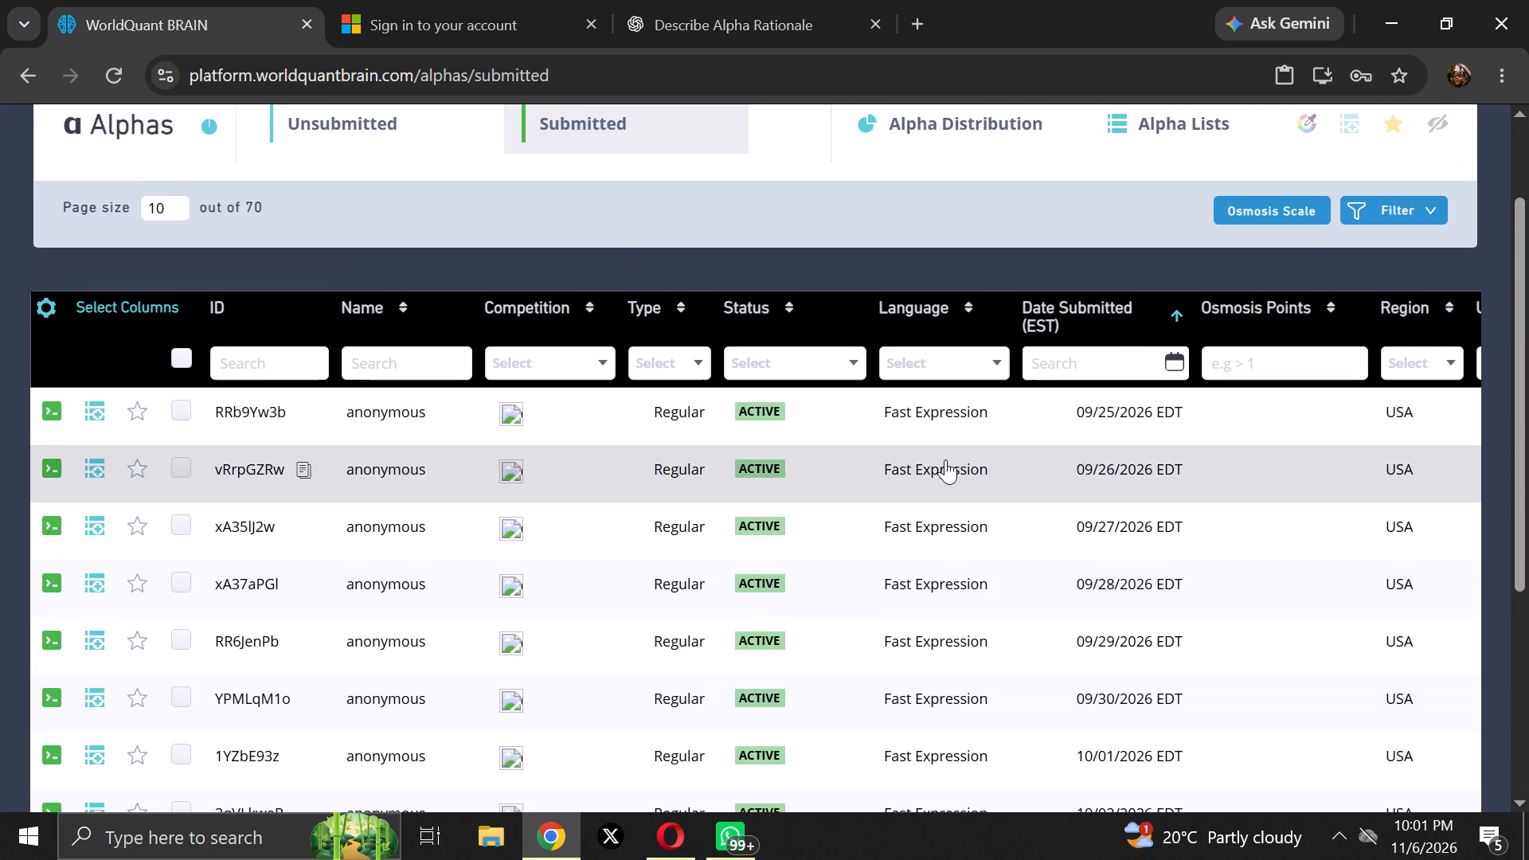
{"action": "scroll", "coordinate": [1038, 365], "scroll_direction": "up", "scroll_amount": 1}
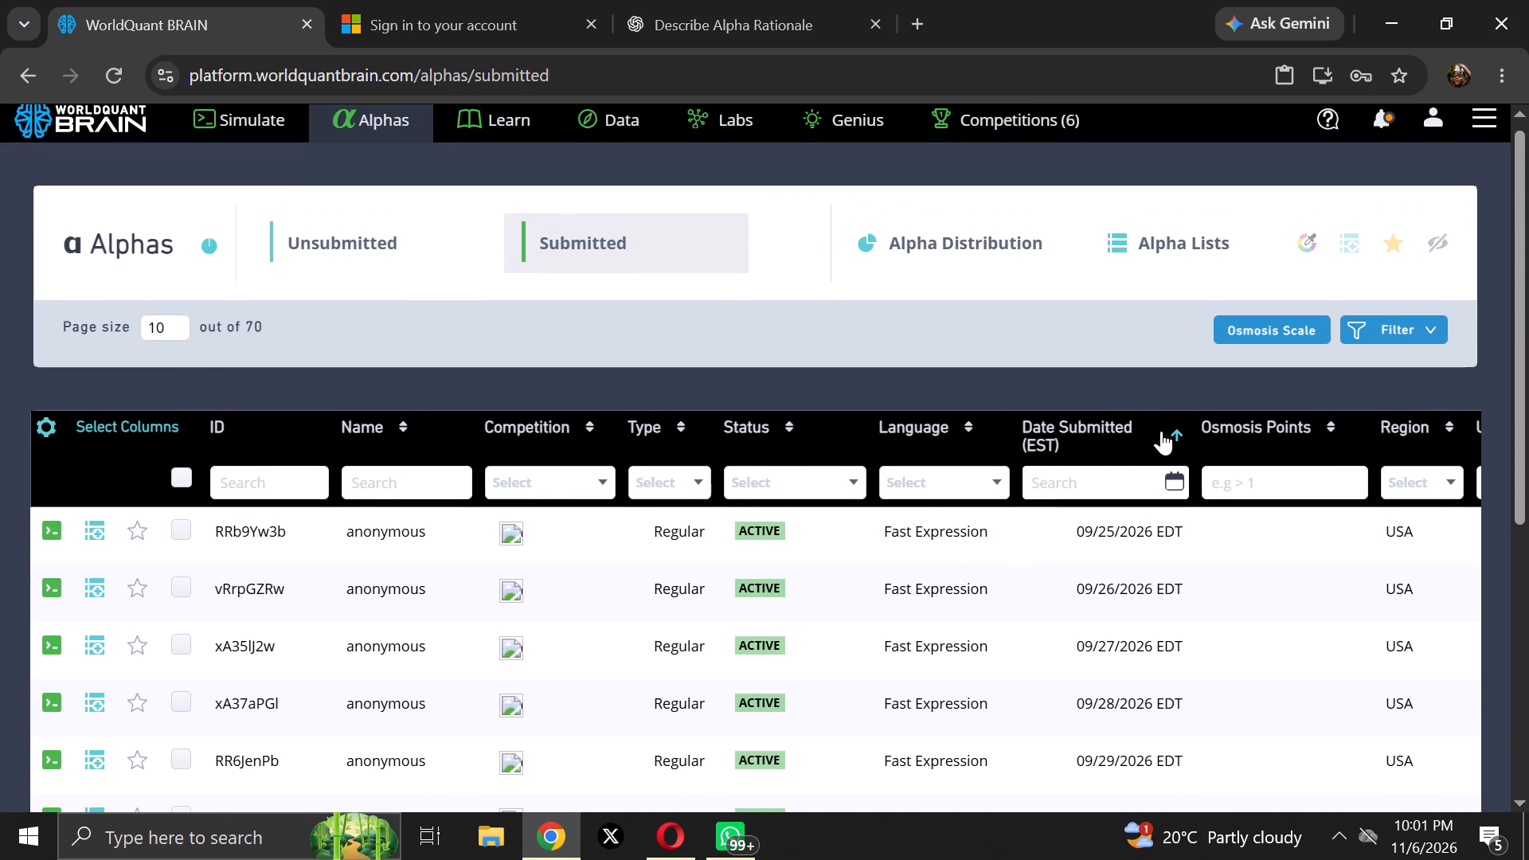
{"action": "left_click", "coordinate": [1167, 431]}
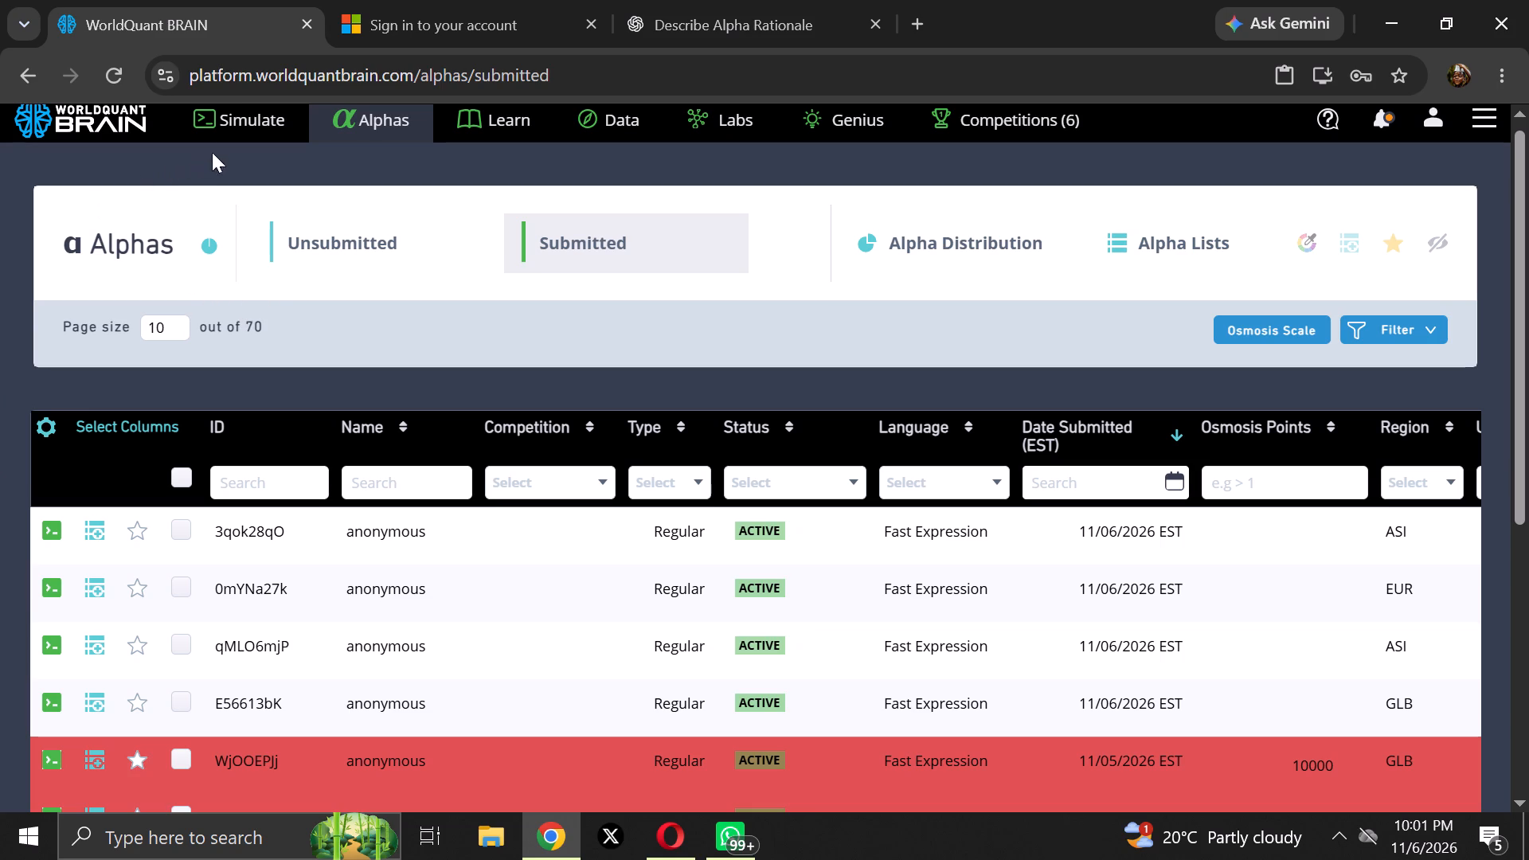
Try to submit the Simulation 11 alpha again and expand its failed test to read the reason.
{"action": "left_click", "coordinate": [241, 117]}
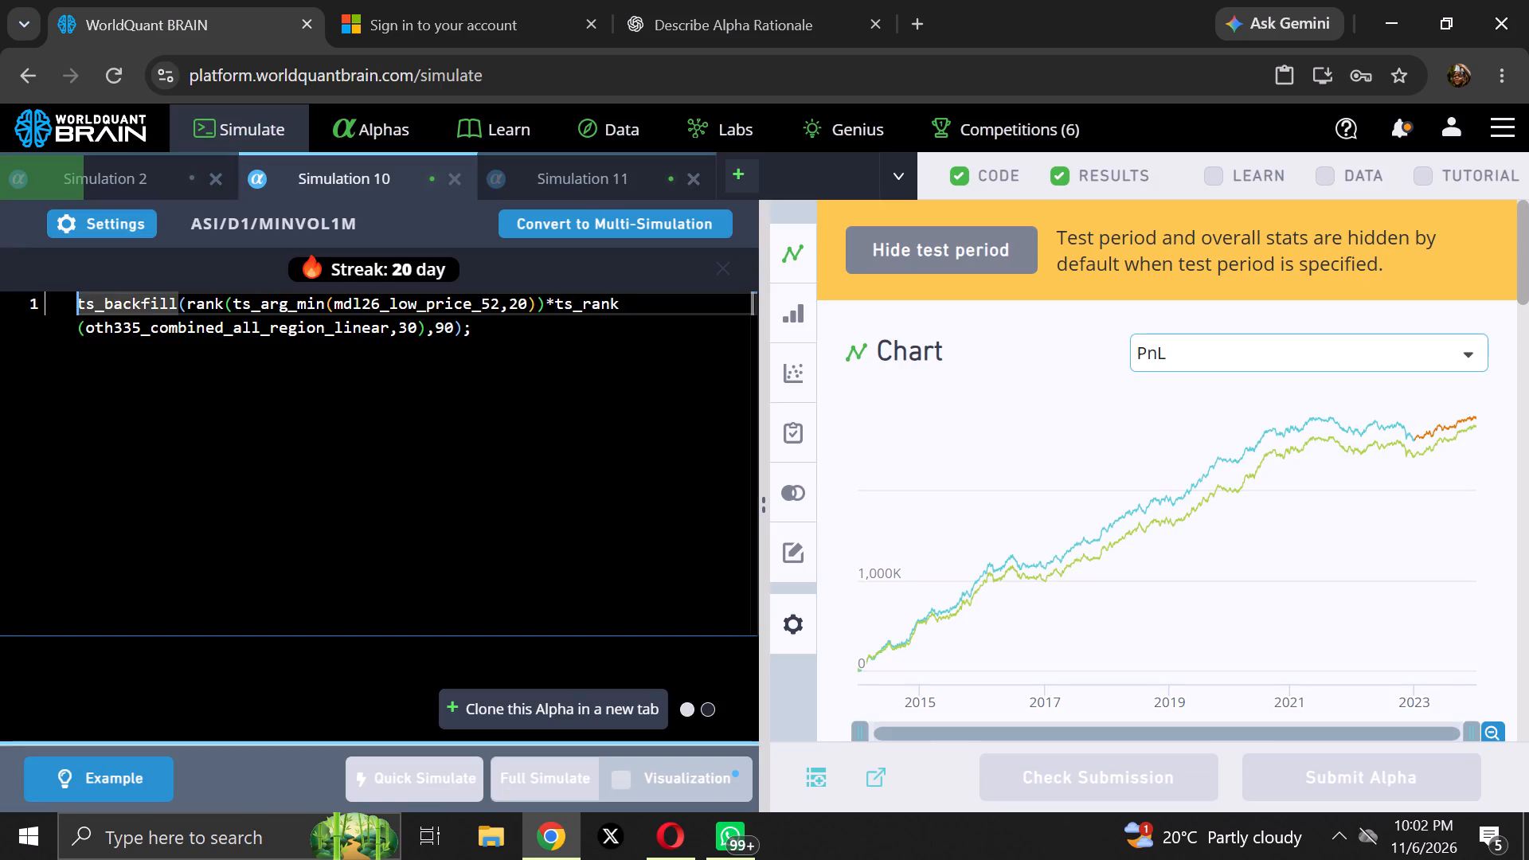
{"action": "left_click", "coordinate": [597, 174]}
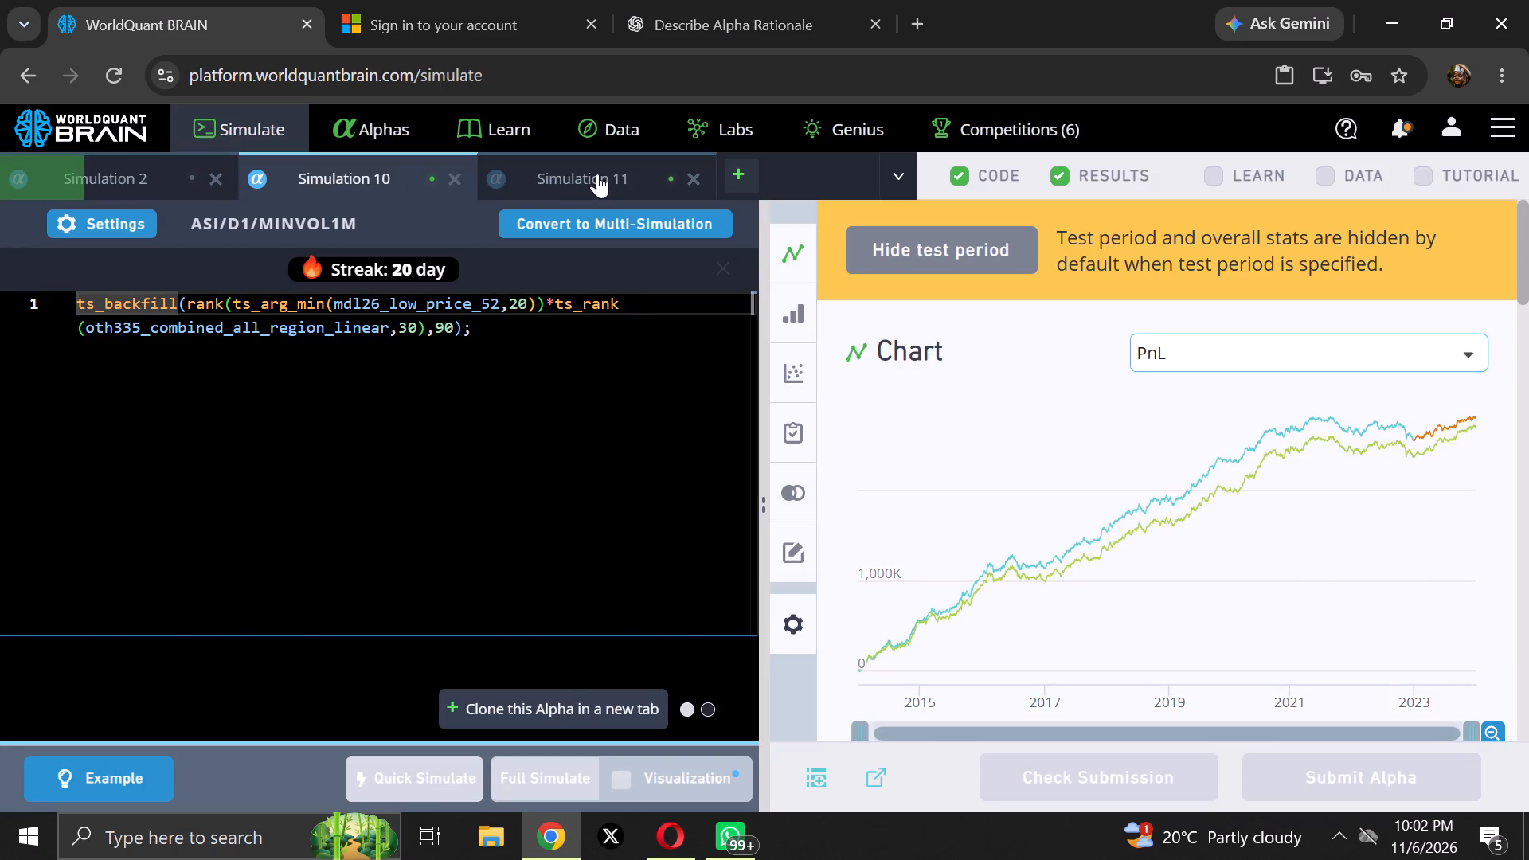
{"action": "left_click", "coordinate": [1352, 781]}
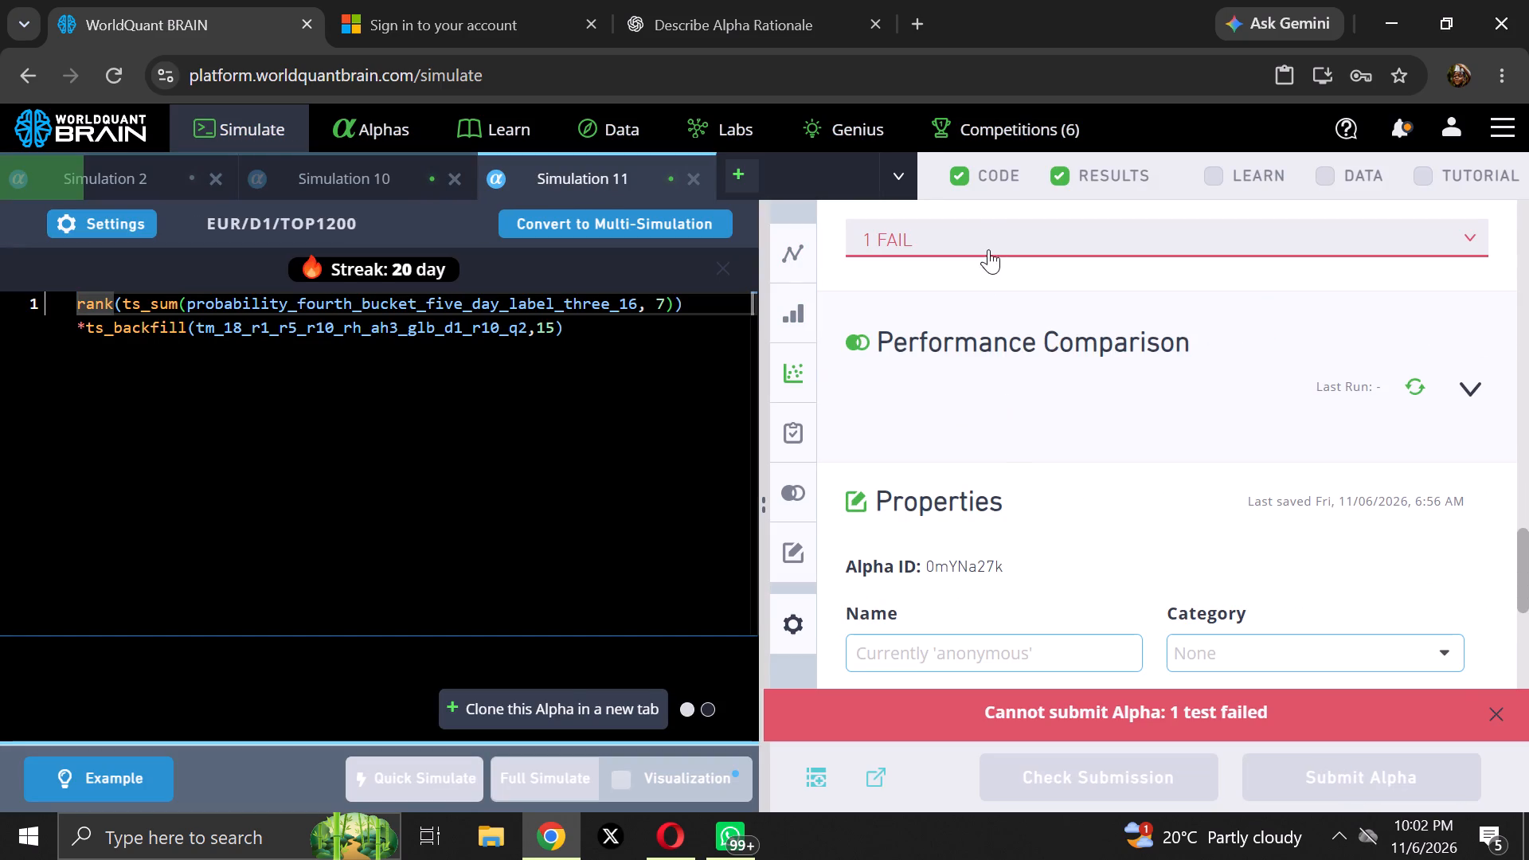
{"action": "left_click", "coordinate": [987, 227]}
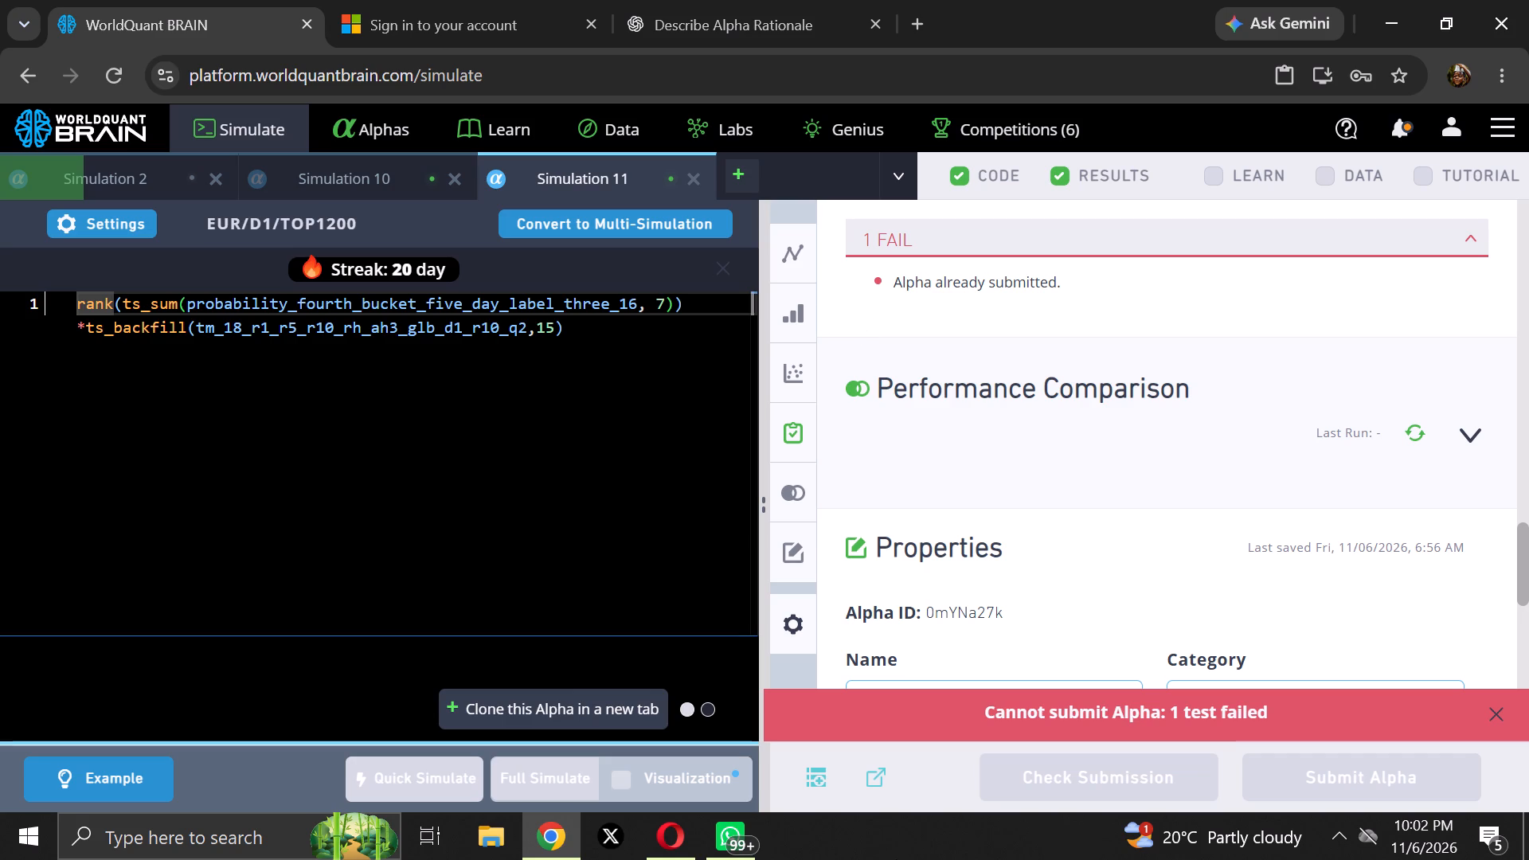
Switch to the WorldQuant BRAIN account in Opera, raise Simulation 1's decay by one and rerun its simulation.
{"action": "left_click", "coordinate": [677, 839]}
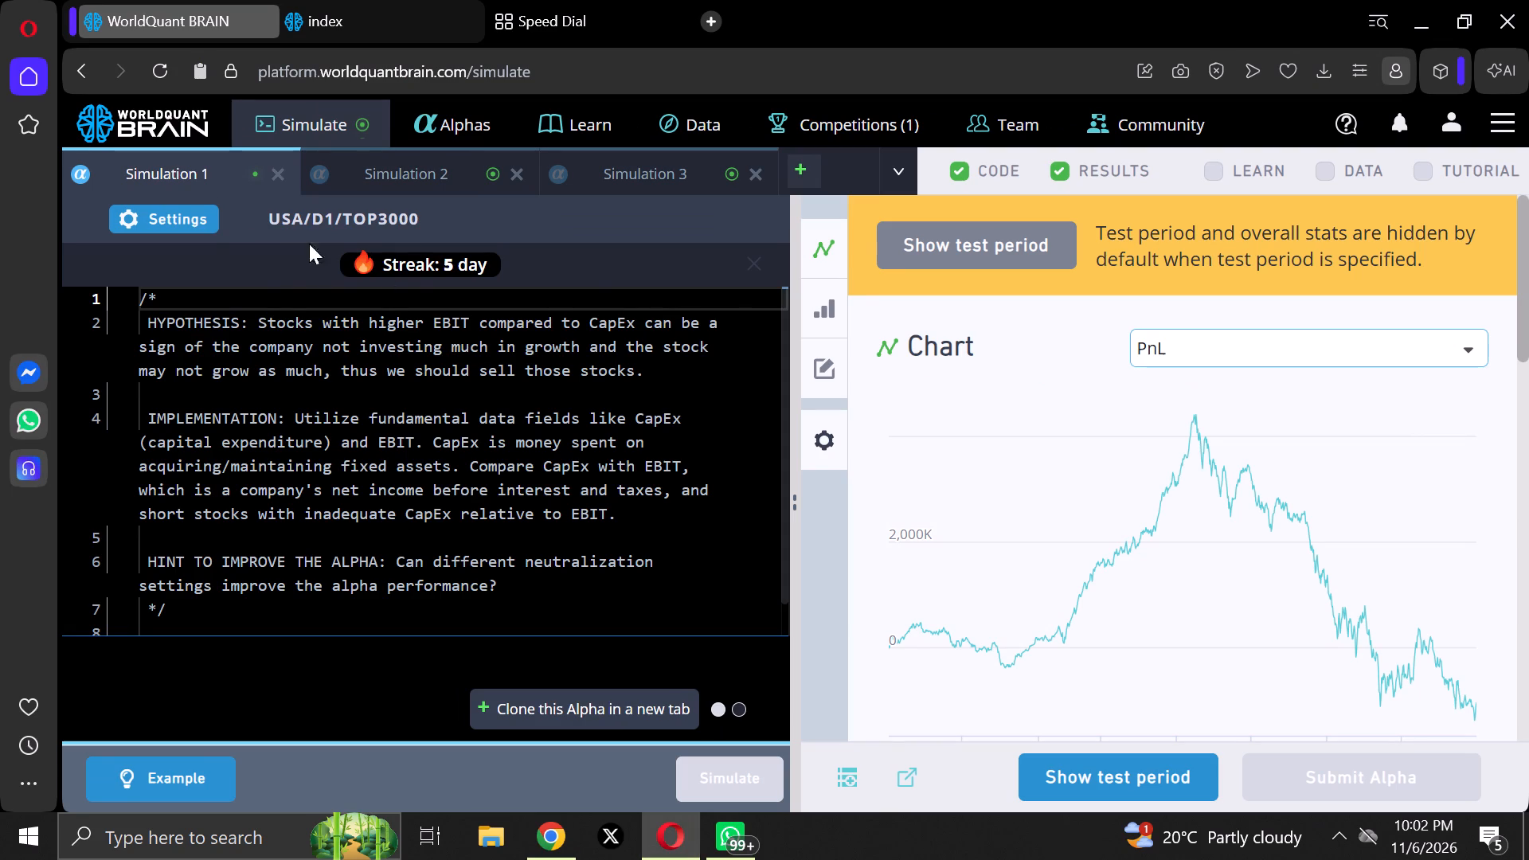
{"action": "left_click", "coordinate": [184, 210]}
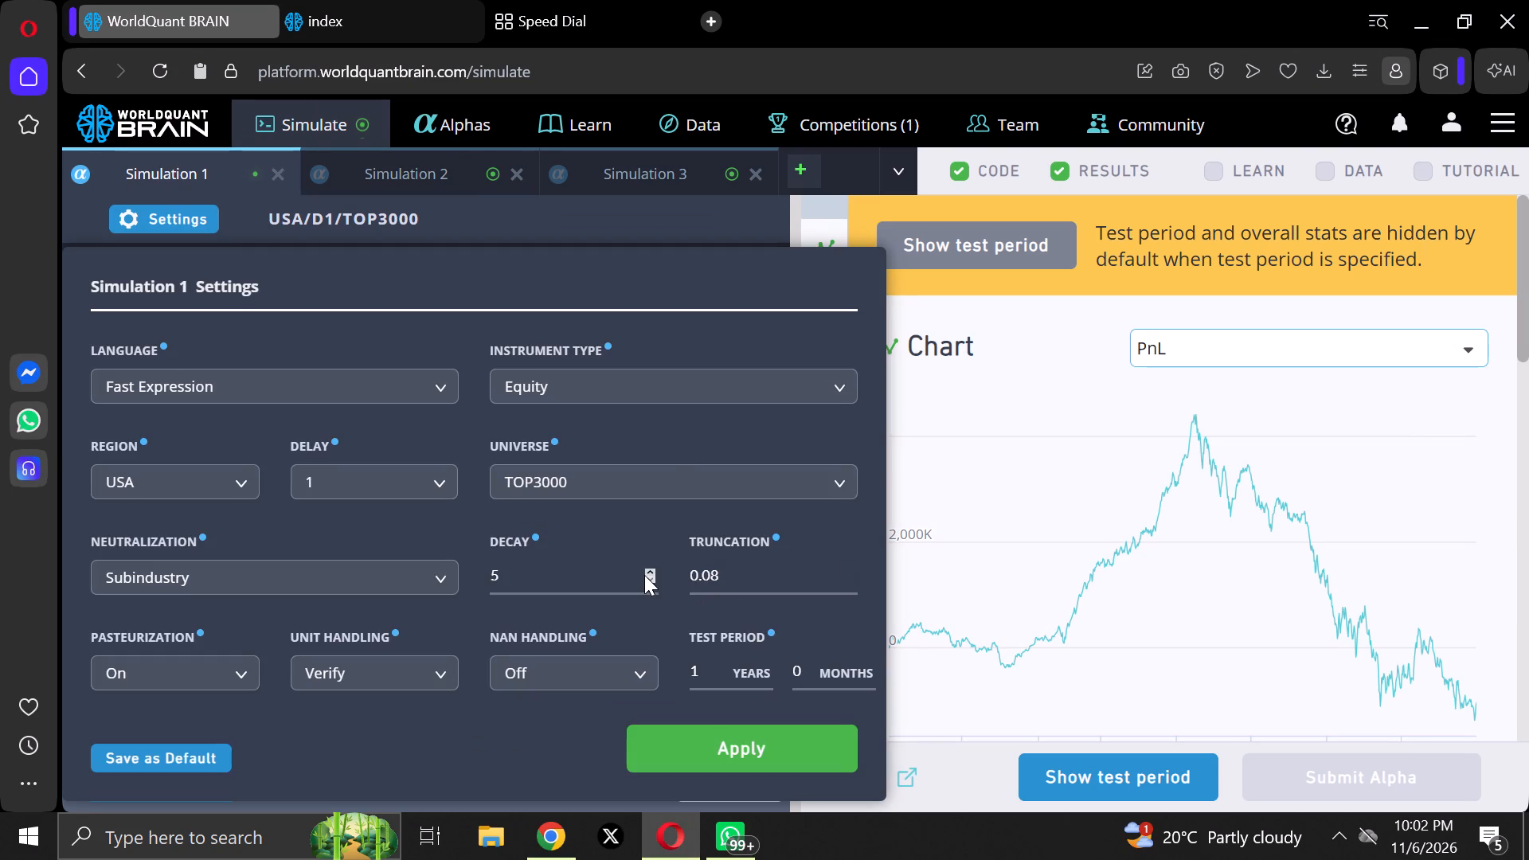
{"action": "left_click", "coordinate": [651, 573]}
{"action": "left_click", "coordinate": [710, 747]}
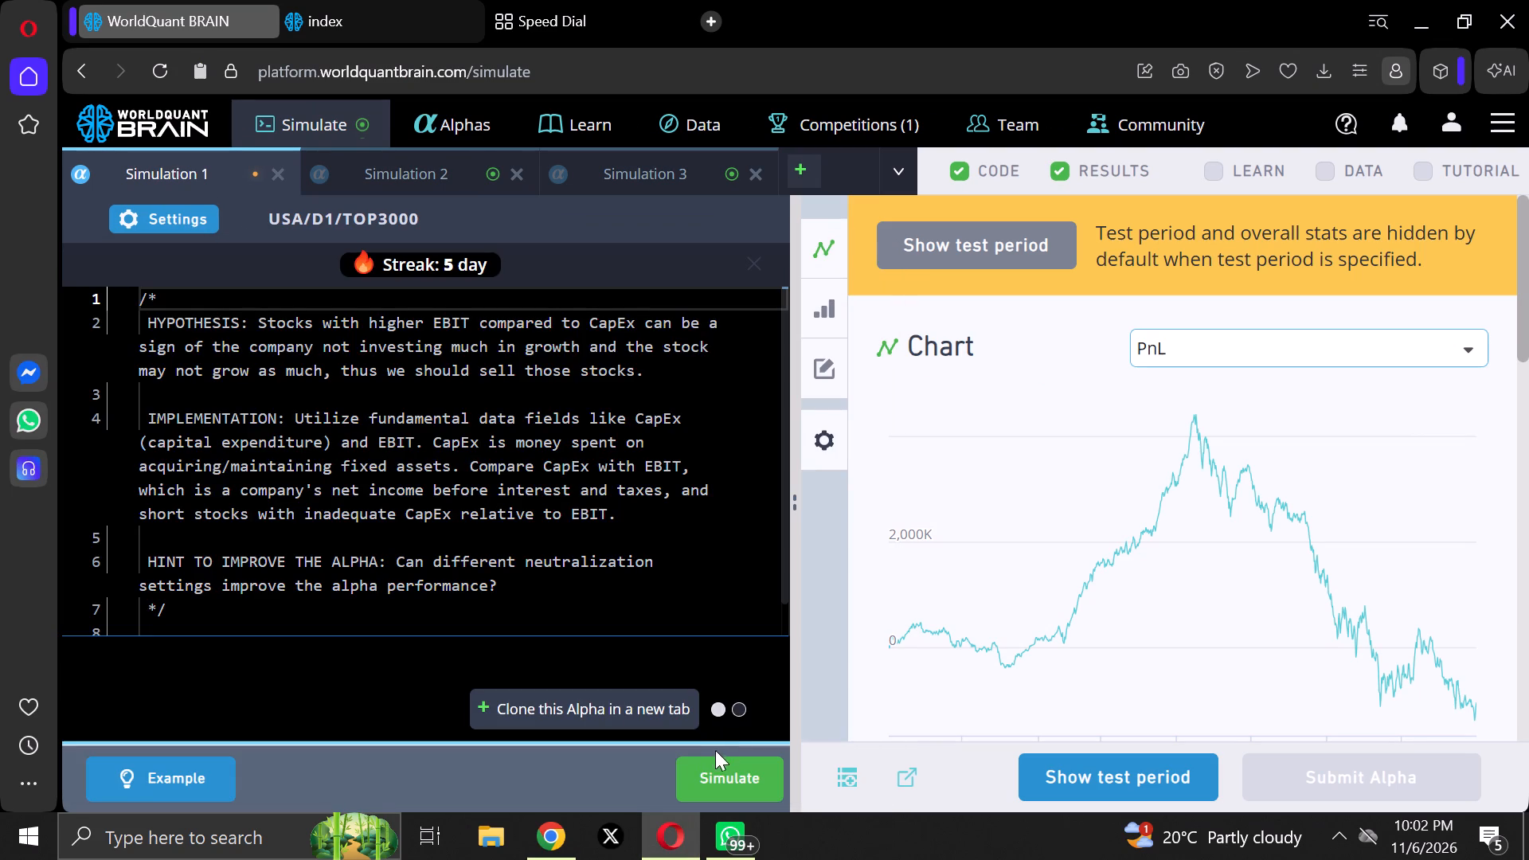
{"action": "left_click", "coordinate": [725, 764]}
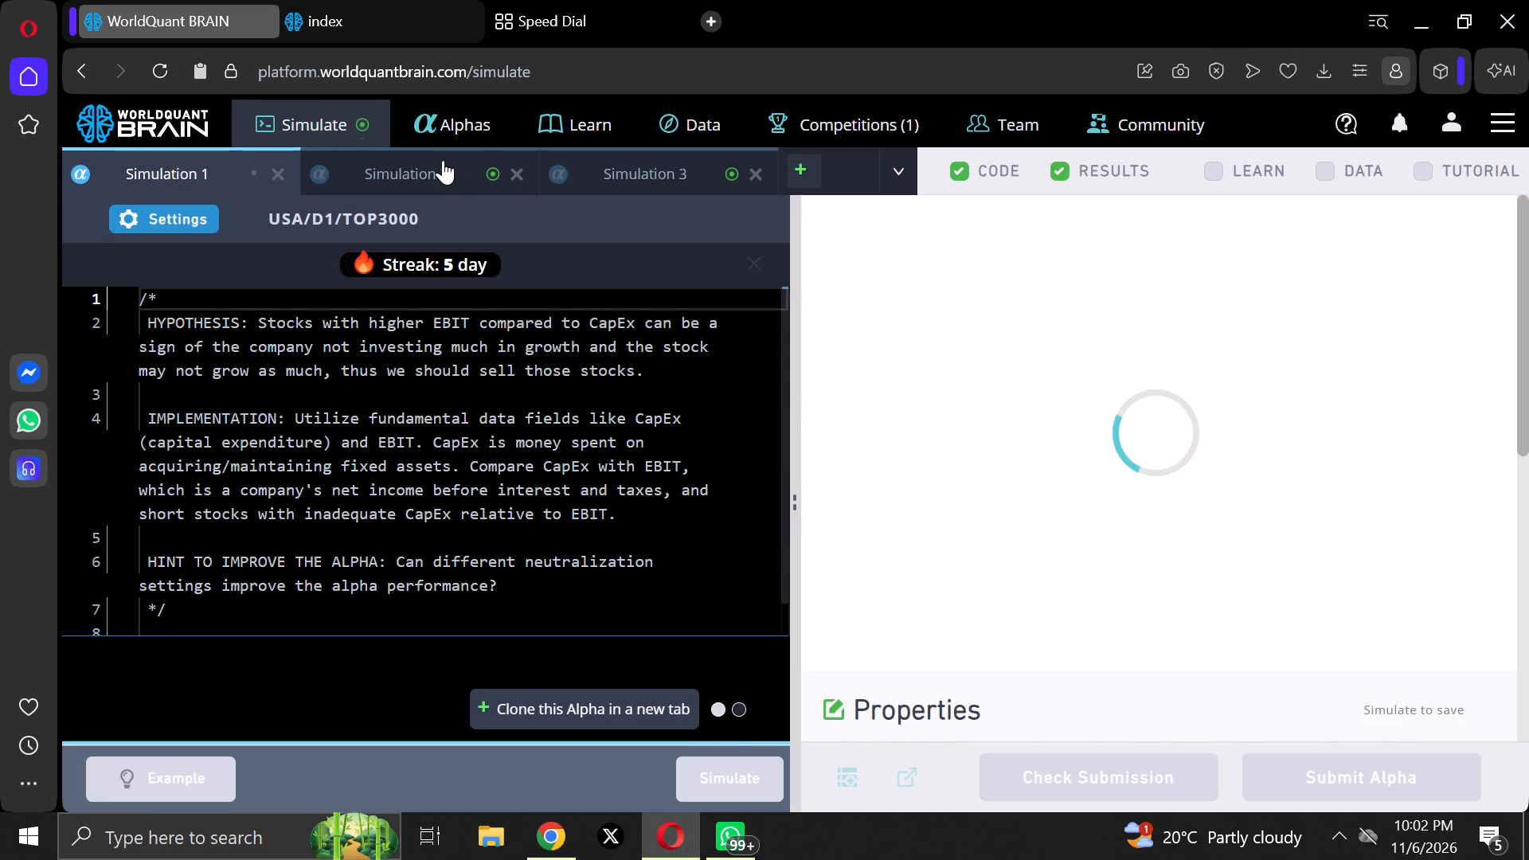
Set Simulation 2's decay to 5 and rerun its simulation.
{"action": "left_click", "coordinate": [443, 160]}
{"action": "left_click", "coordinate": [185, 209]}
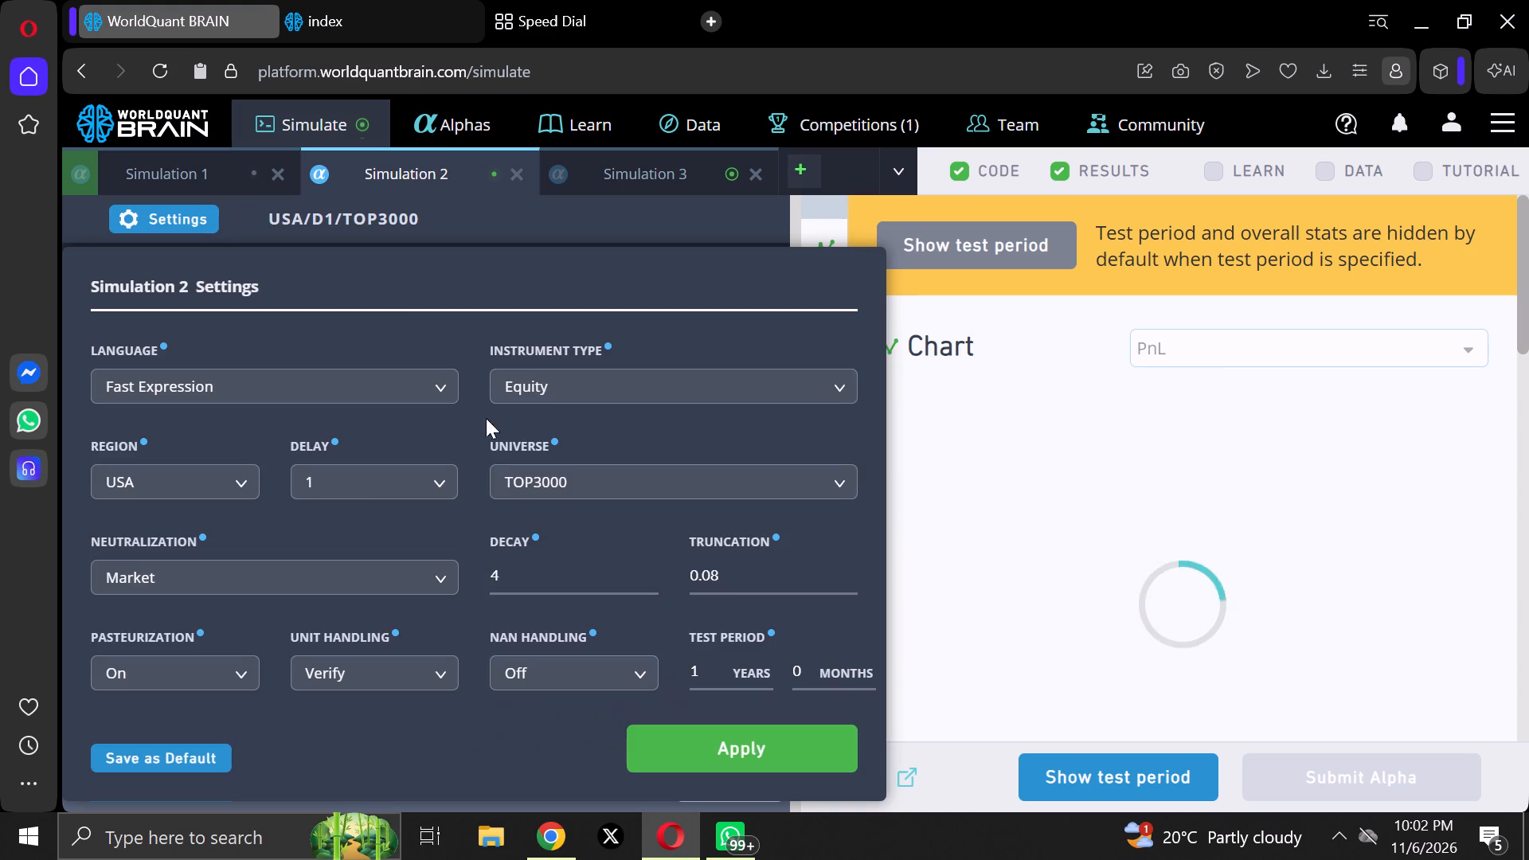
{"action": "left_click", "coordinate": [648, 568]}
{"action": "left_click", "coordinate": [710, 738]}
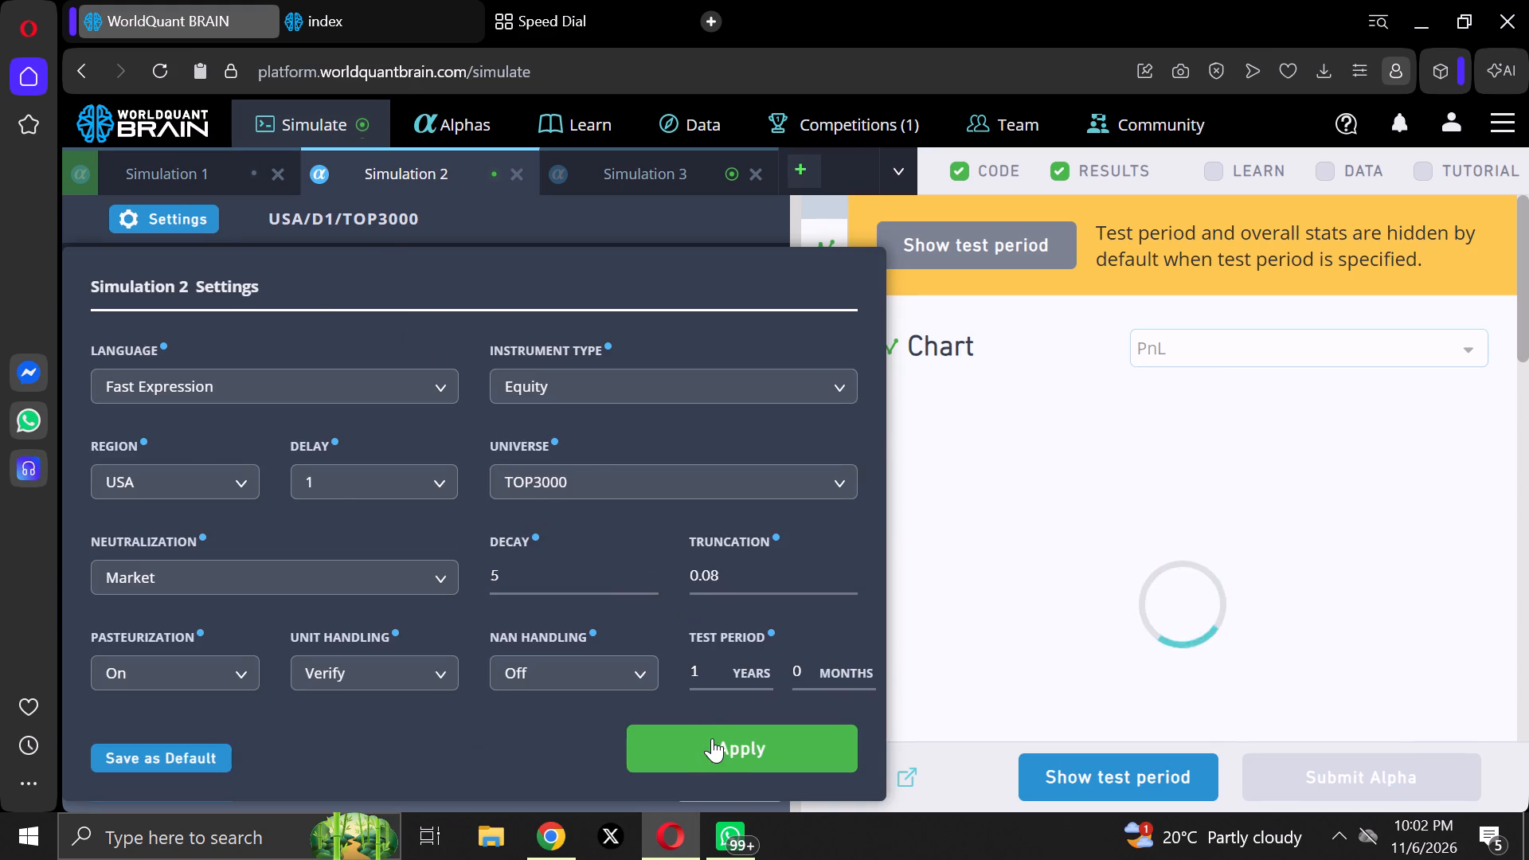
{"action": "left_click", "coordinate": [738, 780]}
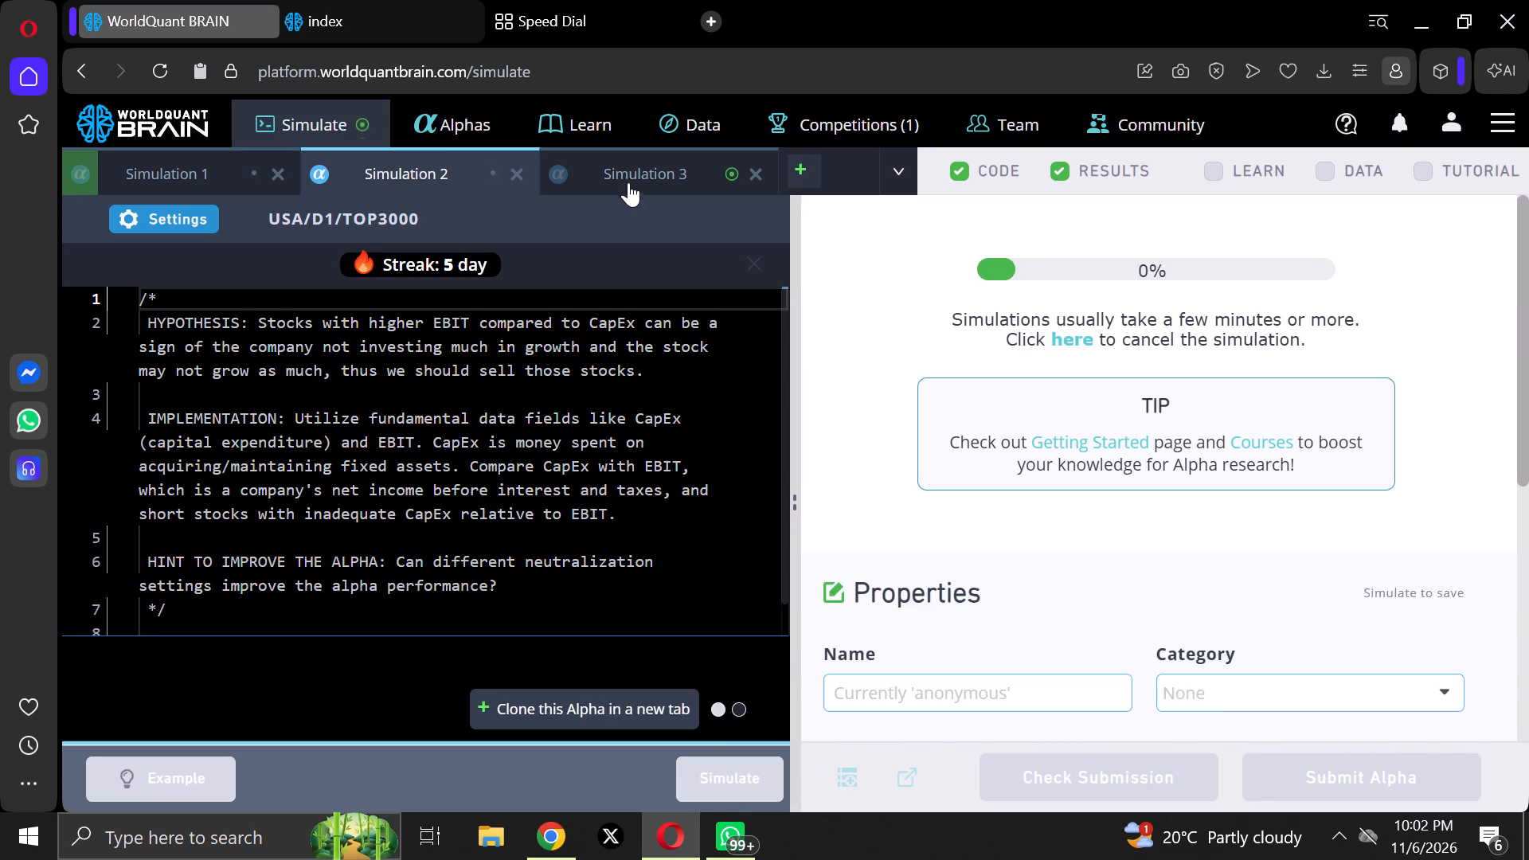
Set Simulation 3's decay to 6 and rerun its simulation.
{"action": "left_click", "coordinate": [628, 174]}
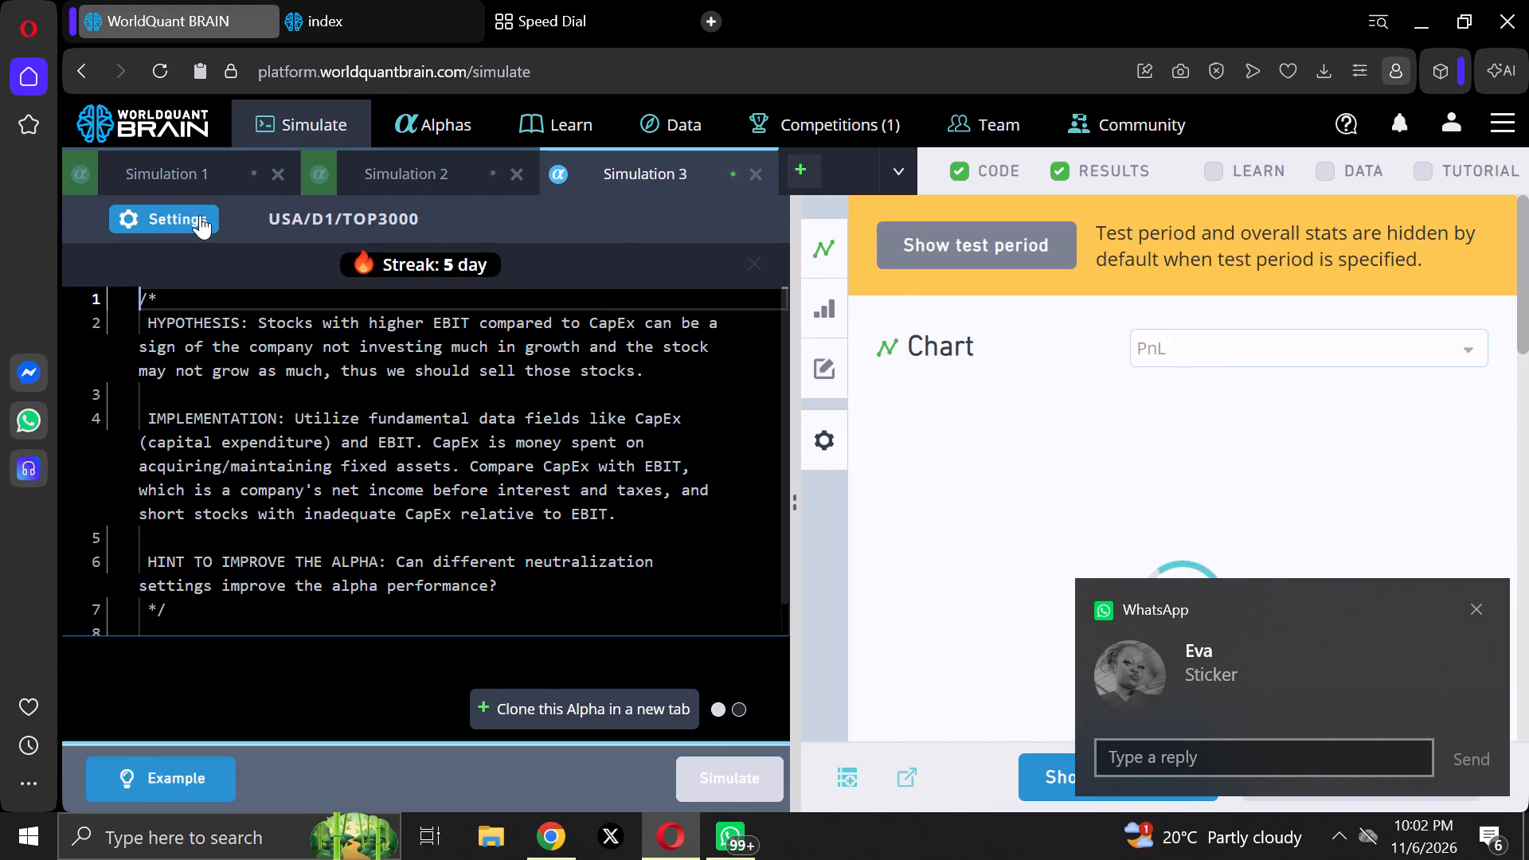
{"action": "left_click", "coordinate": [200, 215]}
{"action": "left_click", "coordinate": [651, 568]}
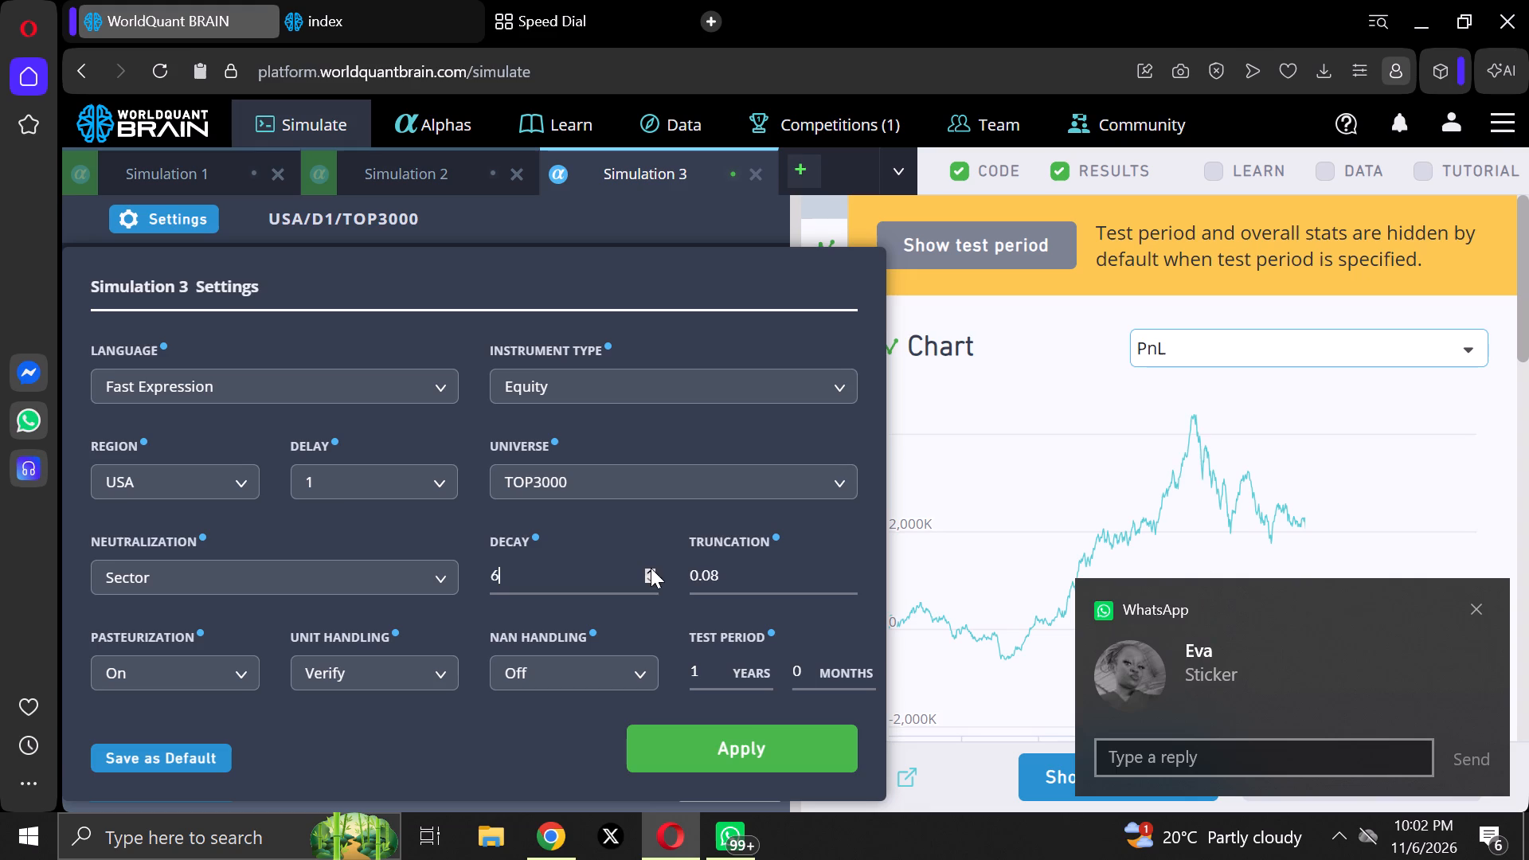
{"action": "left_click", "coordinate": [730, 740]}
{"action": "left_click", "coordinate": [737, 764]}
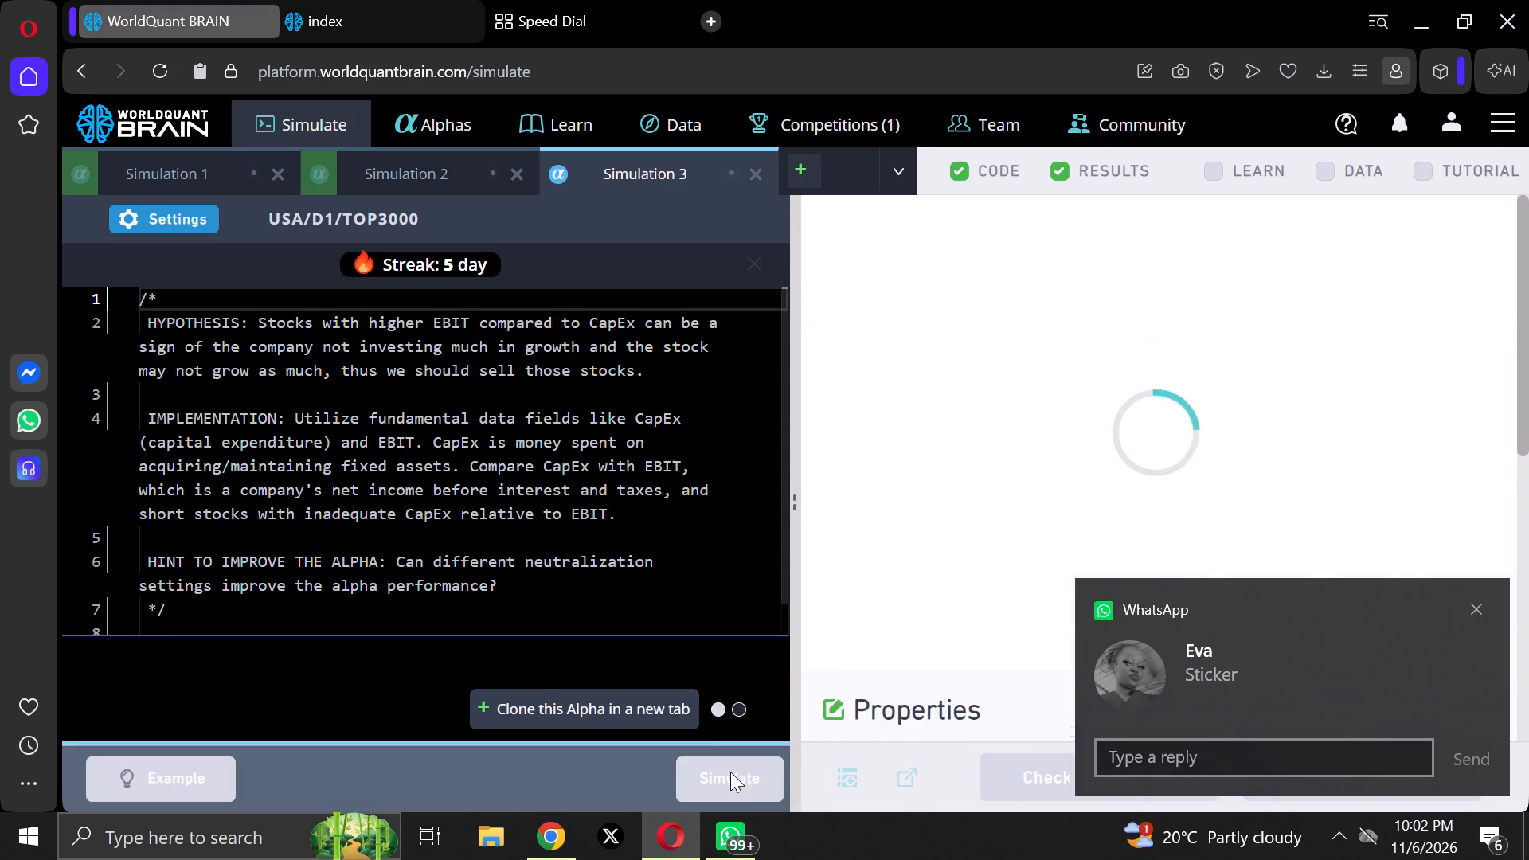
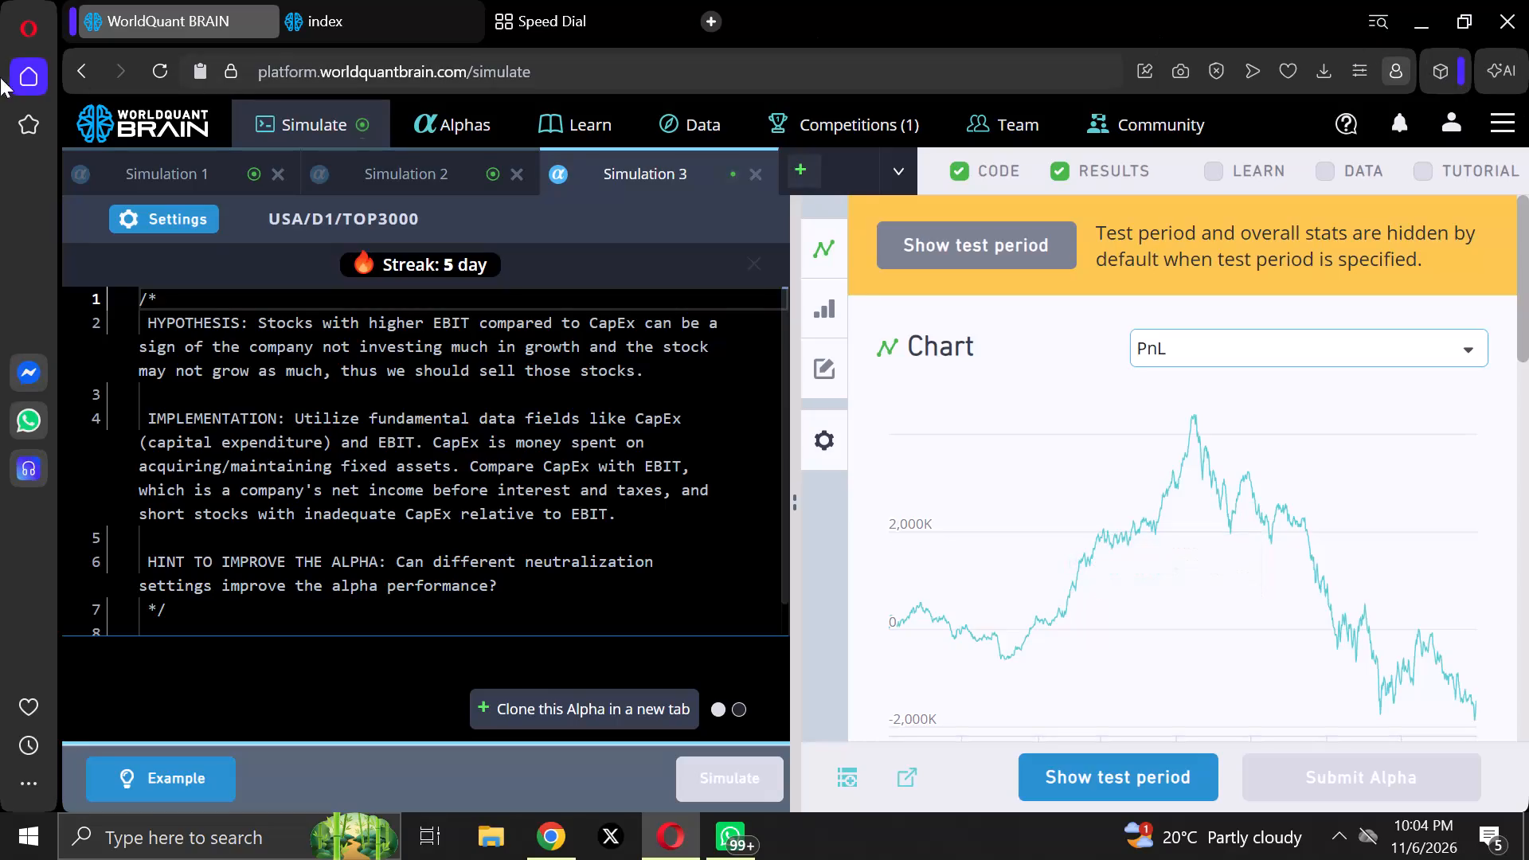
Set Simulation 3's decay to 7 and rerun its simulation.
{"action": "left_click", "coordinate": [168, 219]}
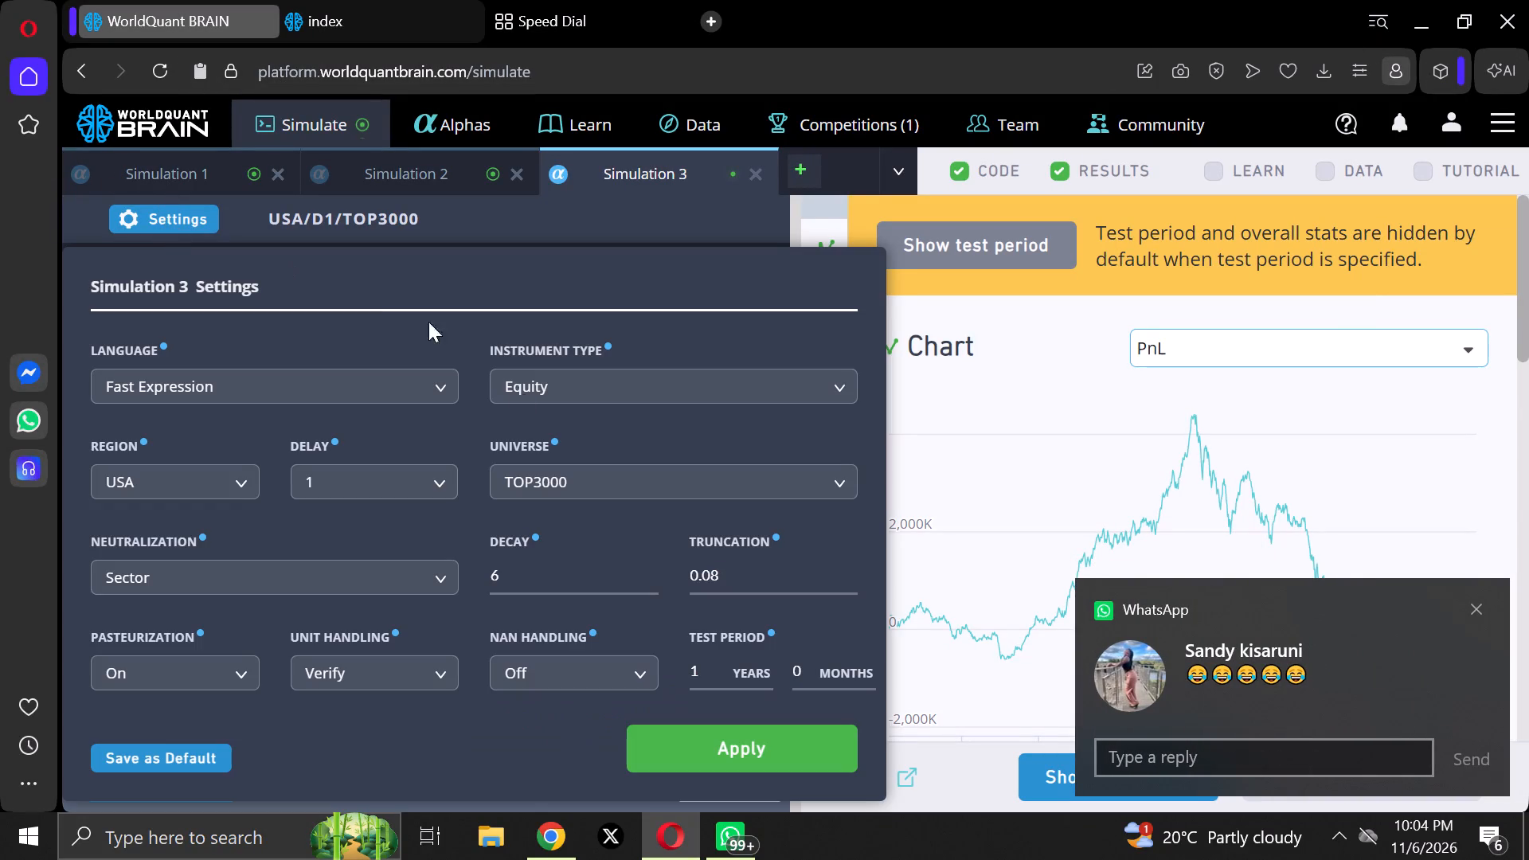
{"action": "left_click", "coordinate": [649, 567]}
{"action": "left_click", "coordinate": [720, 752]}
{"action": "left_click", "coordinate": [720, 756]}
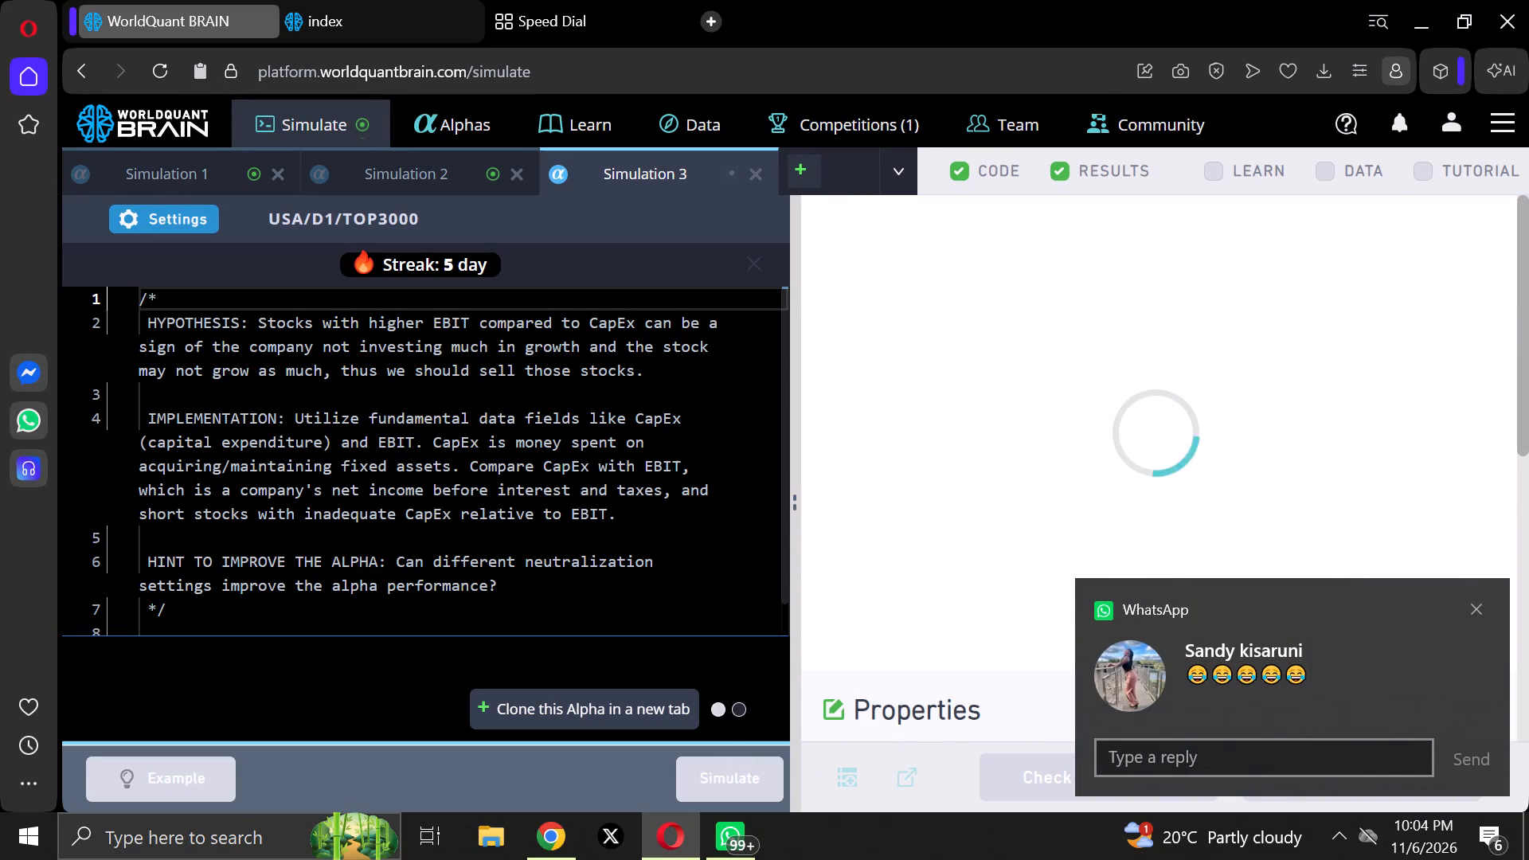
Raise Simulation 2's decay by one and rerun its simulation.
{"action": "left_click", "coordinate": [401, 167]}
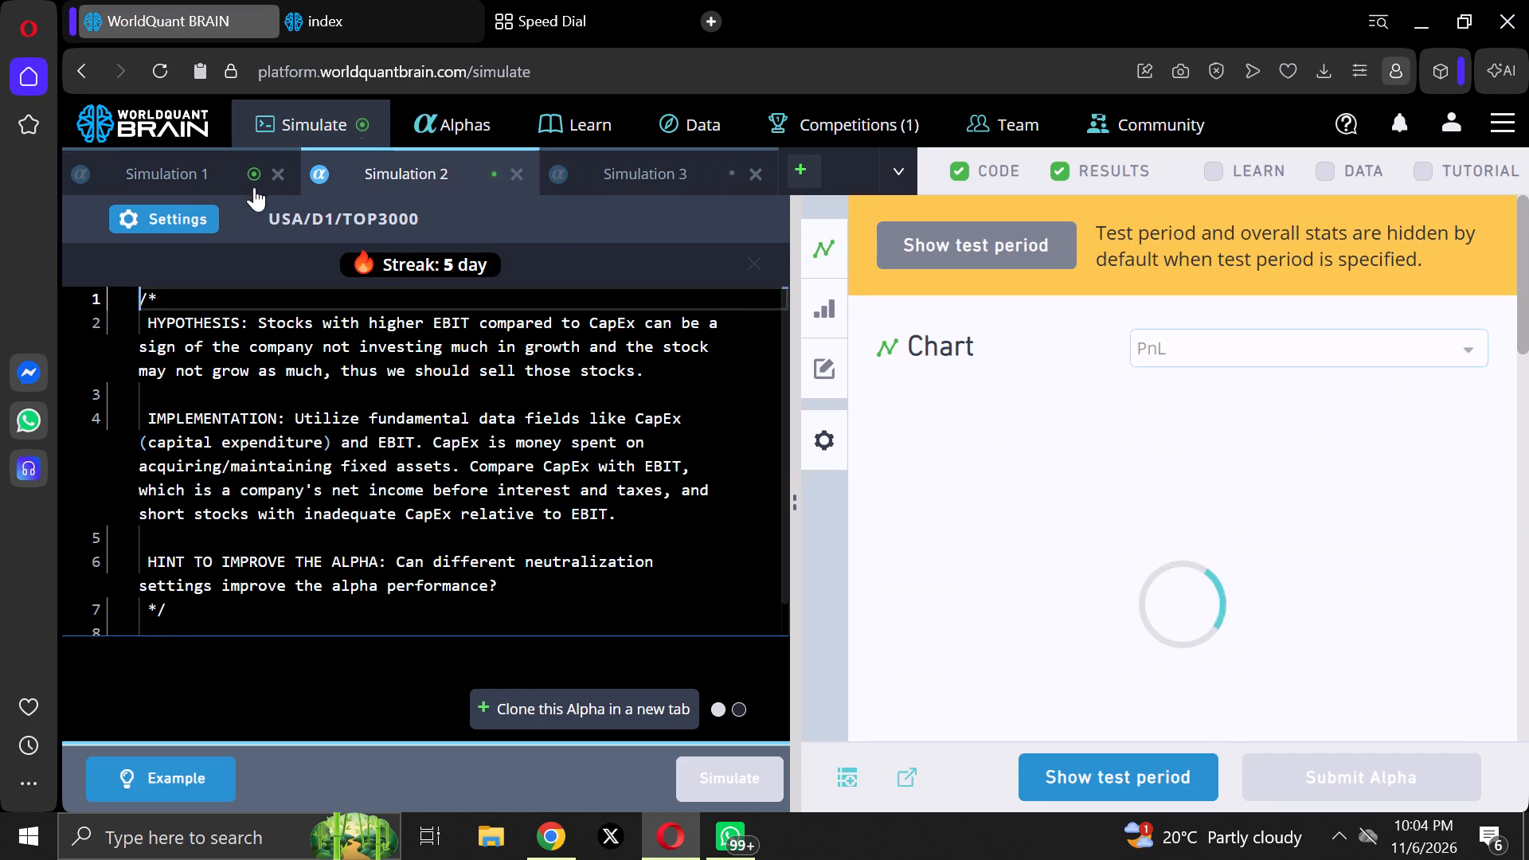
{"action": "left_click", "coordinate": [183, 213]}
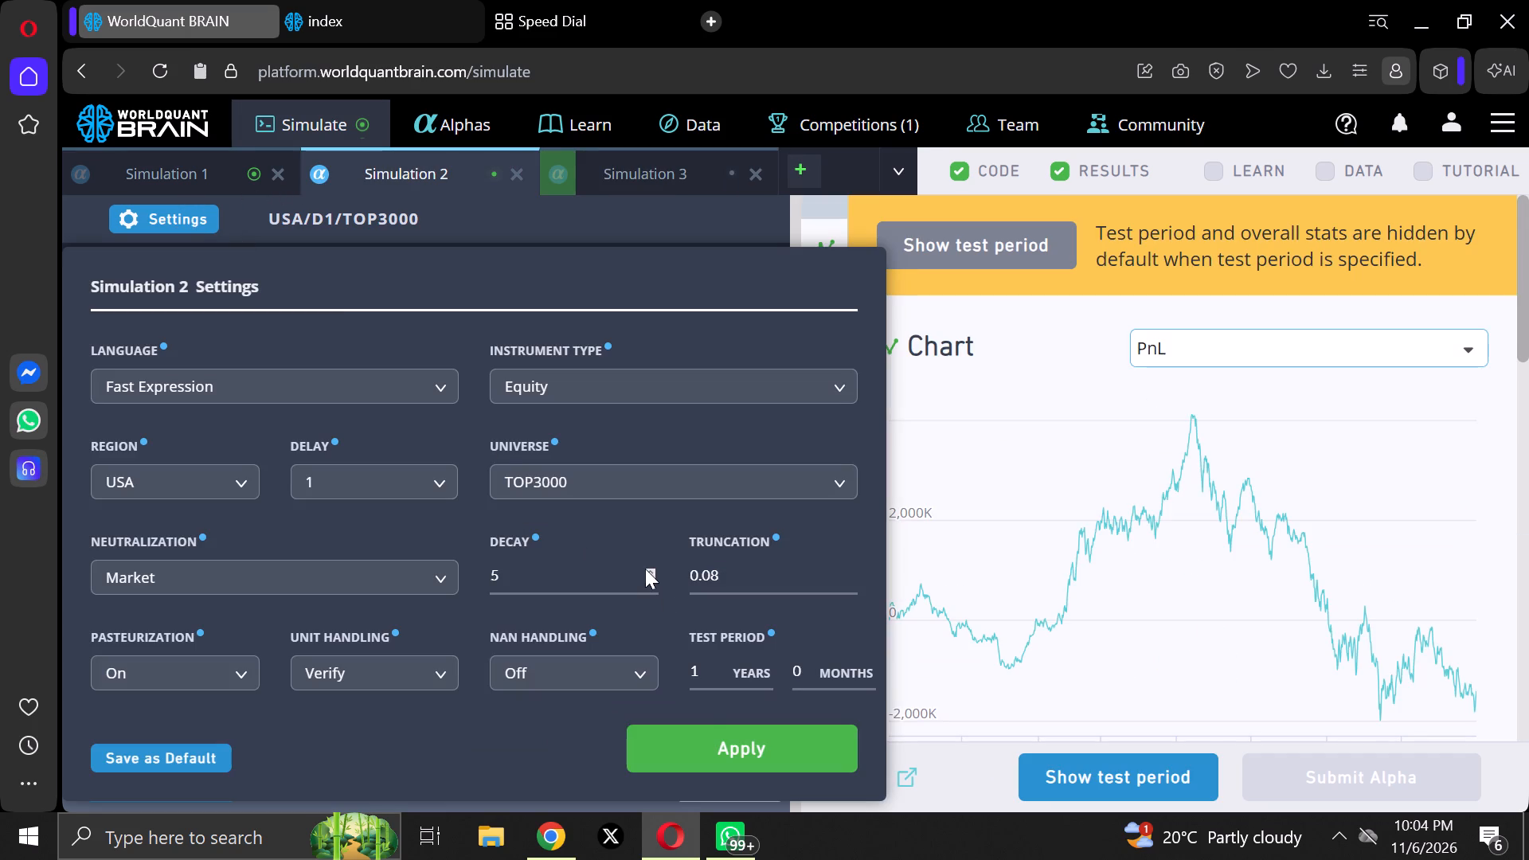
{"action": "left_click", "coordinate": [647, 570]}
{"action": "left_click", "coordinate": [700, 737]}
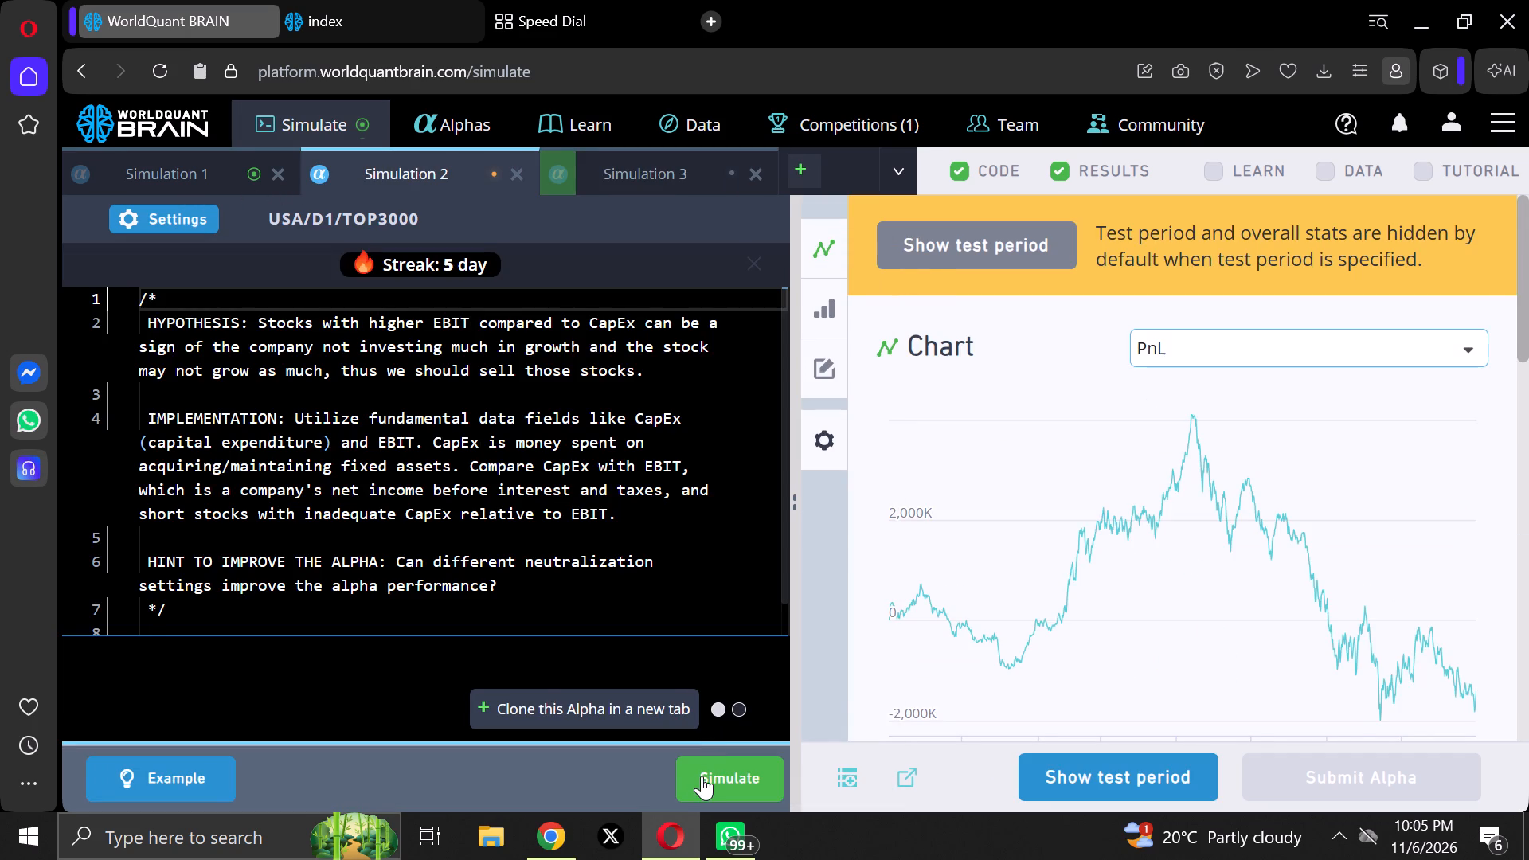
{"action": "left_click", "coordinate": [702, 776]}
Raise Simulation 1's decay by one and rerun its simulation.
{"action": "left_click", "coordinate": [160, 170]}
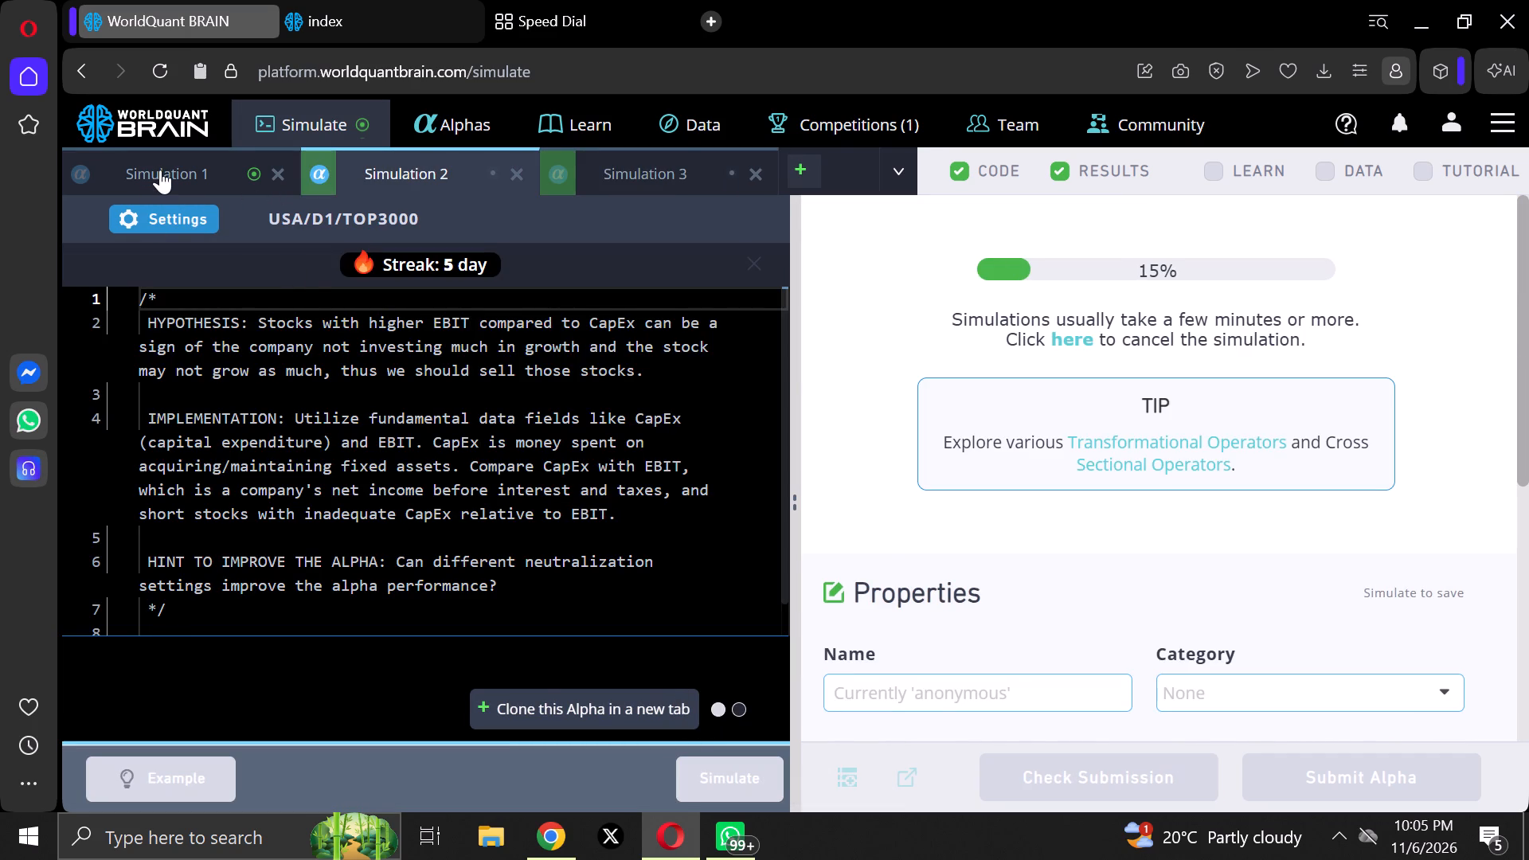
{"action": "left_click", "coordinate": [185, 210]}
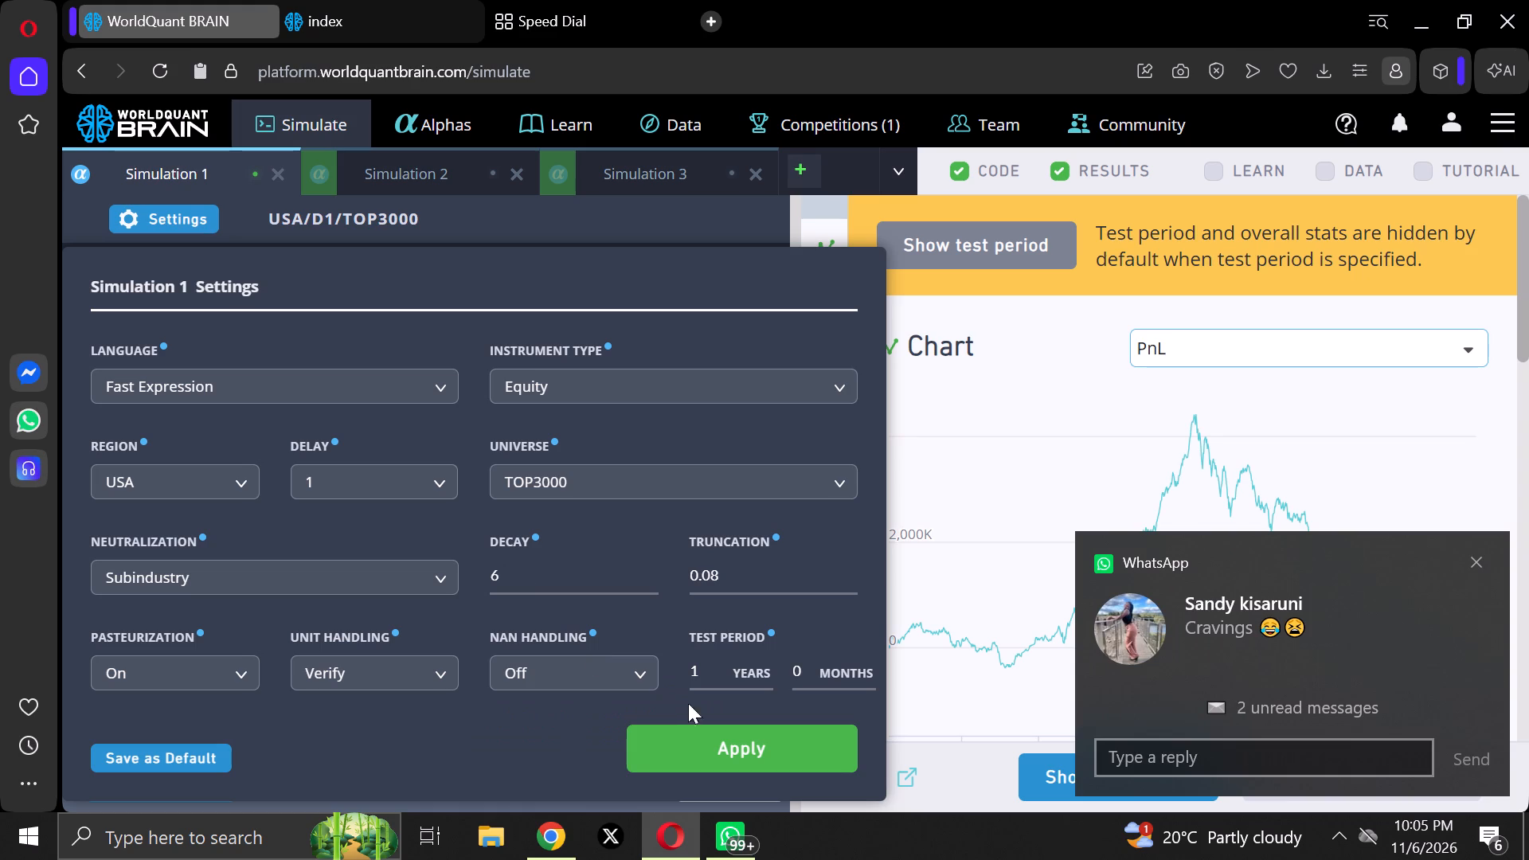
{"action": "left_click", "coordinate": [655, 566]}
{"action": "left_click", "coordinate": [687, 752]}
{"action": "left_click", "coordinate": [686, 763]}
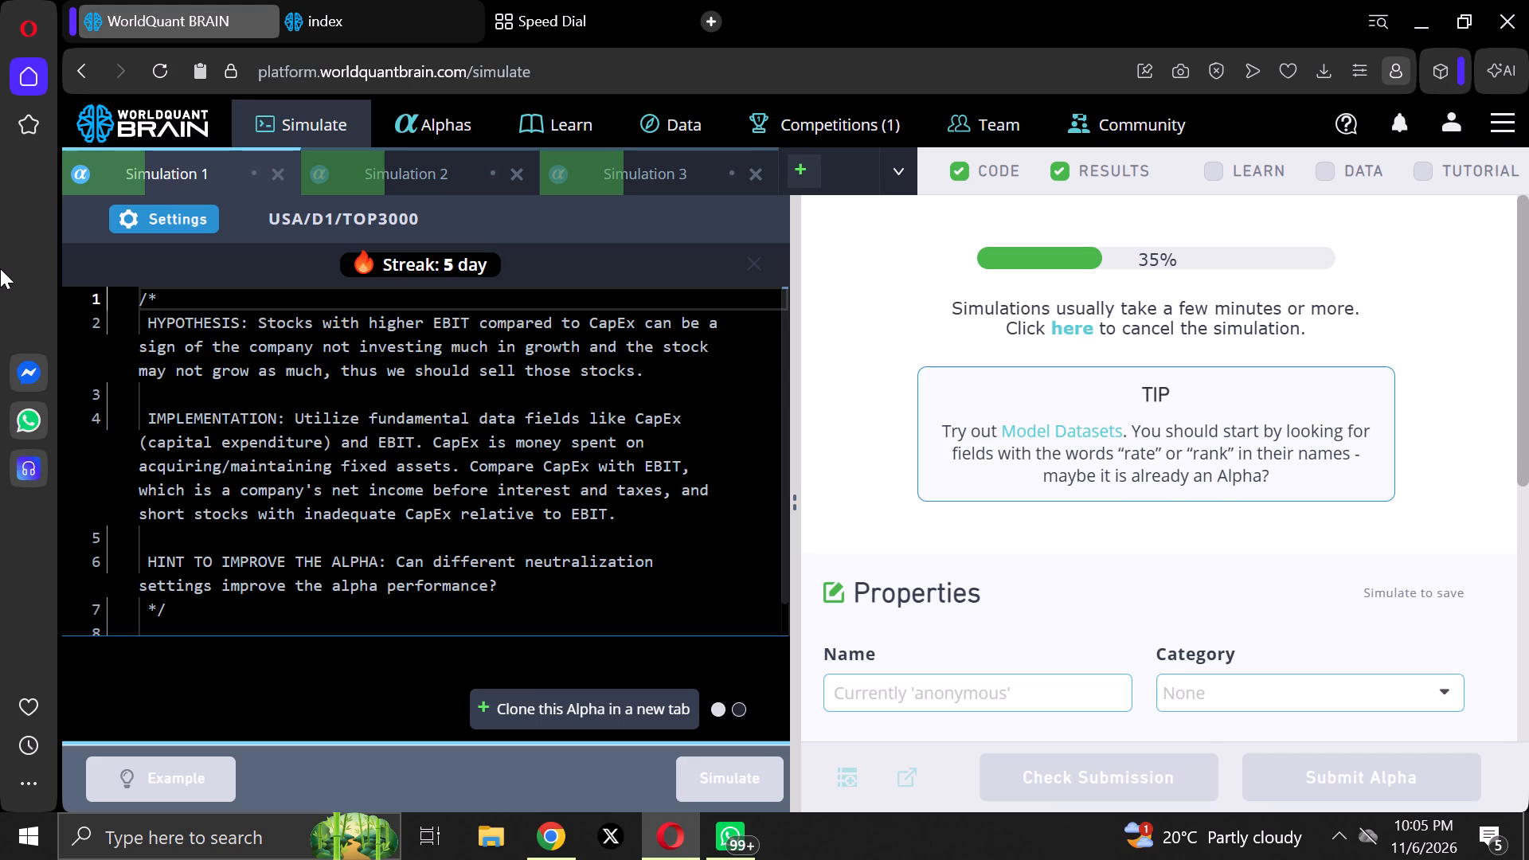
Switch to the WorldQuant BRAIN account in Chrome and colour the submitted GLB alpha E56613bK red in its properties.
{"action": "left_click", "coordinate": [530, 826]}
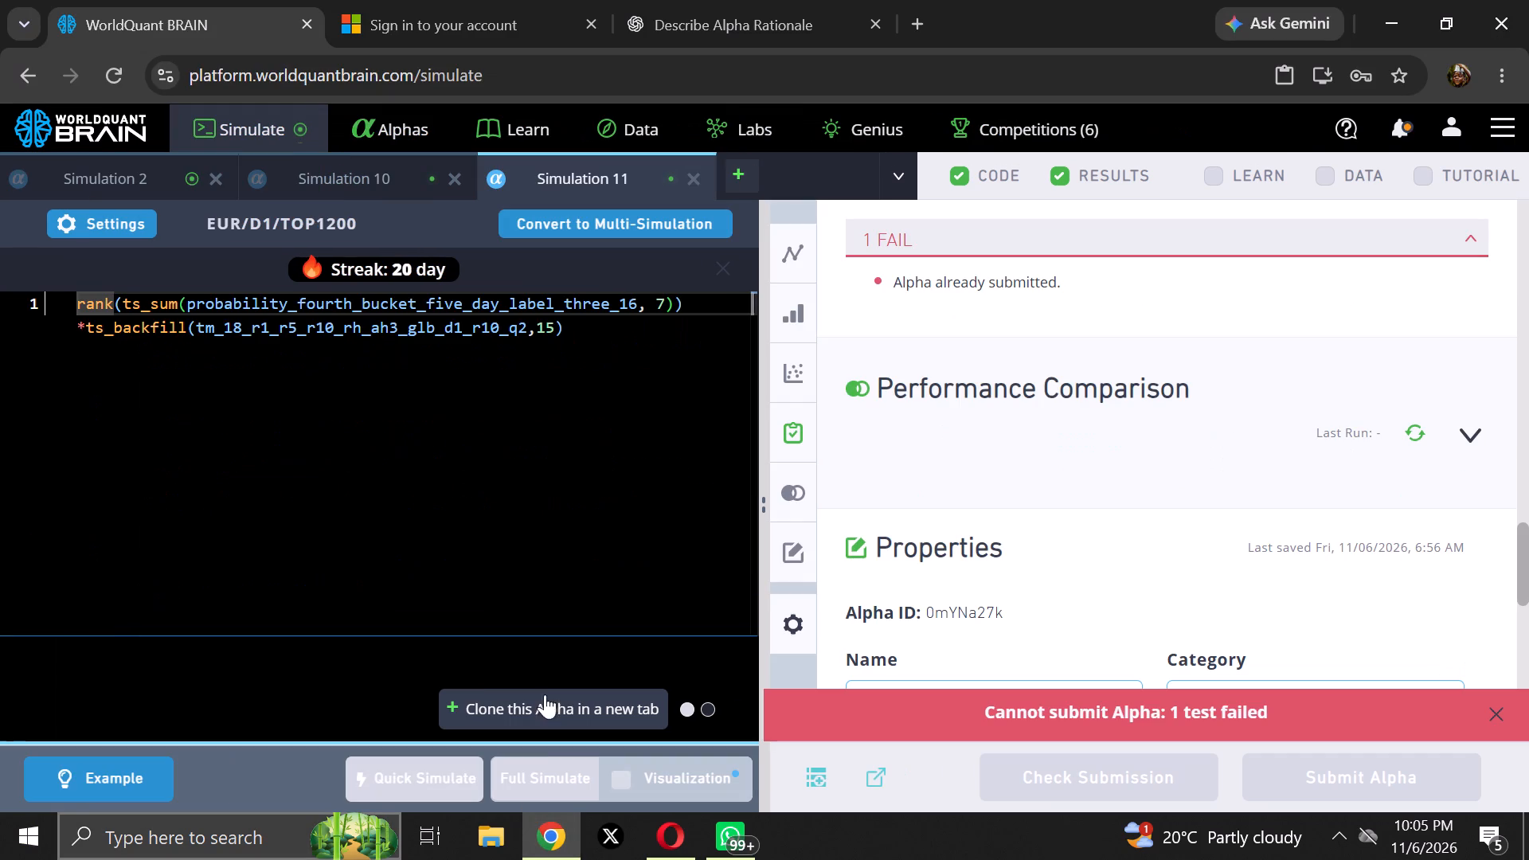
{"action": "left_click", "coordinate": [429, 123]}
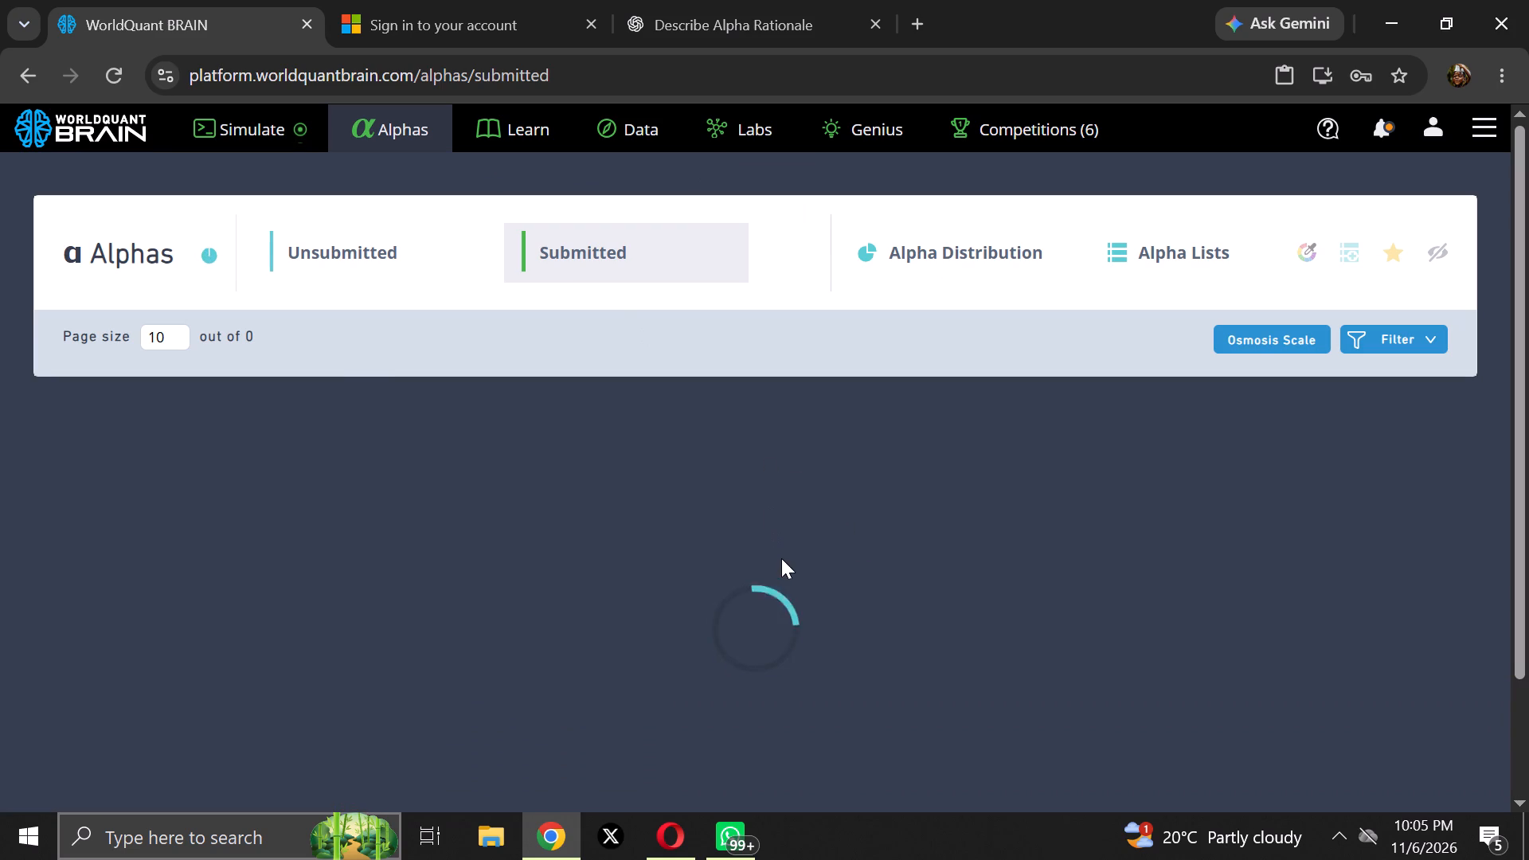
{"action": "scroll", "coordinate": [940, 706], "scroll_direction": "down", "scroll_amount": 2}
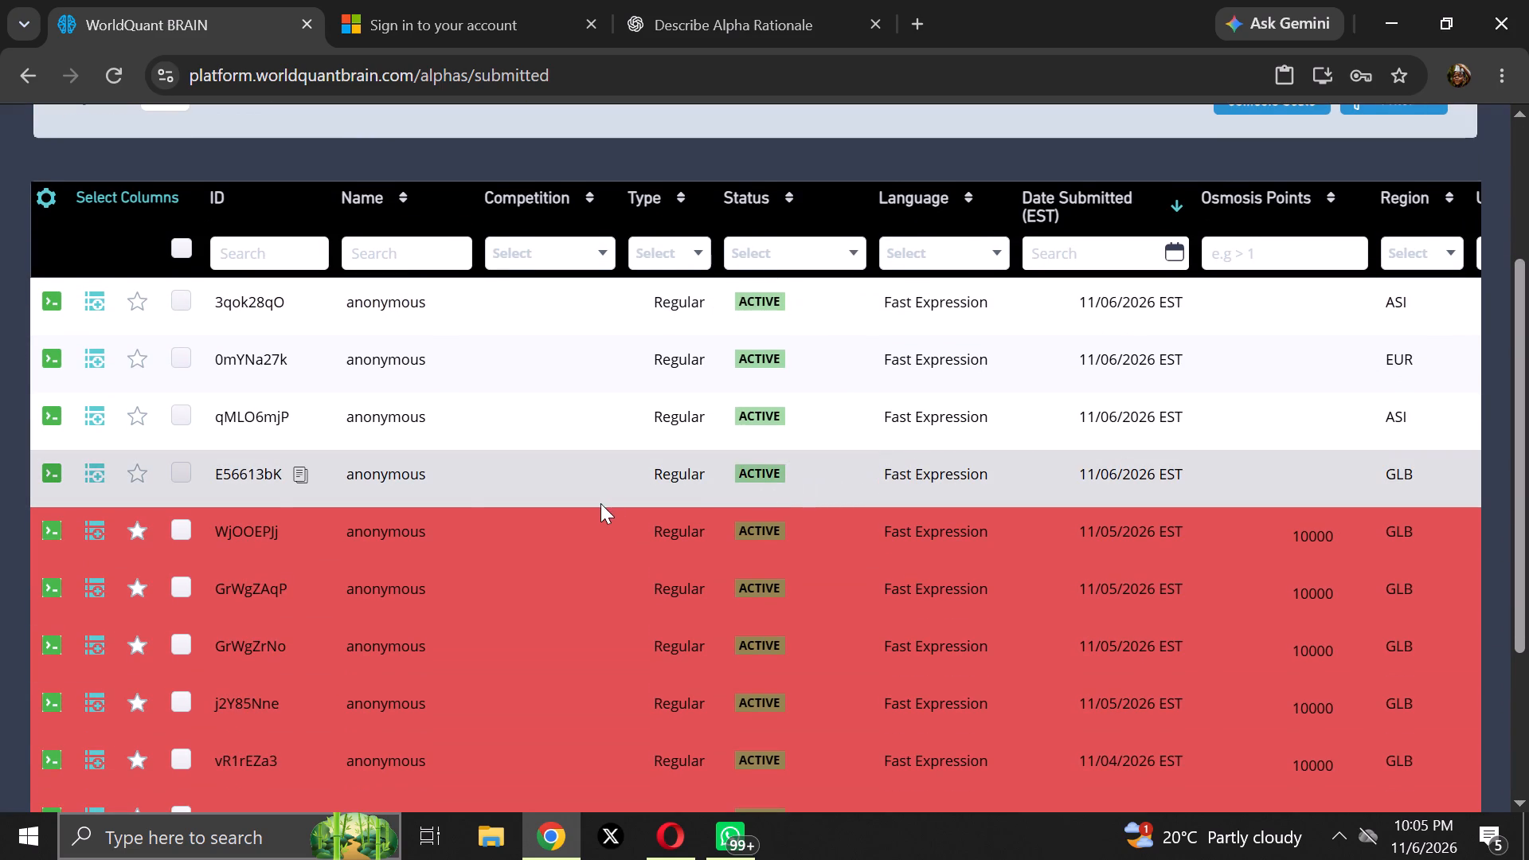
{"action": "left_click", "coordinate": [268, 483]}
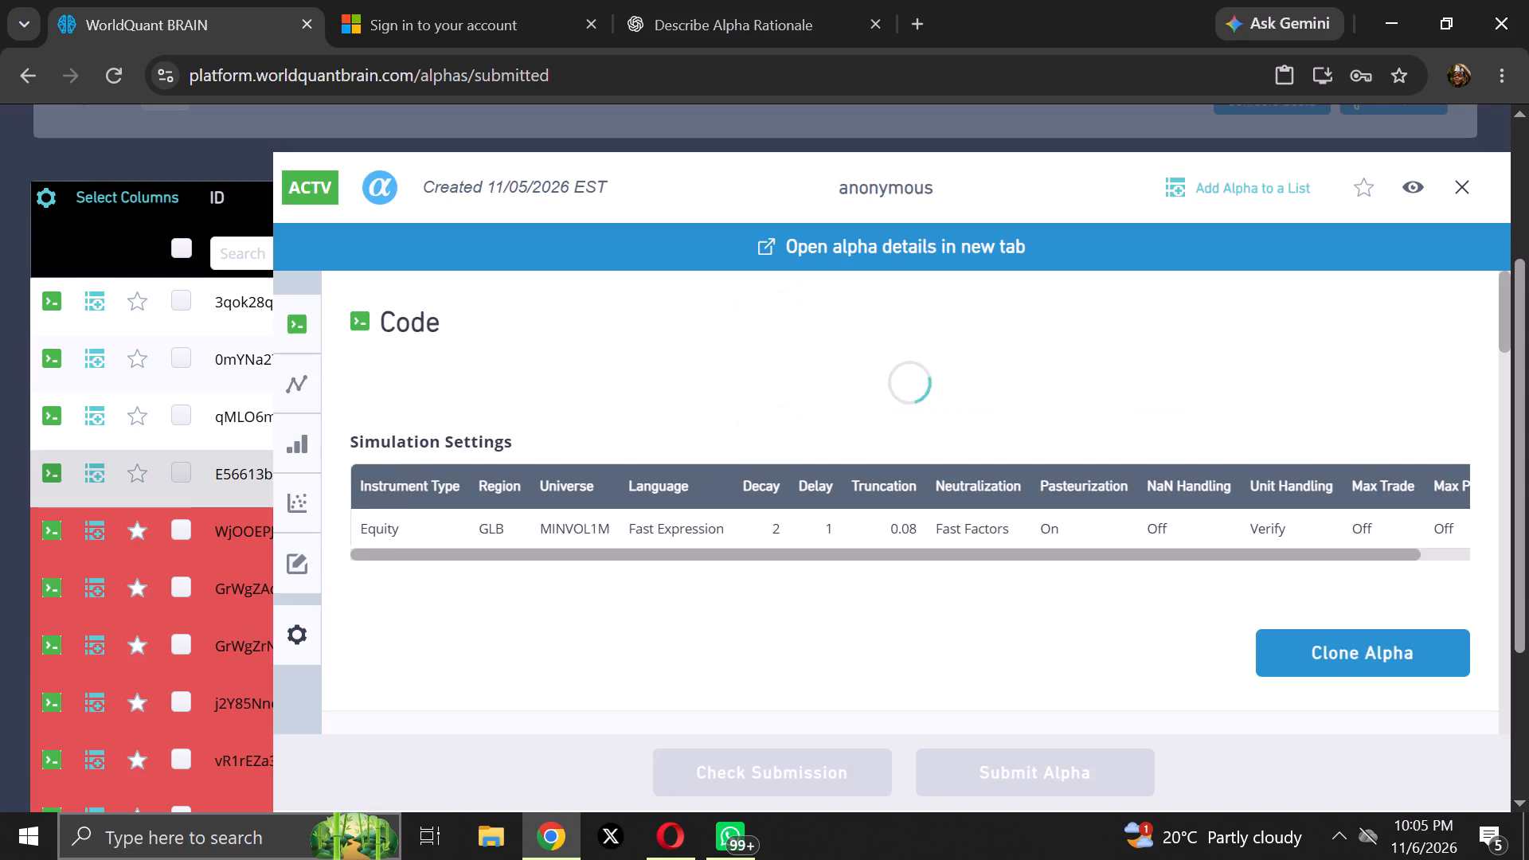
{"action": "scroll", "coordinate": [1003, 657], "scroll_direction": "down", "scroll_amount": 1}
{"action": "left_click", "coordinate": [277, 561]}
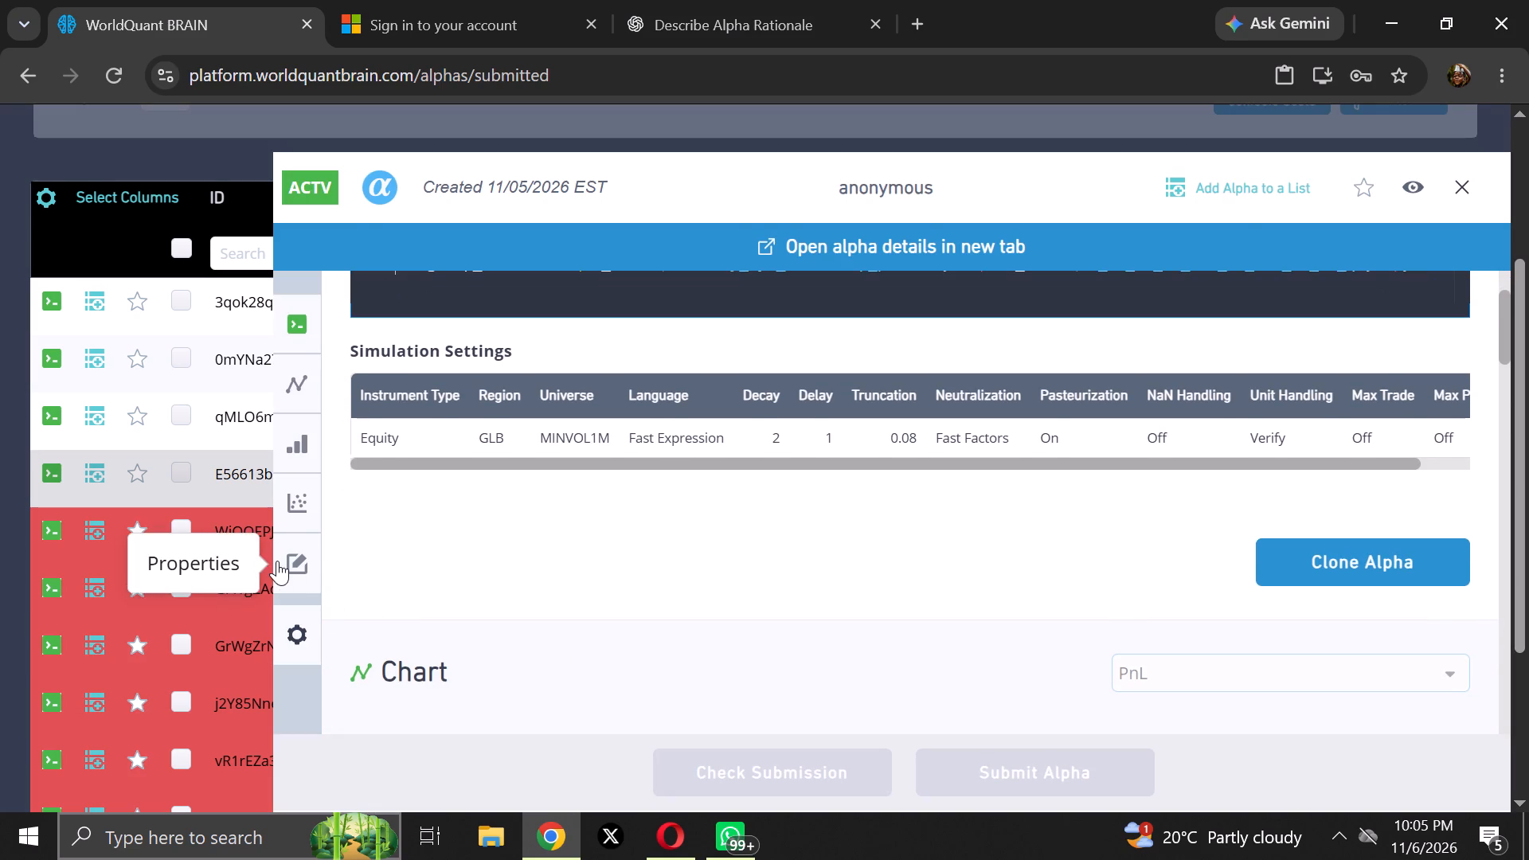
{"action": "scroll", "coordinate": [1085, 638], "scroll_direction": "down", "scroll_amount": 2}
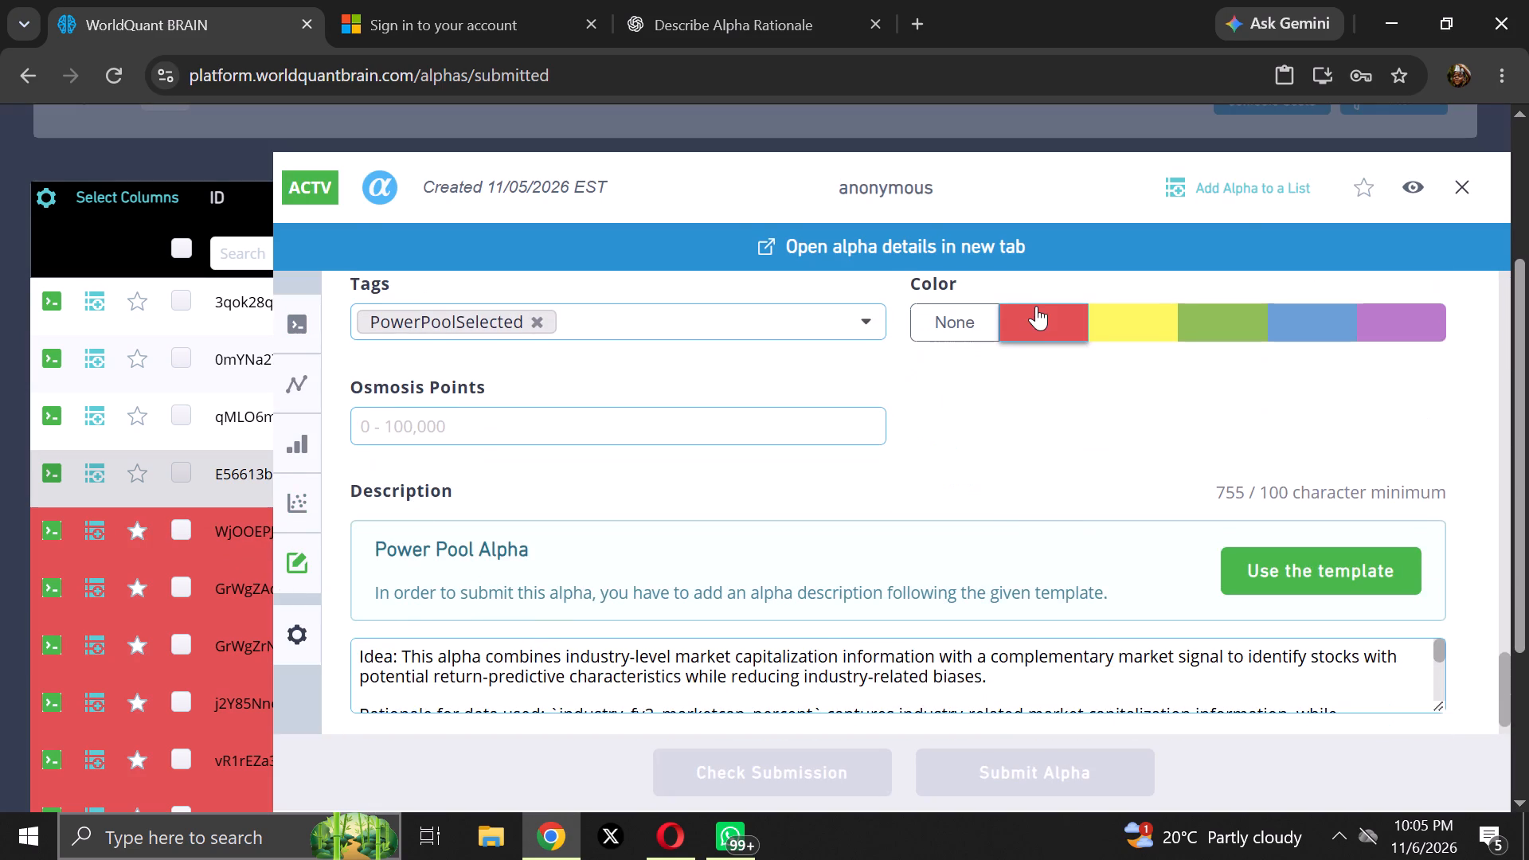
{"action": "left_click", "coordinate": [1036, 306]}
{"action": "scroll", "coordinate": [1289, 489], "scroll_direction": "up", "scroll_amount": 3}
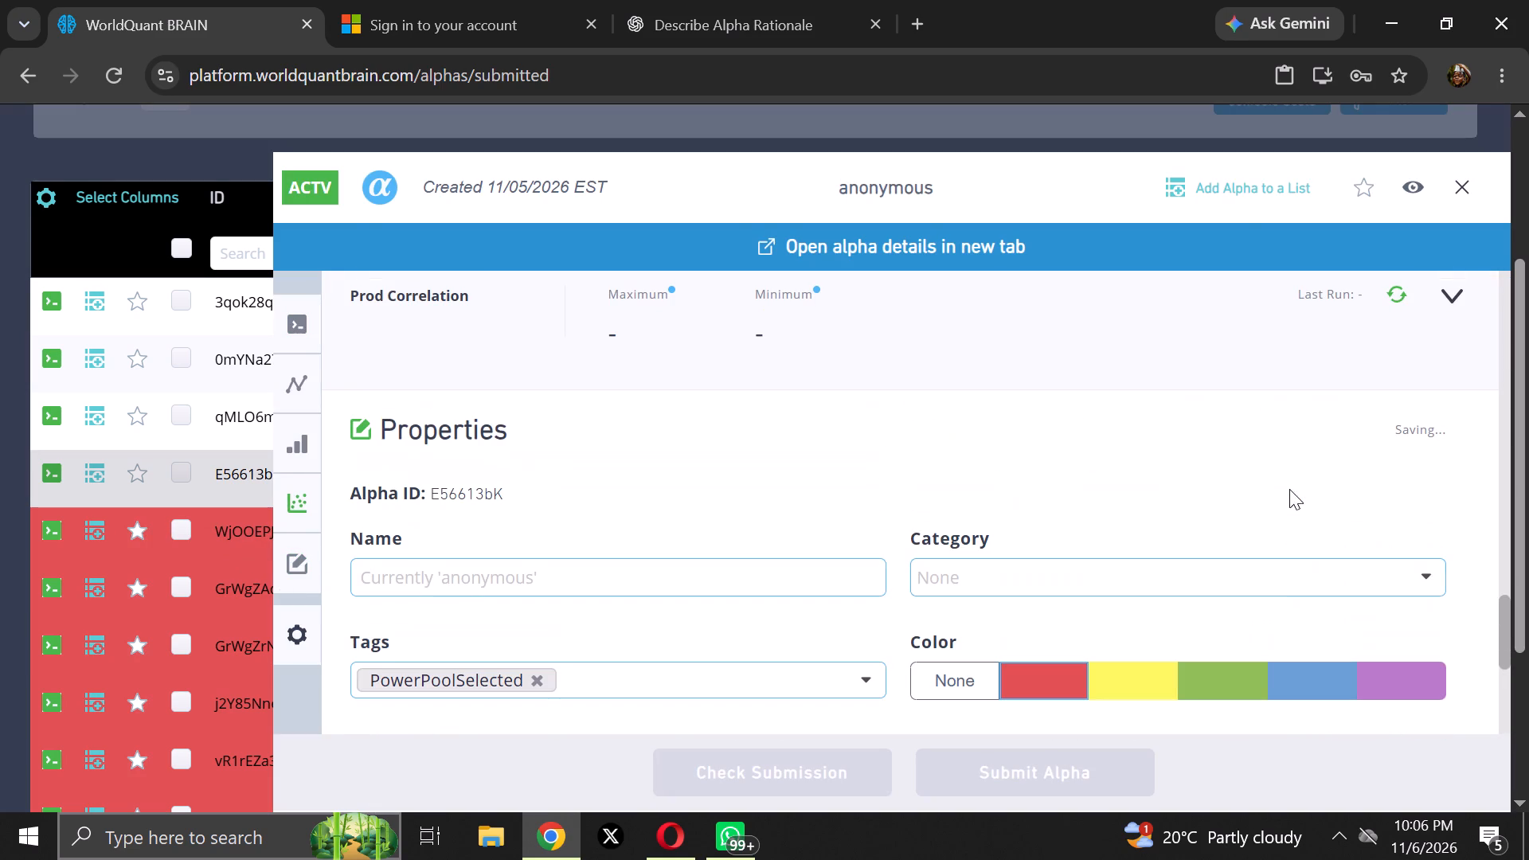
{"action": "scroll", "coordinate": [1242, 553], "scroll_direction": "up", "scroll_amount": 2}
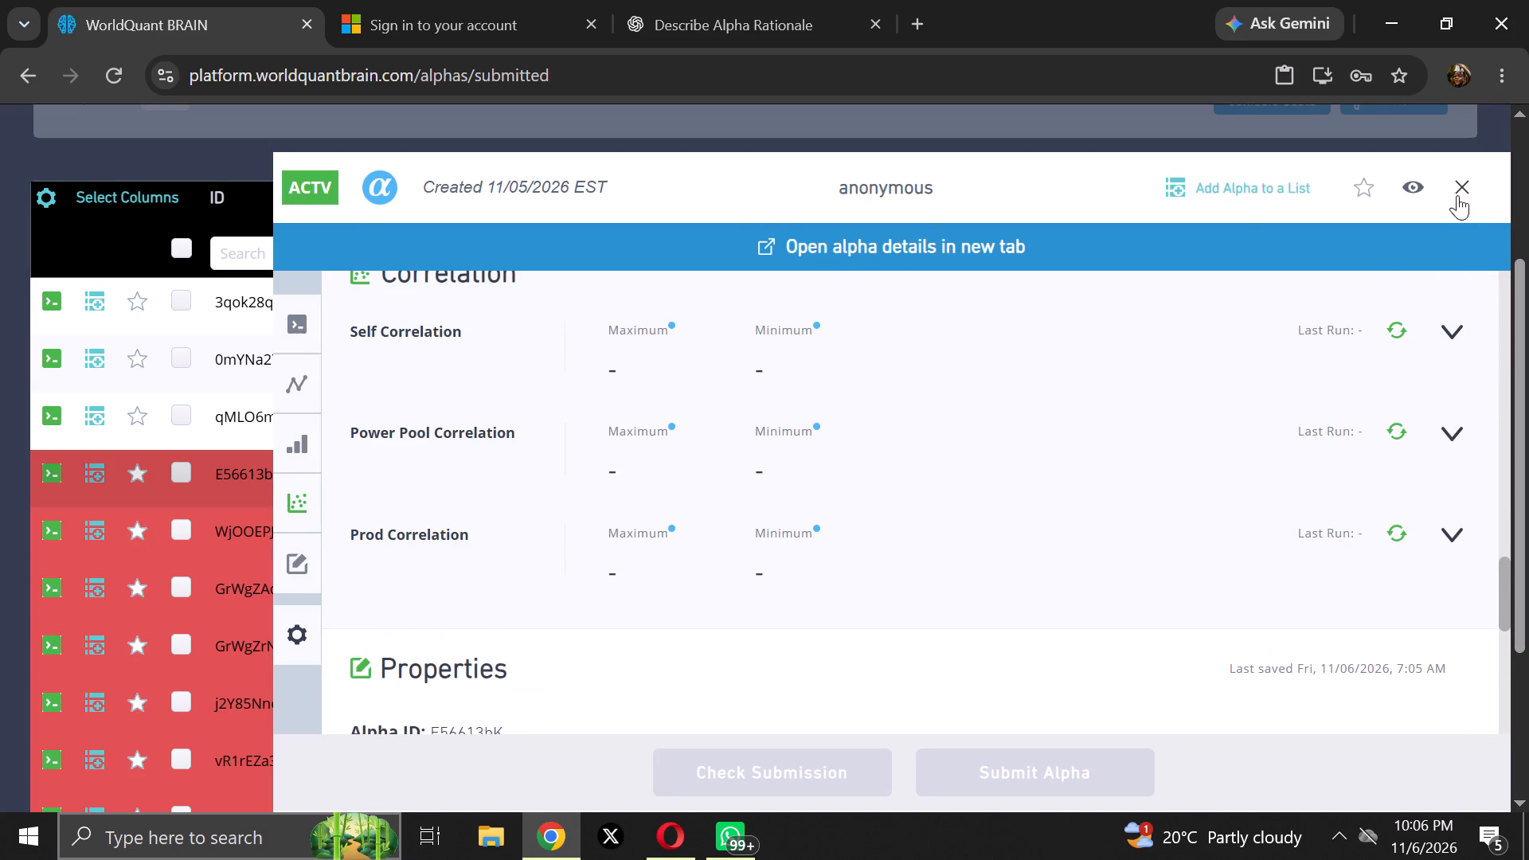
{"action": "left_click", "coordinate": [1457, 182]}
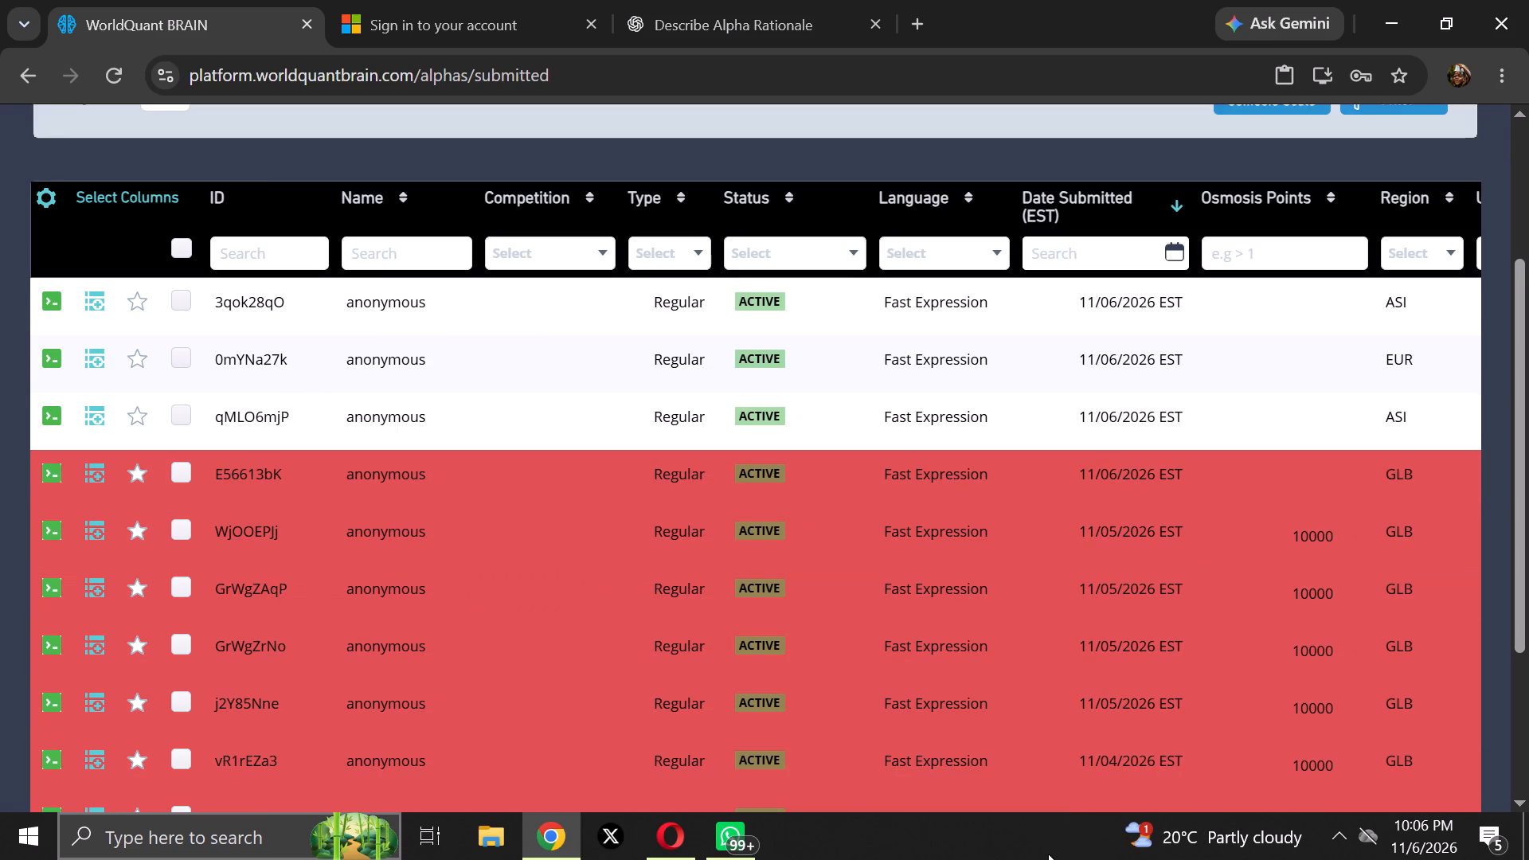
Check the colour used for older EUR alphas, and colour the submitted EUR alpha 0mYNa27k yellow in its properties.
{"action": "scroll", "coordinate": [811, 738], "scroll_direction": "down", "scroll_amount": 5}
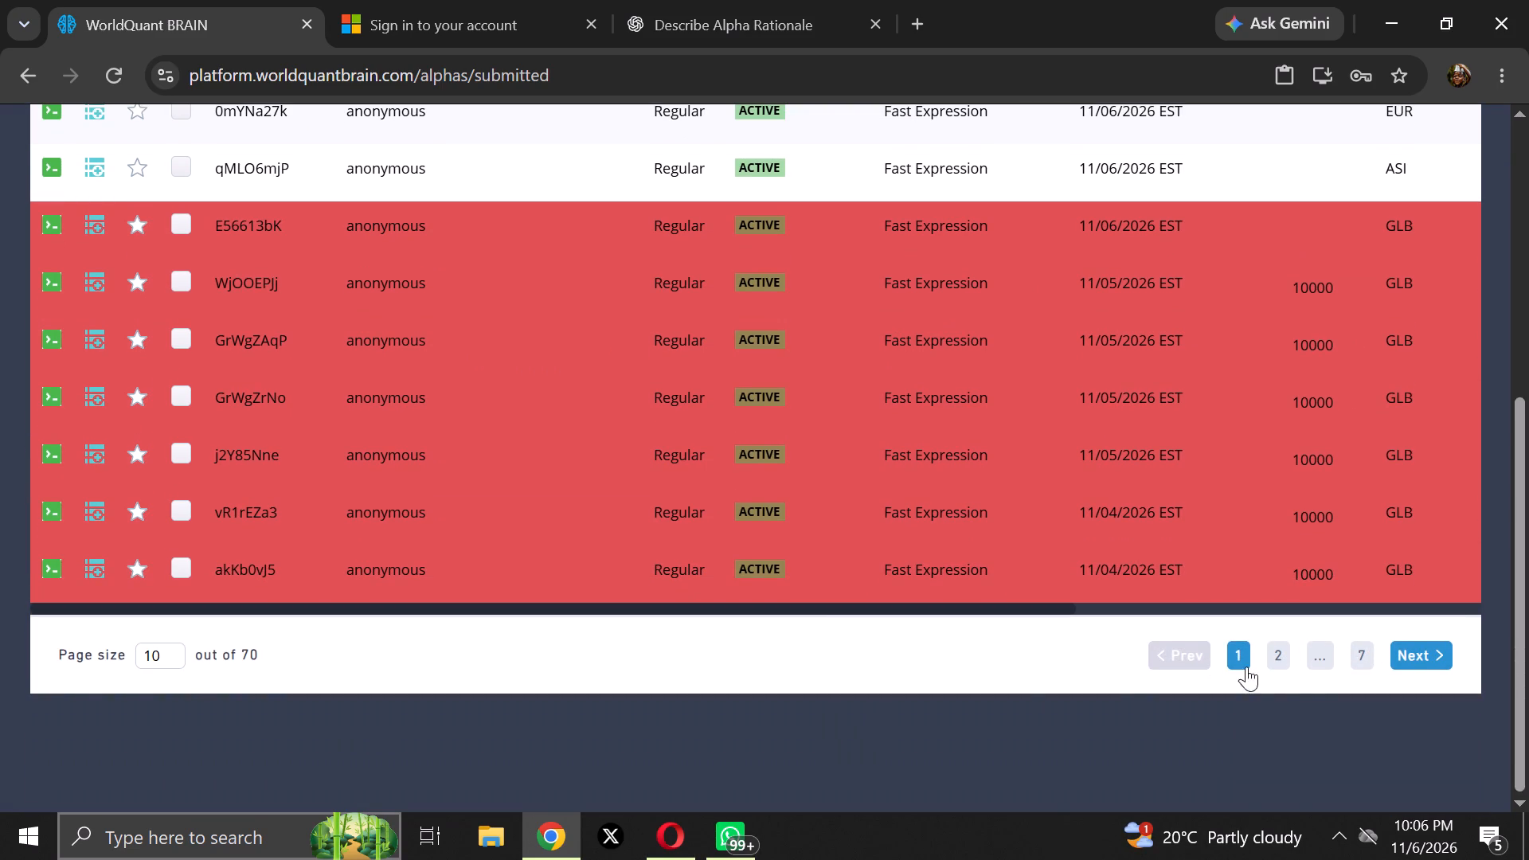
{"action": "left_click", "coordinate": [1268, 654]}
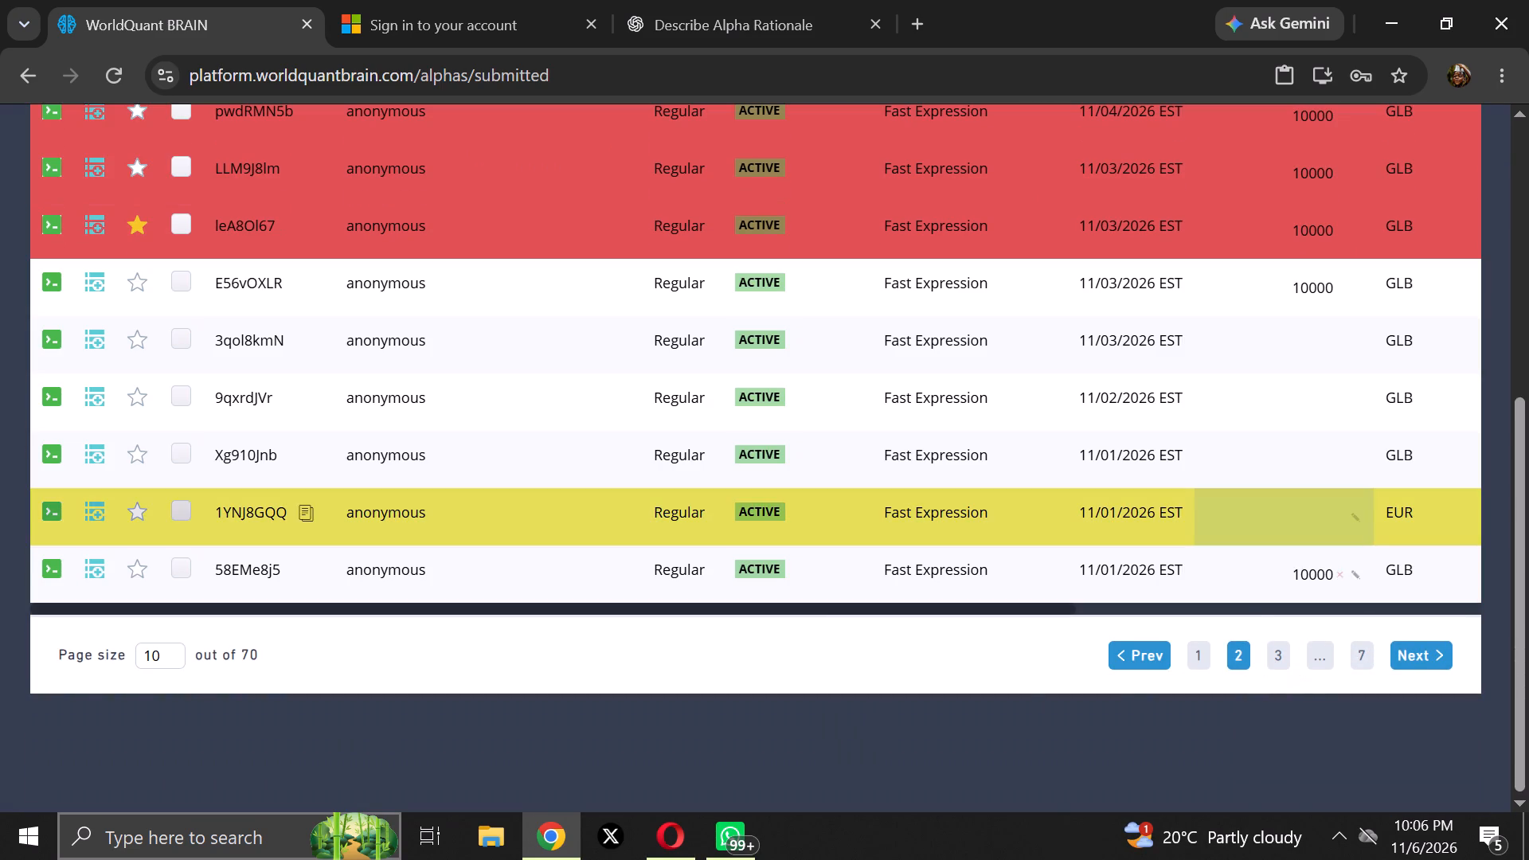
{"action": "left_click", "coordinate": [1202, 655]}
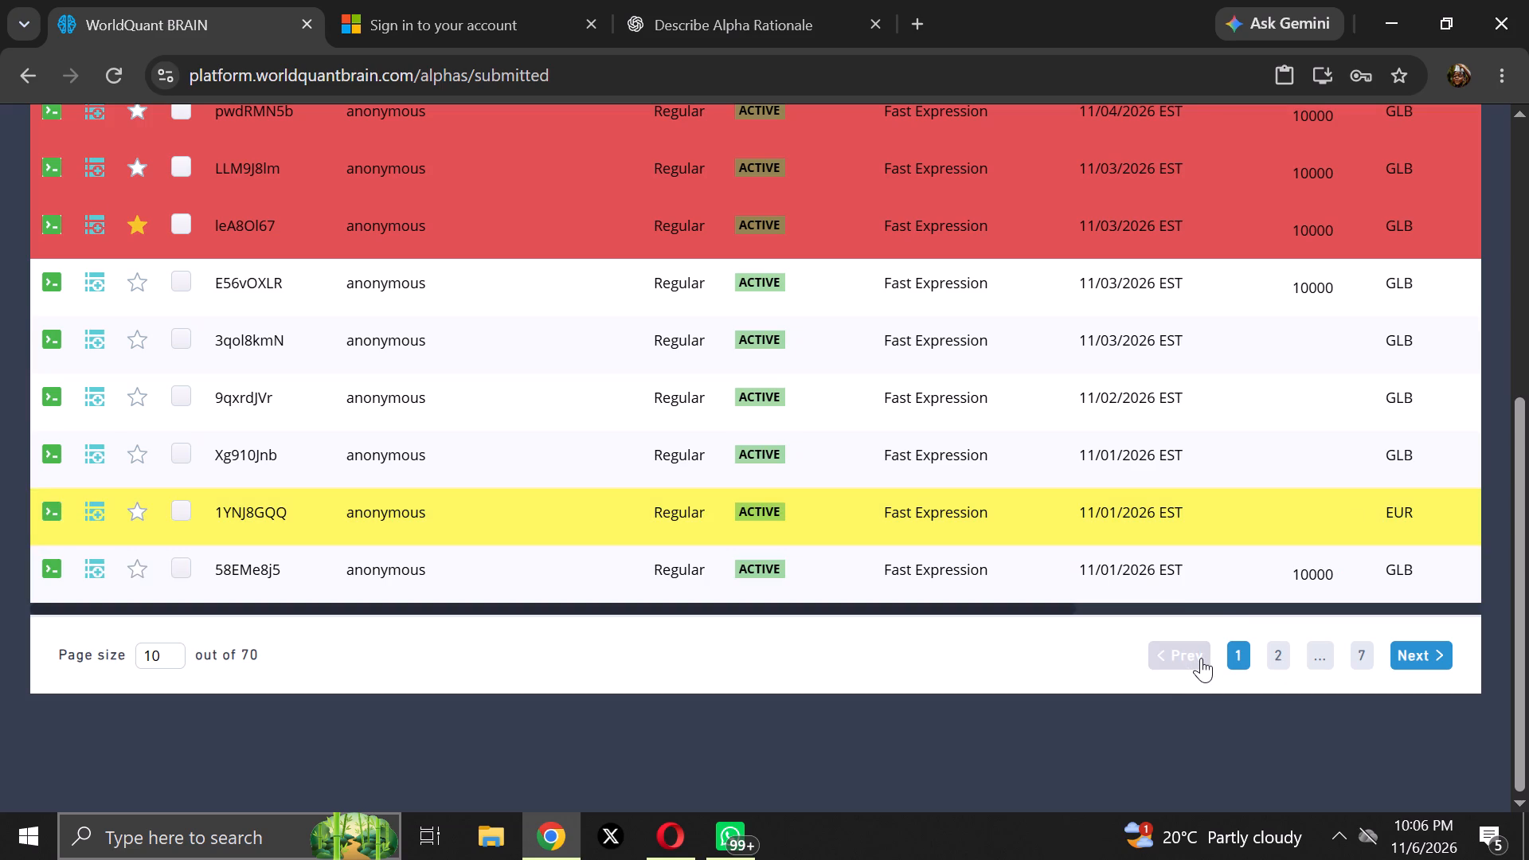
{"action": "scroll", "coordinate": [1201, 658], "scroll_direction": "up", "scroll_amount": 5}
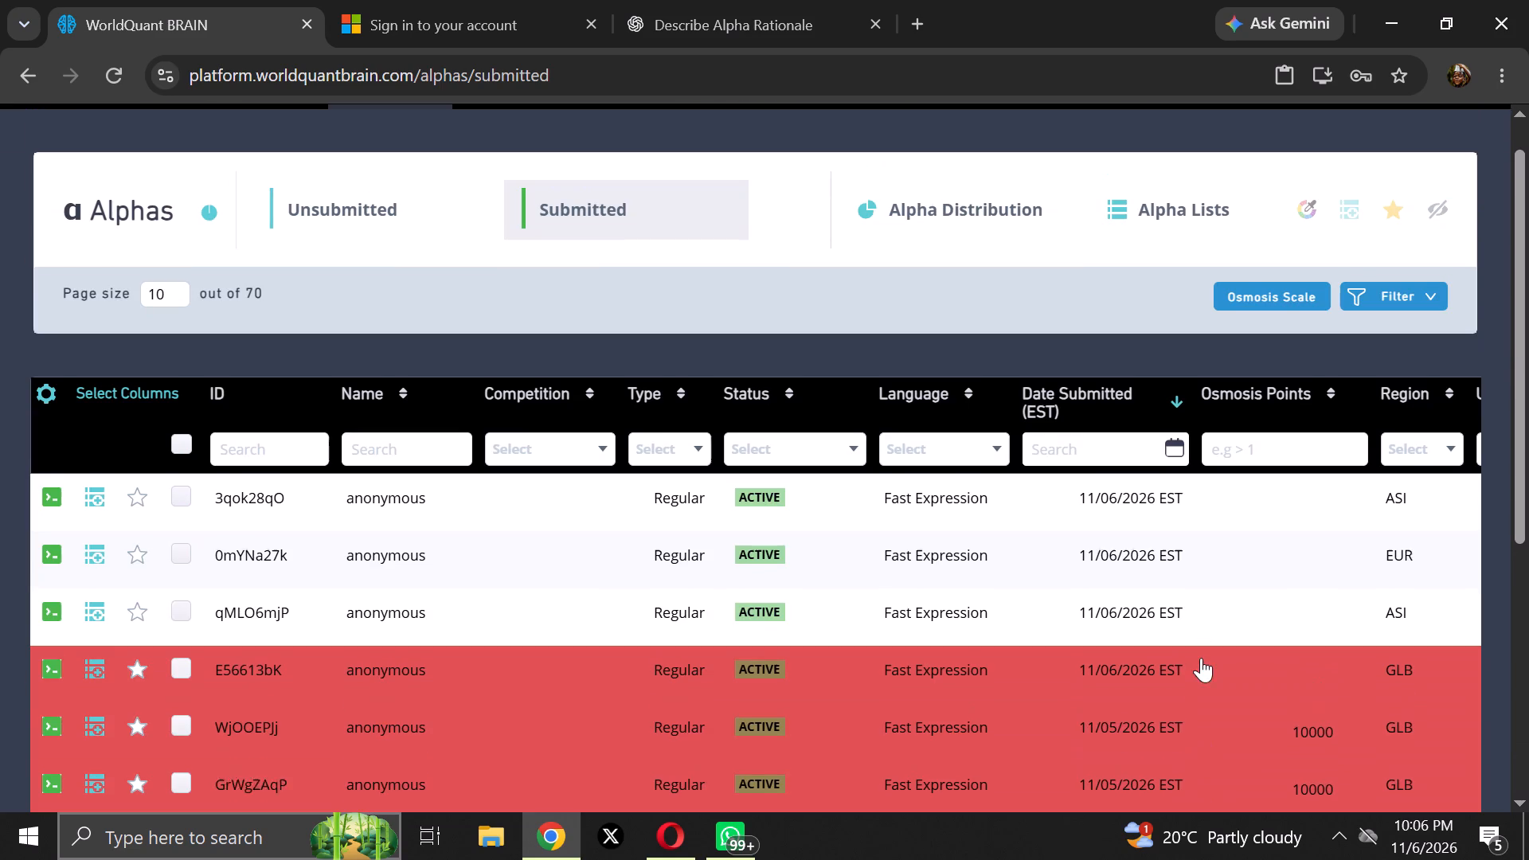
{"action": "left_click", "coordinate": [1116, 584]}
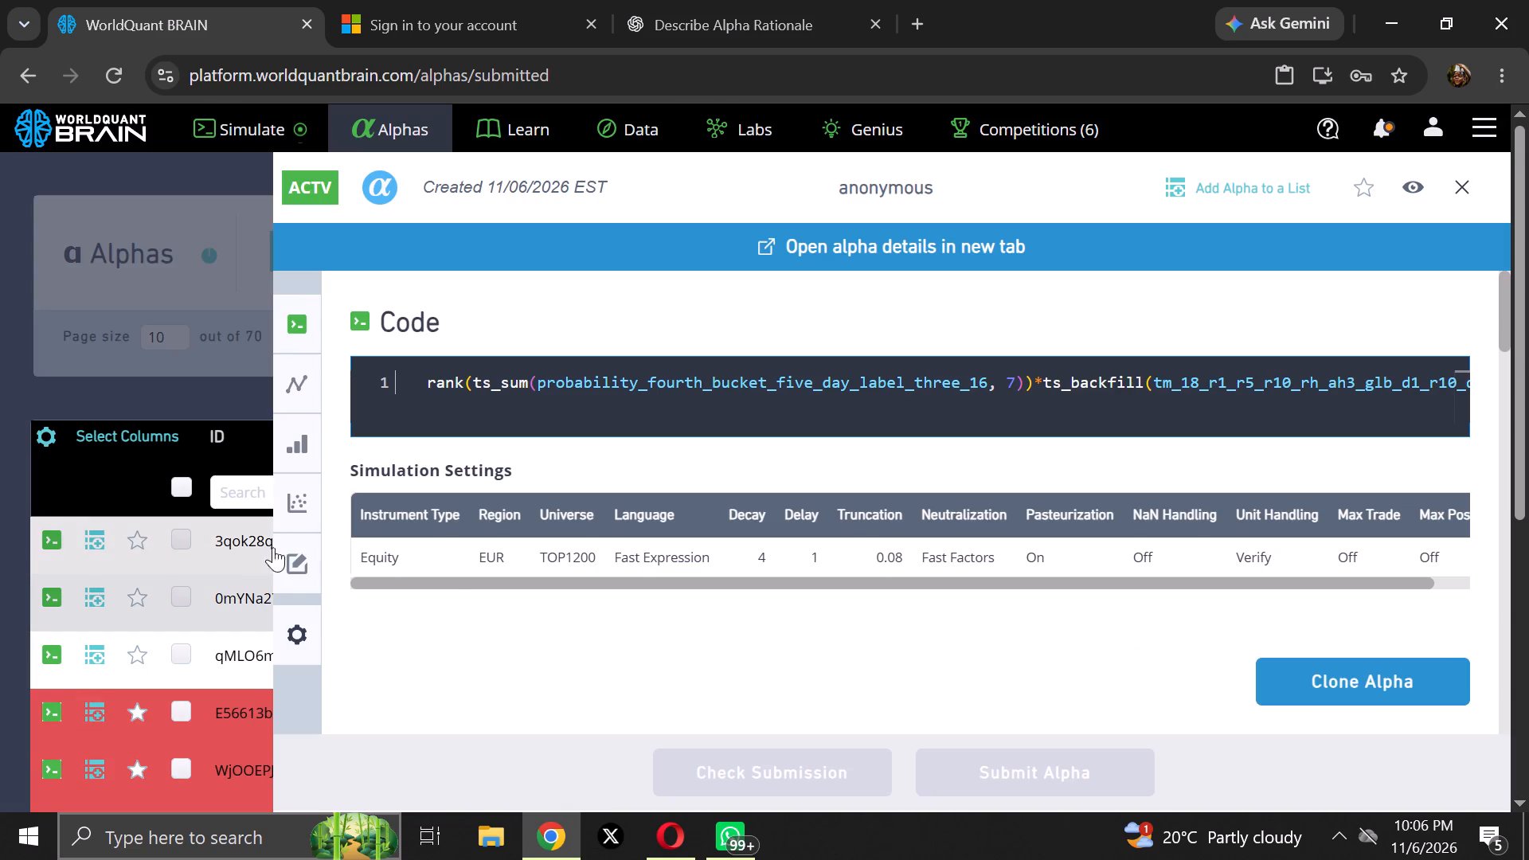
{"action": "left_click", "coordinate": [303, 555]}
{"action": "scroll", "coordinate": [661, 603], "scroll_direction": "down", "scroll_amount": 4}
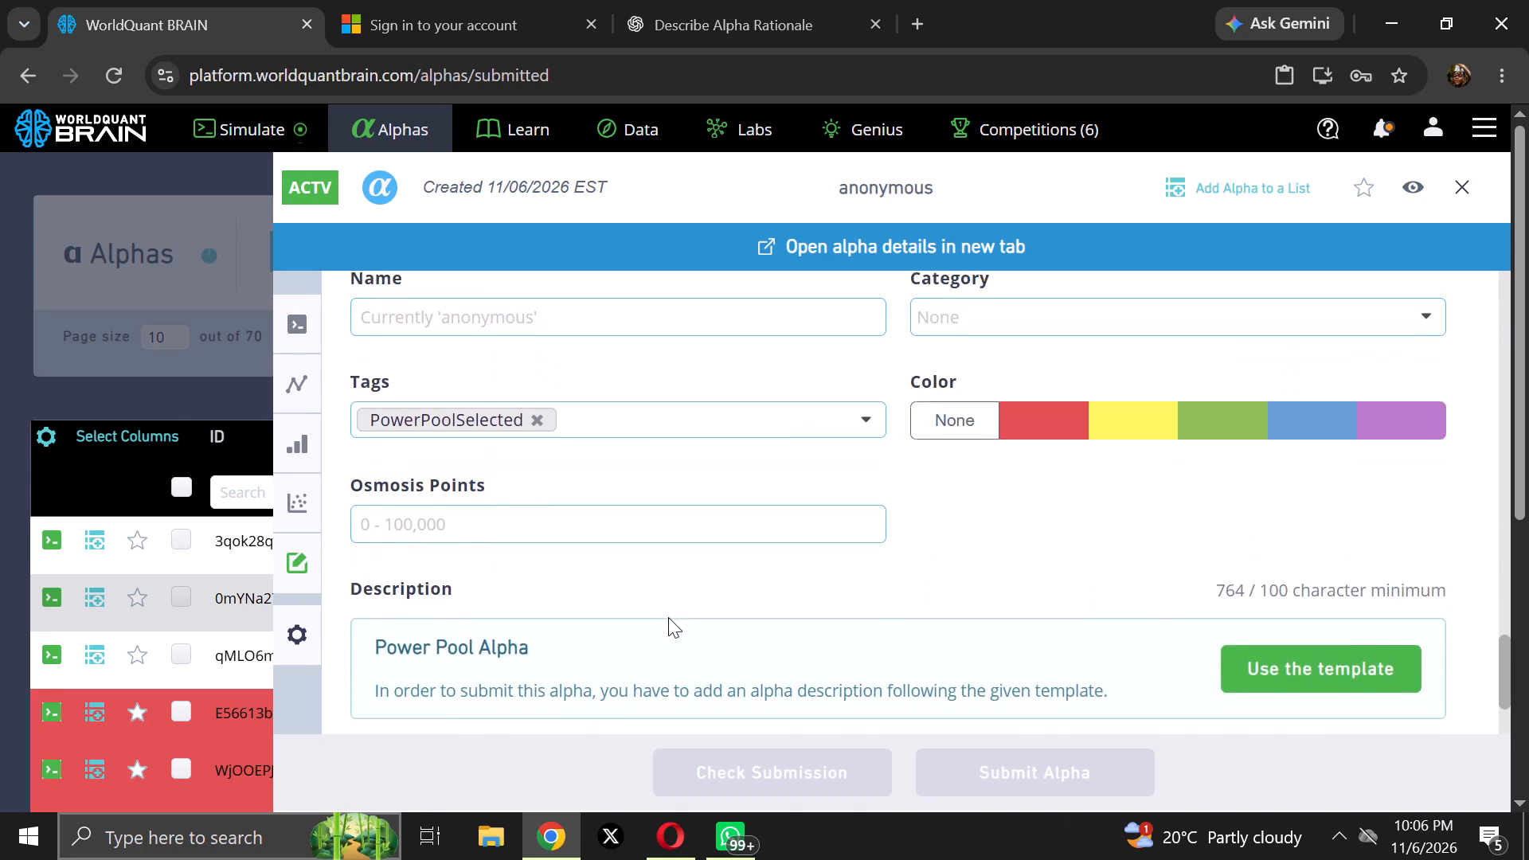
{"action": "scroll", "coordinate": [668, 617], "scroll_direction": "down", "scroll_amount": 2}
{"action": "scroll", "coordinate": [847, 527], "scroll_direction": "up", "scroll_amount": 2}
{"action": "left_click", "coordinate": [1120, 501]}
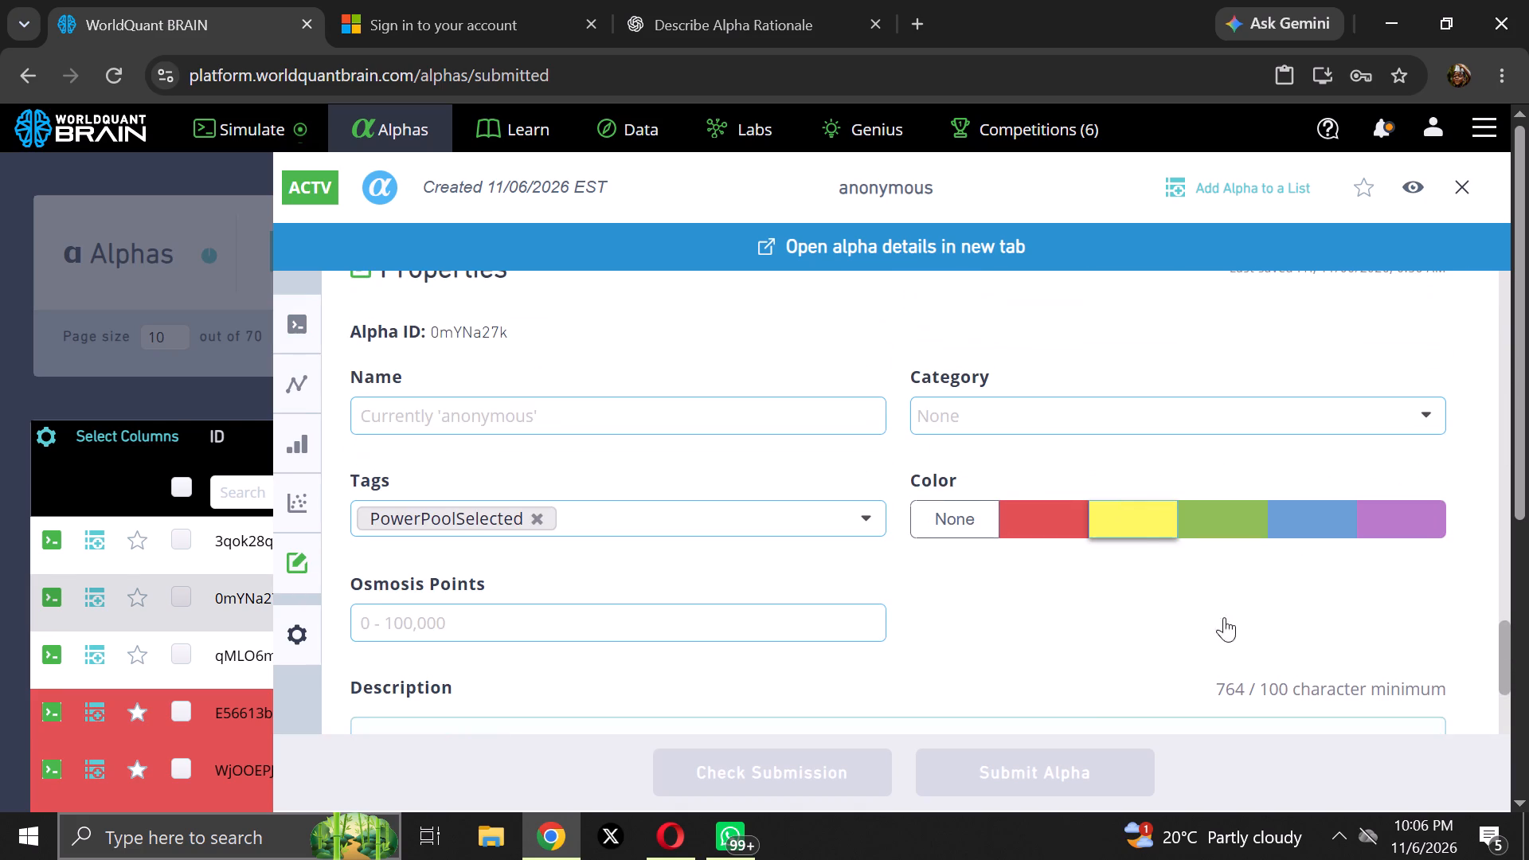
{"action": "scroll", "coordinate": [1257, 621], "scroll_direction": "up", "scroll_amount": 6}
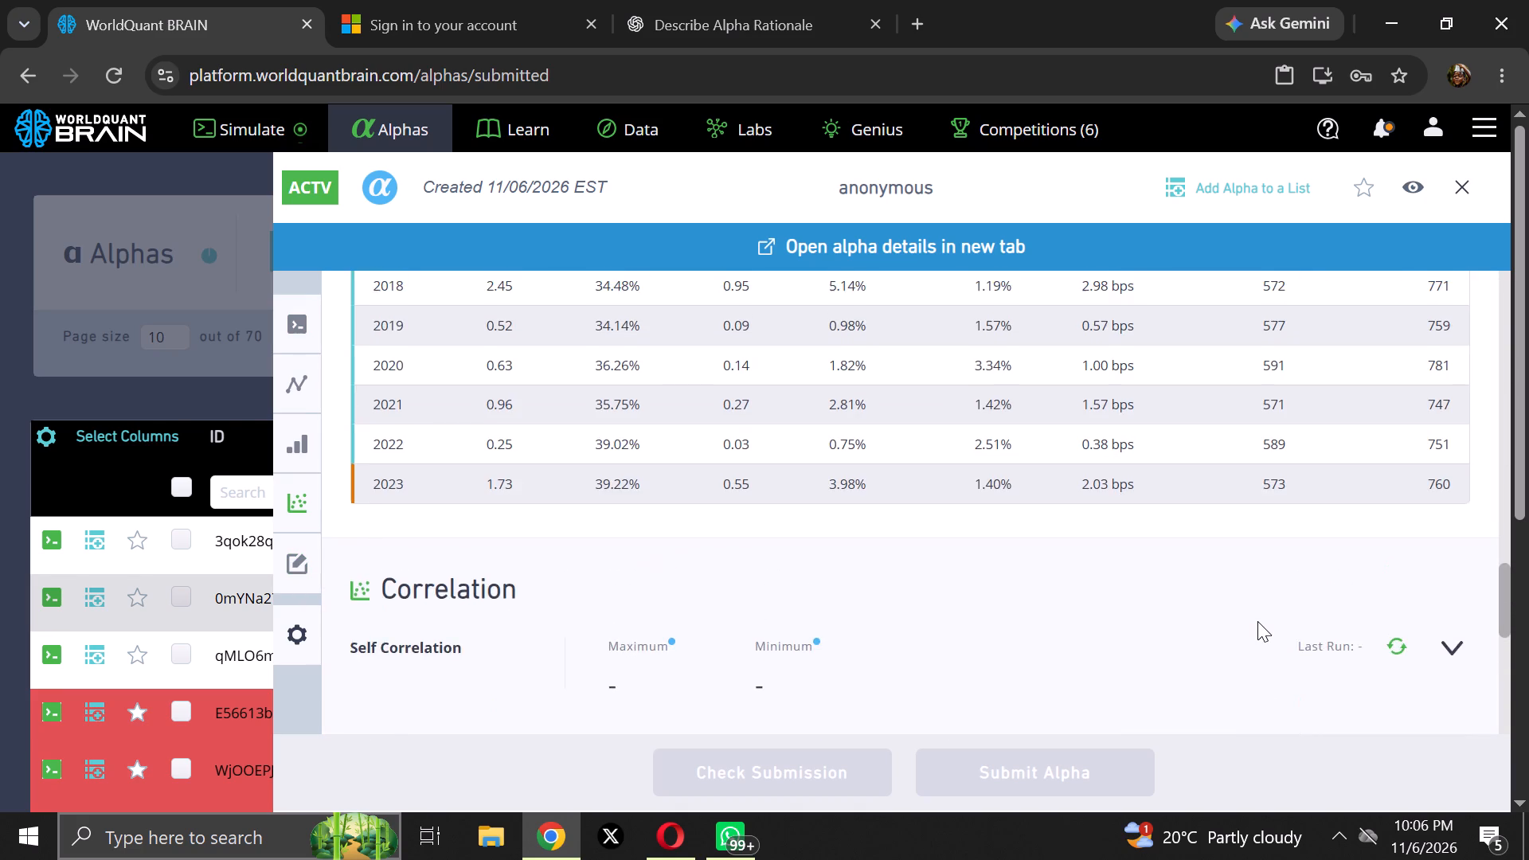
{"action": "scroll", "coordinate": [1257, 621], "scroll_direction": "up", "scroll_amount": 2}
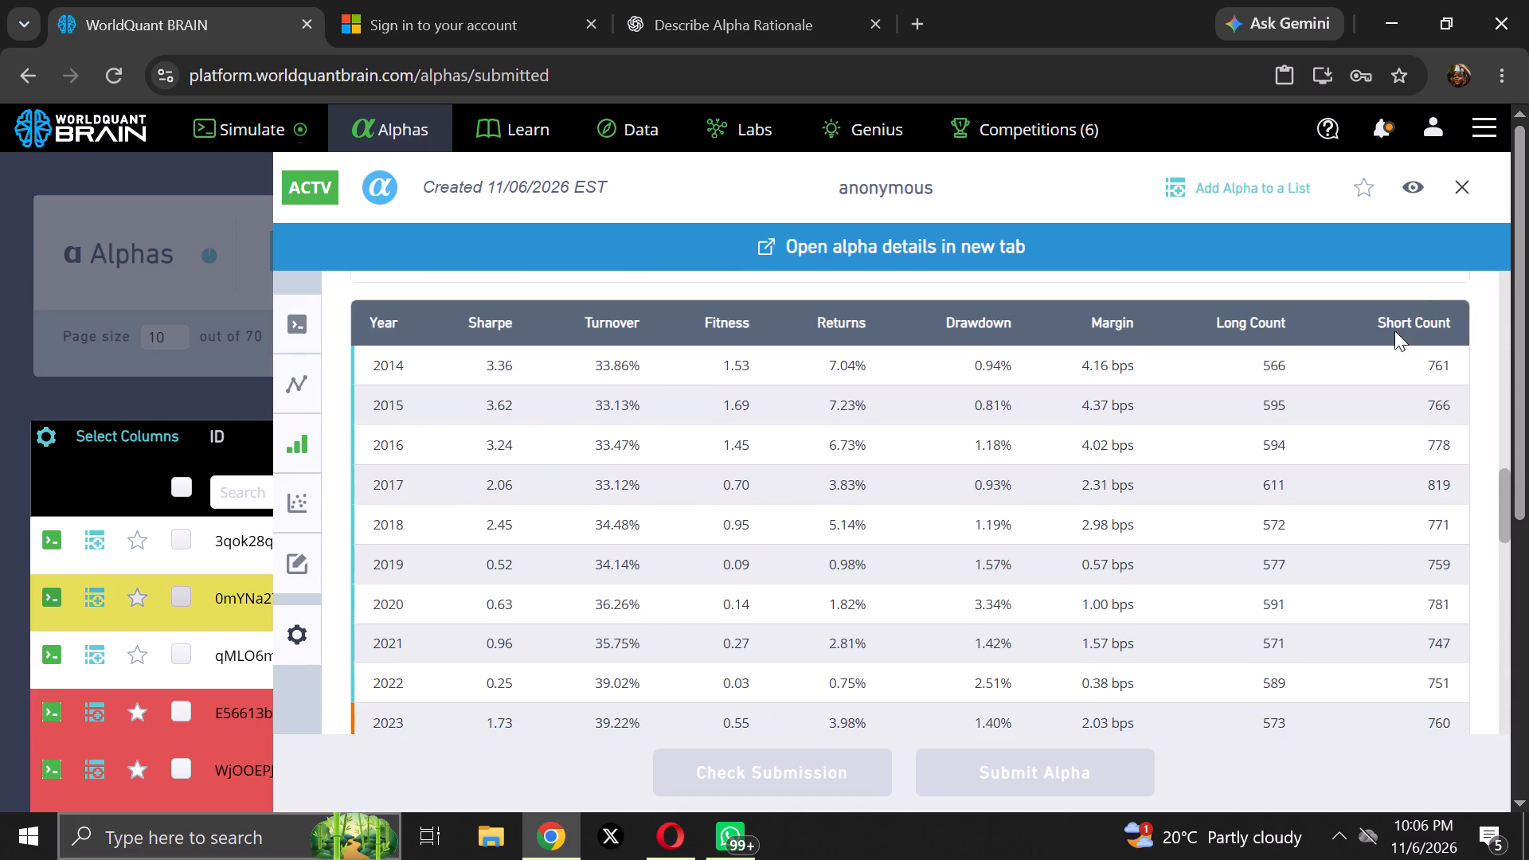
{"action": "left_click", "coordinate": [1458, 194]}
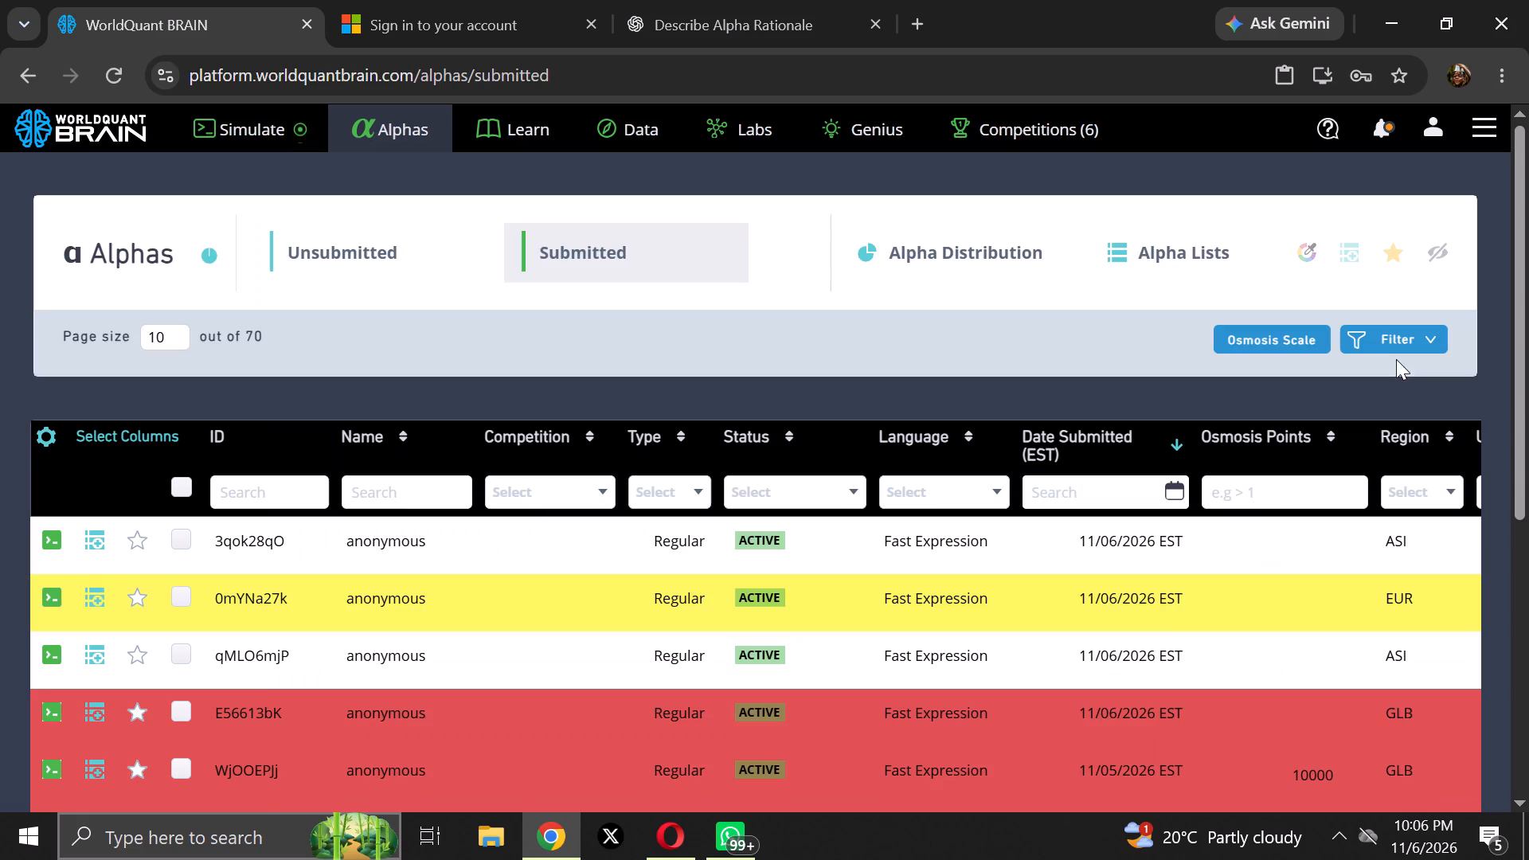
Check the colour used for older ASI alphas, and colour the submitted ASI alphas 3qok28qO and qMLO6mjP blue.
{"action": "scroll", "coordinate": [1128, 616], "scroll_direction": "down", "scroll_amount": 1}
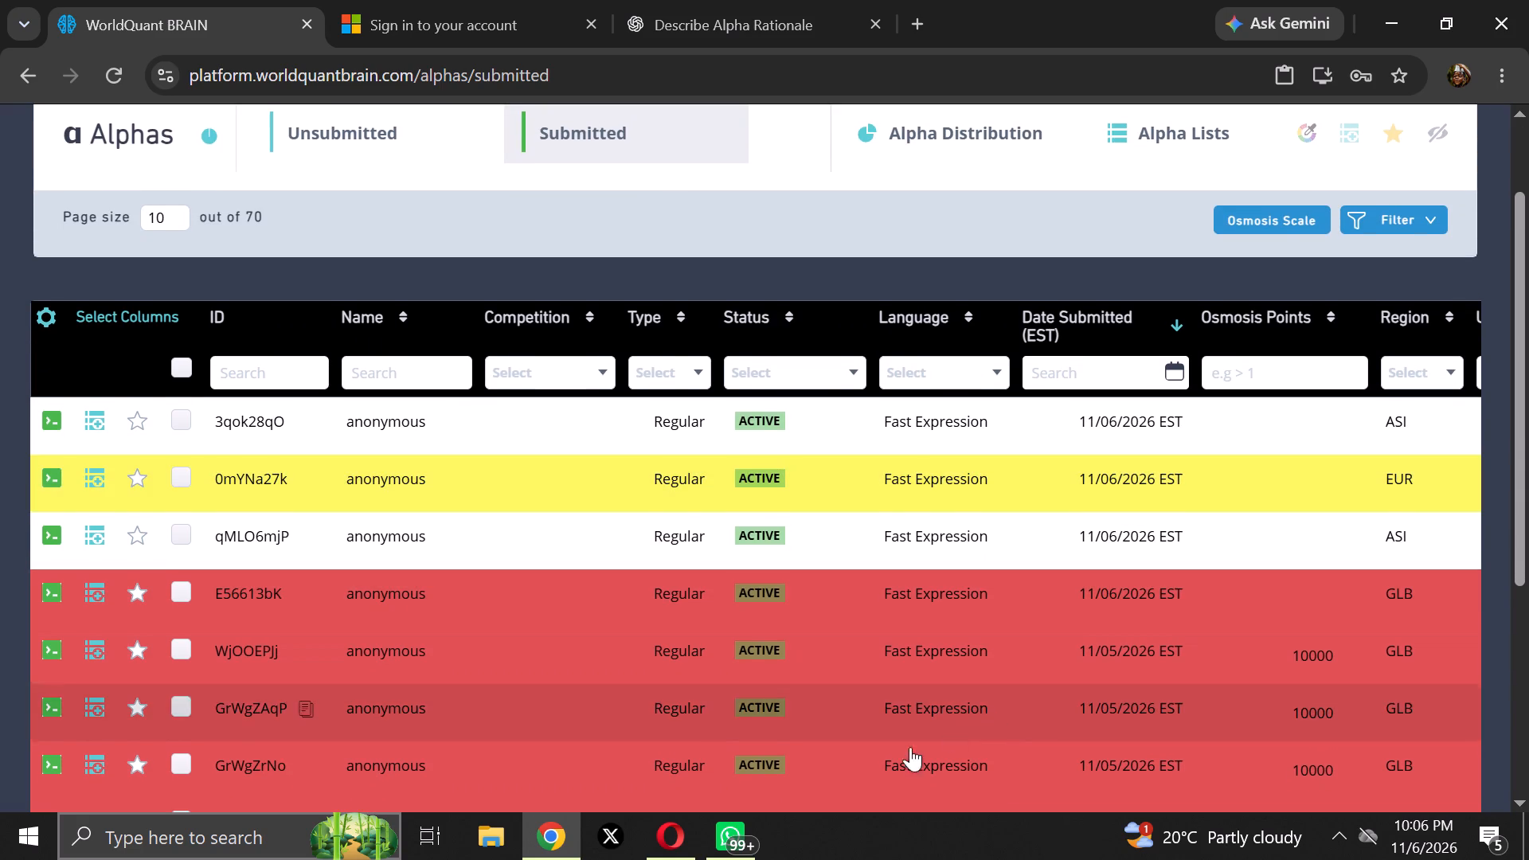
{"action": "scroll", "coordinate": [901, 751], "scroll_direction": "down", "scroll_amount": 2}
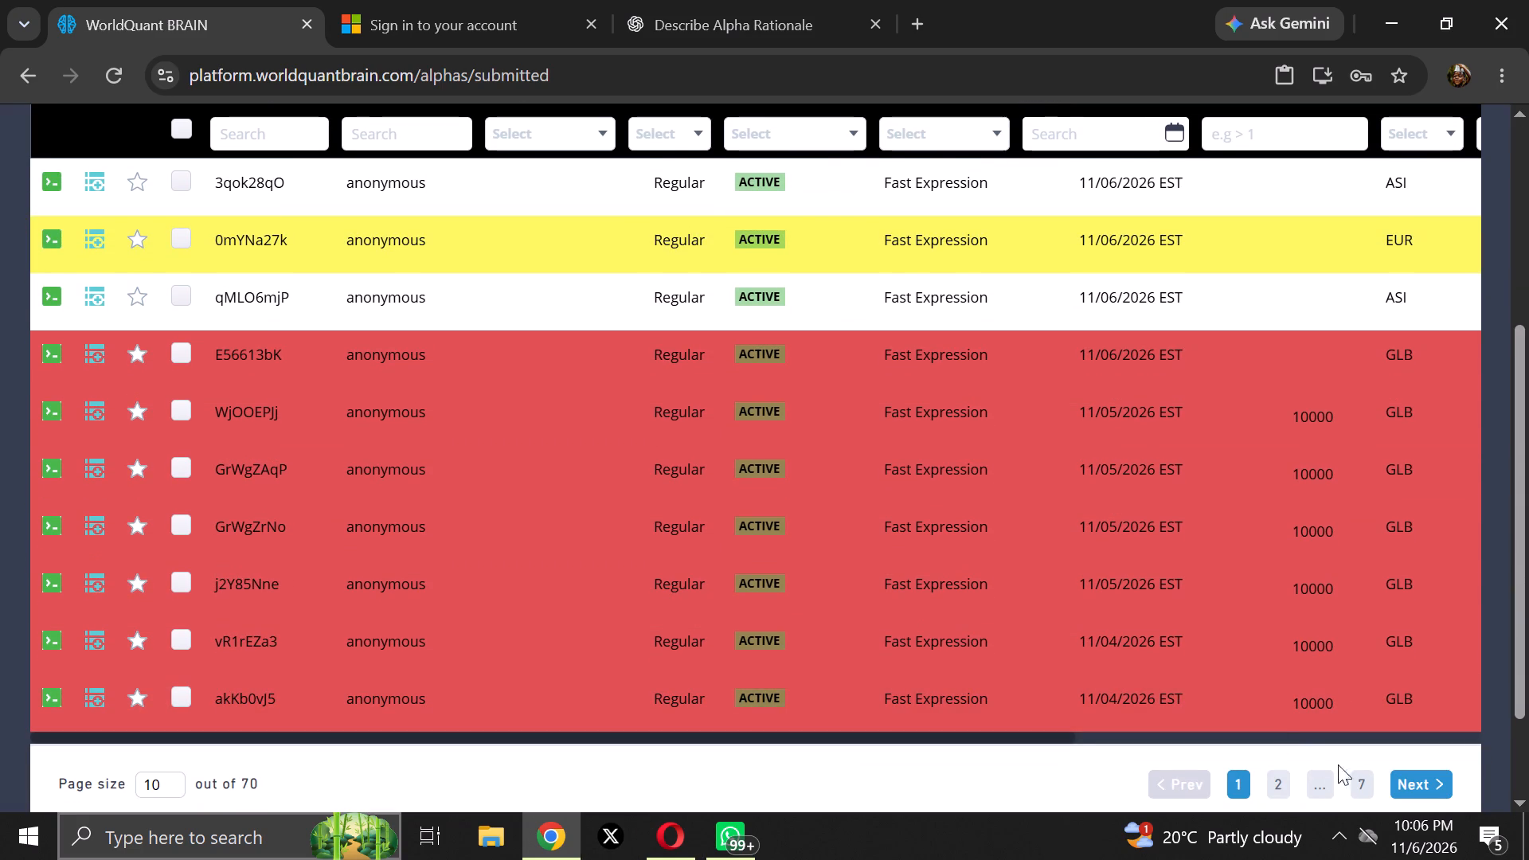
{"action": "left_click", "coordinate": [1436, 789]}
{"action": "left_click", "coordinate": [1436, 789]}
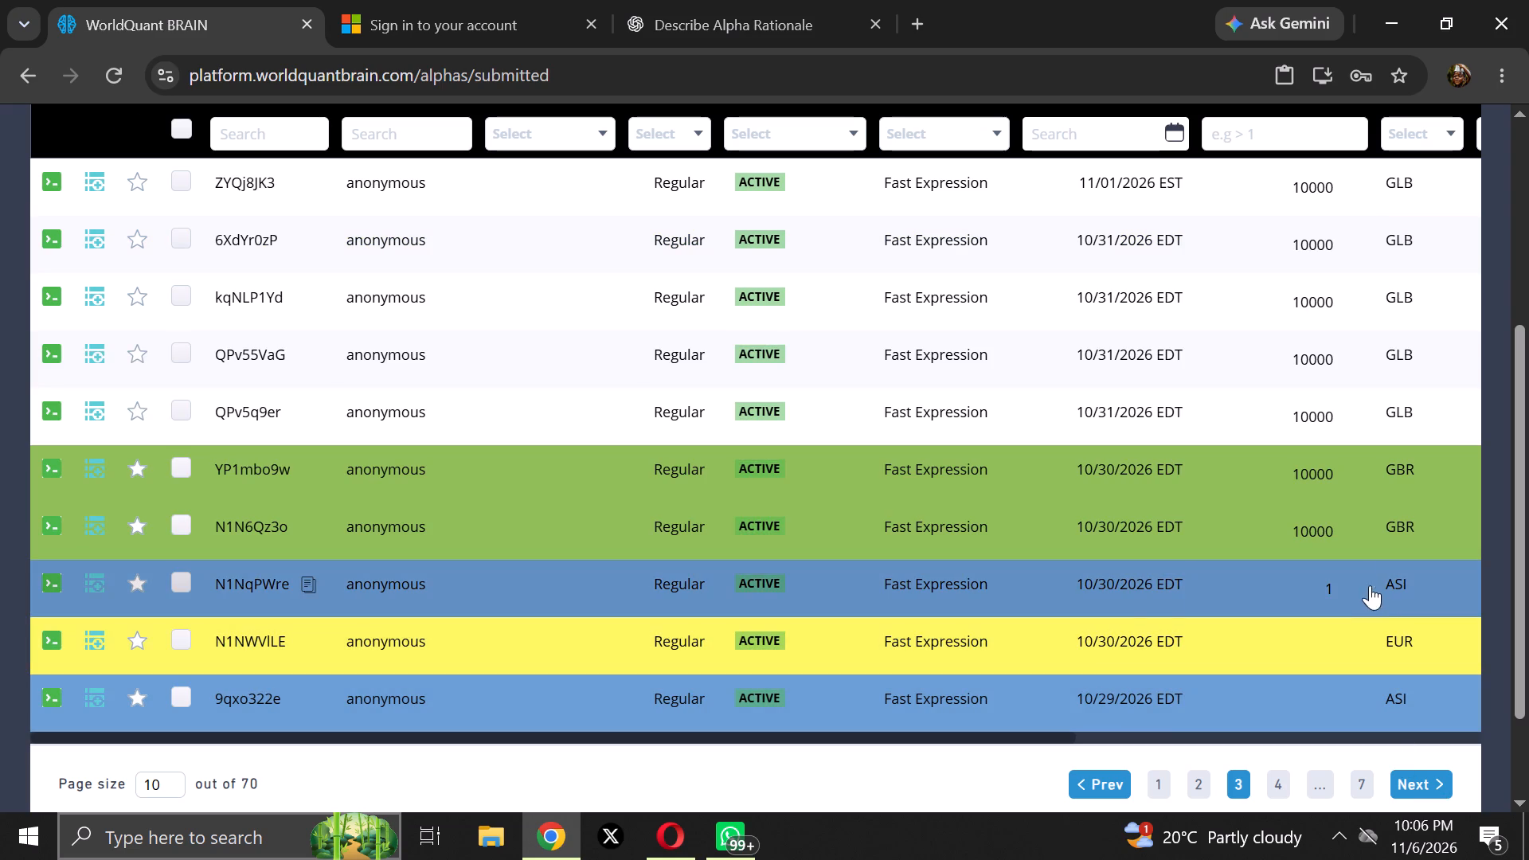
{"action": "left_click", "coordinate": [1159, 775]}
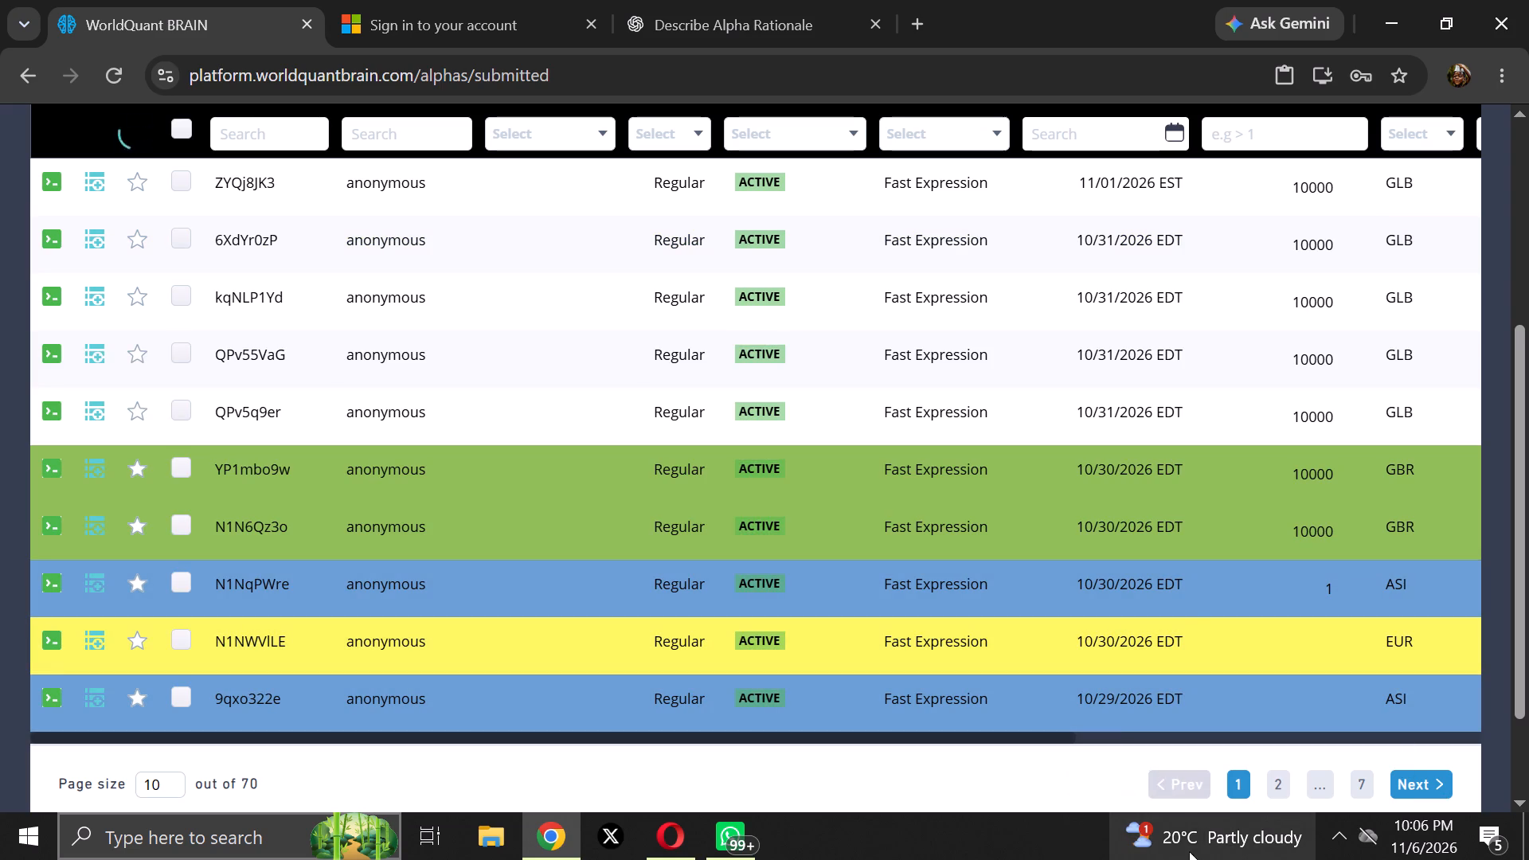
{"action": "scroll", "coordinate": [1184, 565], "scroll_direction": "up", "scroll_amount": 4}
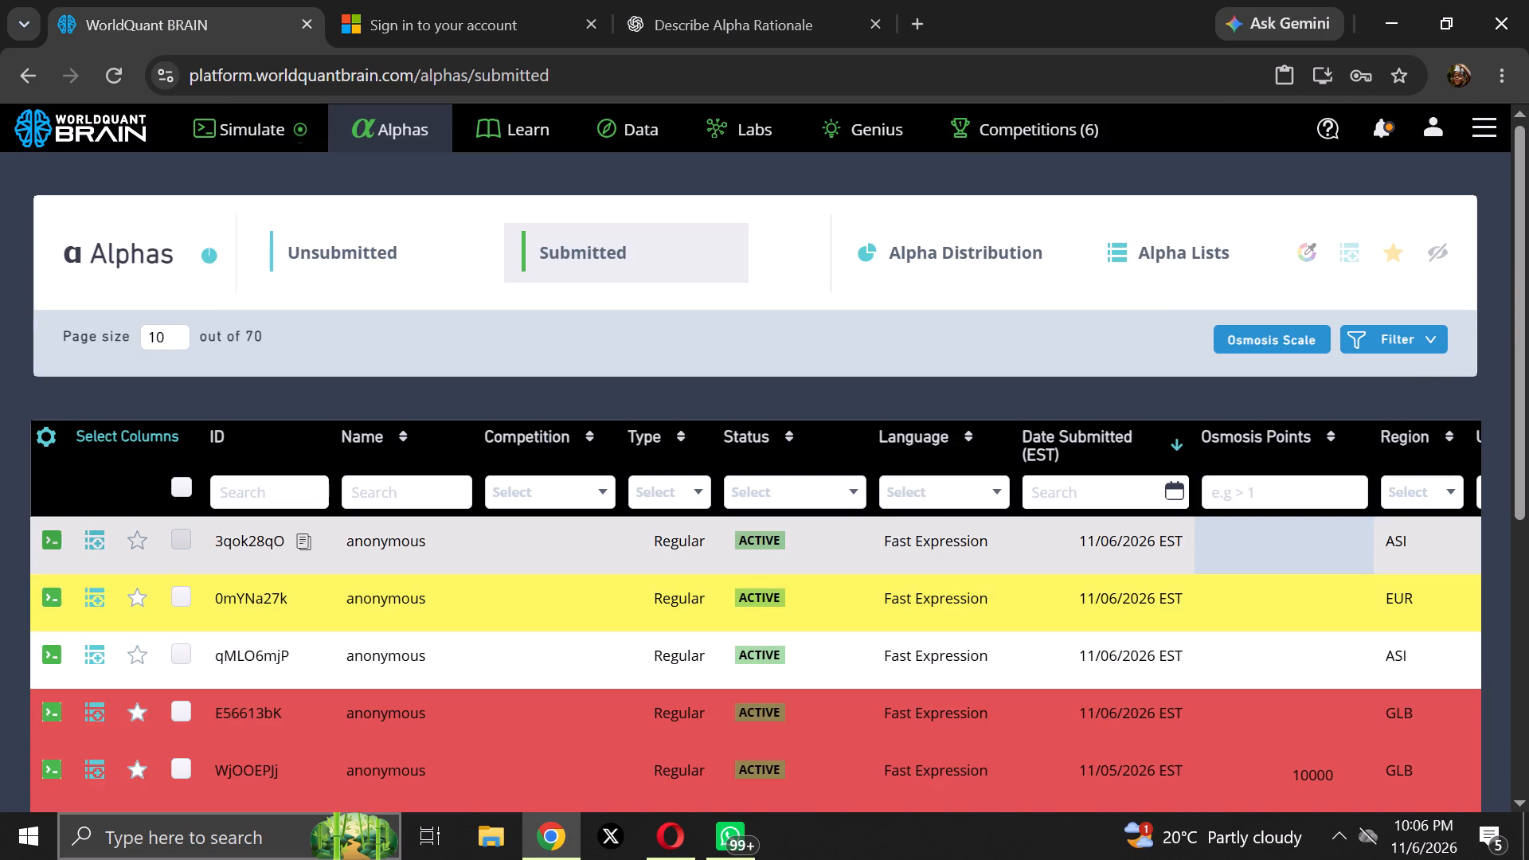
{"action": "left_click", "coordinate": [1286, 546]}
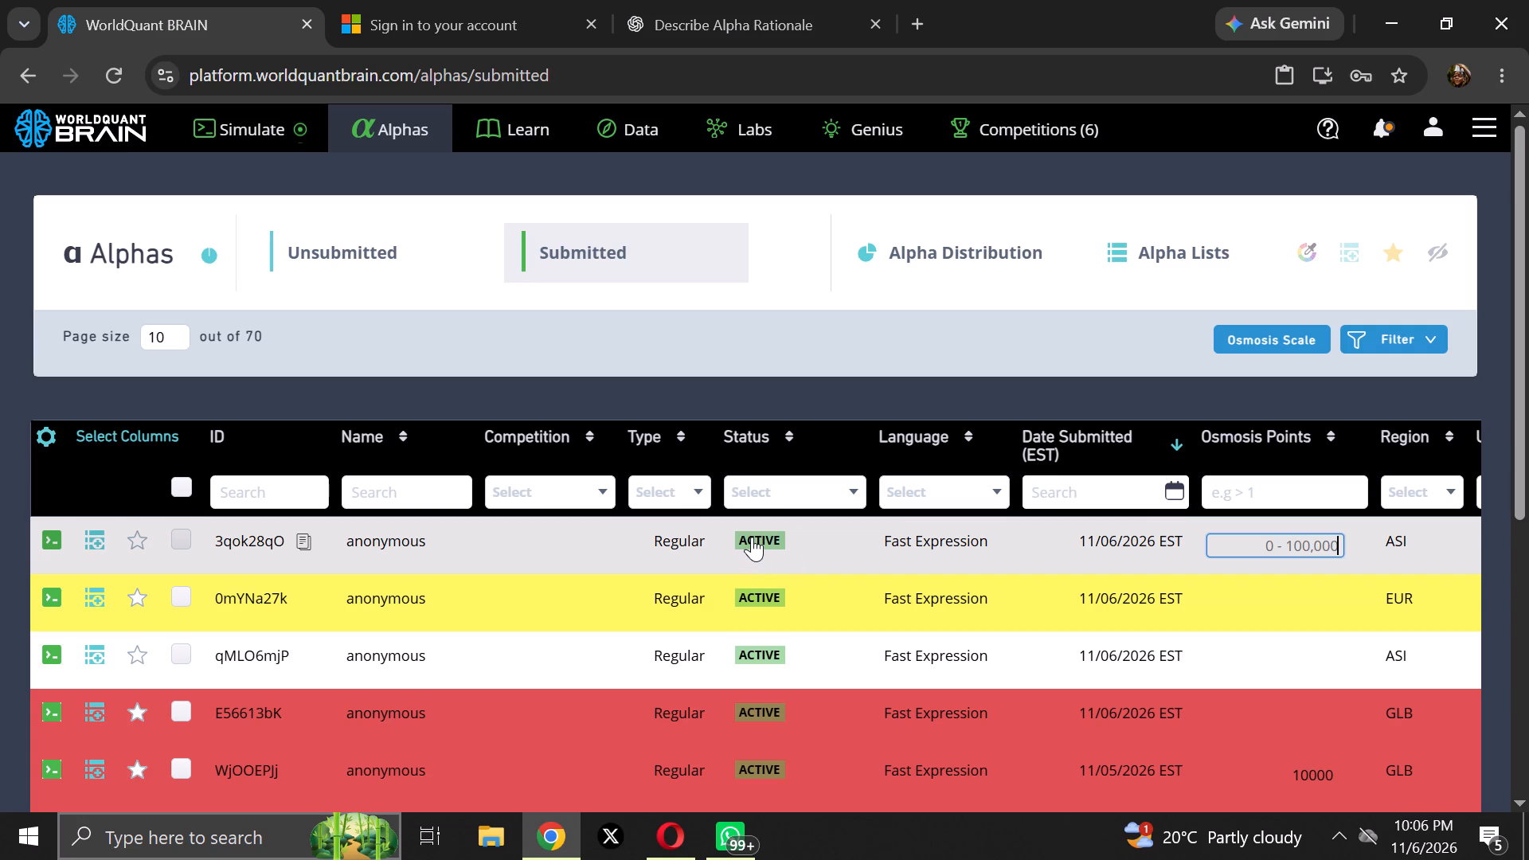
Colour the submitted ASI alpha 3qok28qO blue in its properties.
{"action": "left_click", "coordinate": [752, 537]}
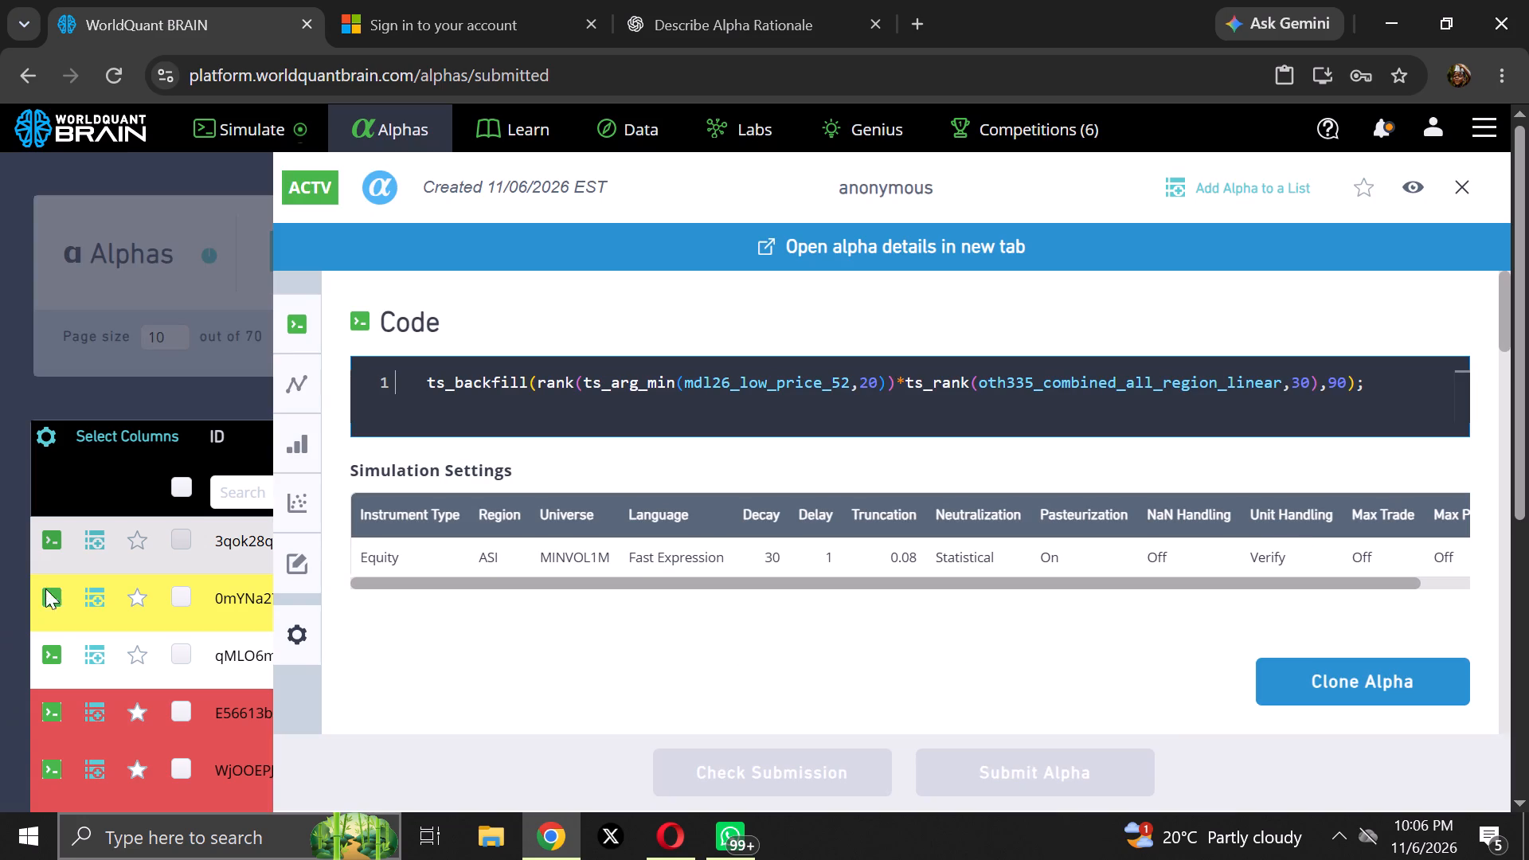
{"action": "left_click", "coordinate": [287, 555]}
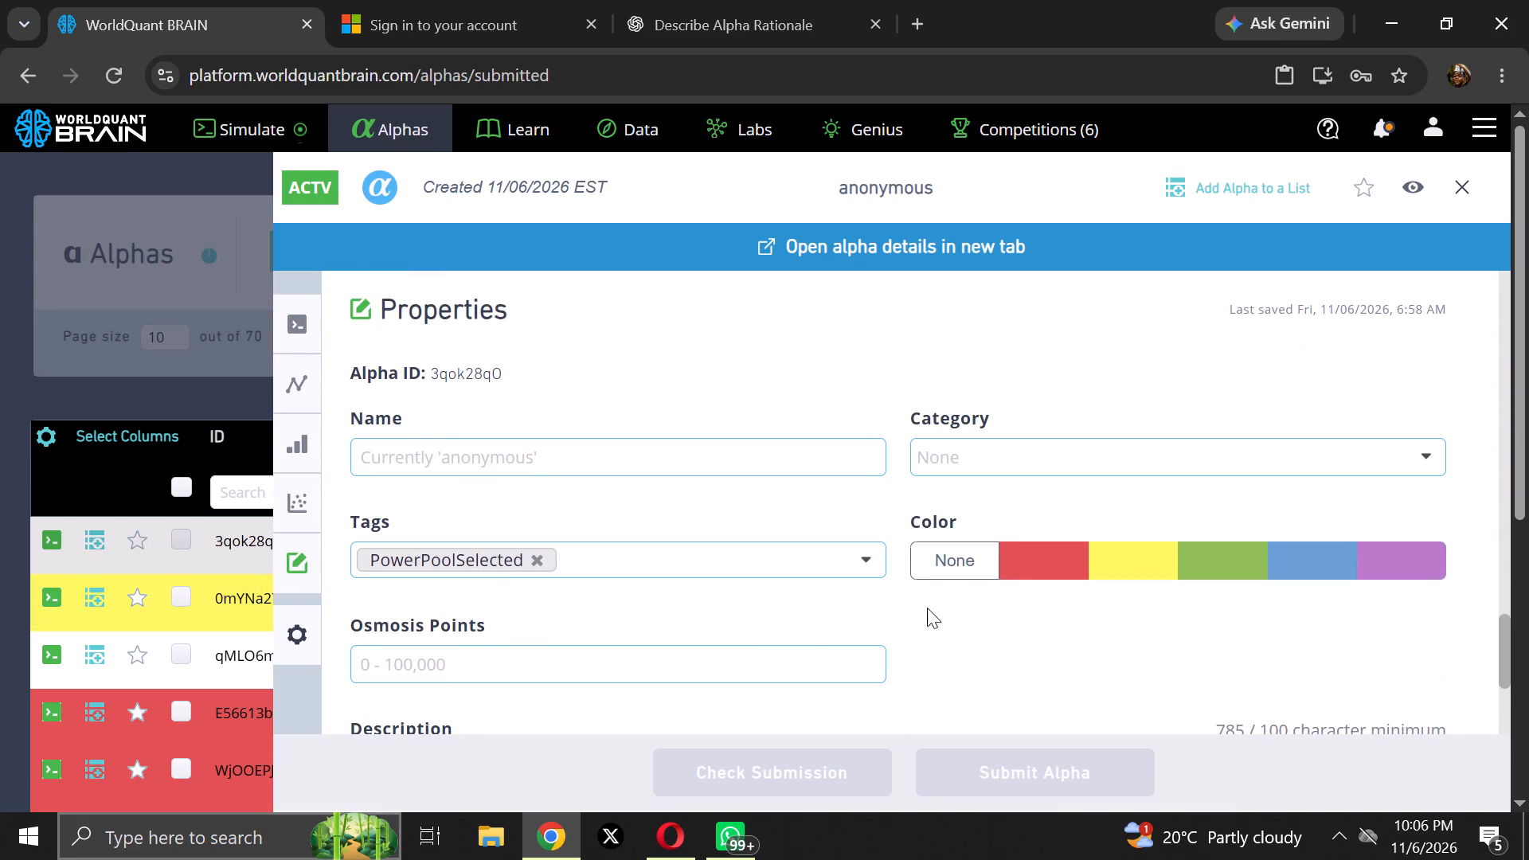
{"action": "left_click", "coordinate": [1286, 565]}
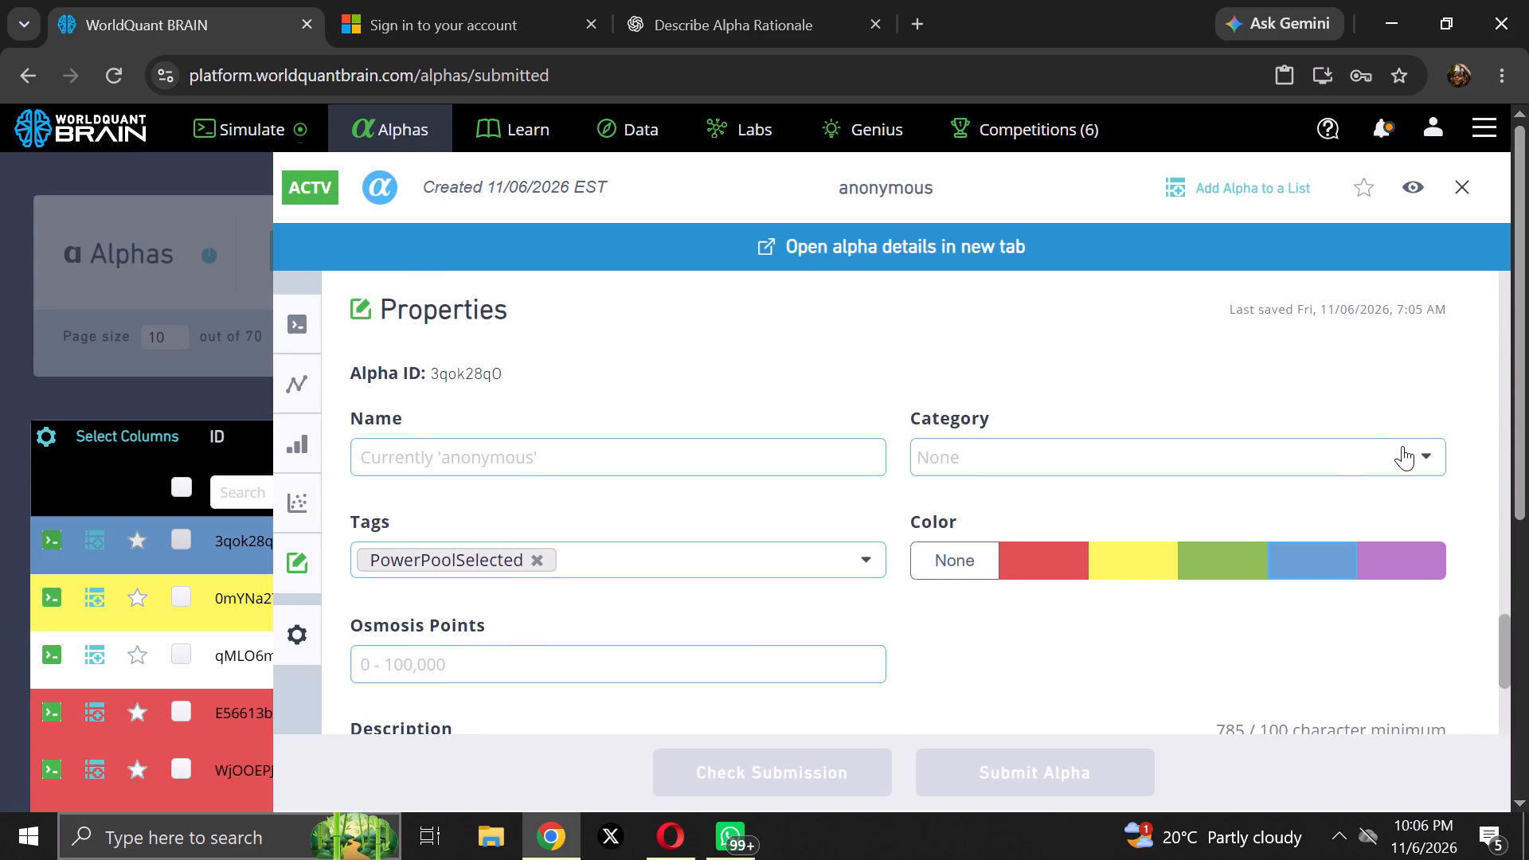
{"action": "left_click", "coordinate": [1463, 197]}
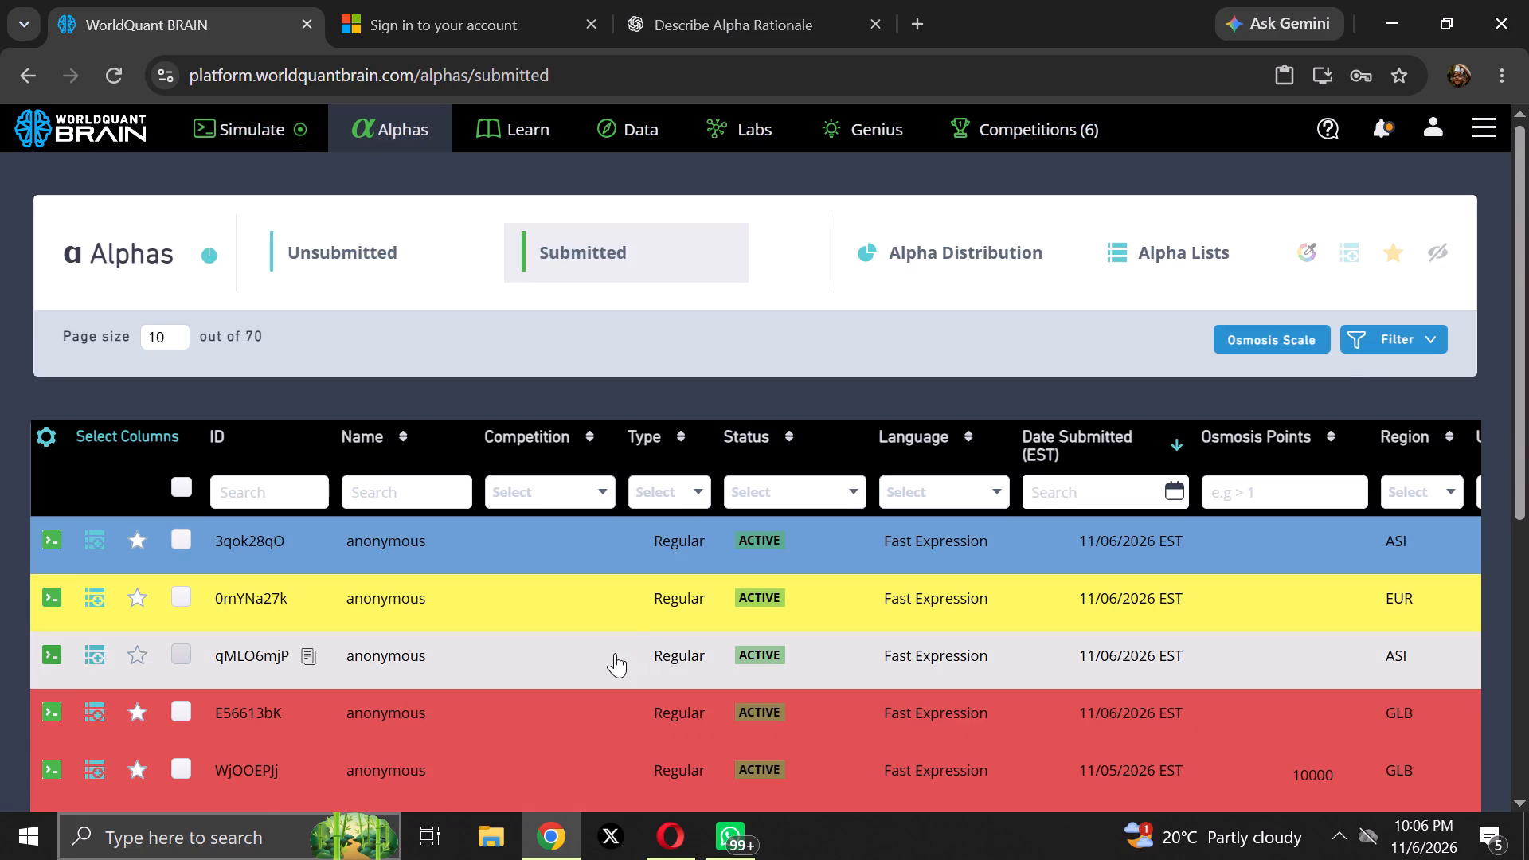
Colour the submitted ASI alpha qMLO6mjP blue in its properties and return to the submitted alphas list.
{"action": "left_click", "coordinate": [615, 653]}
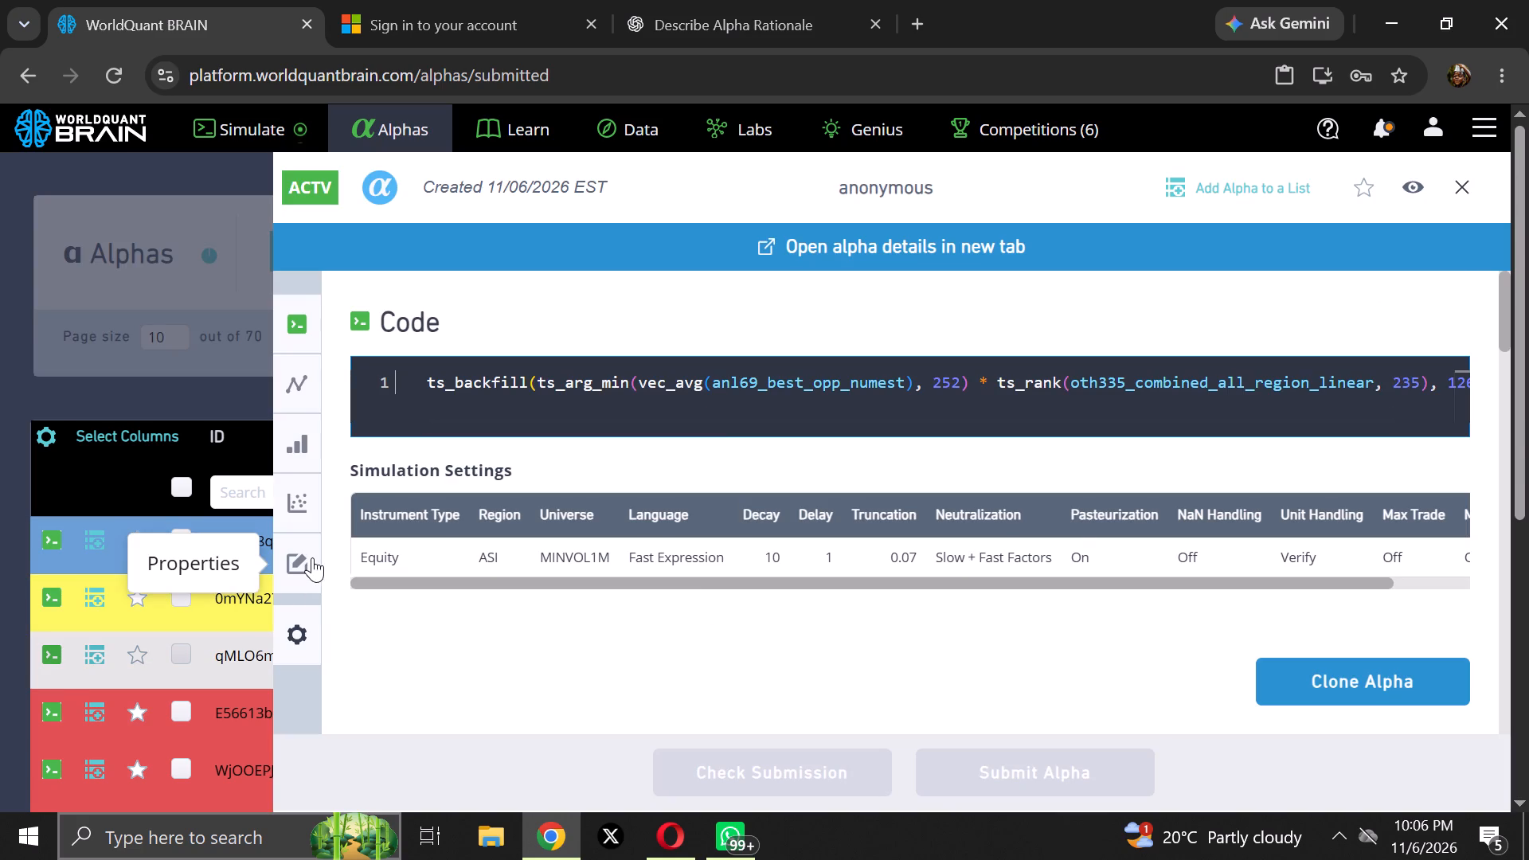
{"action": "left_click", "coordinate": [311, 557]}
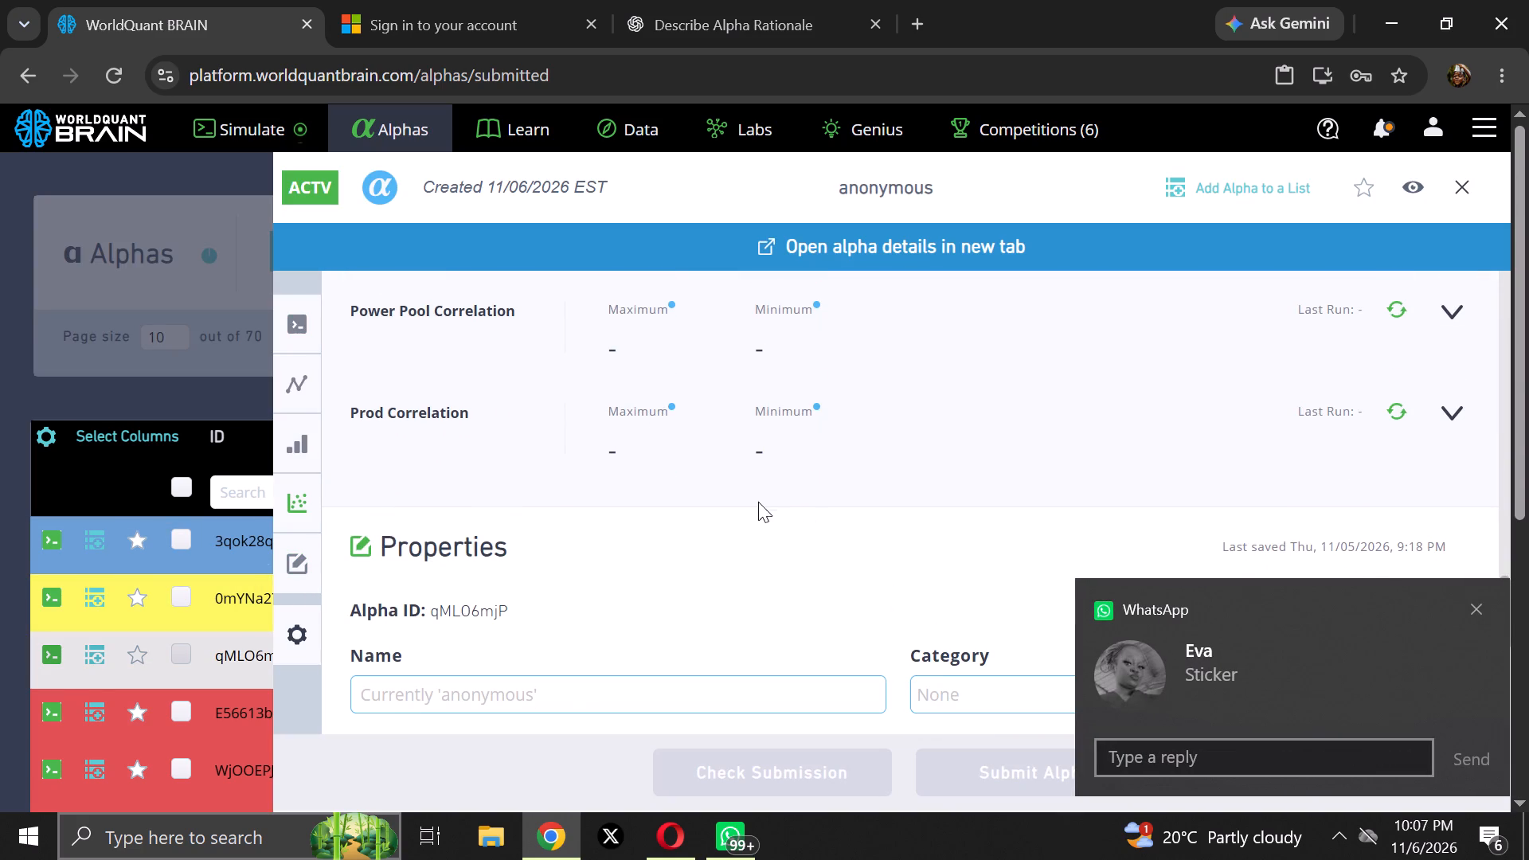
{"action": "scroll", "coordinate": [710, 679], "scroll_direction": "down", "scroll_amount": 2}
{"action": "scroll", "coordinate": [956, 526], "scroll_direction": "down", "scroll_amount": 1}
{"action": "left_click", "coordinate": [1319, 425]}
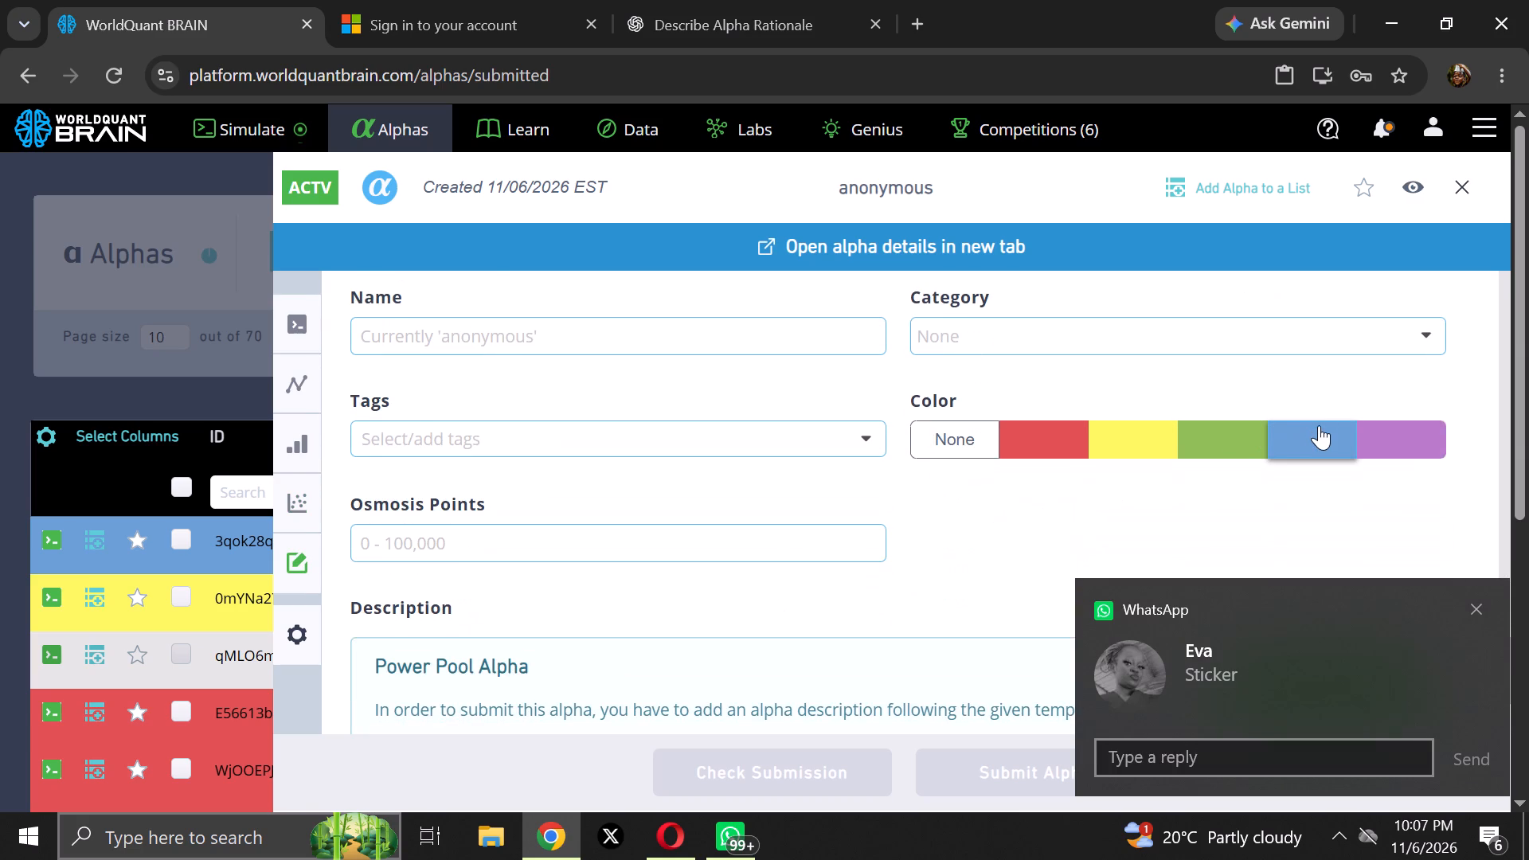
{"action": "left_click", "coordinate": [1470, 600]}
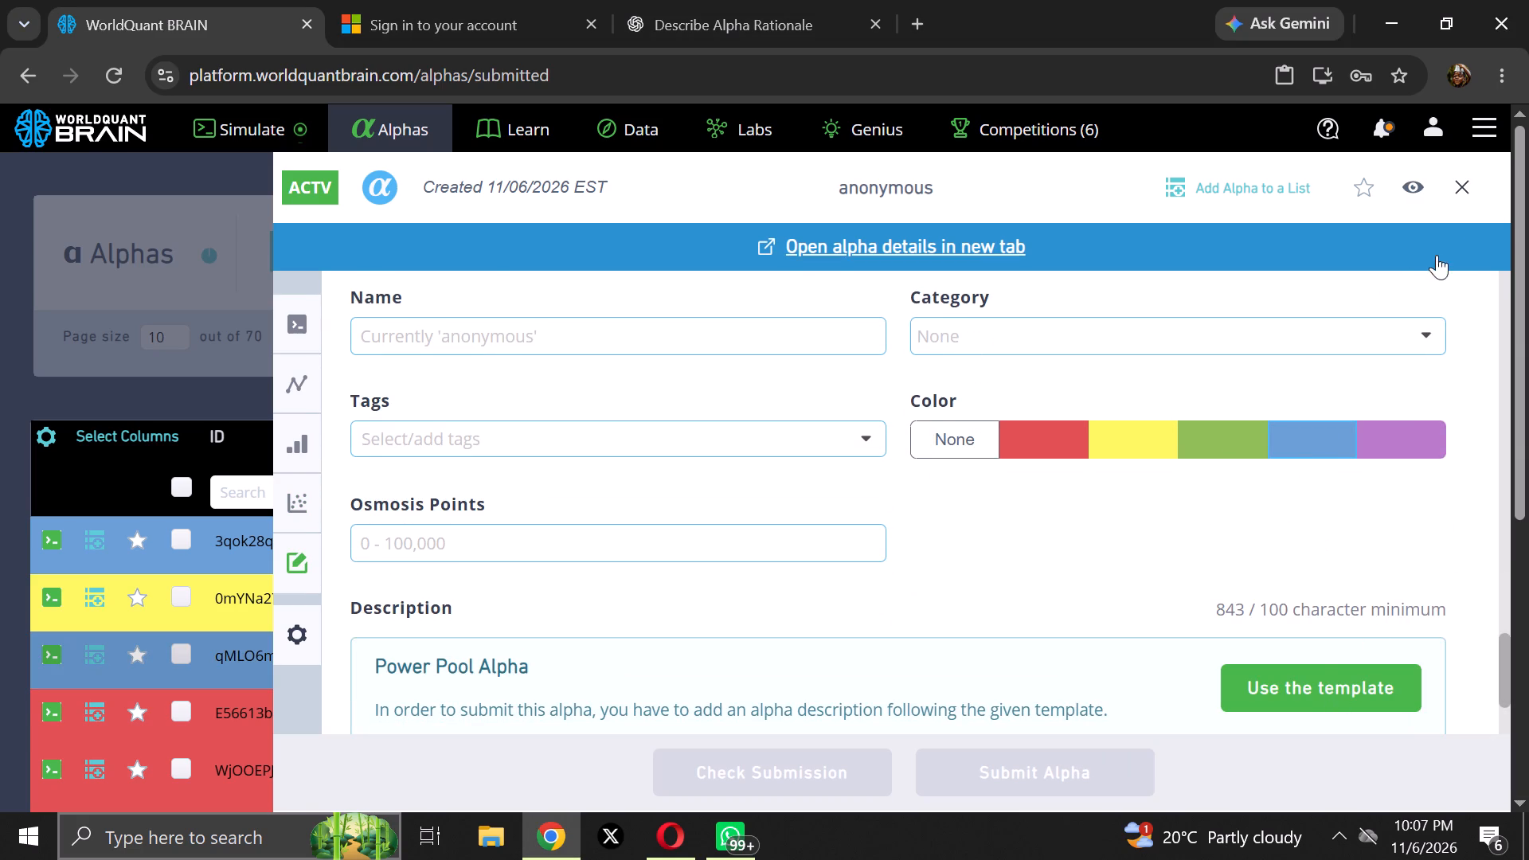
{"action": "left_click", "coordinate": [1451, 193]}
{"action": "left_click", "coordinate": [1464, 183]}
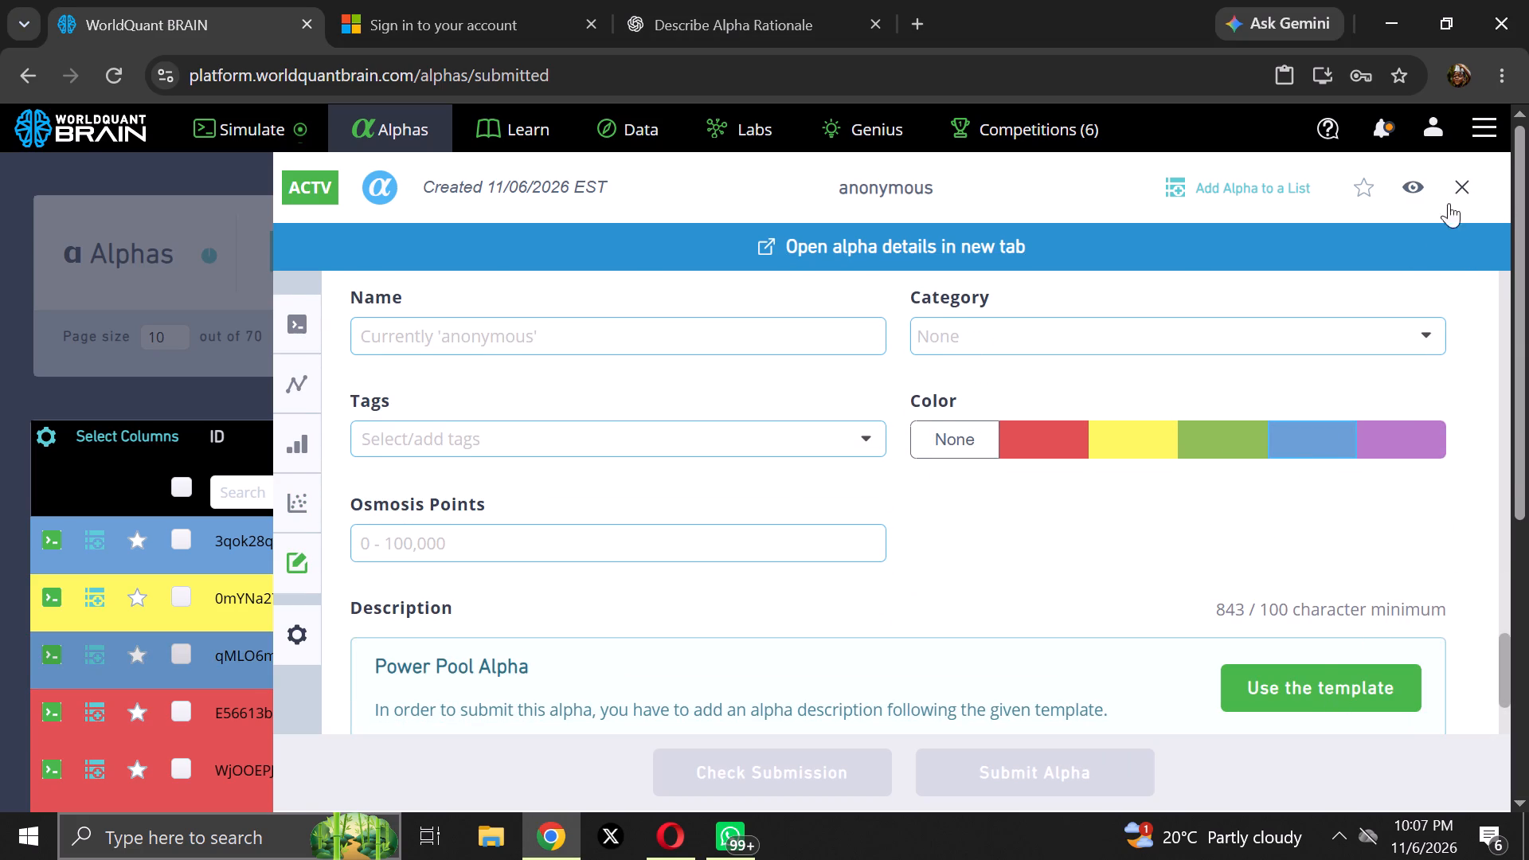
Filter the submitted alphas to those with Osmosis Points of 10000.
{"action": "left_click", "coordinate": [1275, 494]}
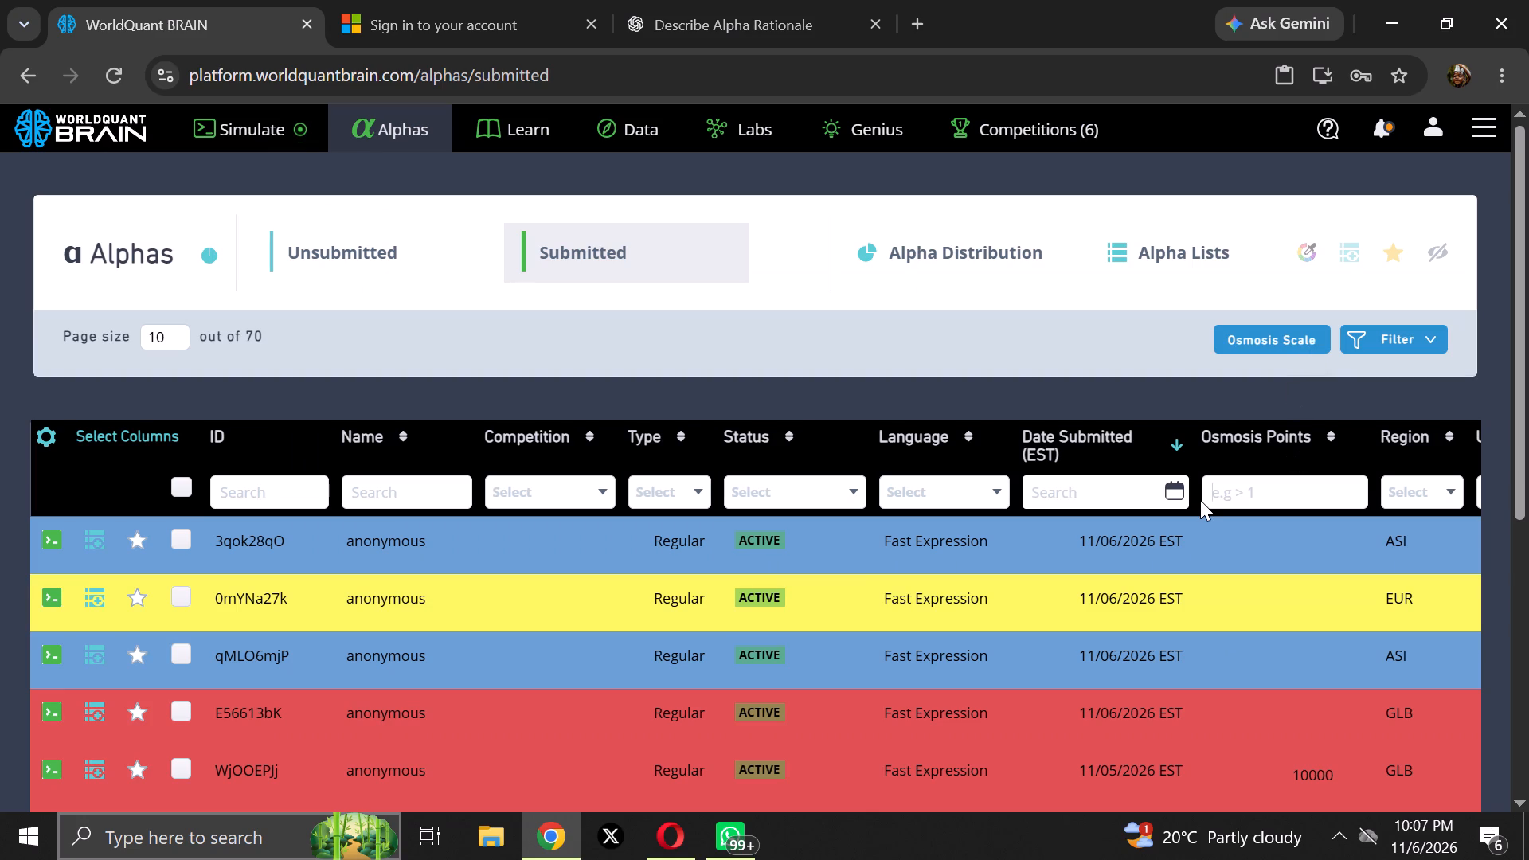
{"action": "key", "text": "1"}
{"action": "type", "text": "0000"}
Filter the submitted alphas to those with Osmosis Points equal to 10000.
{"action": "left_click", "coordinate": [1297, 554]}
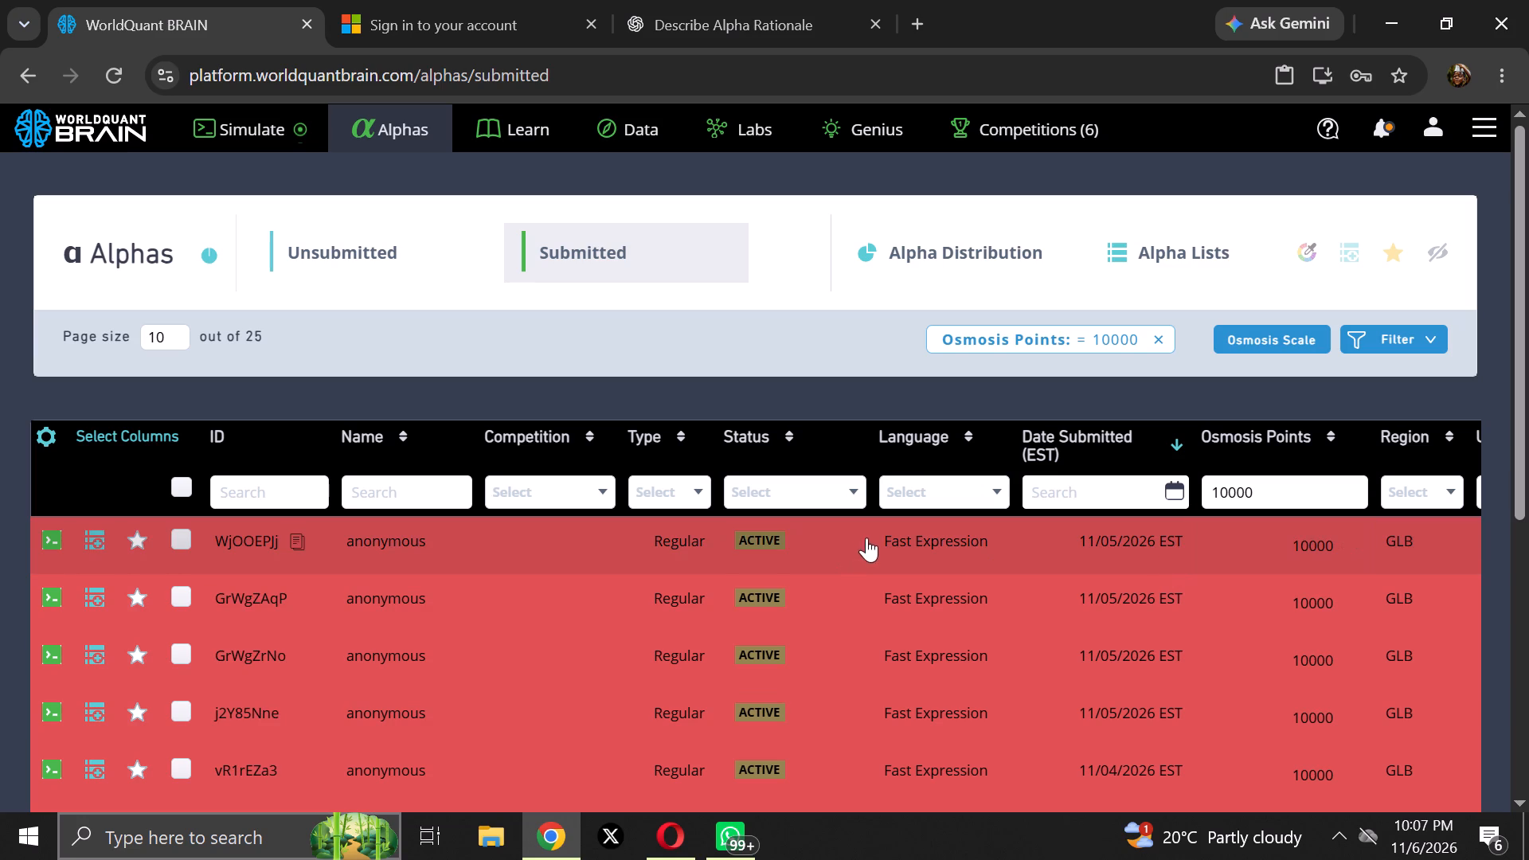
Clear the Osmosis Points filter so the submitted alphas list is unfiltered.
{"action": "left_click", "coordinate": [1296, 486]}
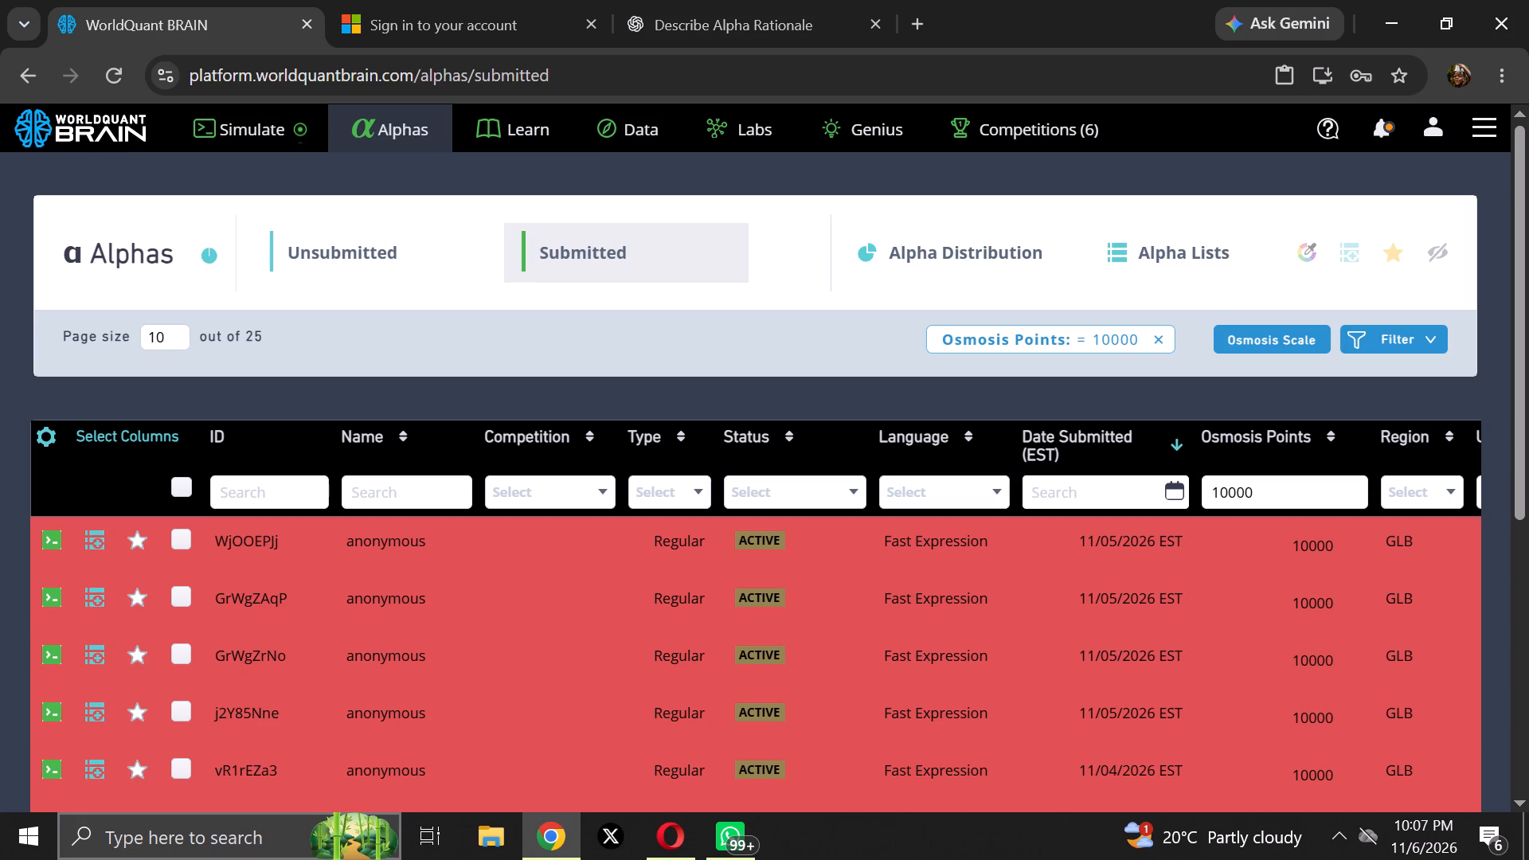
{"action": "key", "text": "BackSpace"}
{"action": "key", "text": "BackSpace"}
{"action": "key", "text": "BackSpace"}
{"action": "key", "text": "BackSpace"}
{"action": "key", "text": "BackSpace"}
{"action": "key", "text": "BackSpace"}
{"action": "key", "text": "BackSpace"}
{"action": "key", "text": "BackSpace"}
{"action": "key", "text": "BackSpace"}
{"action": "key", "text": "BackSpace"}
{"action": "key", "text": "BackSpace"}
{"action": "key", "text": "BackSpace"}
{"action": "key", "text": "BackSpace"}
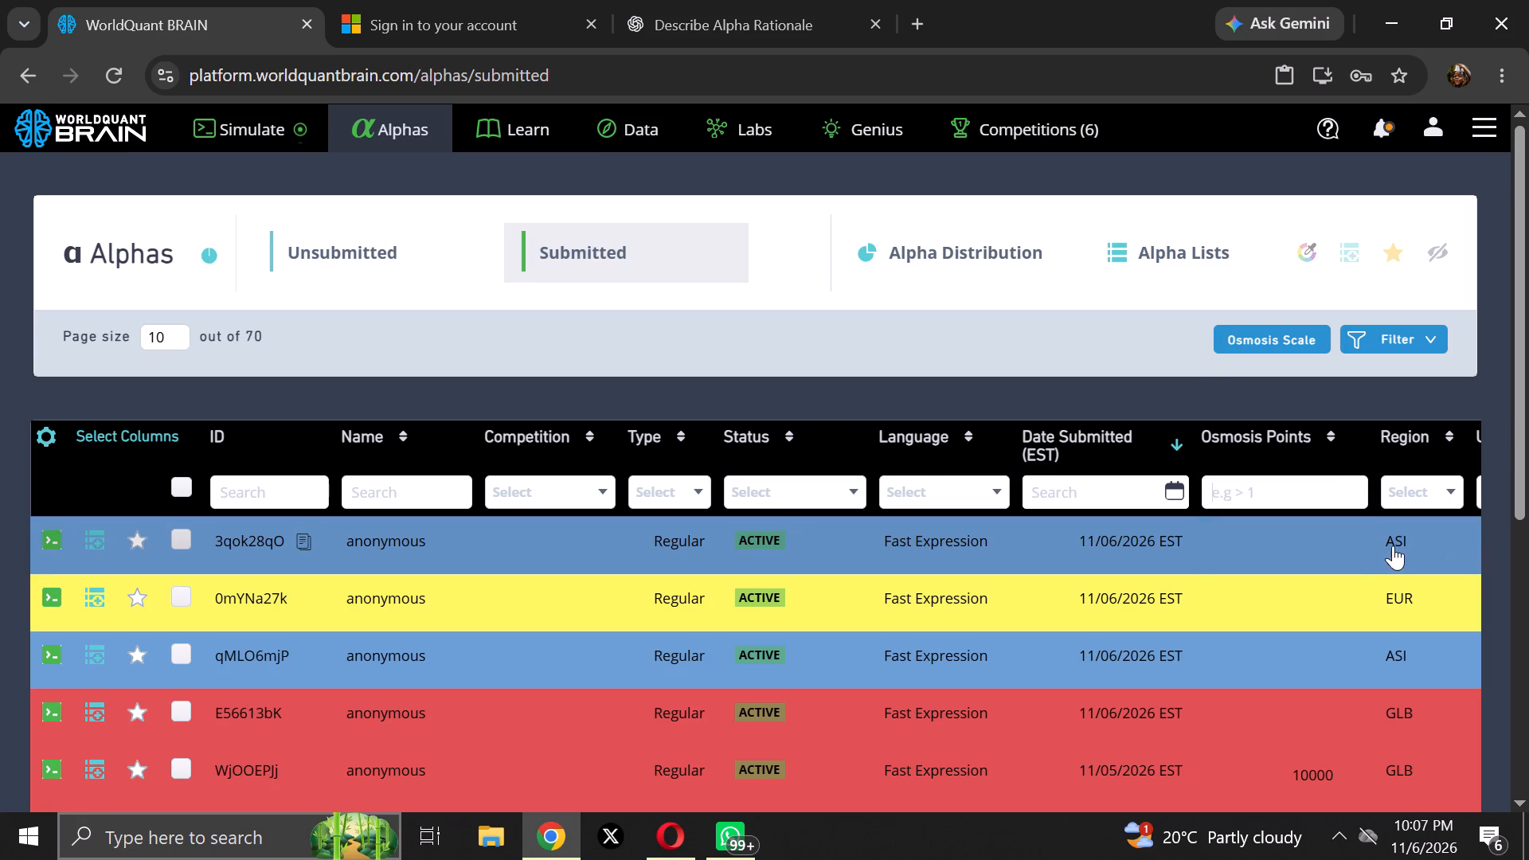
Set the Osmosis Points of submitted alphas 3qok28qO (ASI) and 0mYNa27k (EUR) to 10000 each.
{"action": "left_click", "coordinate": [1304, 538]}
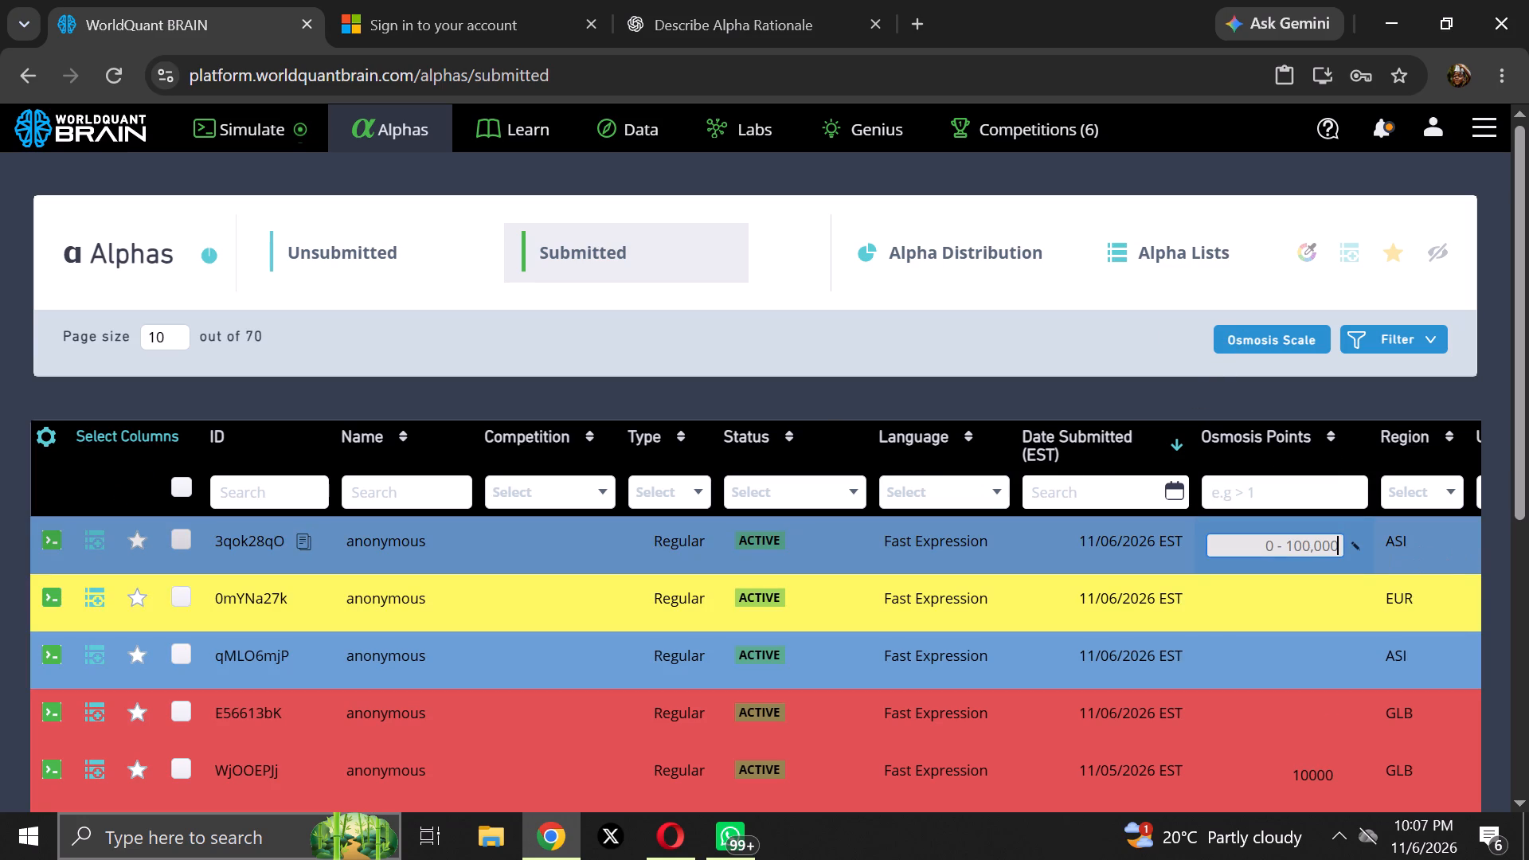
{"action": "key", "text": "1"}
{"action": "type", "text": "0000"}
{"action": "left_click", "coordinate": [1336, 619]}
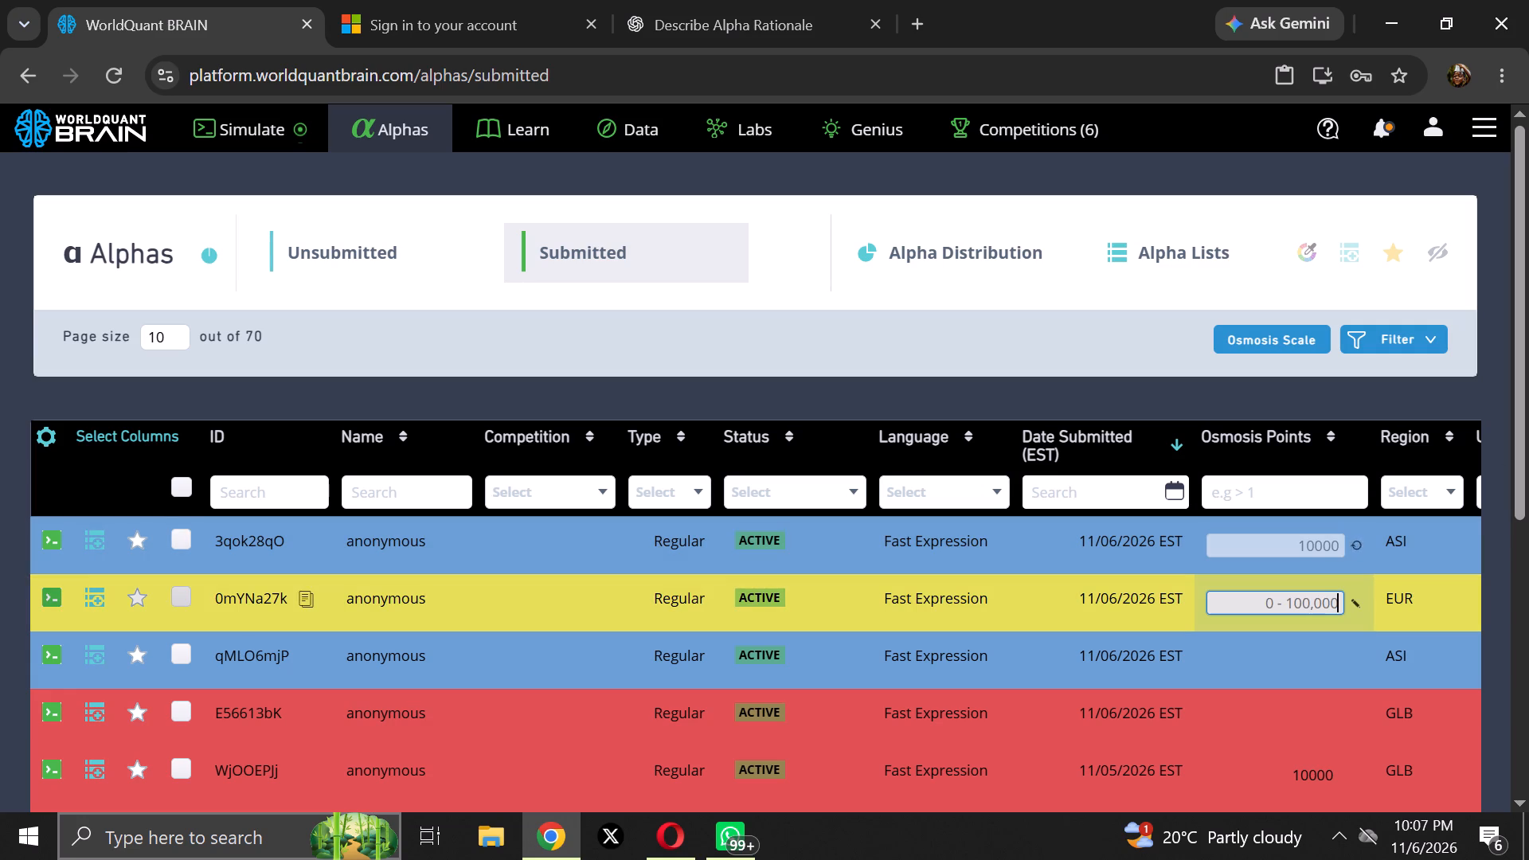
{"action": "key", "text": "1"}
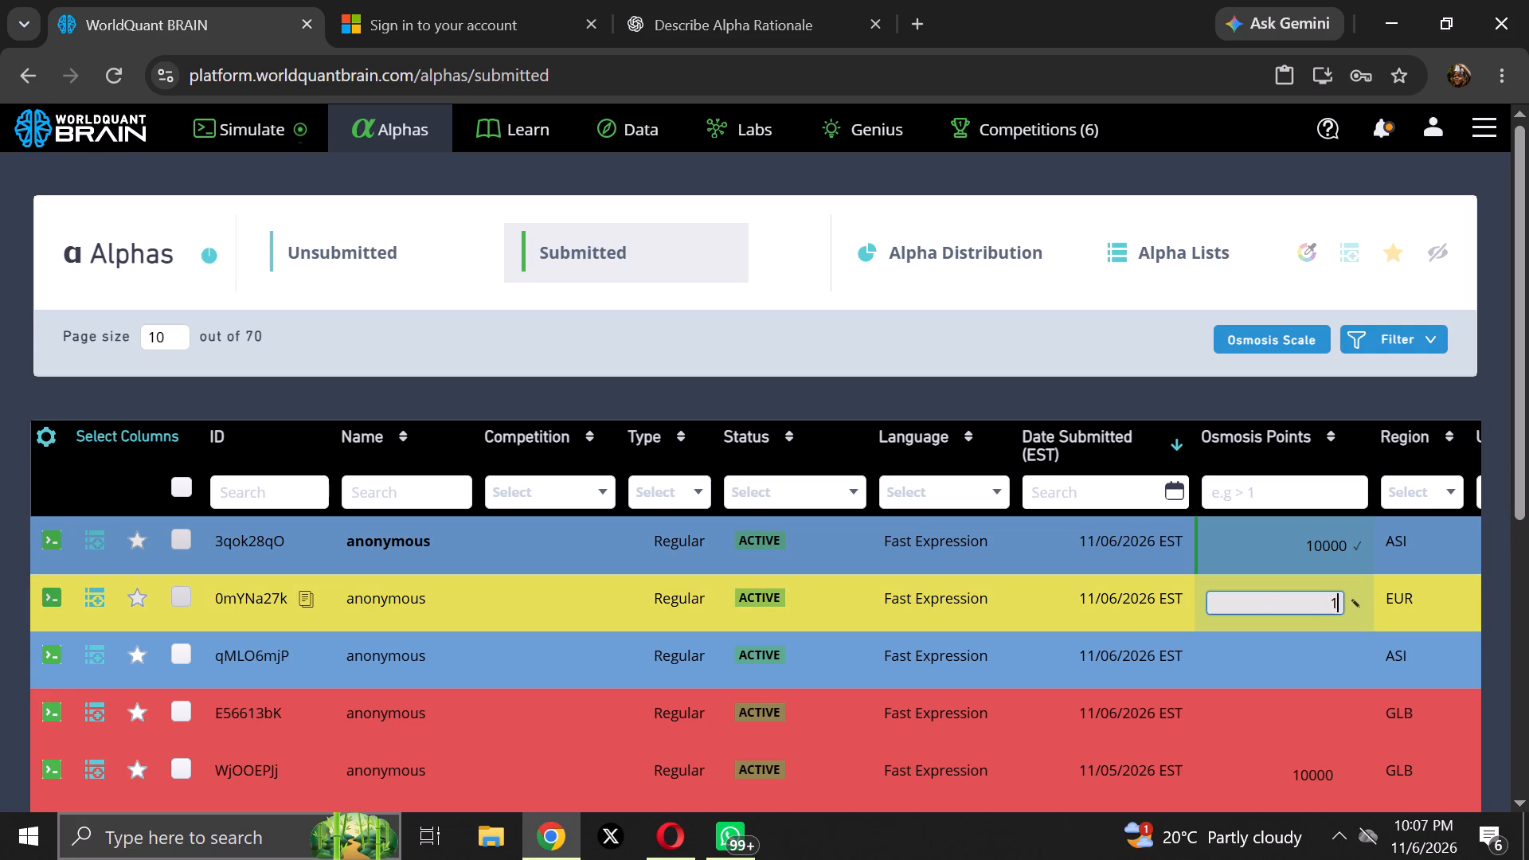
{"action": "type", "text": "0000"}
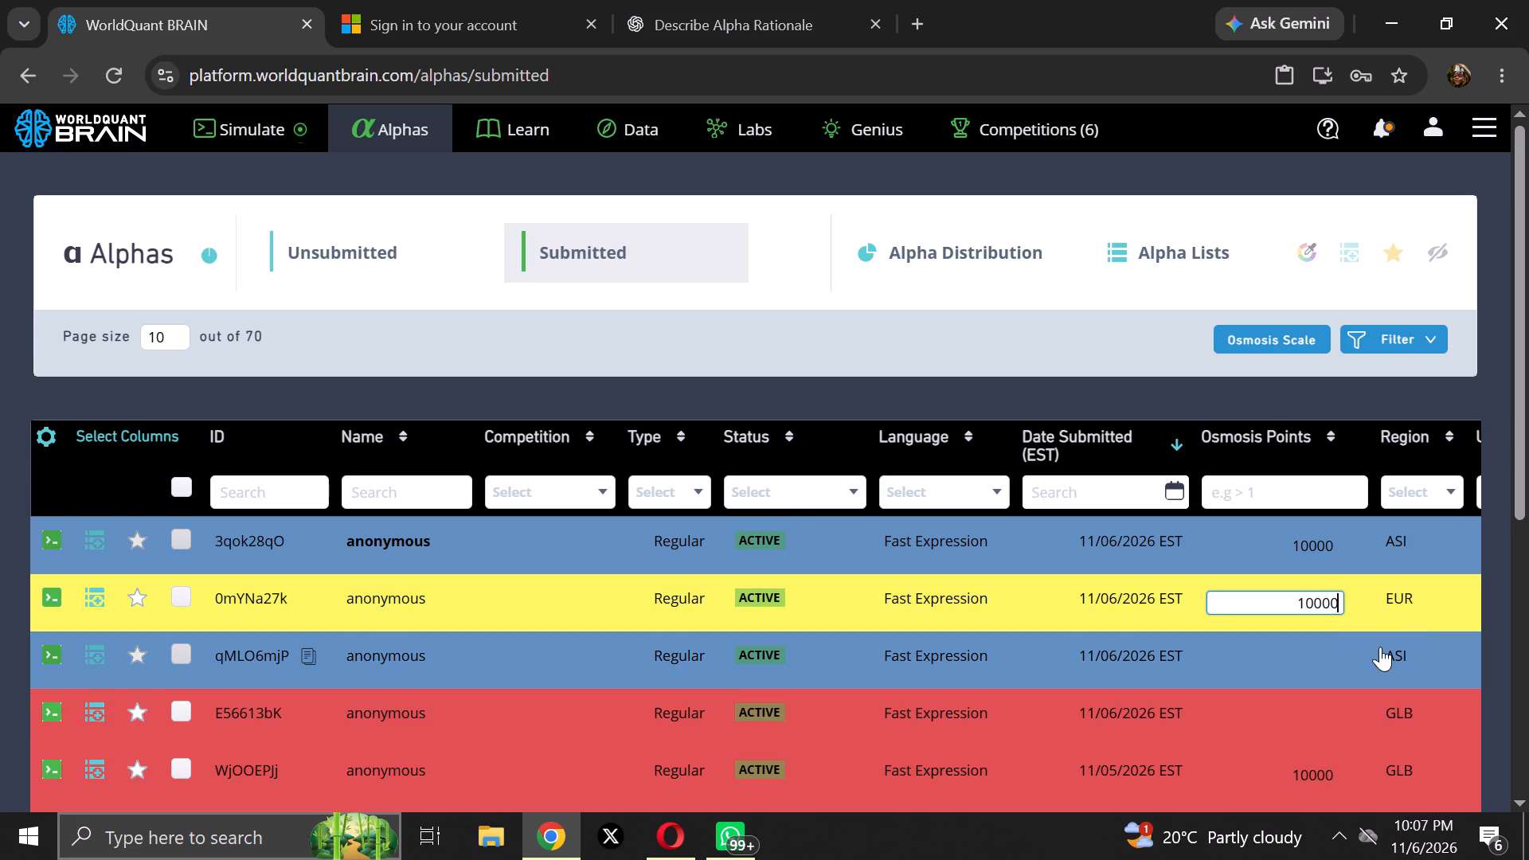
Set the Osmosis Points of submitted alphas qMLO6mjP (ASI) and E56613bK (GLB) to 10000 each.
{"action": "left_click", "coordinate": [1318, 665]}
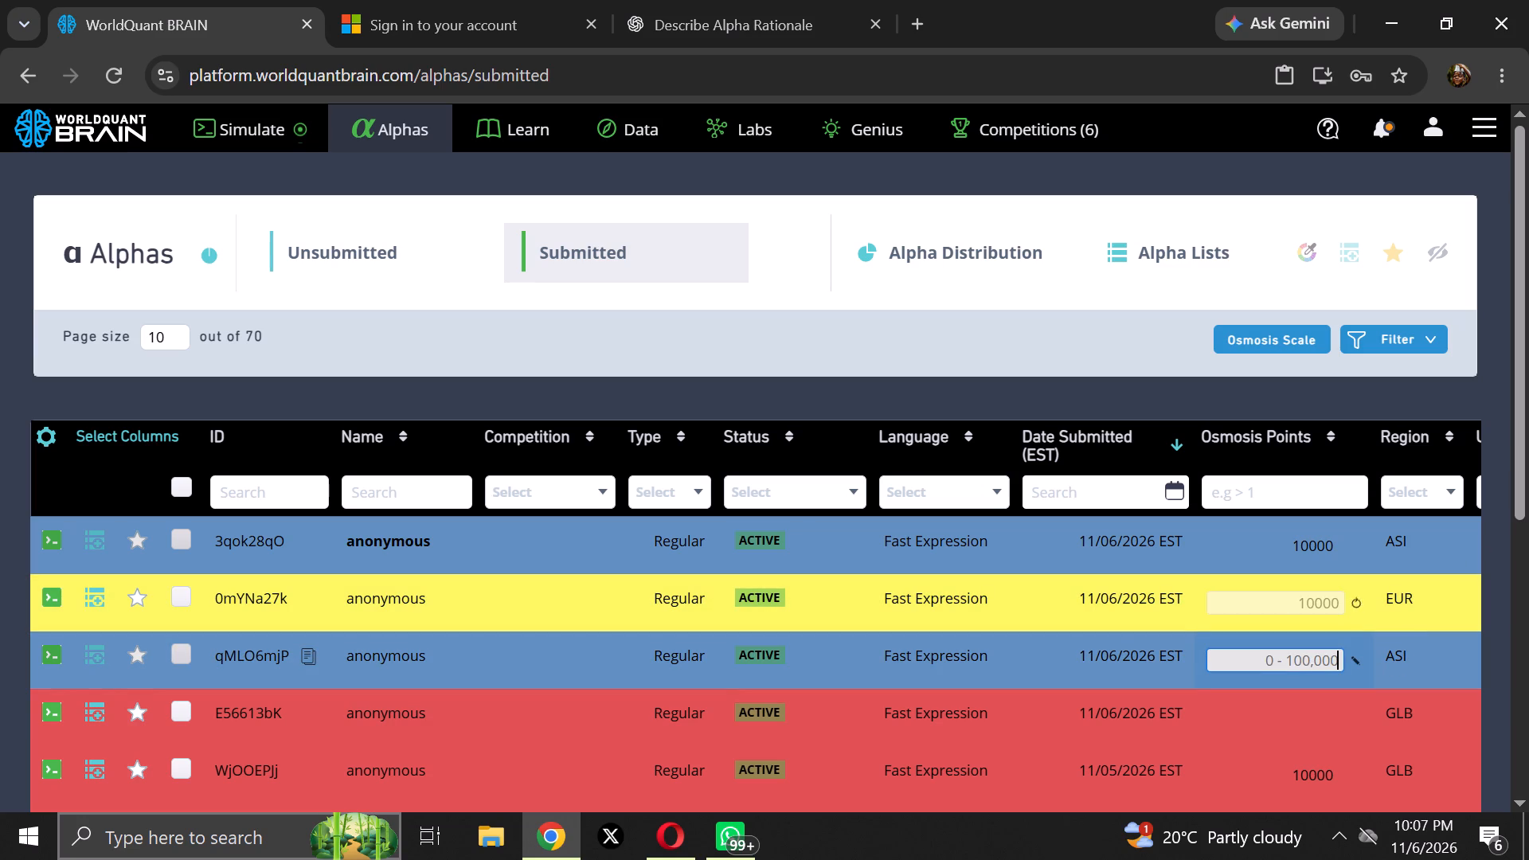
{"action": "key", "text": "1"}
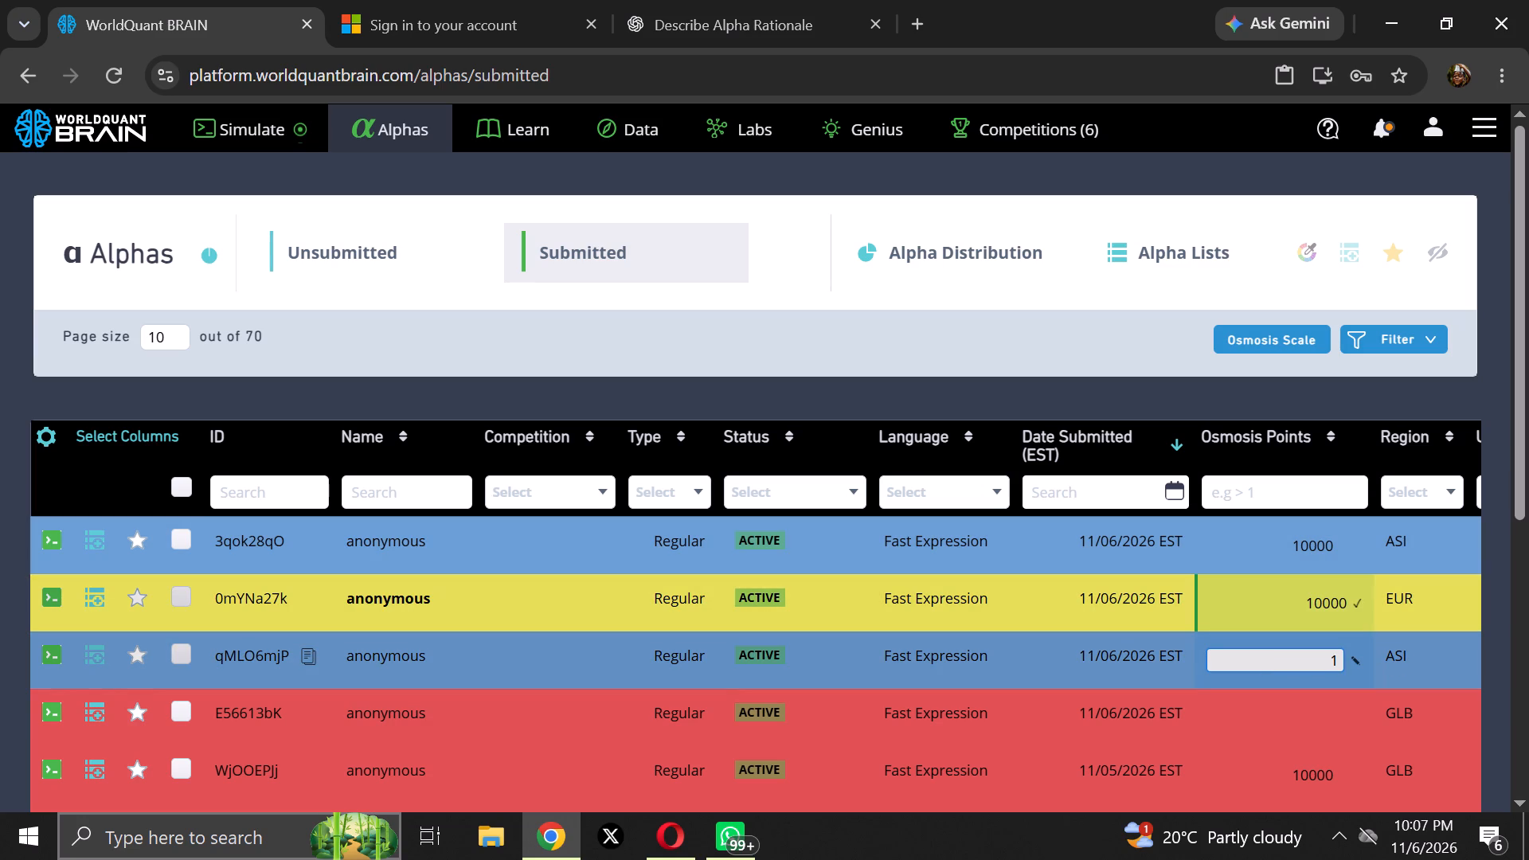
{"action": "type", "text": "0000"}
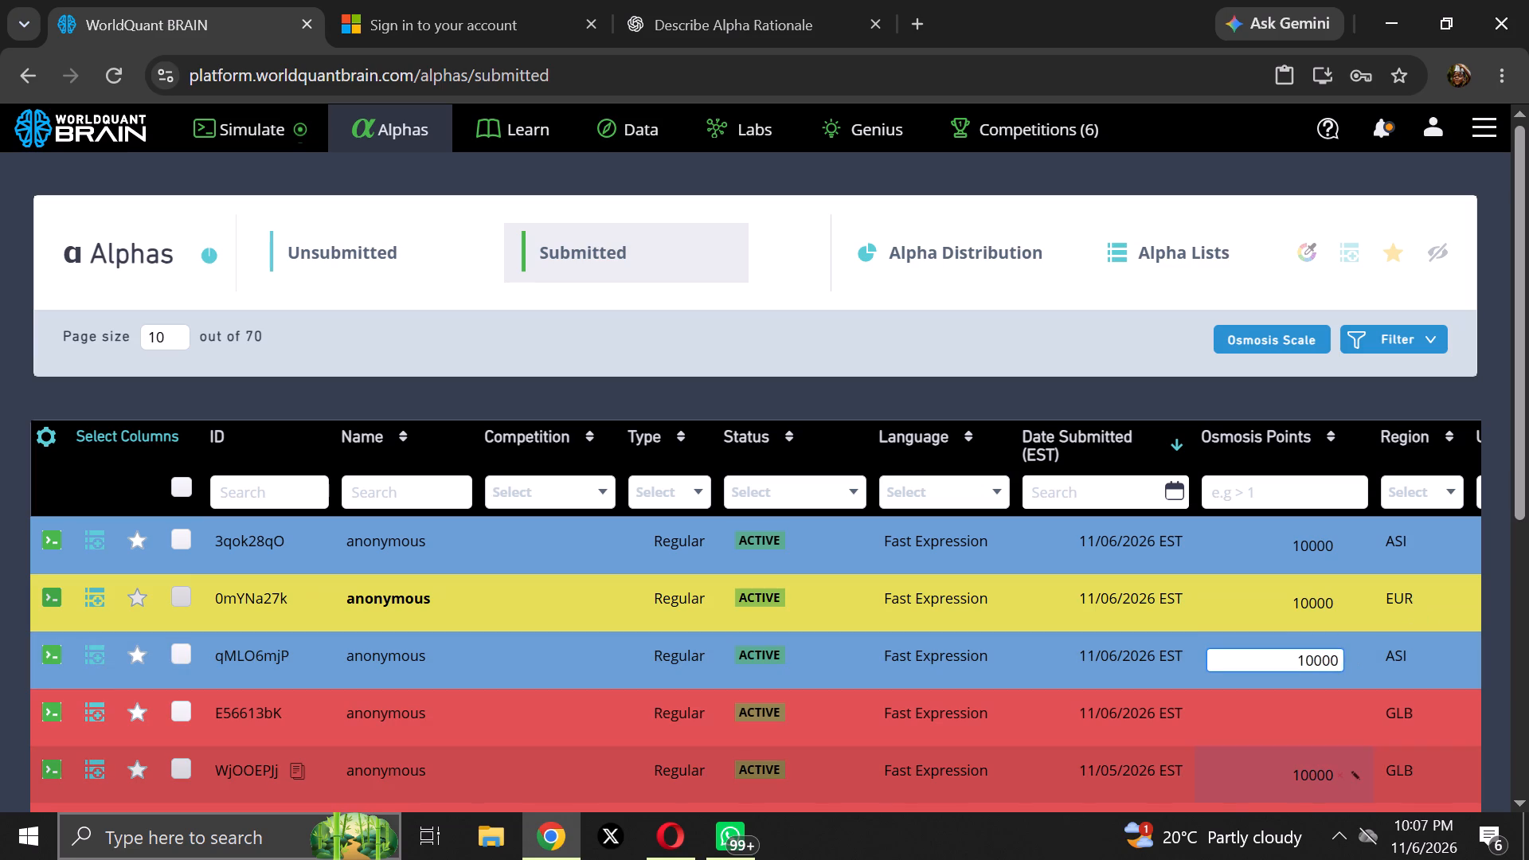
{"action": "left_click", "coordinate": [1318, 700]}
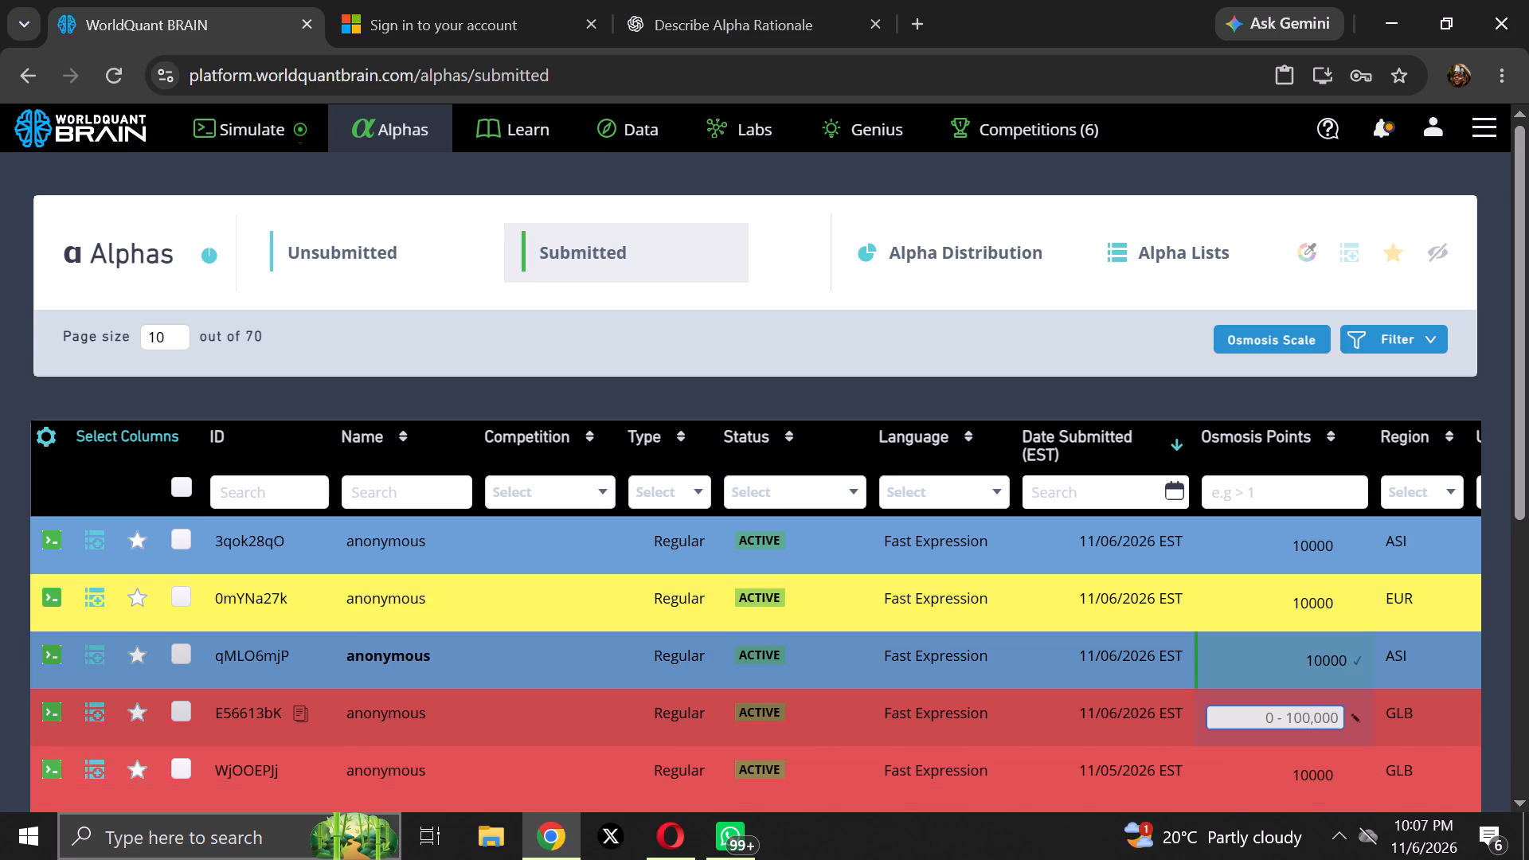
{"action": "key", "text": "1"}
{"action": "type", "text": "000"}
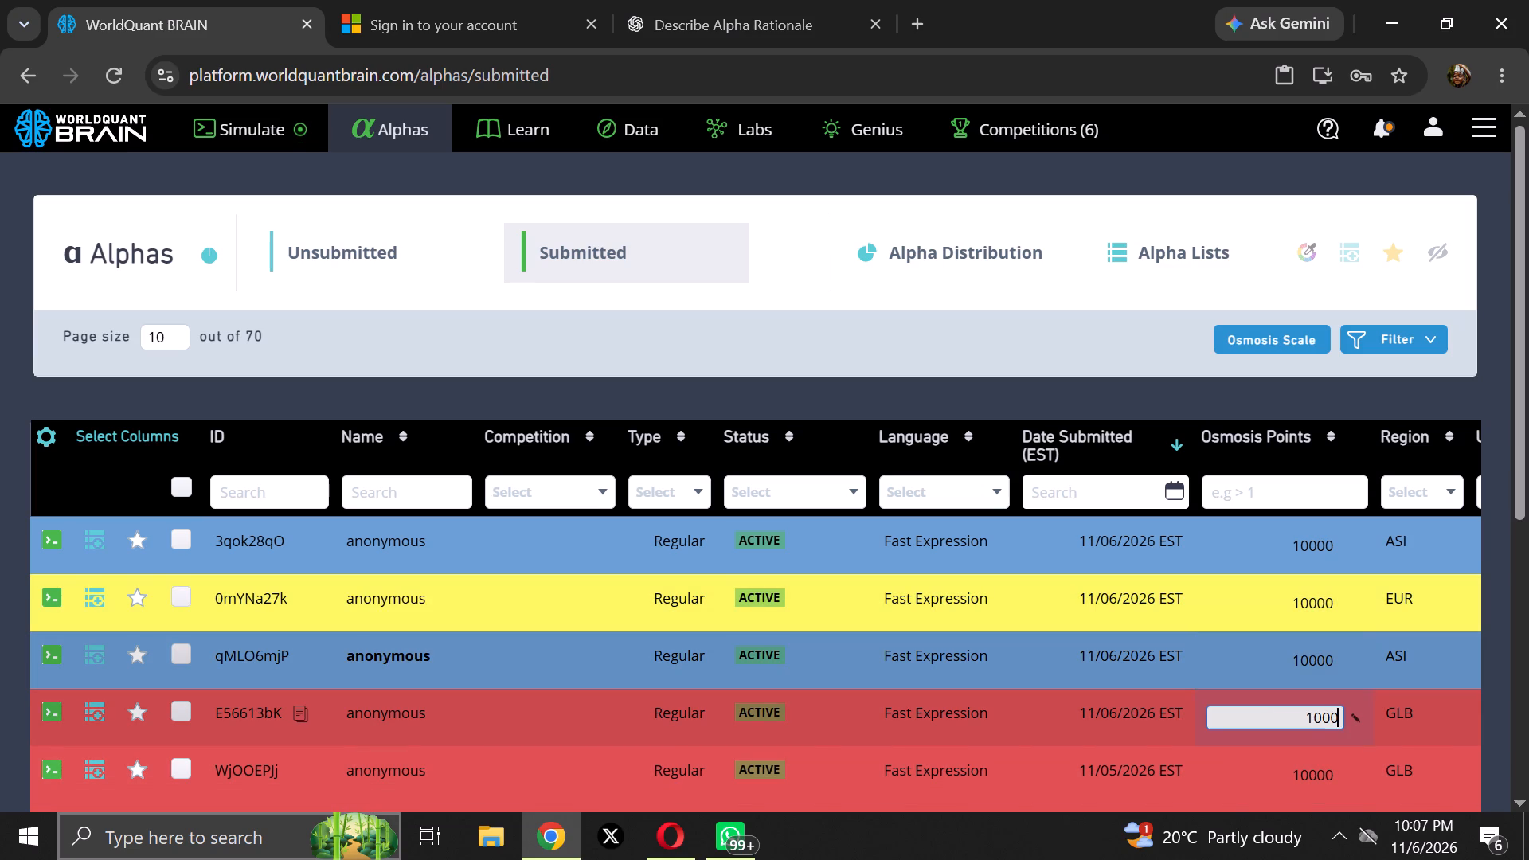
{"action": "key", "text": "0"}
{"action": "left_click", "coordinate": [1289, 770]}
{"action": "left_click", "coordinate": [1042, 768]}
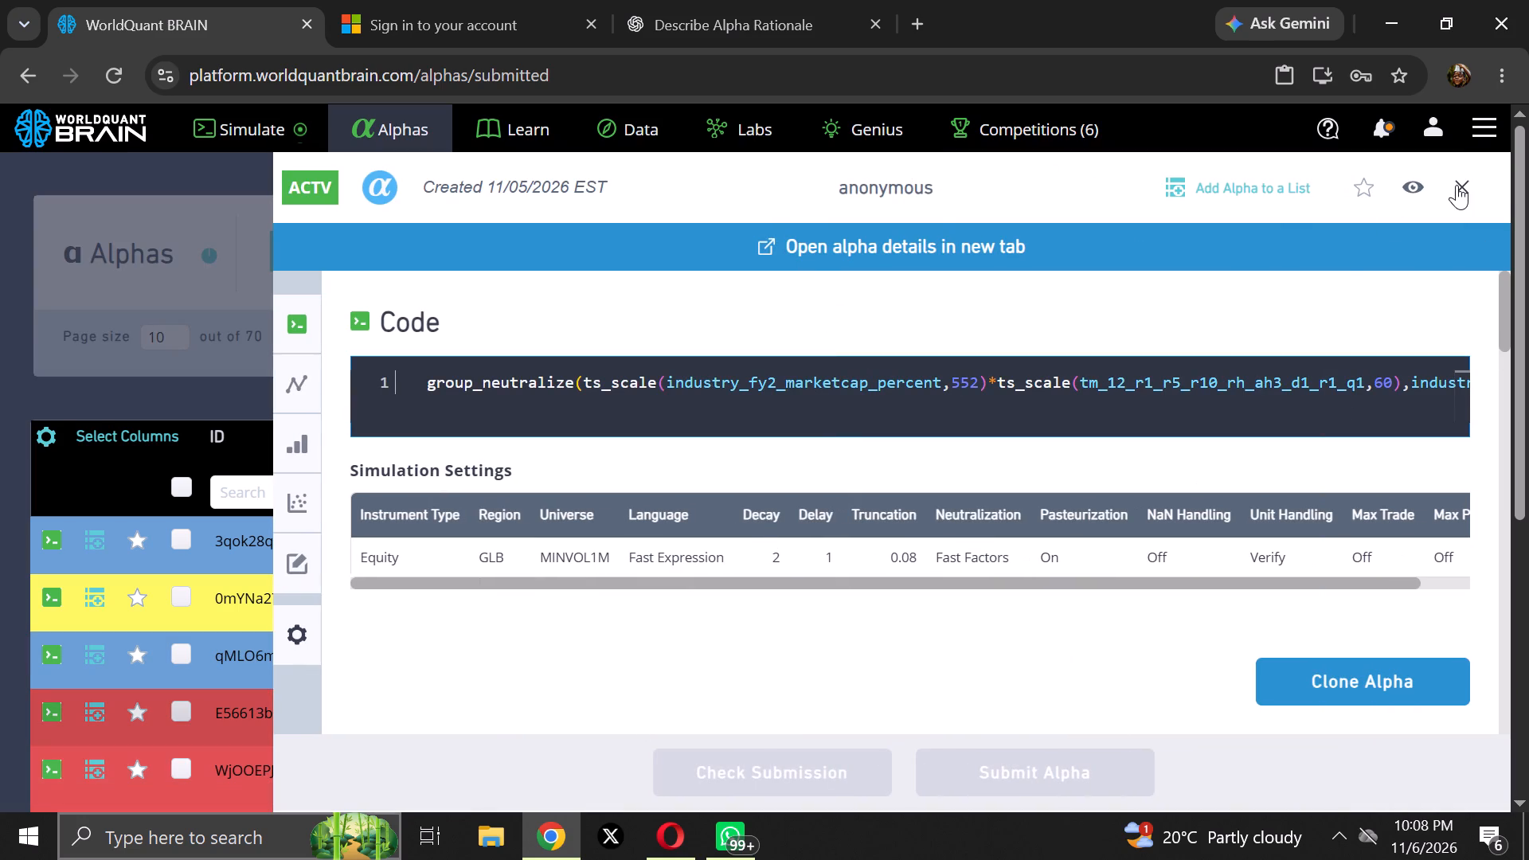
{"action": "left_click", "coordinate": [1457, 185]}
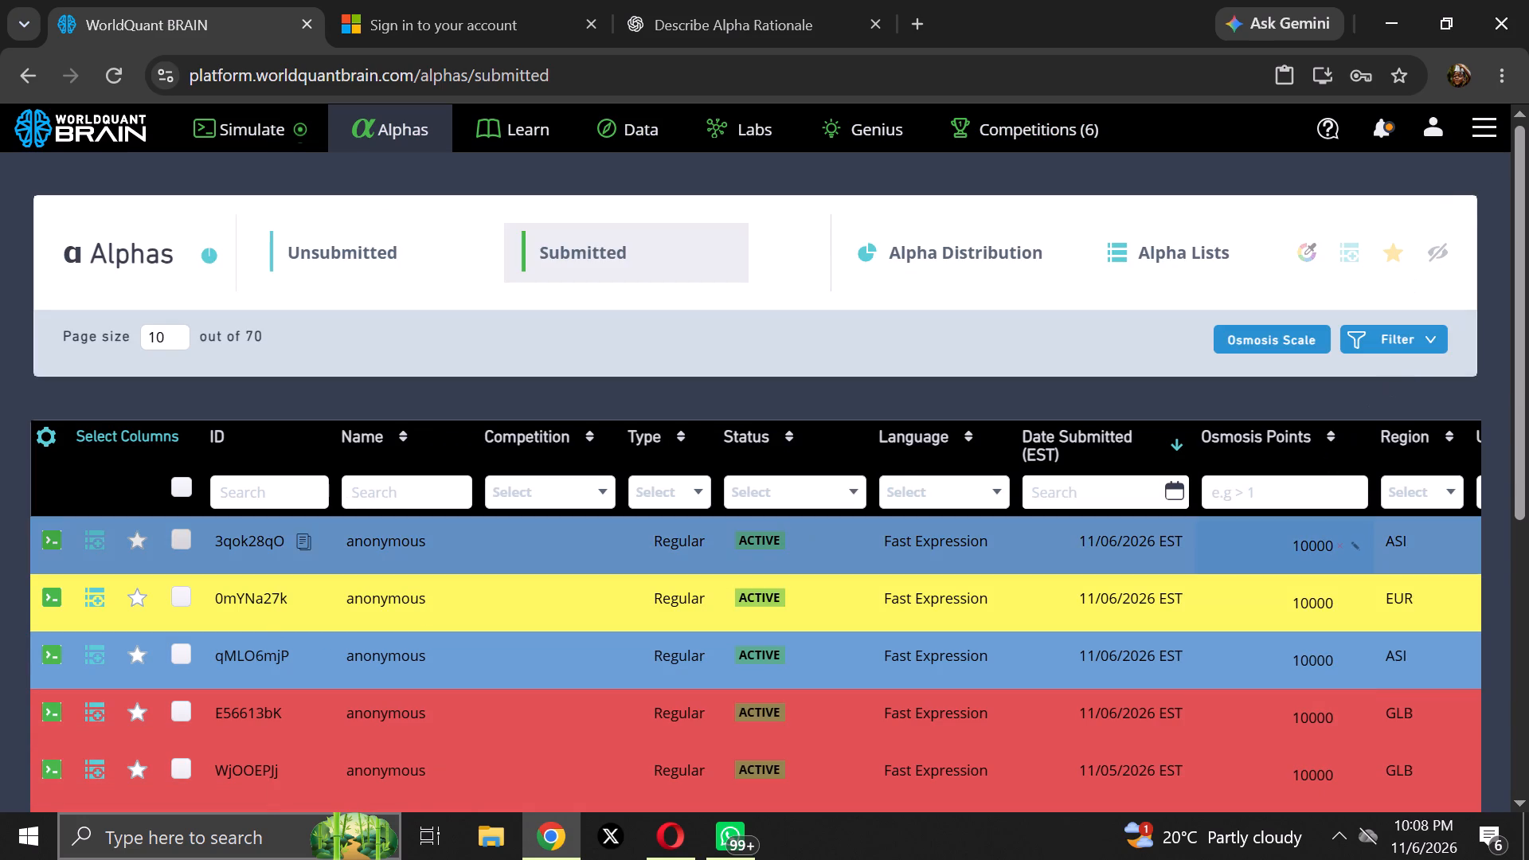
{"action": "scroll", "coordinate": [1277, 378], "scroll_direction": "down", "scroll_amount": 1}
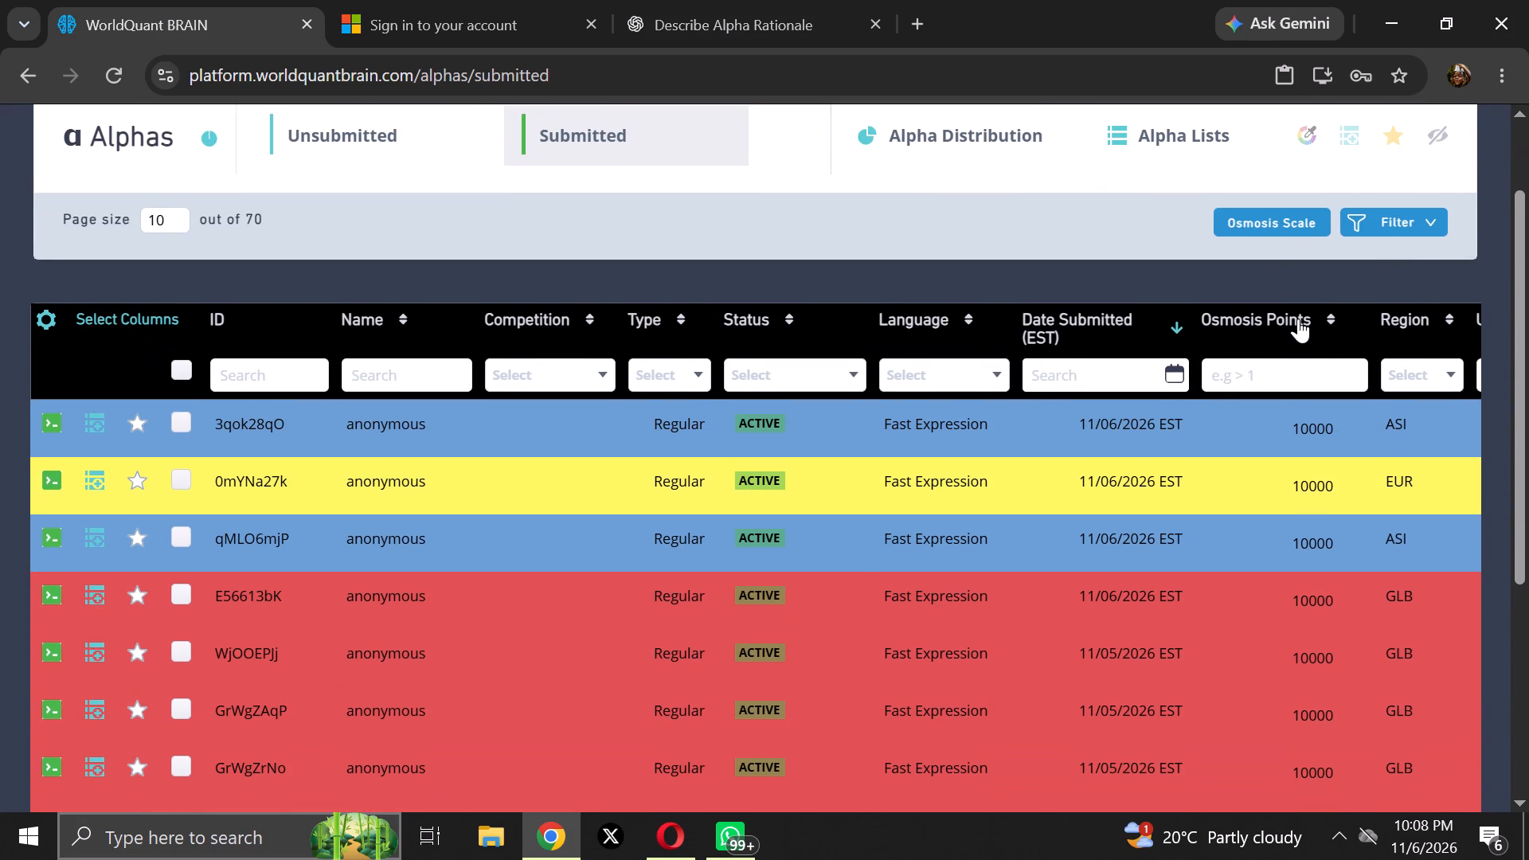
Open the alpha comparison for the list calyx 2.
{"action": "scroll", "coordinate": [1298, 319], "scroll_direction": "up", "scroll_amount": 3}
{"action": "left_click", "coordinate": [1220, 245]}
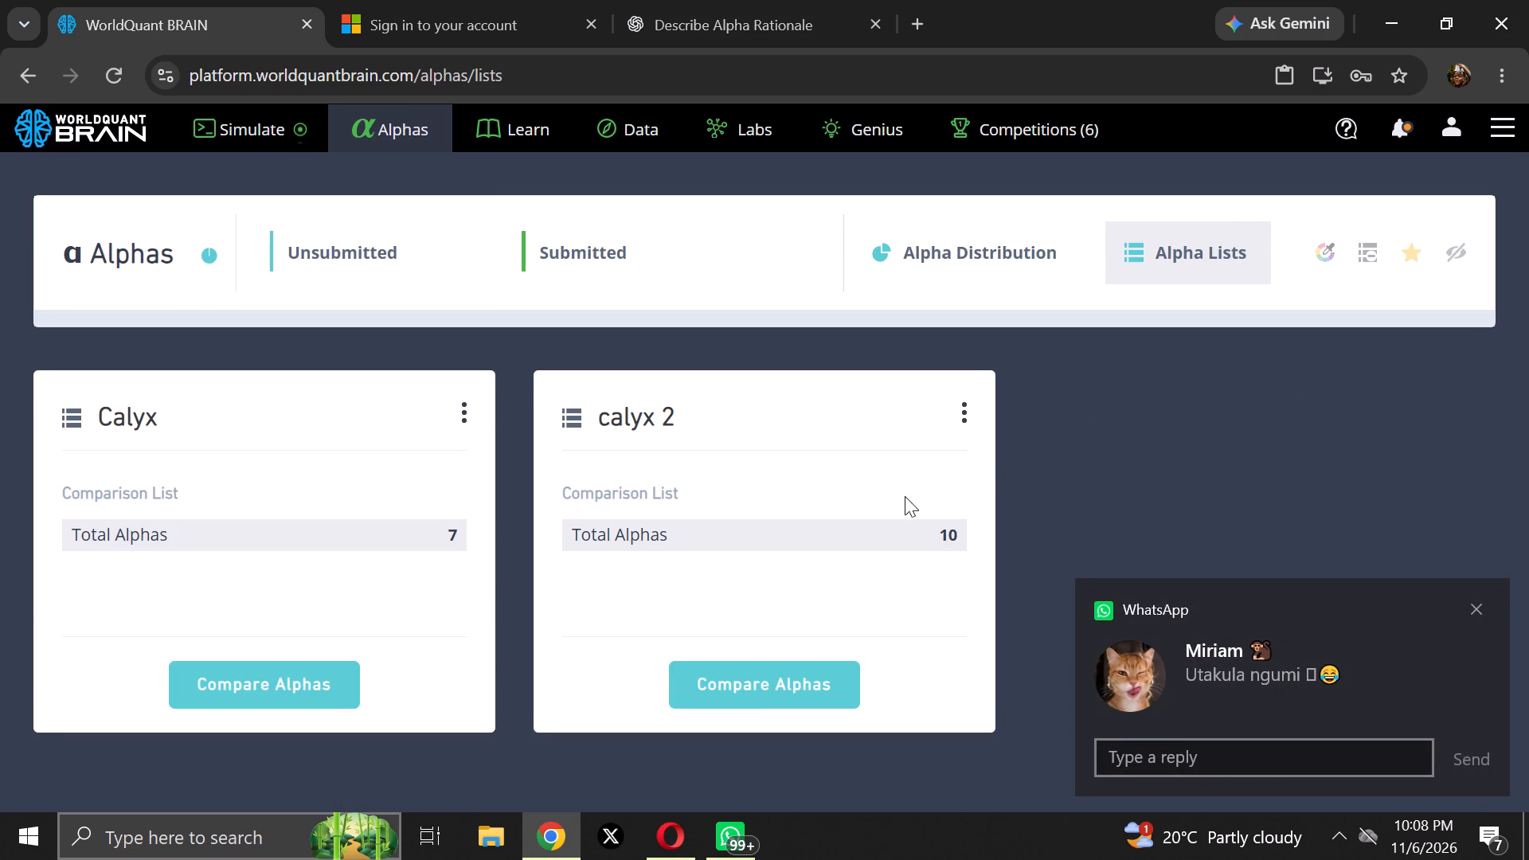
{"action": "scroll", "coordinate": [851, 514], "scroll_direction": "down", "scroll_amount": 1}
{"action": "left_click", "coordinate": [766, 674]}
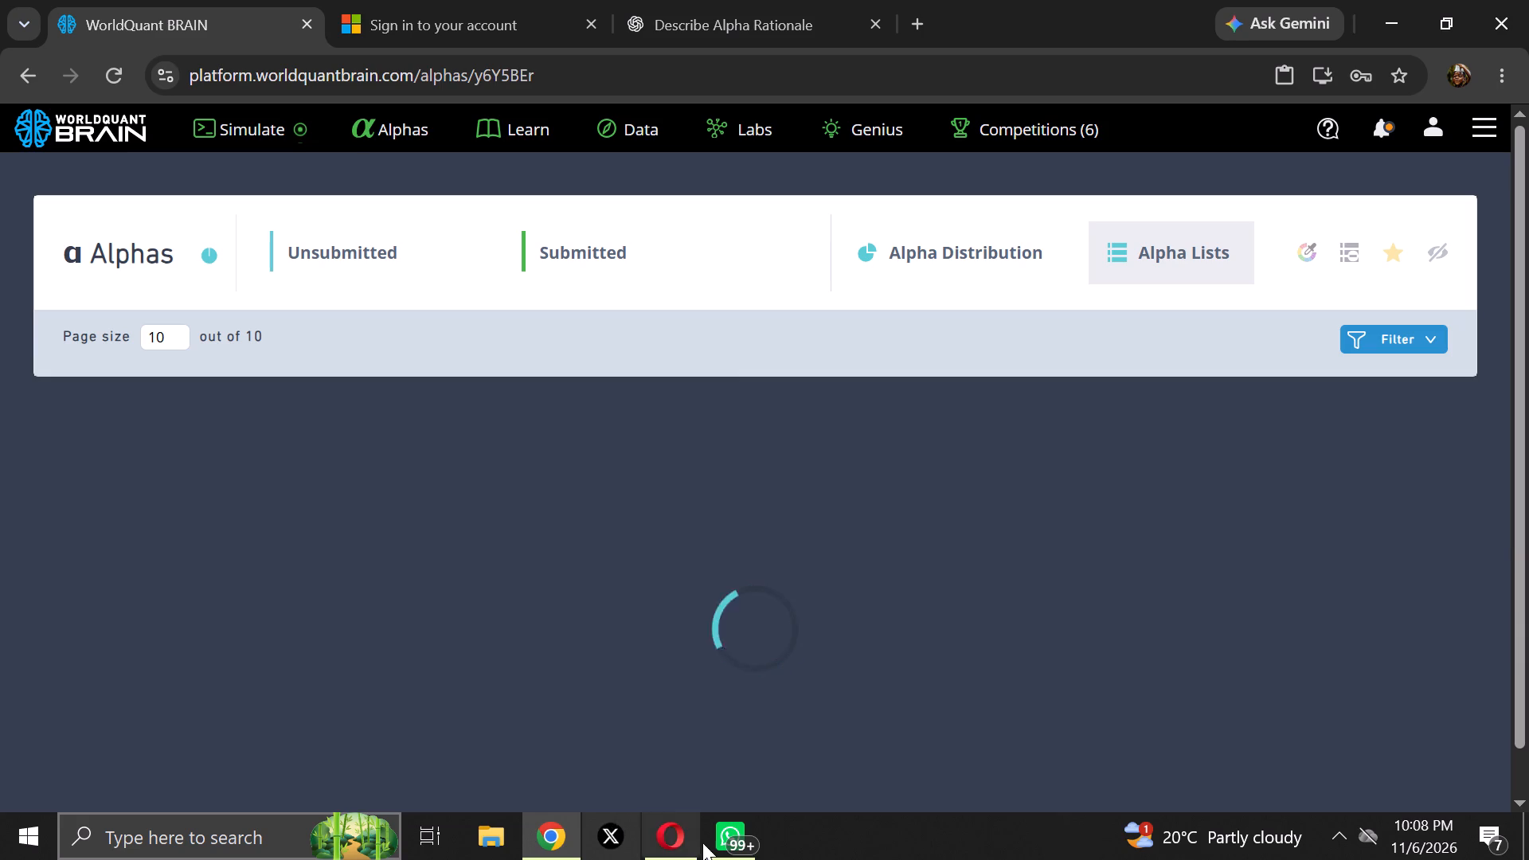
Switch to the WorldQuant BRAIN account in Opera, set the decay of Simulation 1 to 8 and simulate it.
{"action": "left_click", "coordinate": [655, 839]}
{"action": "left_click", "coordinate": [164, 215]}
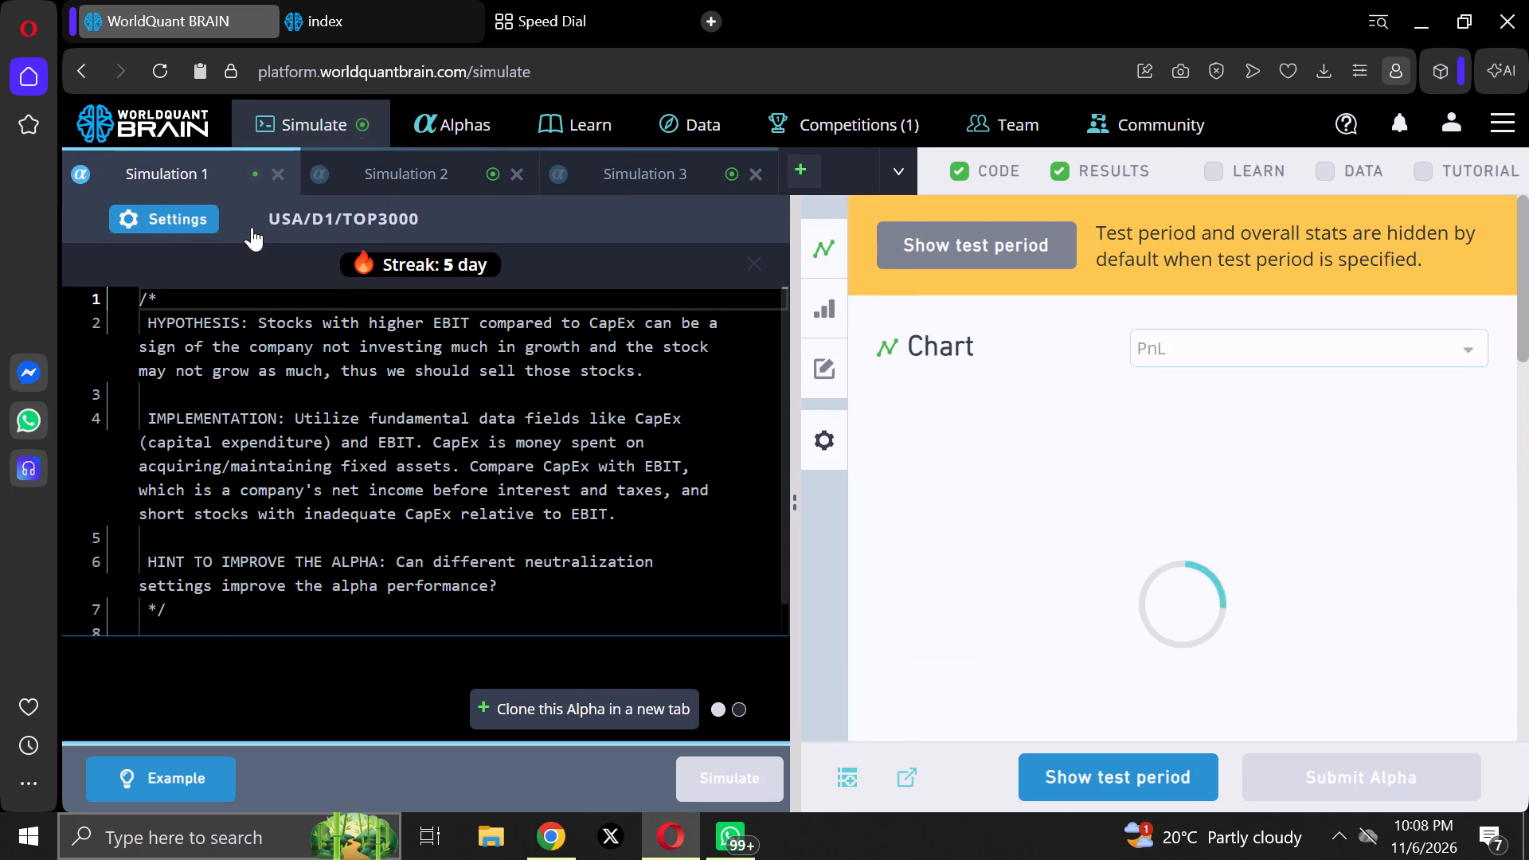
{"action": "scroll", "coordinate": [444, 518], "scroll_direction": "down", "scroll_amount": 2}
{"action": "left_click", "coordinate": [653, 569]}
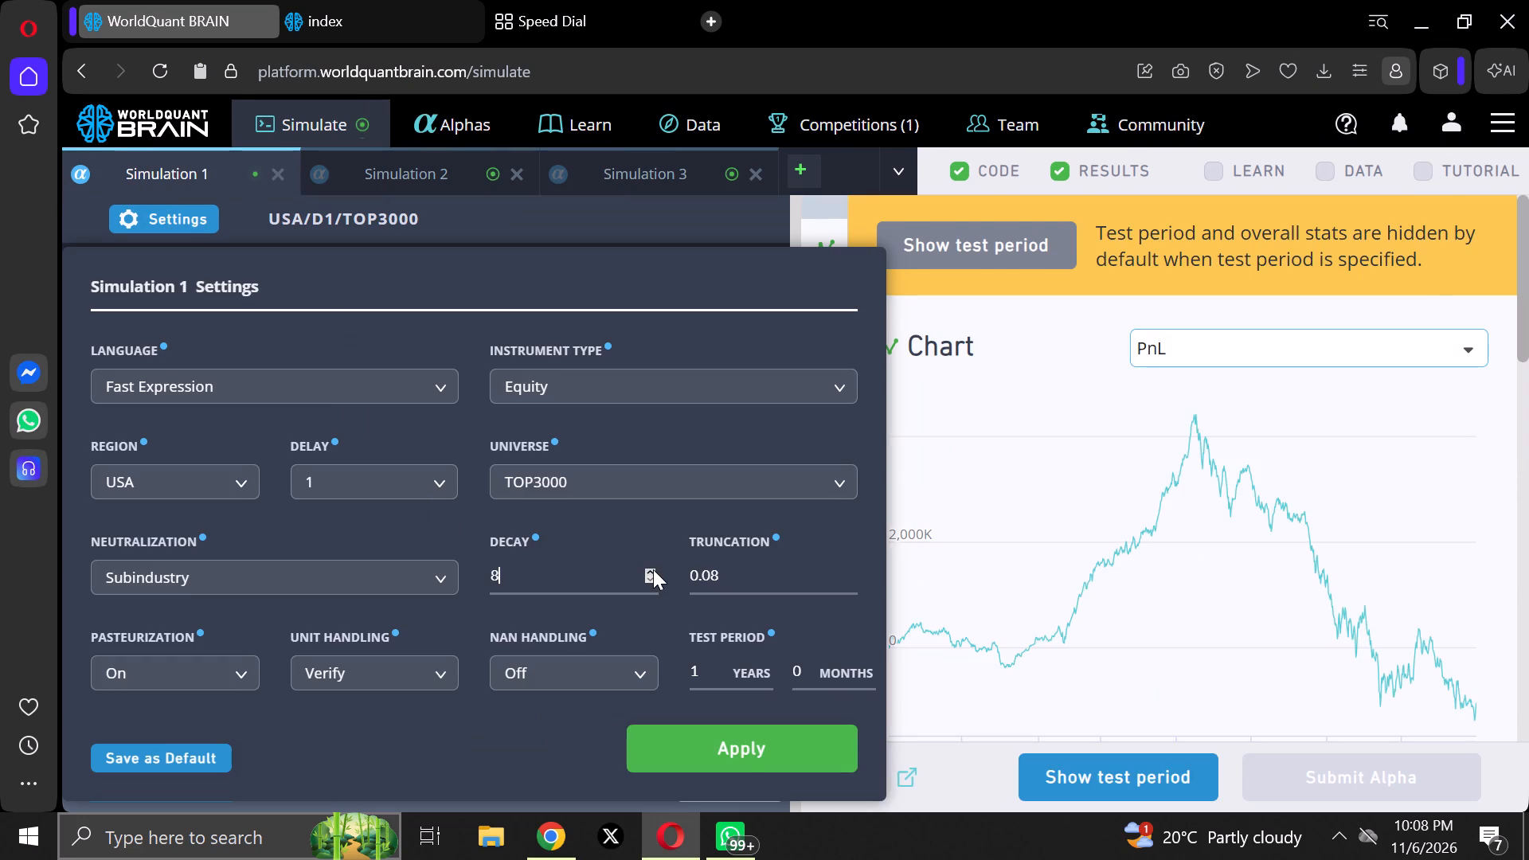
{"action": "left_click", "coordinate": [739, 746]}
{"action": "left_click", "coordinate": [735, 763]}
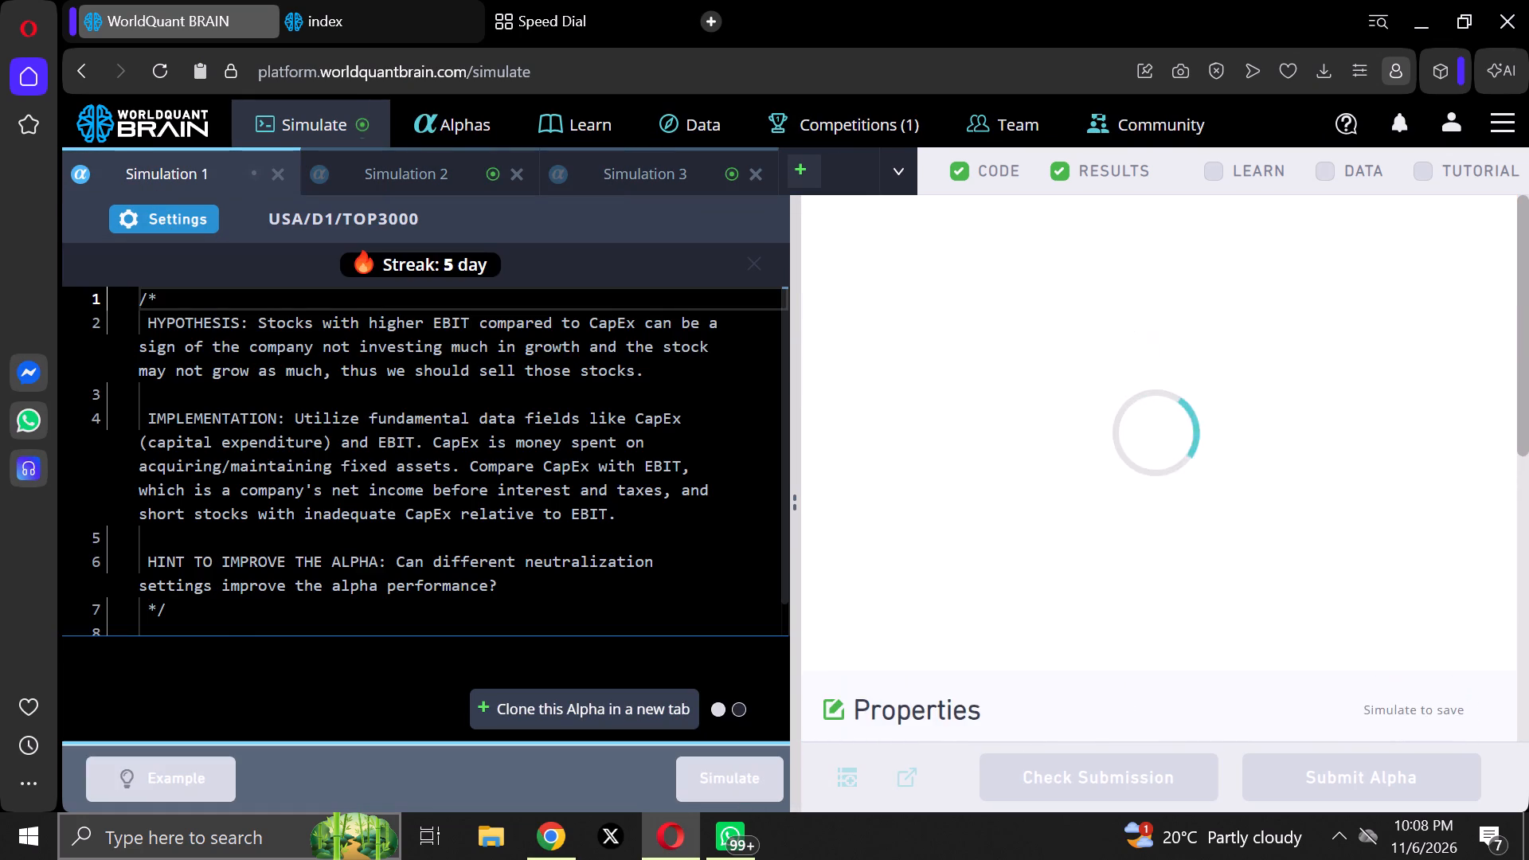
Set the decay of Simulation 2 to 7 in its settings and run the simulation.
{"action": "left_click", "coordinate": [440, 174]}
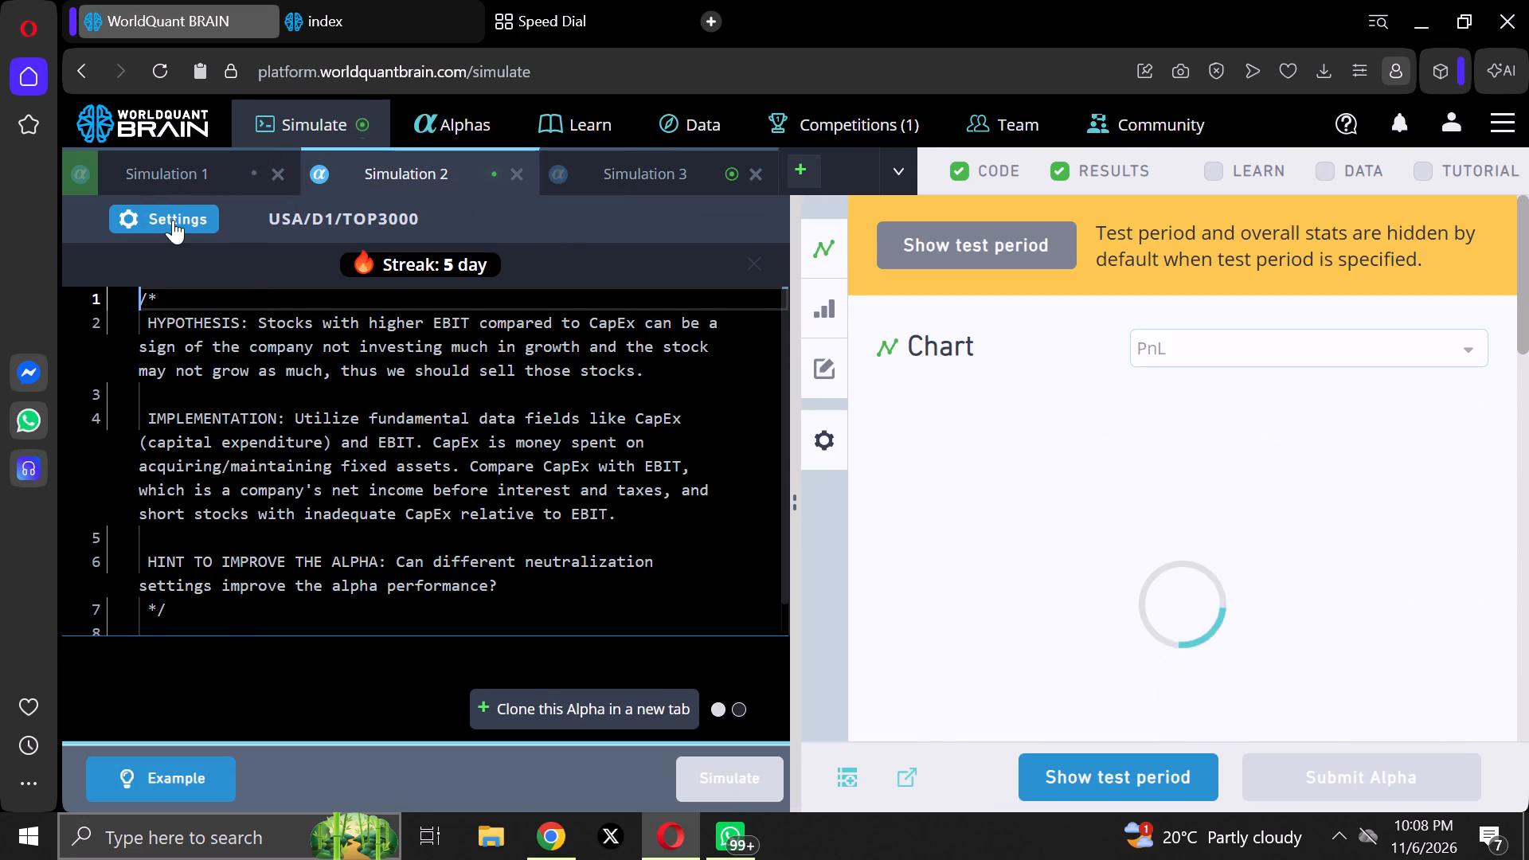
{"action": "left_click", "coordinate": [173, 220]}
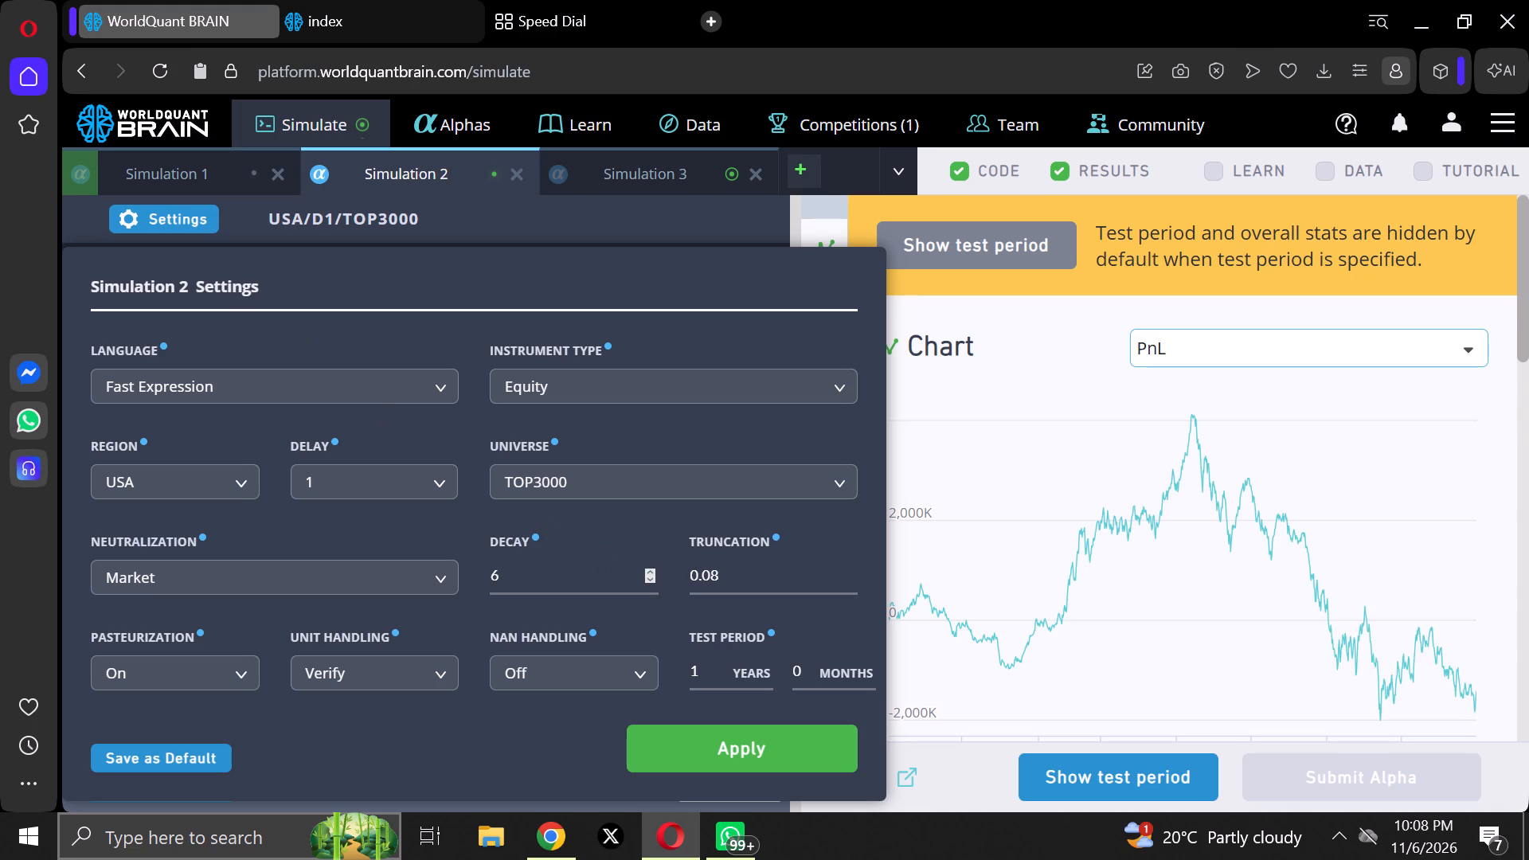
{"action": "left_click", "coordinate": [643, 569]}
{"action": "left_click", "coordinate": [694, 753]}
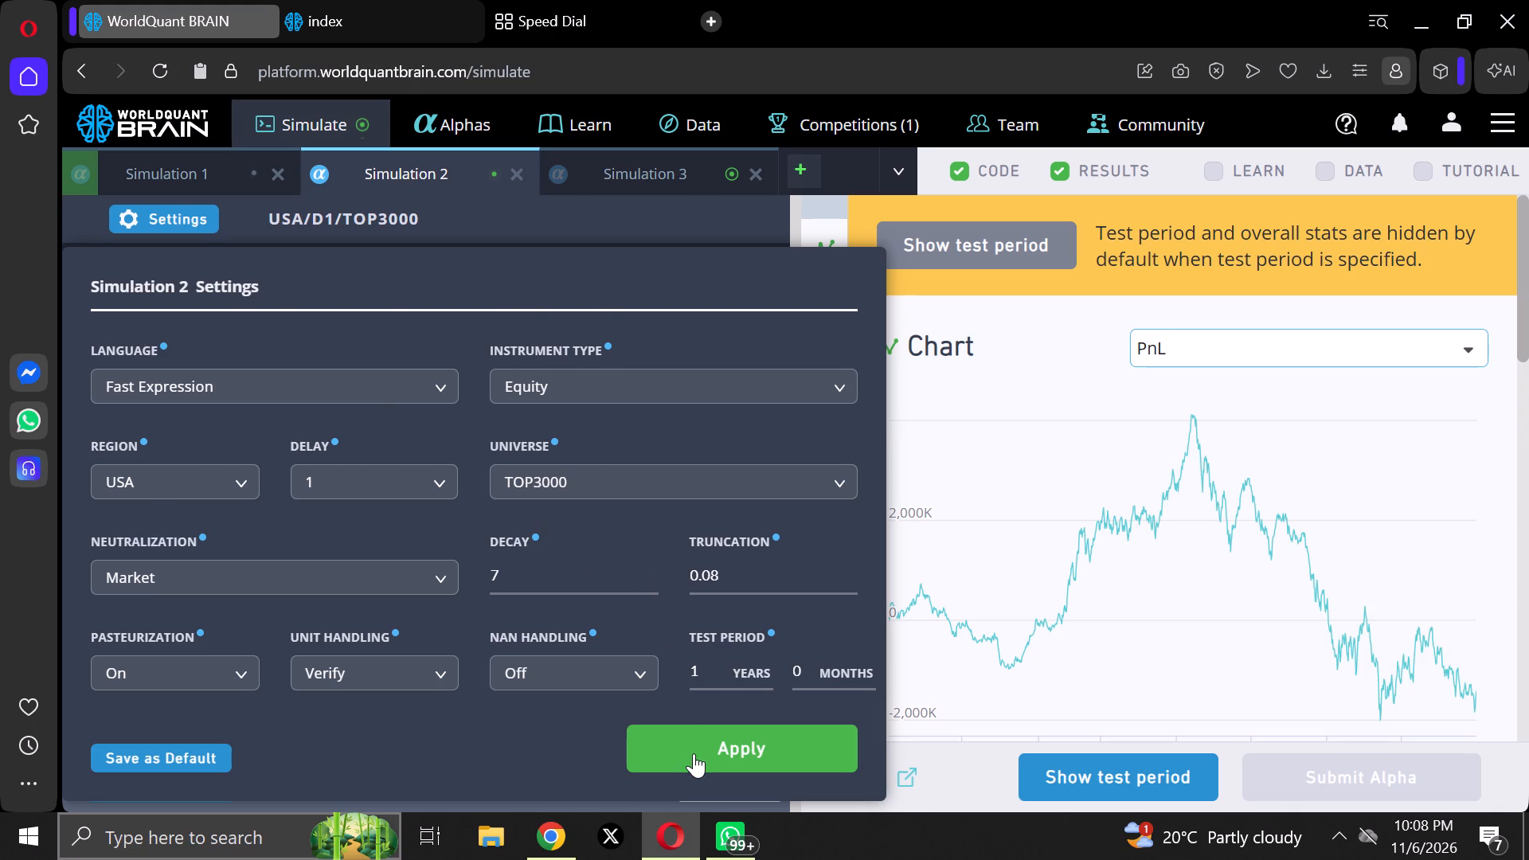
{"action": "left_click", "coordinate": [697, 772]}
Raise the decay of Simulation 3 by one in its settings and run the simulation.
{"action": "left_click", "coordinate": [596, 173]}
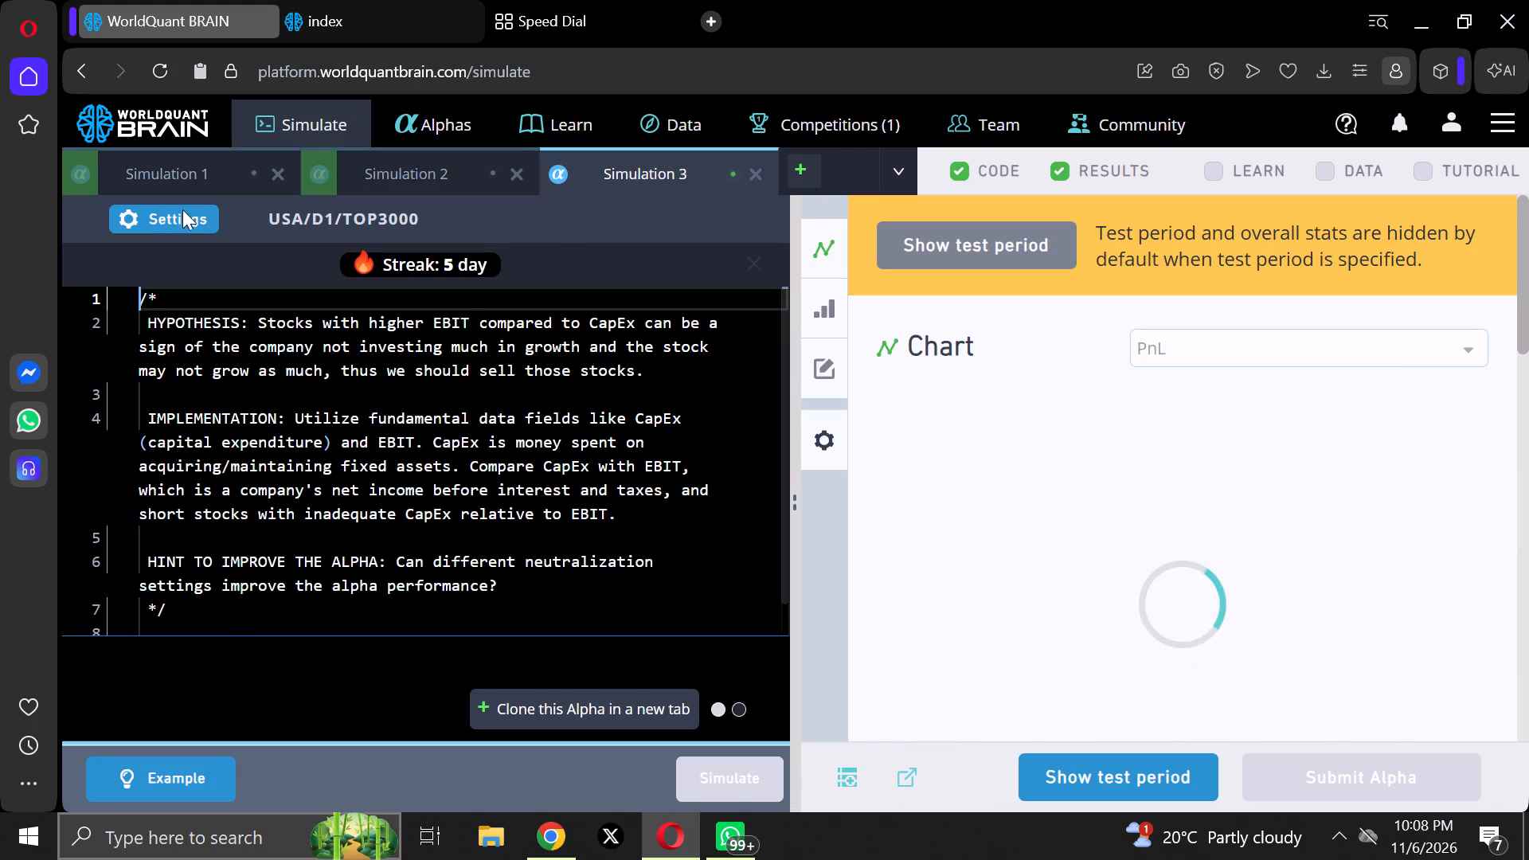
{"action": "left_click", "coordinate": [140, 224]}
{"action": "scroll", "coordinate": [471, 477], "scroll_direction": "down", "scroll_amount": 1}
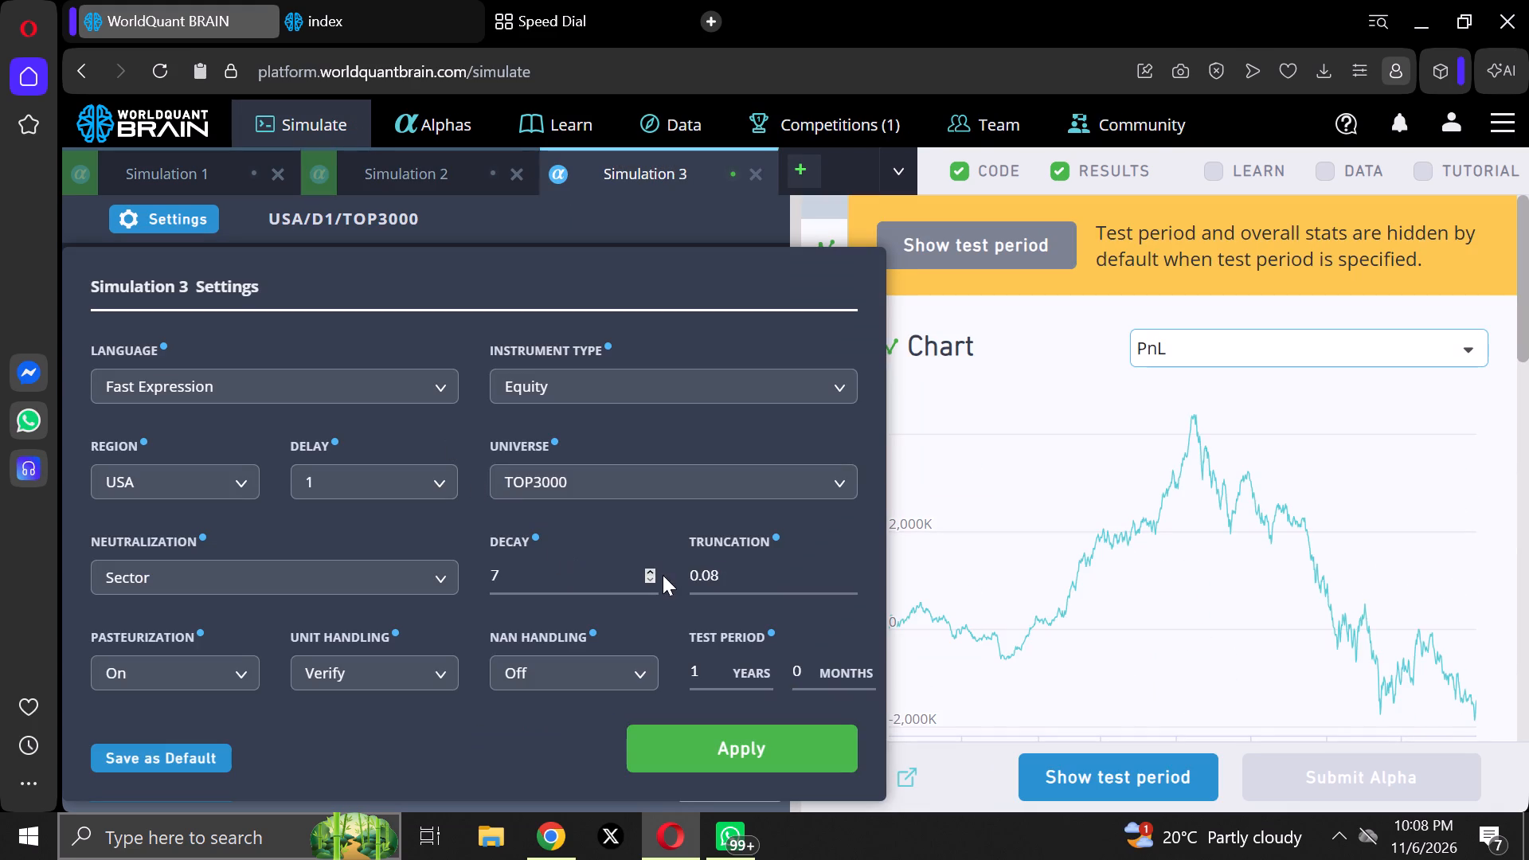
{"action": "left_click", "coordinate": [649, 566]}
{"action": "left_click", "coordinate": [704, 732]}
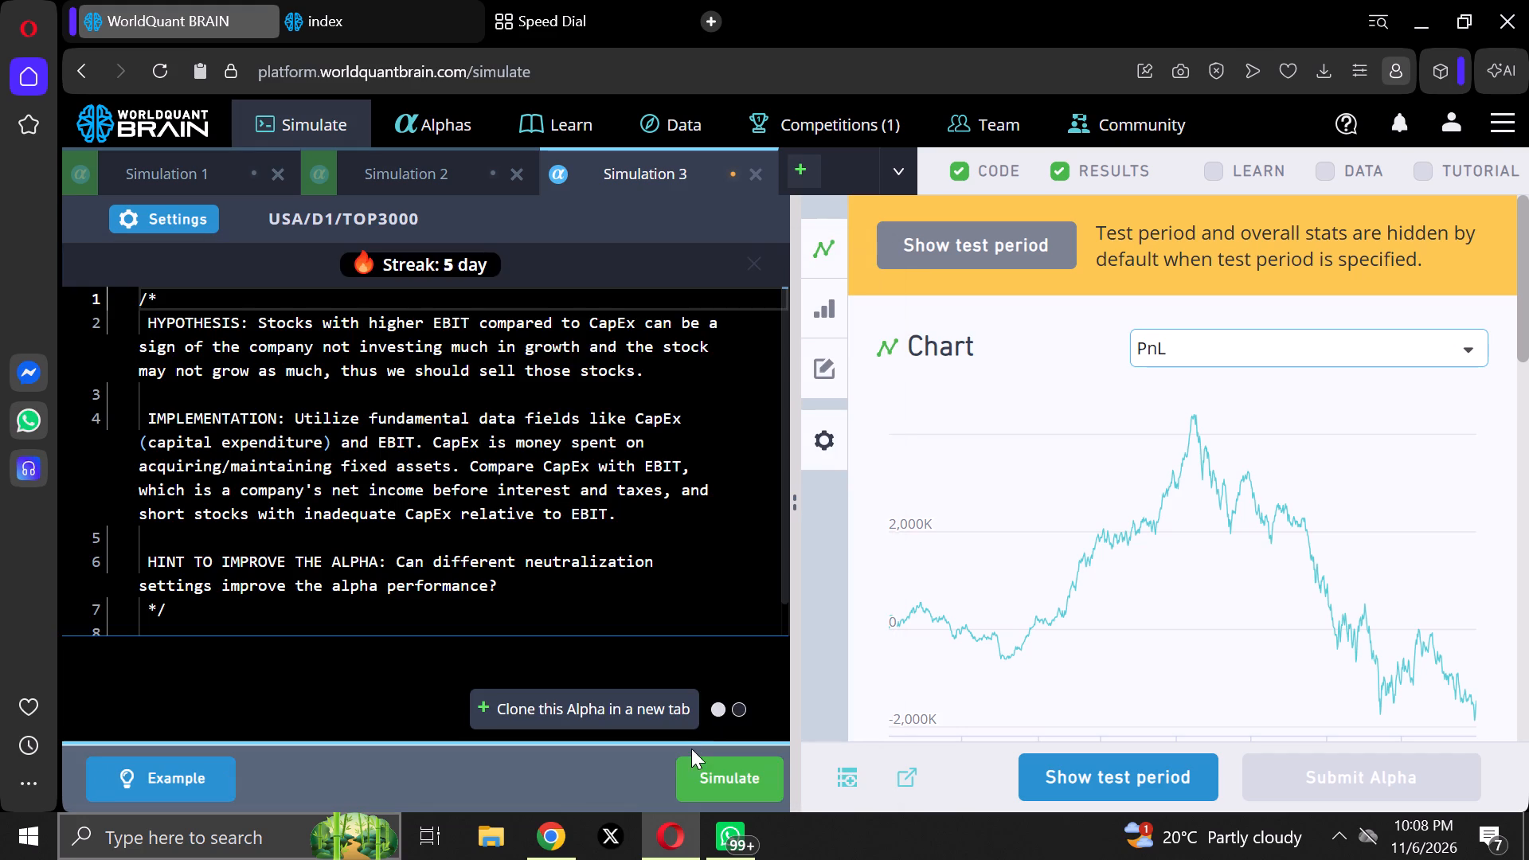
{"action": "left_click", "coordinate": [689, 762]}
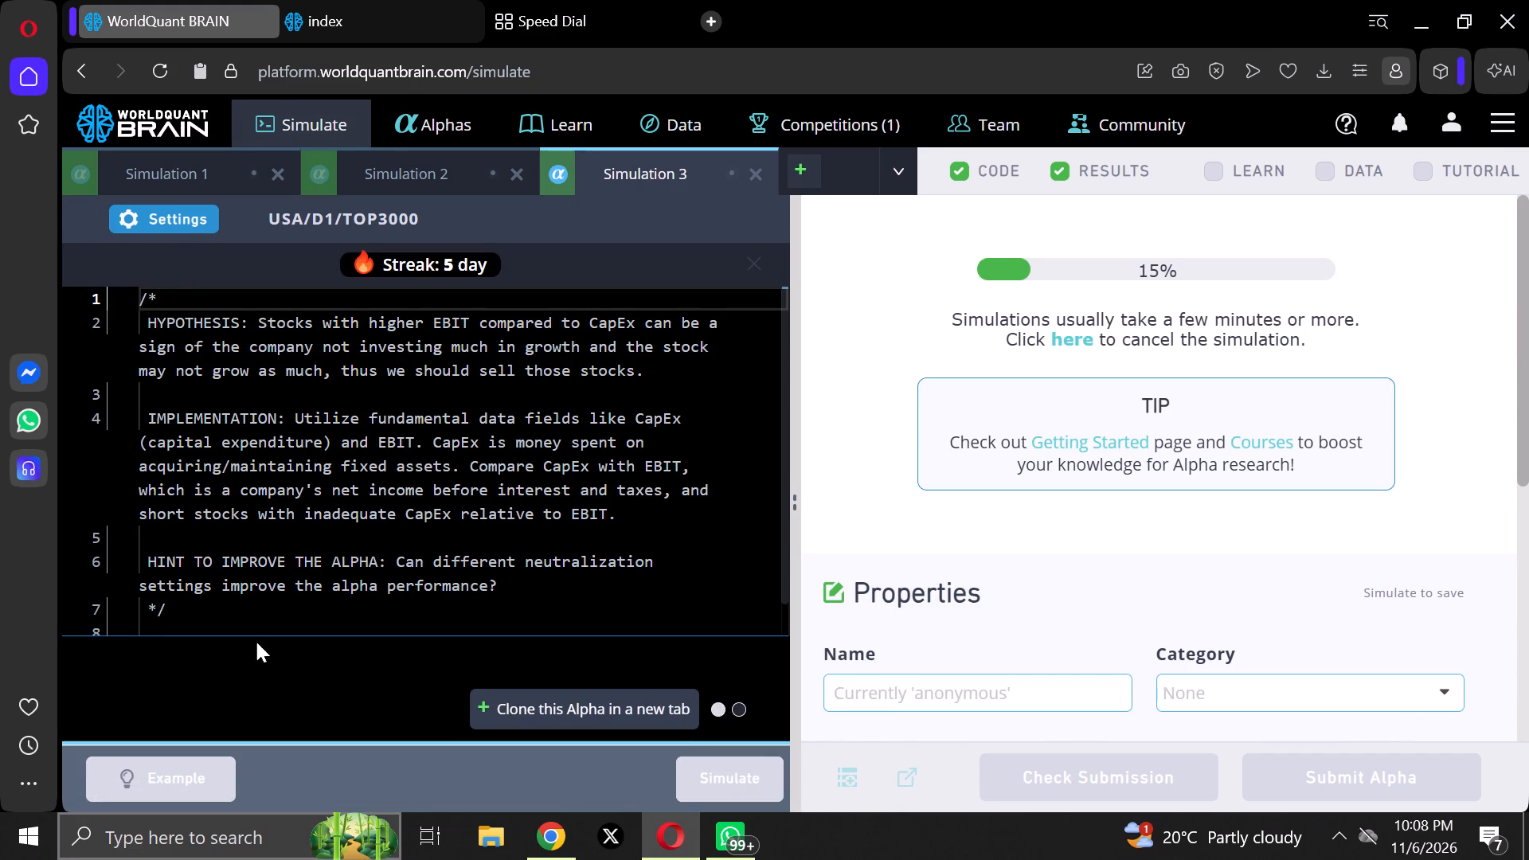
Switch back to Chrome and examine the alphas, Comparison Chart and Inner Correlation table of the list calyx 2.
{"action": "left_click", "coordinate": [543, 831]}
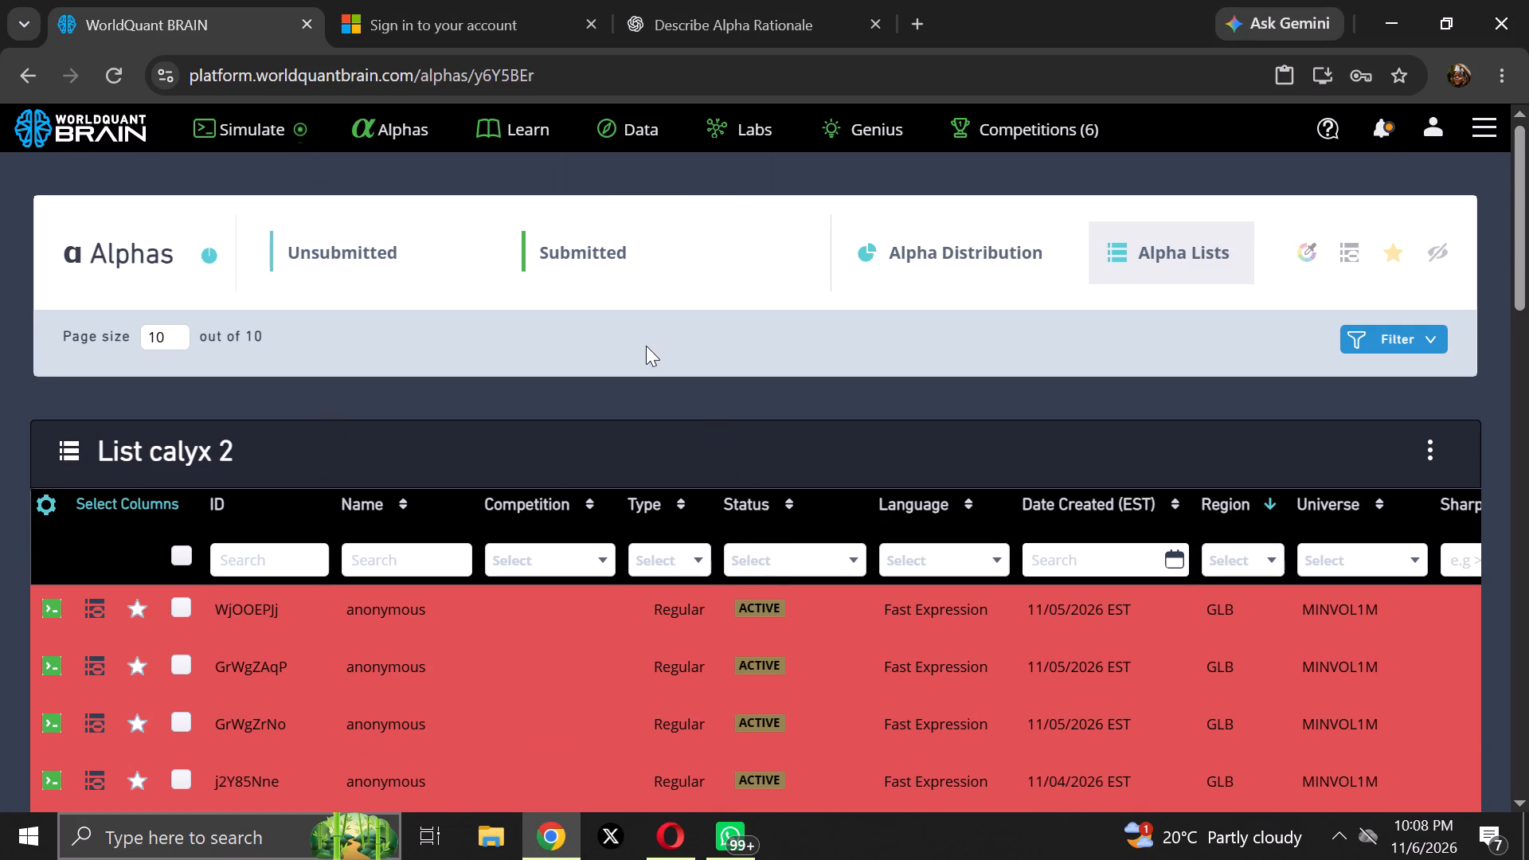
{"action": "scroll", "coordinate": [1102, 502], "scroll_direction": "down", "scroll_amount": 4}
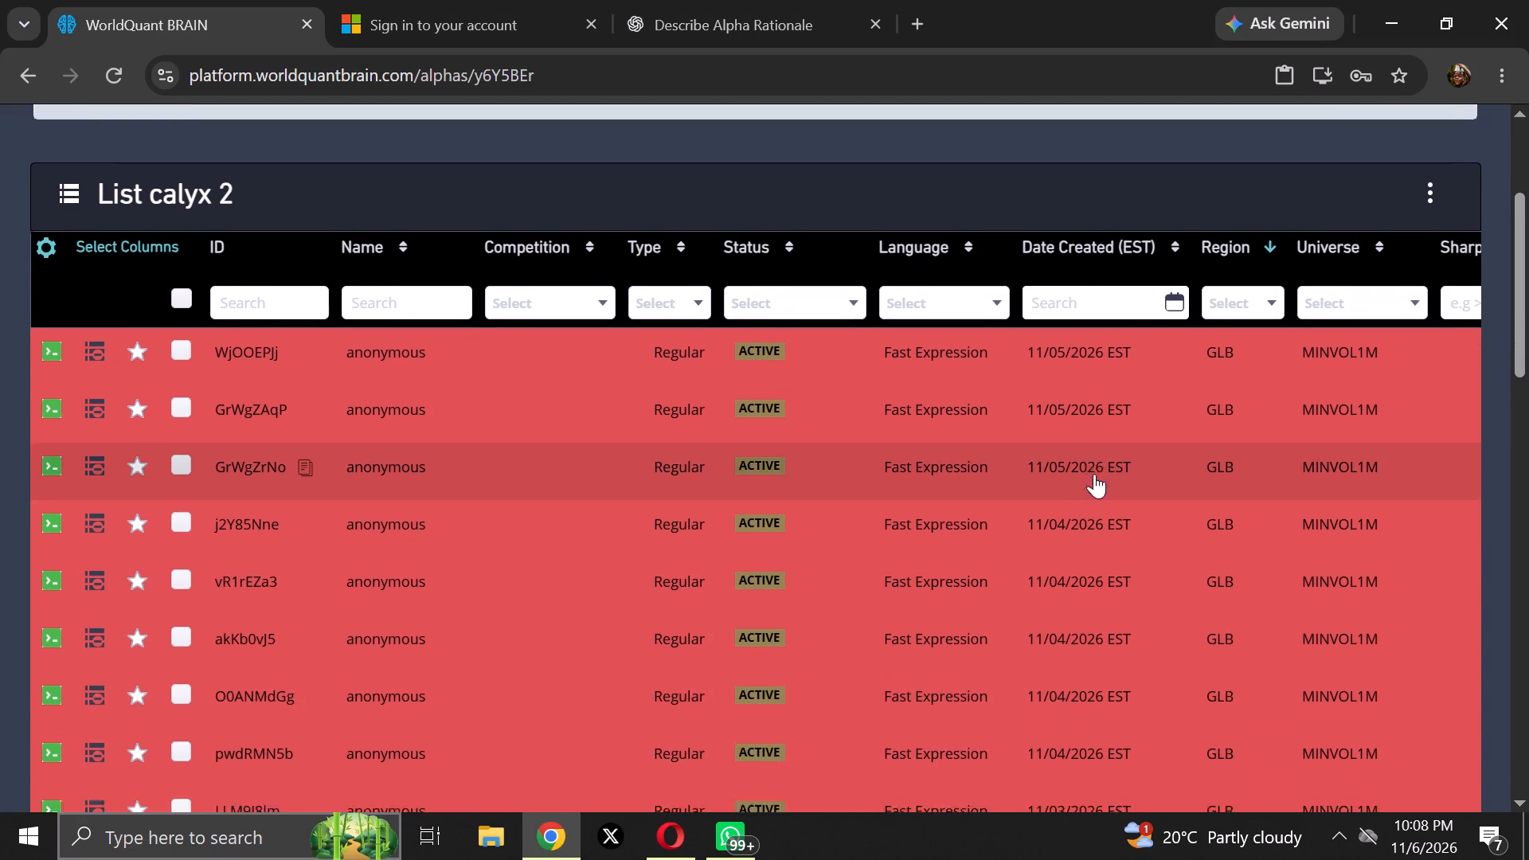
{"action": "scroll", "coordinate": [1094, 474], "scroll_direction": "down", "scroll_amount": 1}
{"action": "scroll", "coordinate": [1000, 622], "scroll_direction": "down", "scroll_amount": 3}
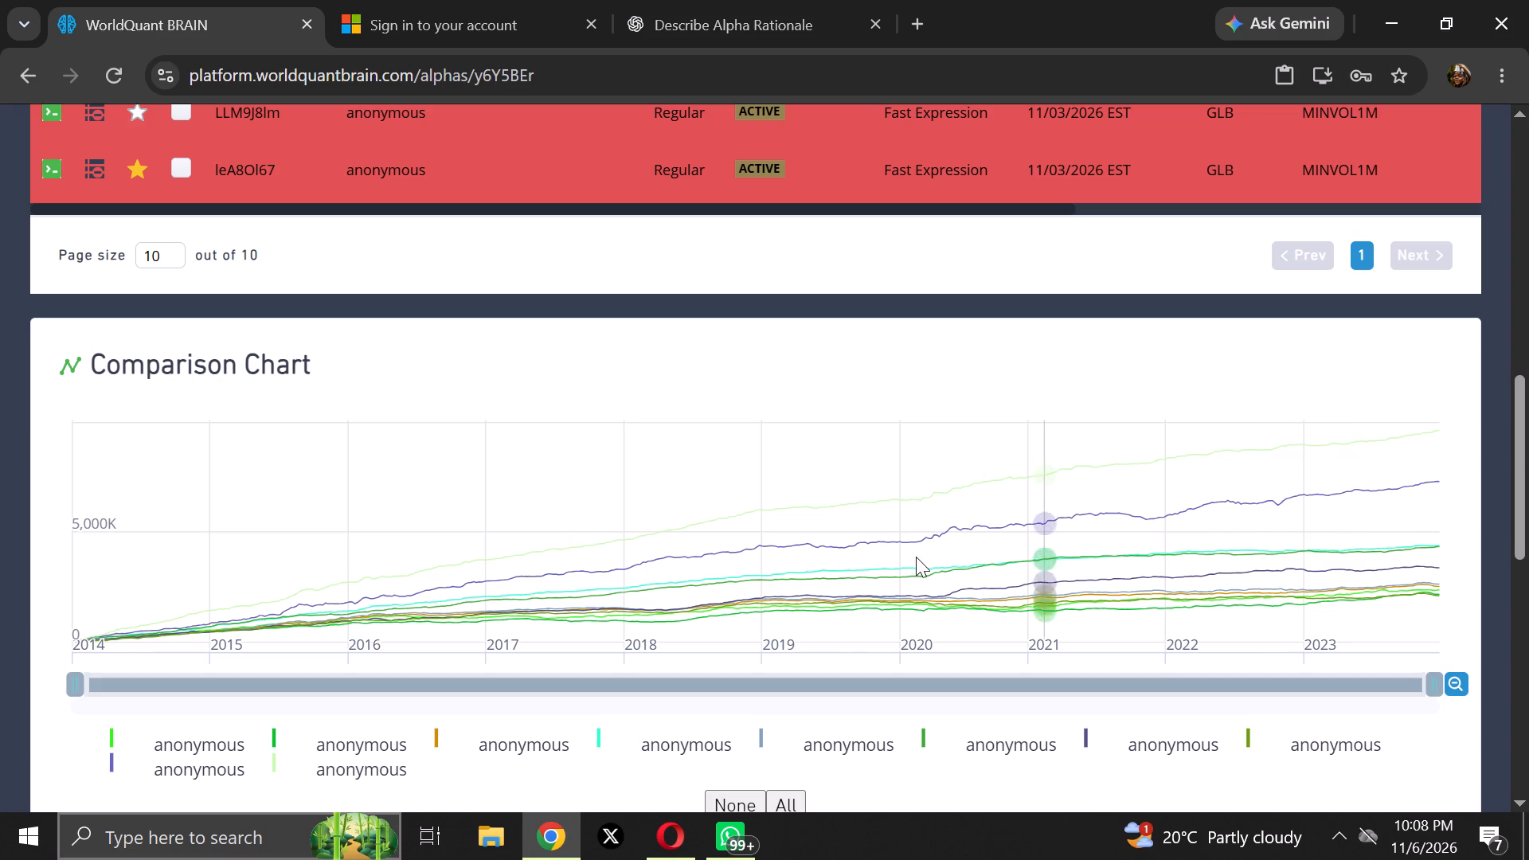
{"action": "left_click", "coordinate": [847, 557]}
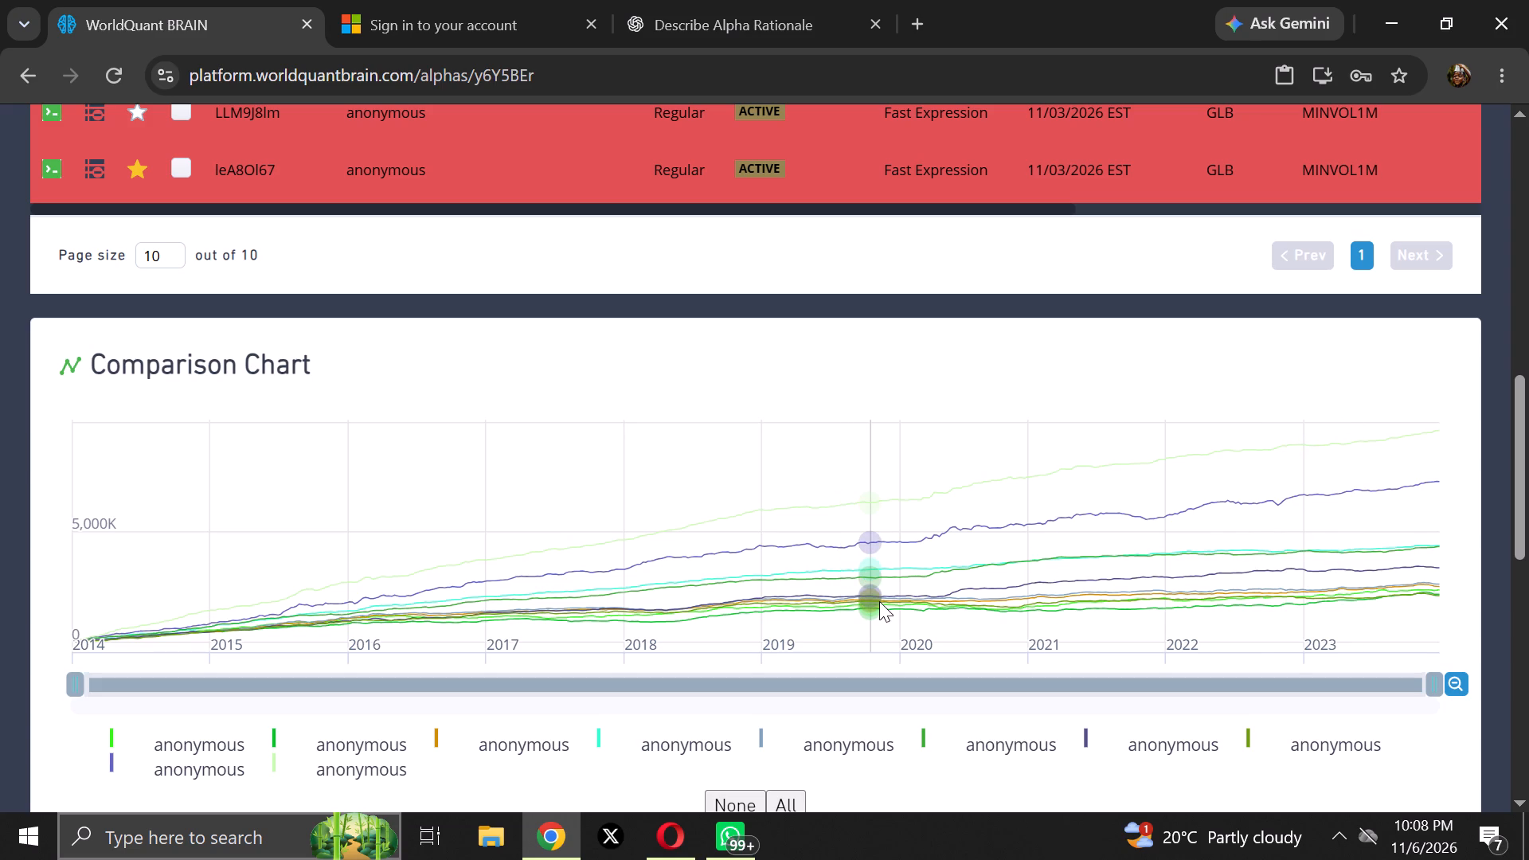
{"action": "scroll", "coordinate": [868, 594], "scroll_direction": "down", "scroll_amount": 2}
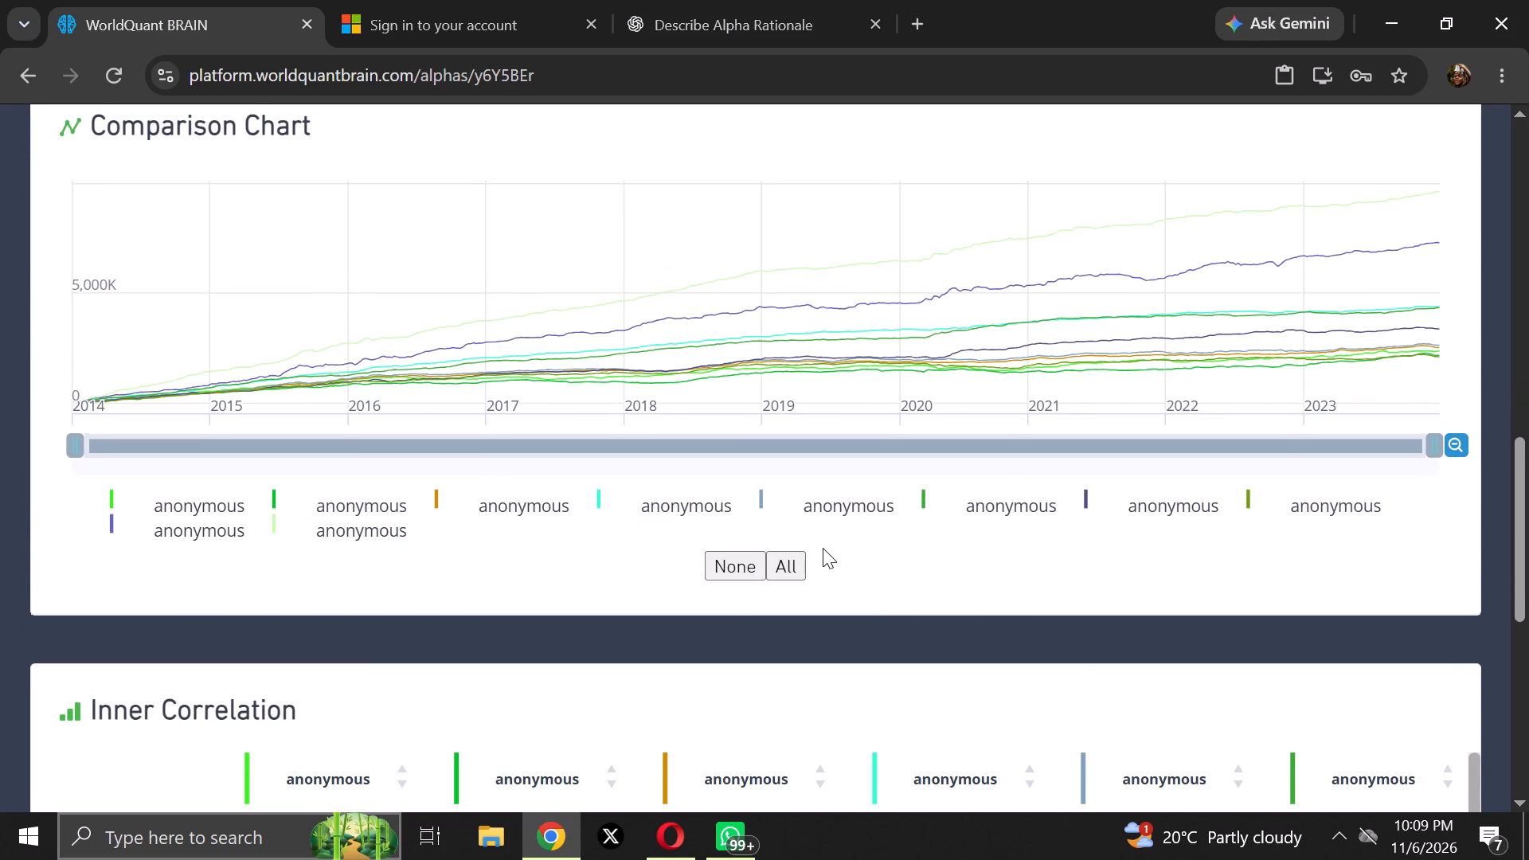
{"action": "scroll", "coordinate": [757, 477], "scroll_direction": "down", "scroll_amount": 7}
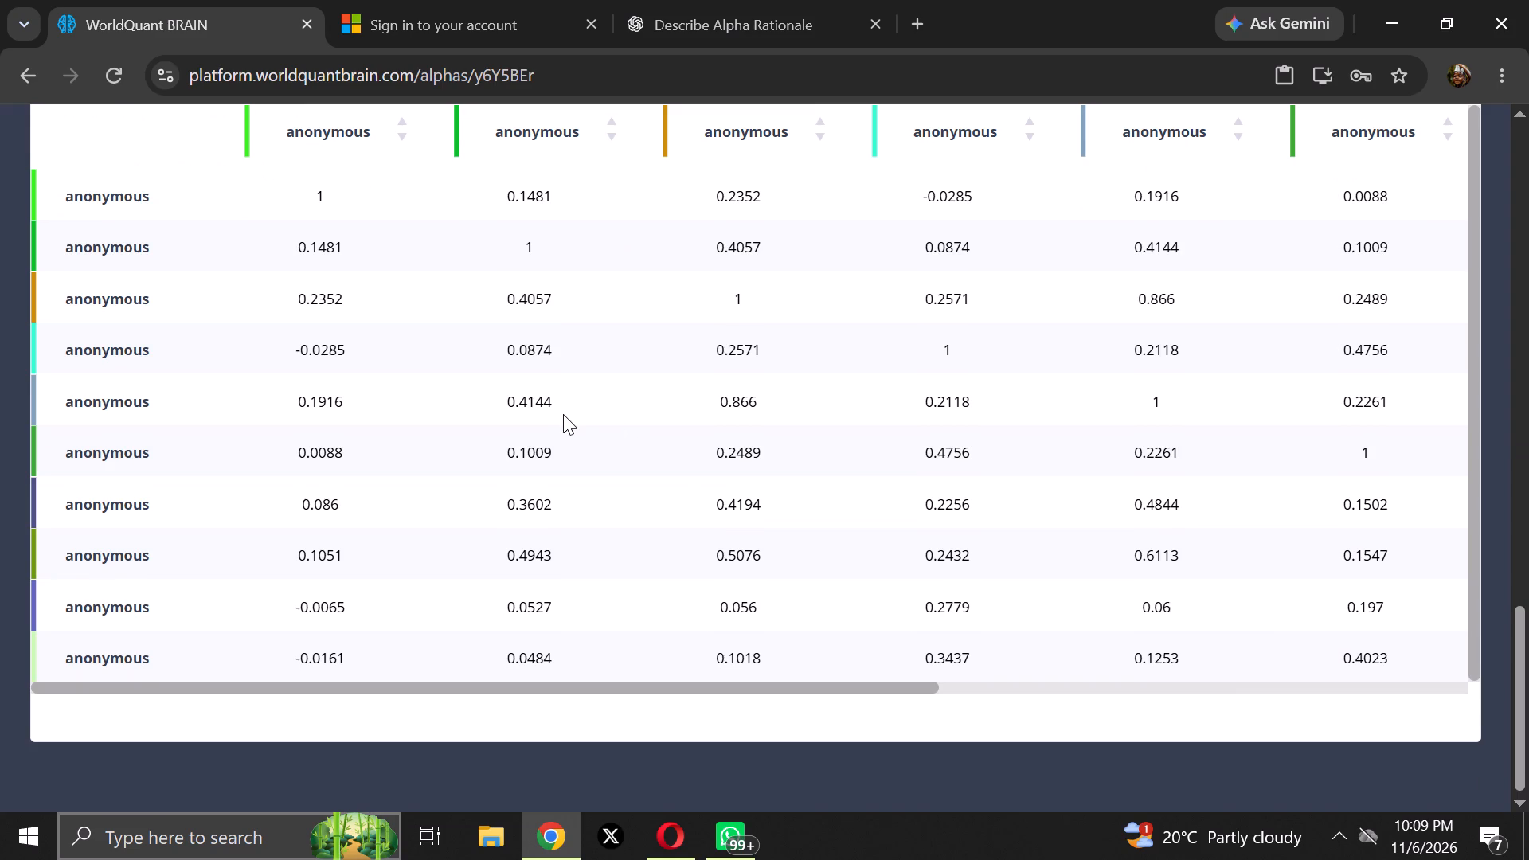
{"action": "scroll", "coordinate": [565, 413], "scroll_direction": "up", "scroll_amount": 4}
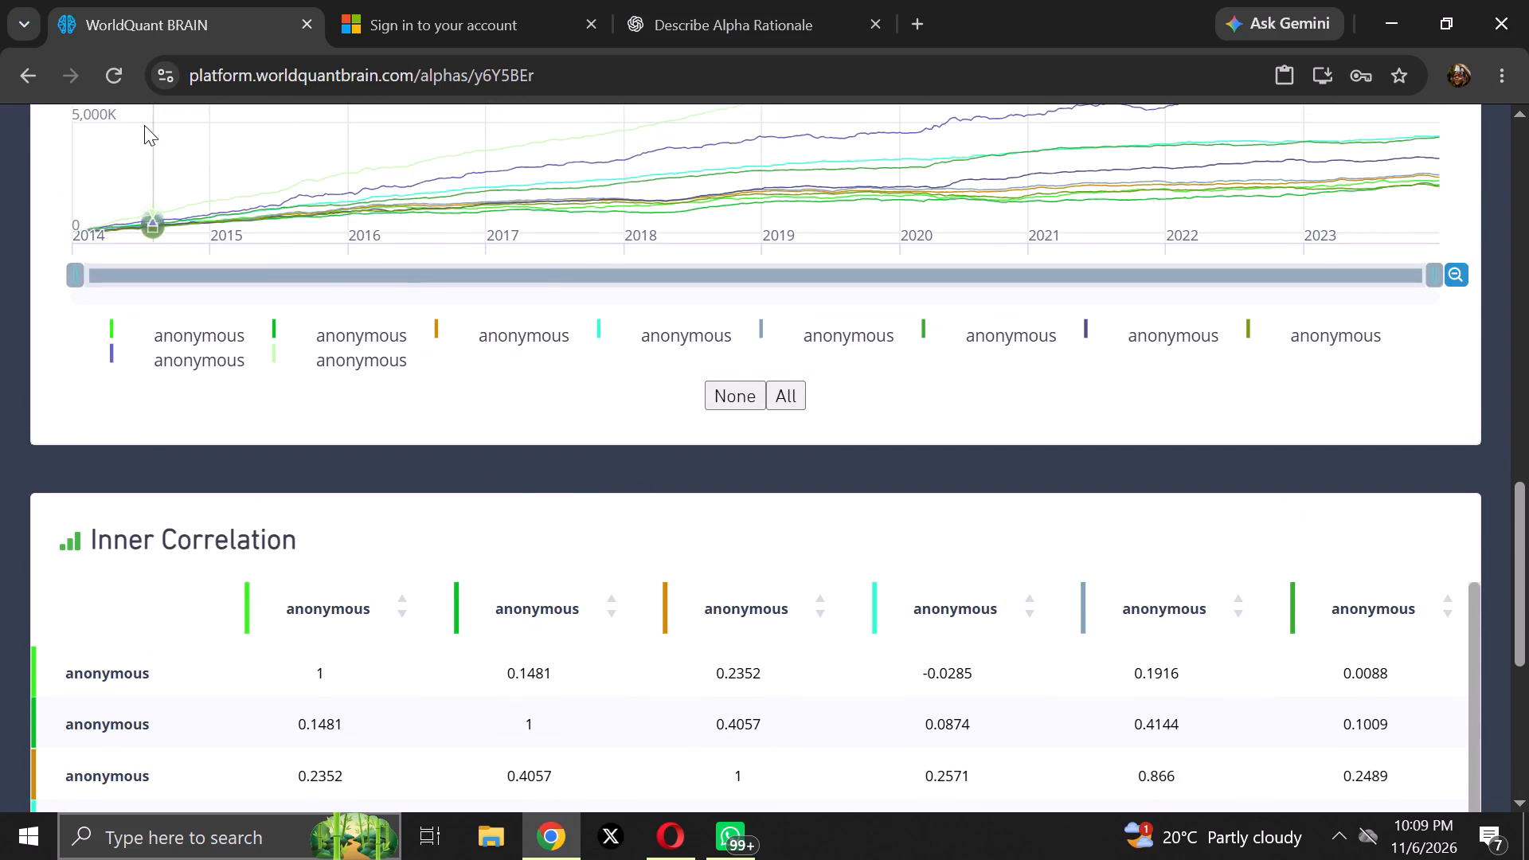
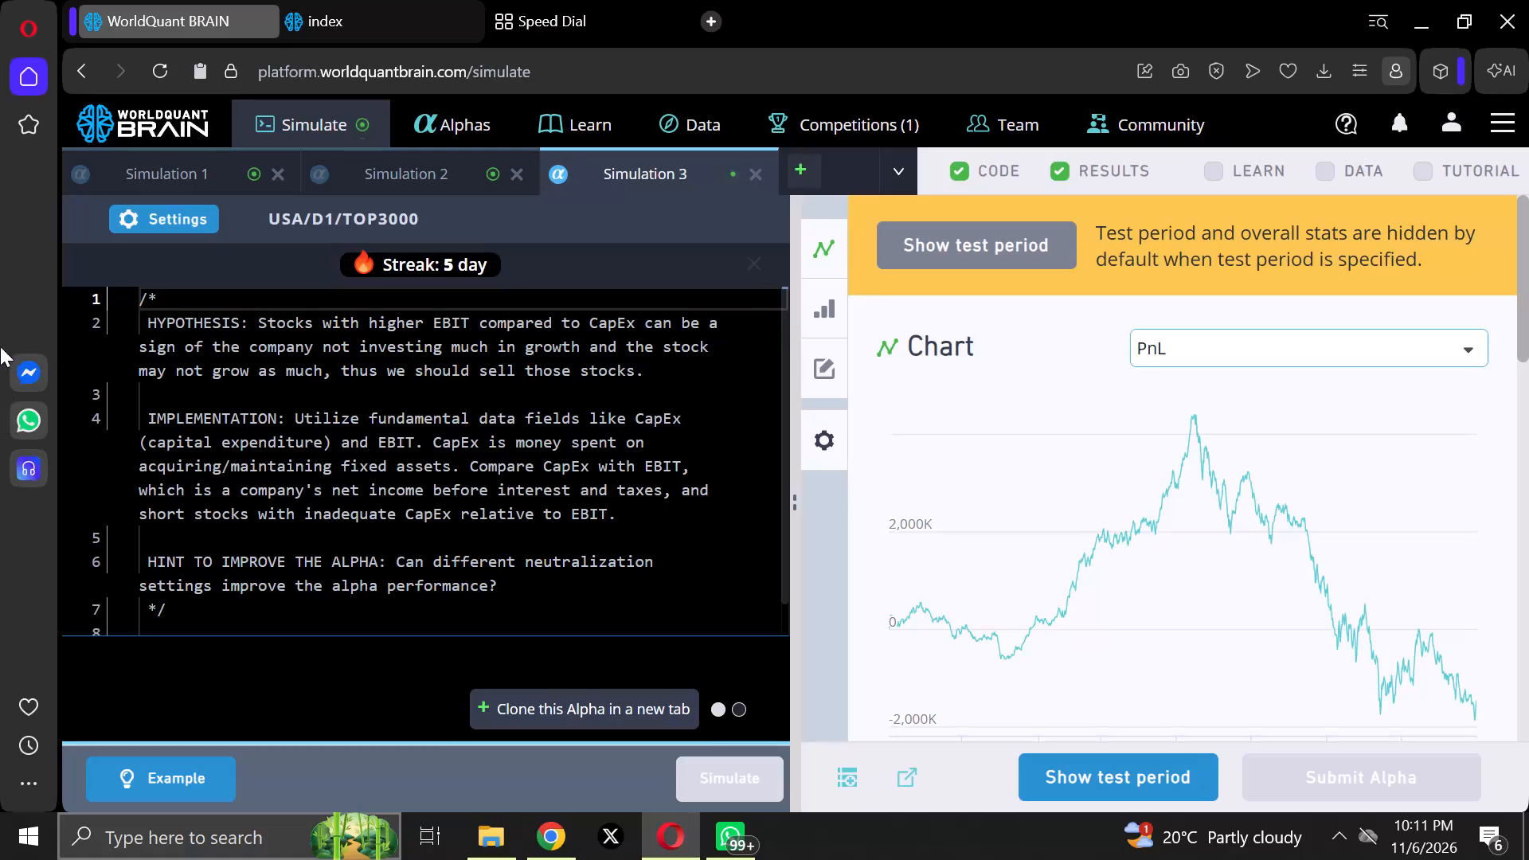
Set the decay of Simulation 3 to 9 in its settings and run the simulation.
{"action": "left_click", "coordinate": [197, 219]}
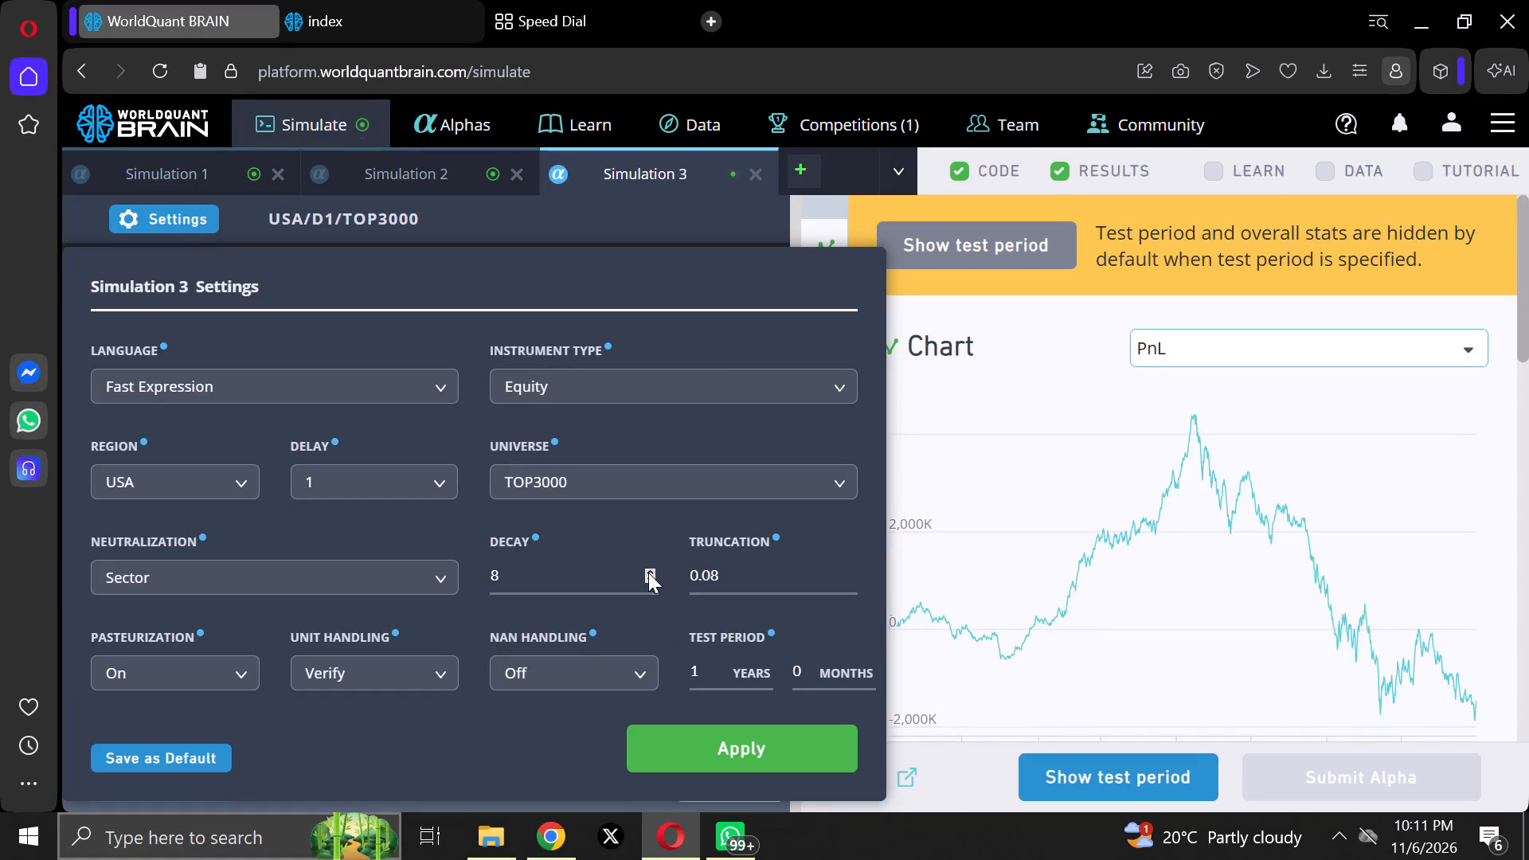
{"action": "left_click", "coordinate": [649, 564]}
{"action": "left_click", "coordinate": [648, 569]}
{"action": "left_click", "coordinate": [676, 734]}
{"action": "left_click_drag", "start_coordinate": [677, 756], "coordinate": [729, 795]}
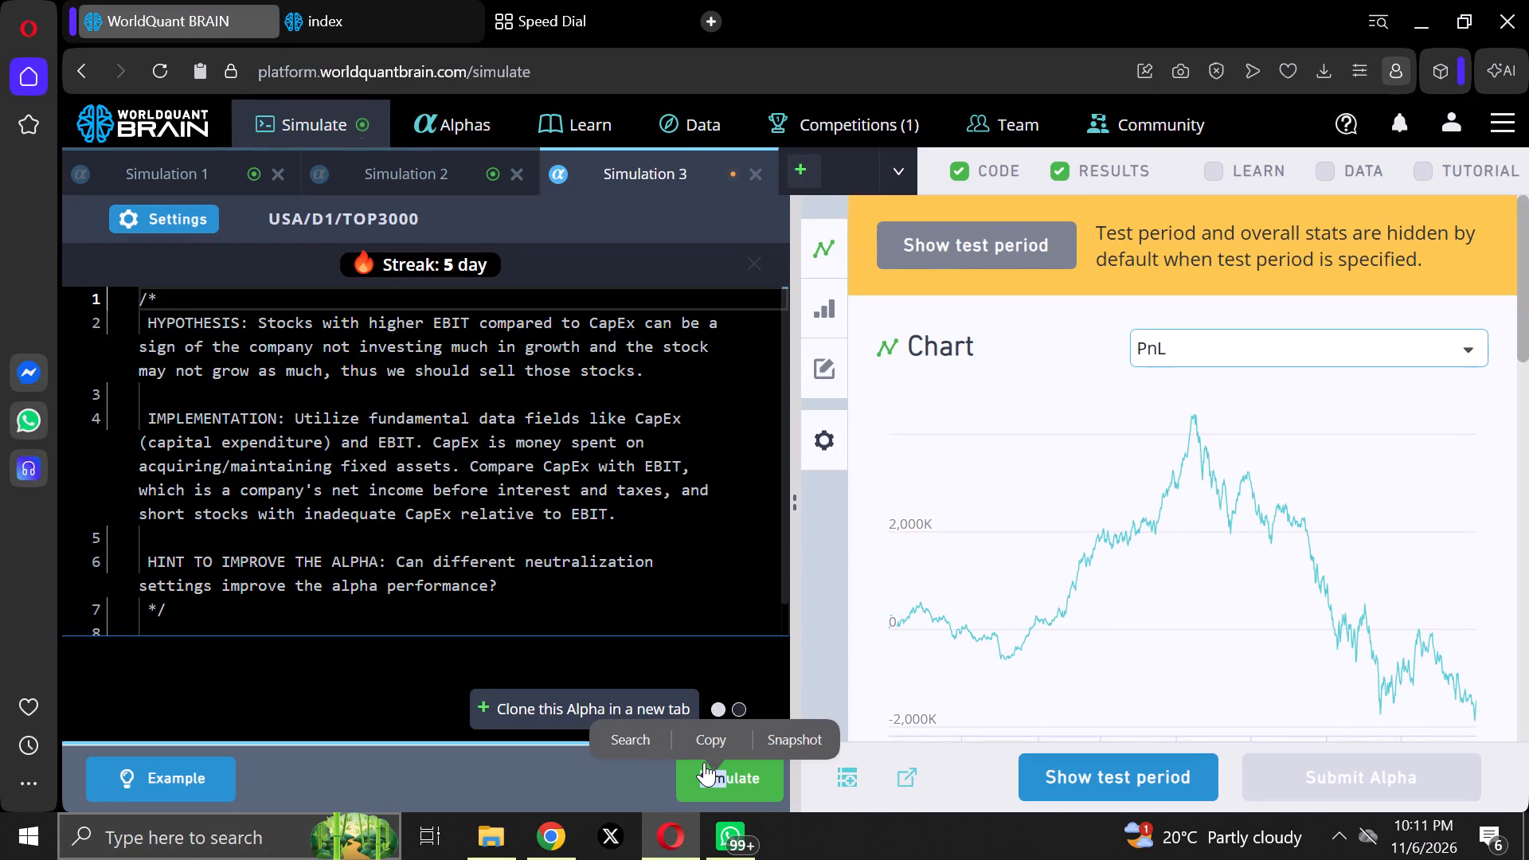
{"action": "left_click", "coordinate": [693, 772]}
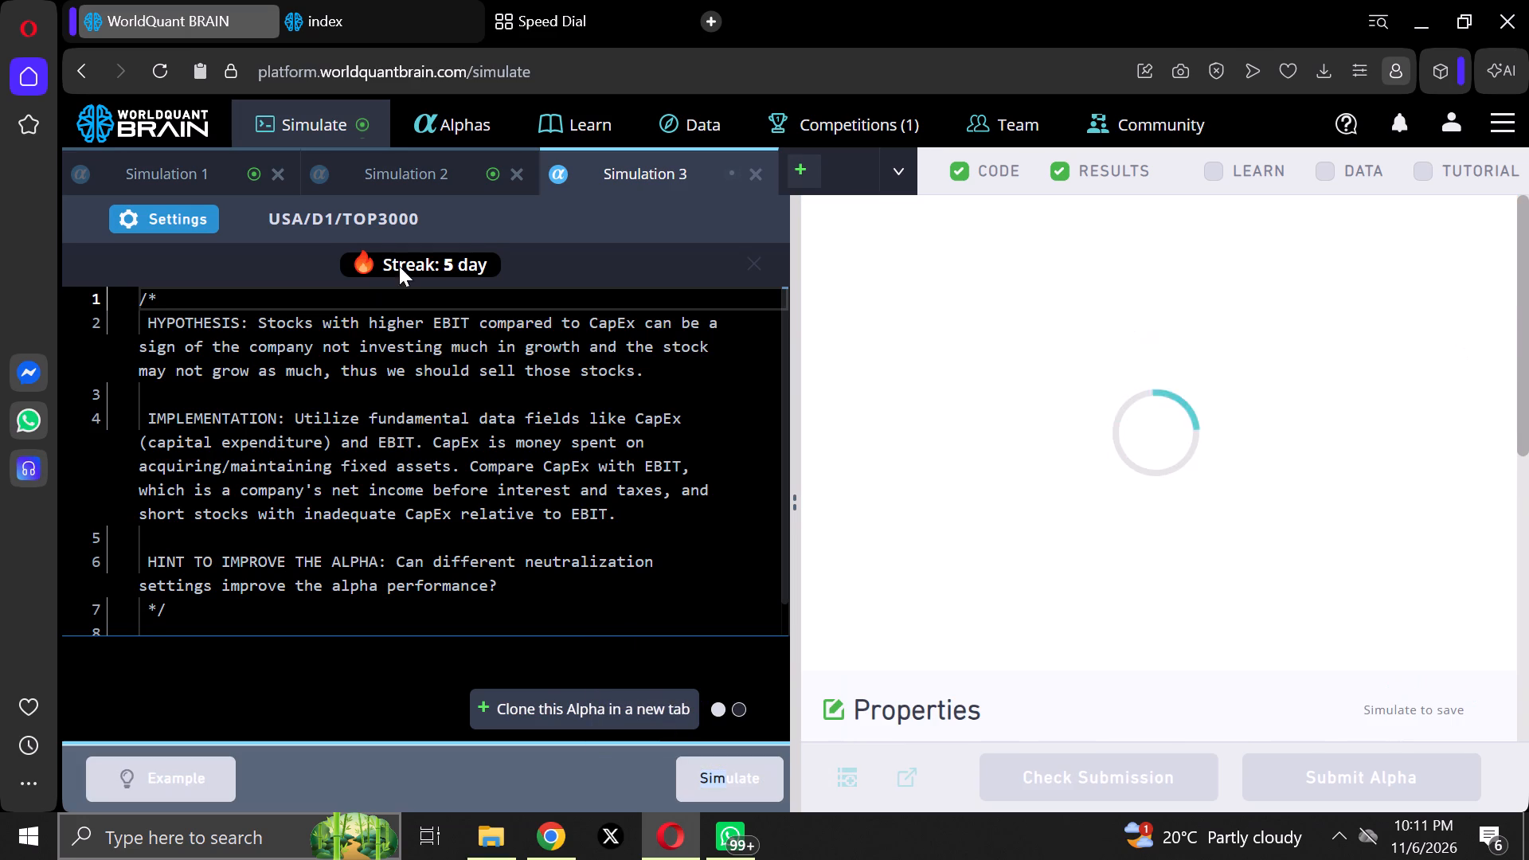
Set the decay of Simulation 2 to 8 in its settings and run the simulation.
{"action": "left_click", "coordinate": [405, 170]}
{"action": "left_click", "coordinate": [176, 210]}
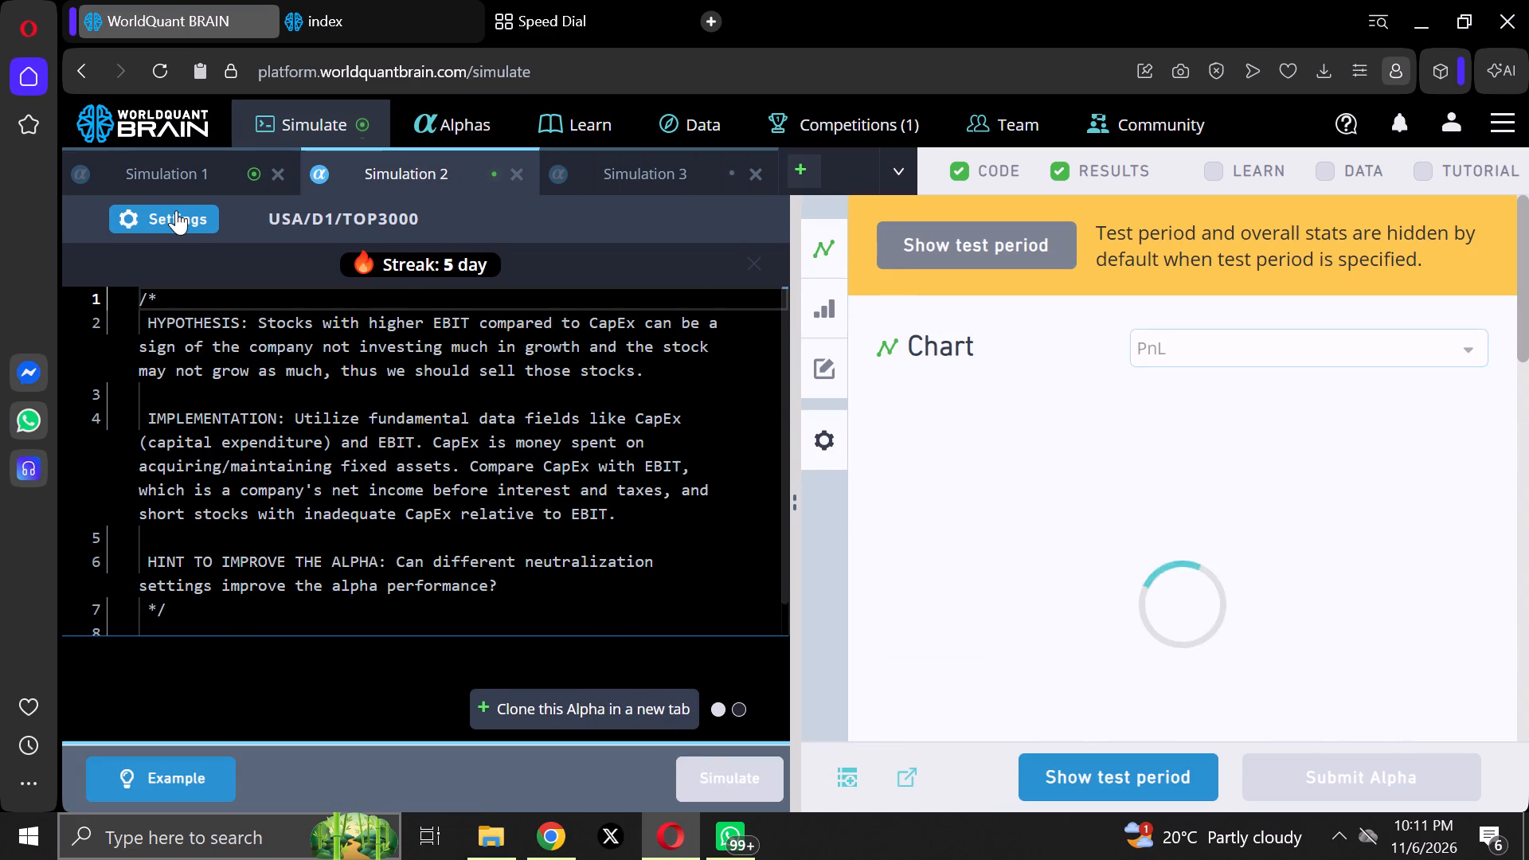
{"action": "left_click", "coordinate": [649, 567]}
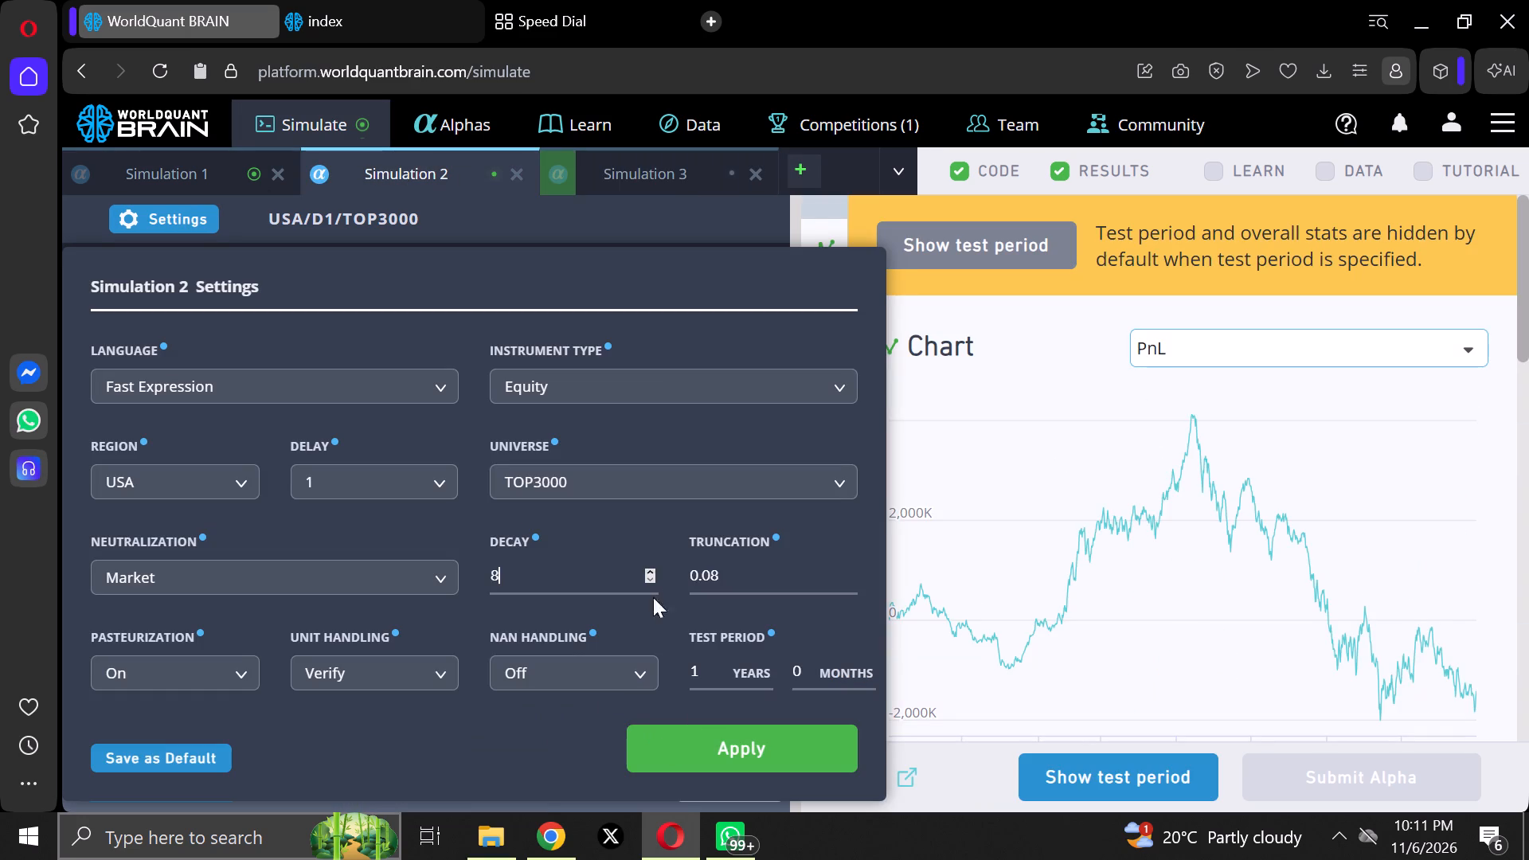
{"action": "left_click", "coordinate": [697, 733]}
{"action": "left_click", "coordinate": [707, 775]}
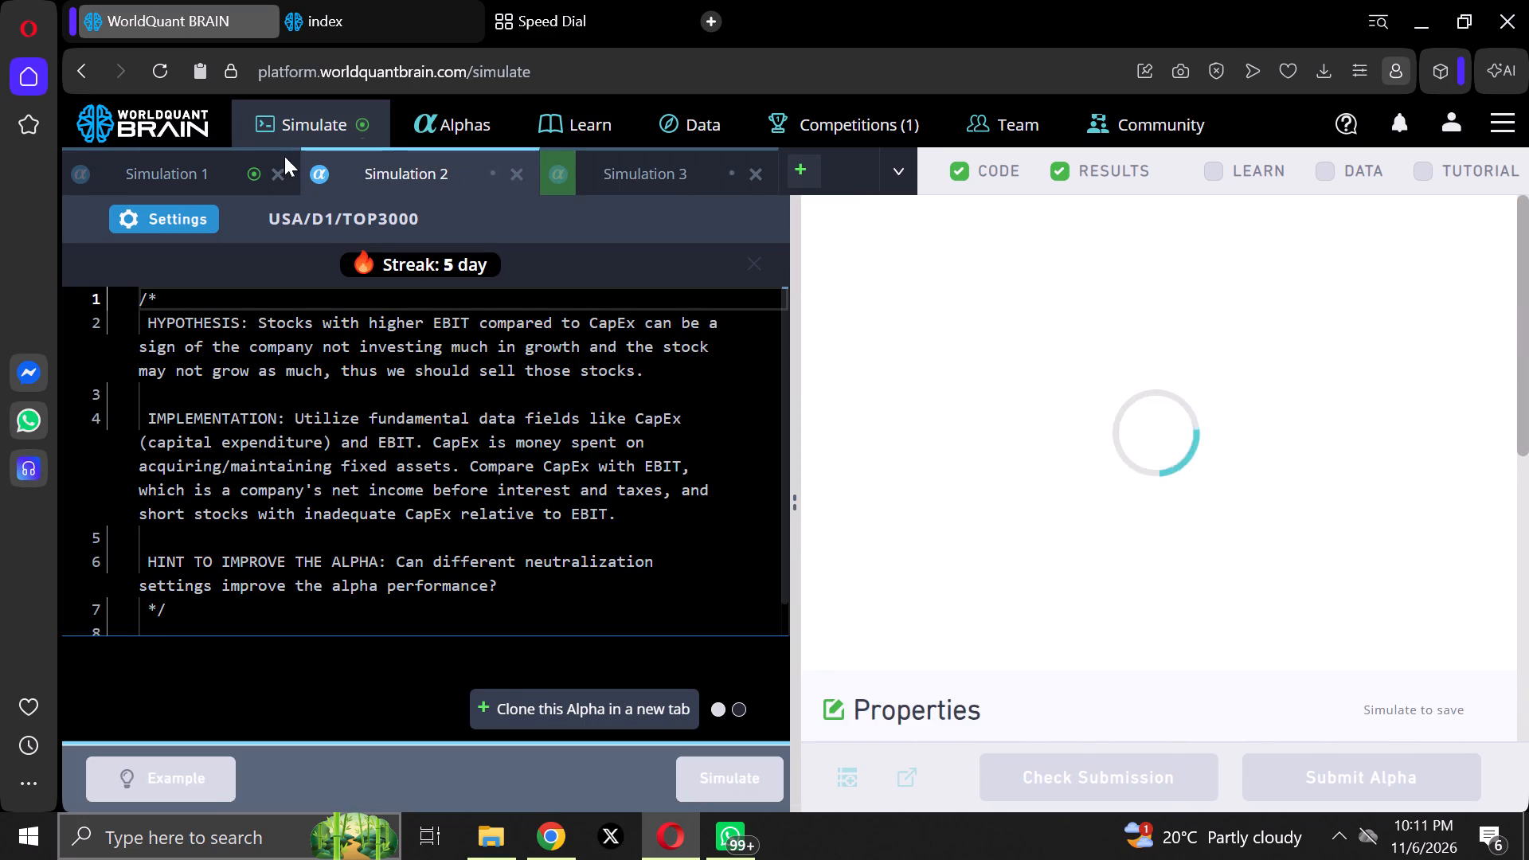
Raise the decay of Simulation 1 by one in its settings and run the simulation.
{"action": "left_click", "coordinate": [167, 156]}
{"action": "left_click", "coordinate": [181, 213]}
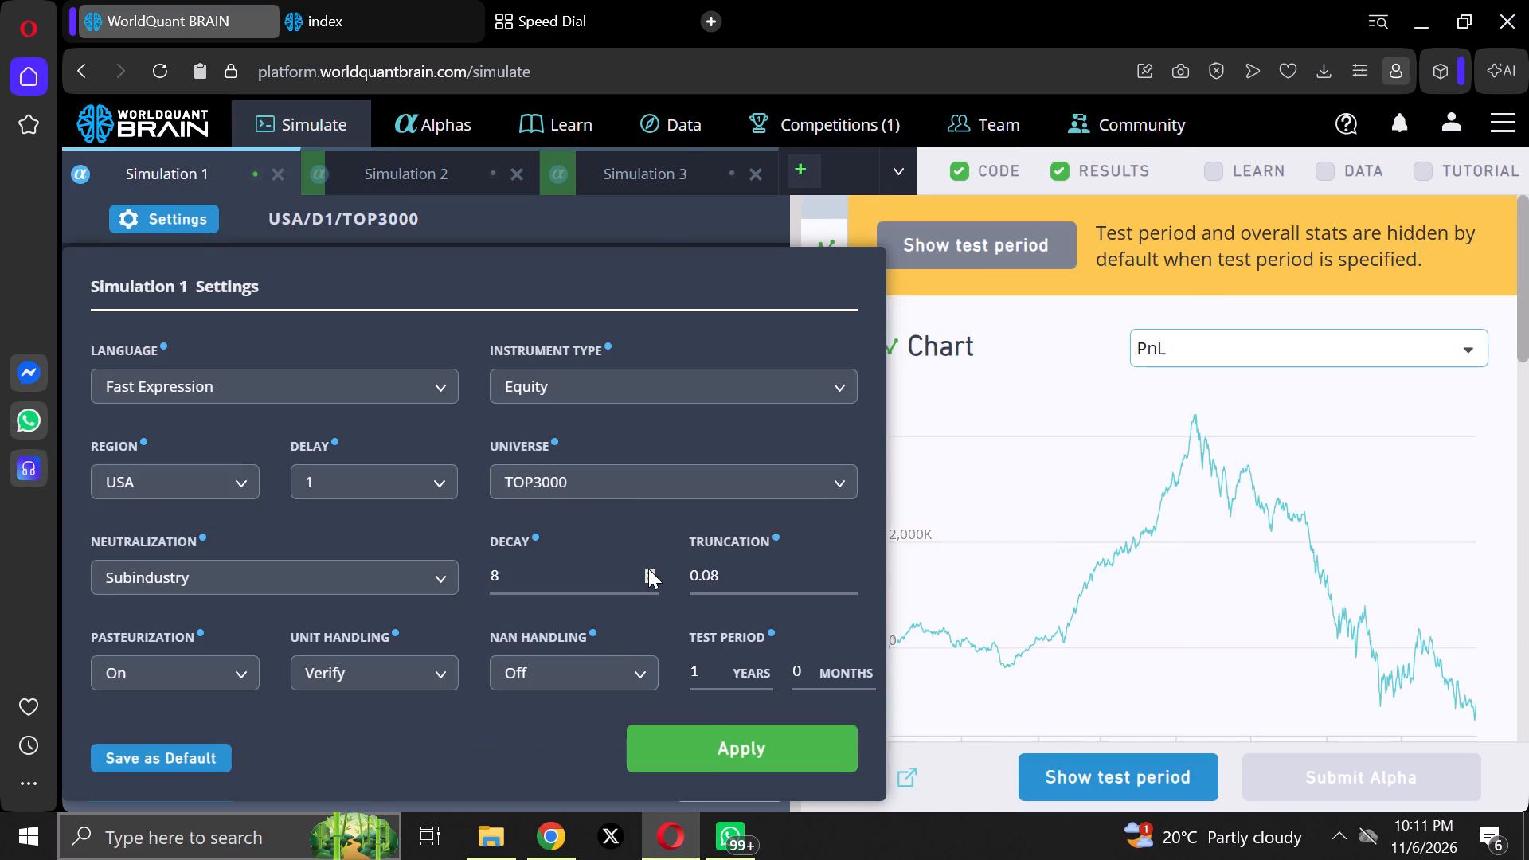
{"action": "left_click", "coordinate": [648, 569]}
{"action": "left_click", "coordinate": [704, 745]}
{"action": "left_click", "coordinate": [697, 757]}
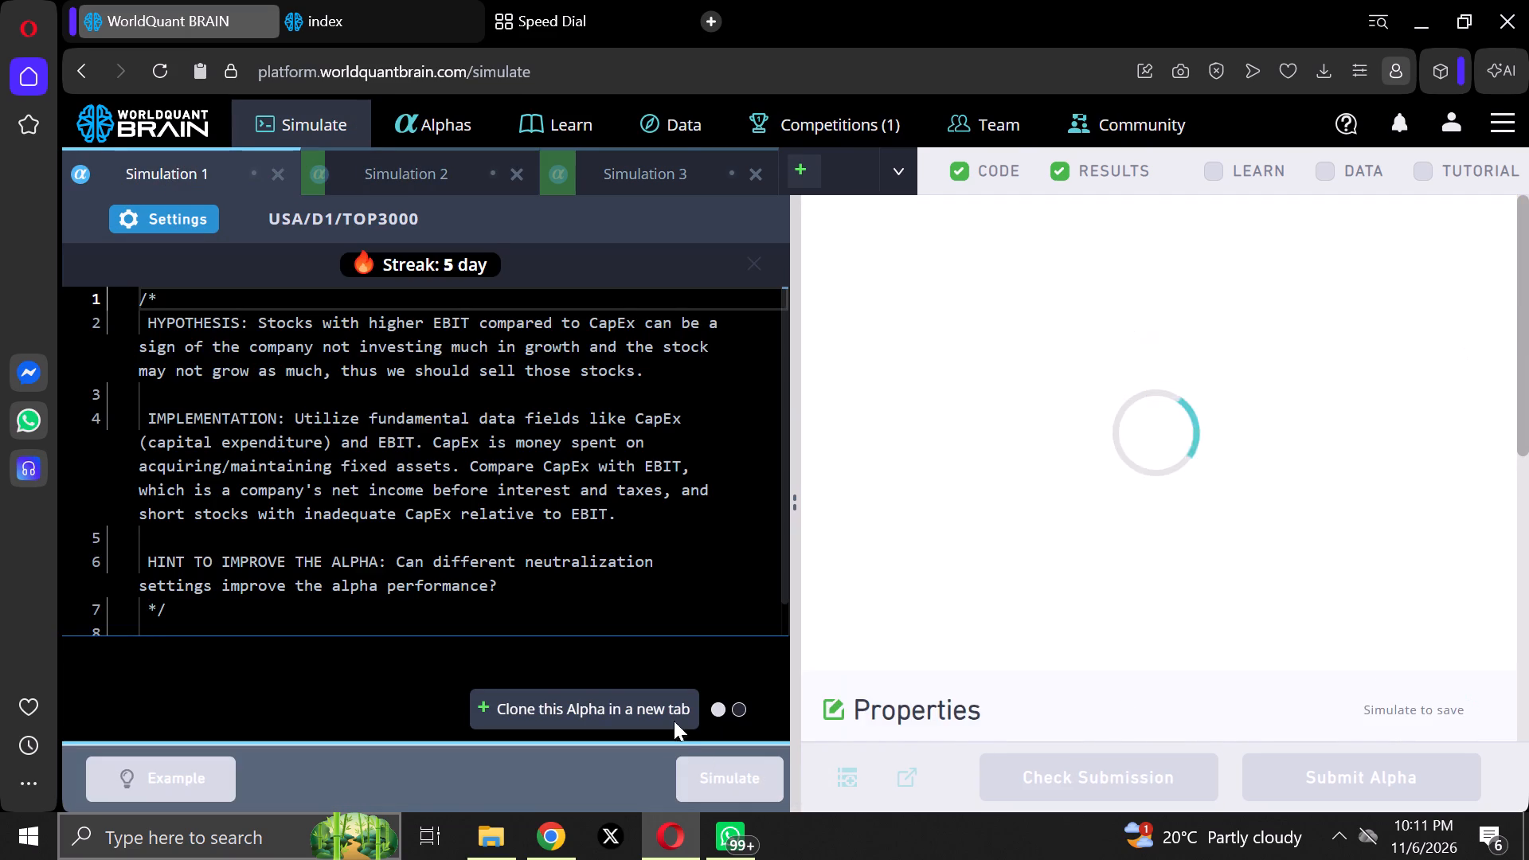
Switch to the Chrome account and examine the first three pages of unsubmitted alphas.
{"action": "left_click", "coordinate": [550, 836]}
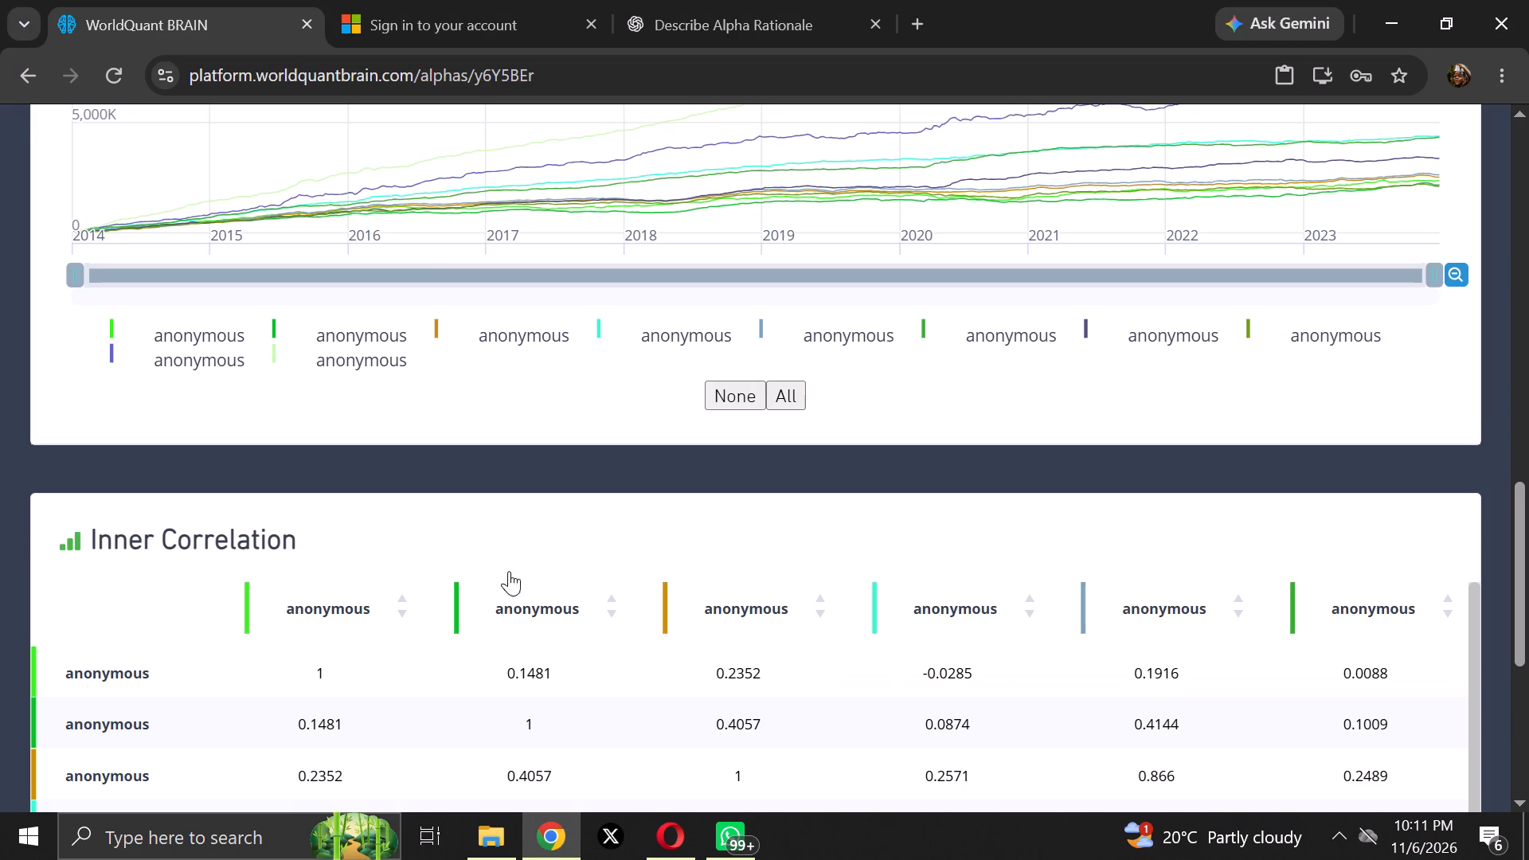
{"action": "scroll", "coordinate": [459, 342], "scroll_direction": "up", "scroll_amount": 12}
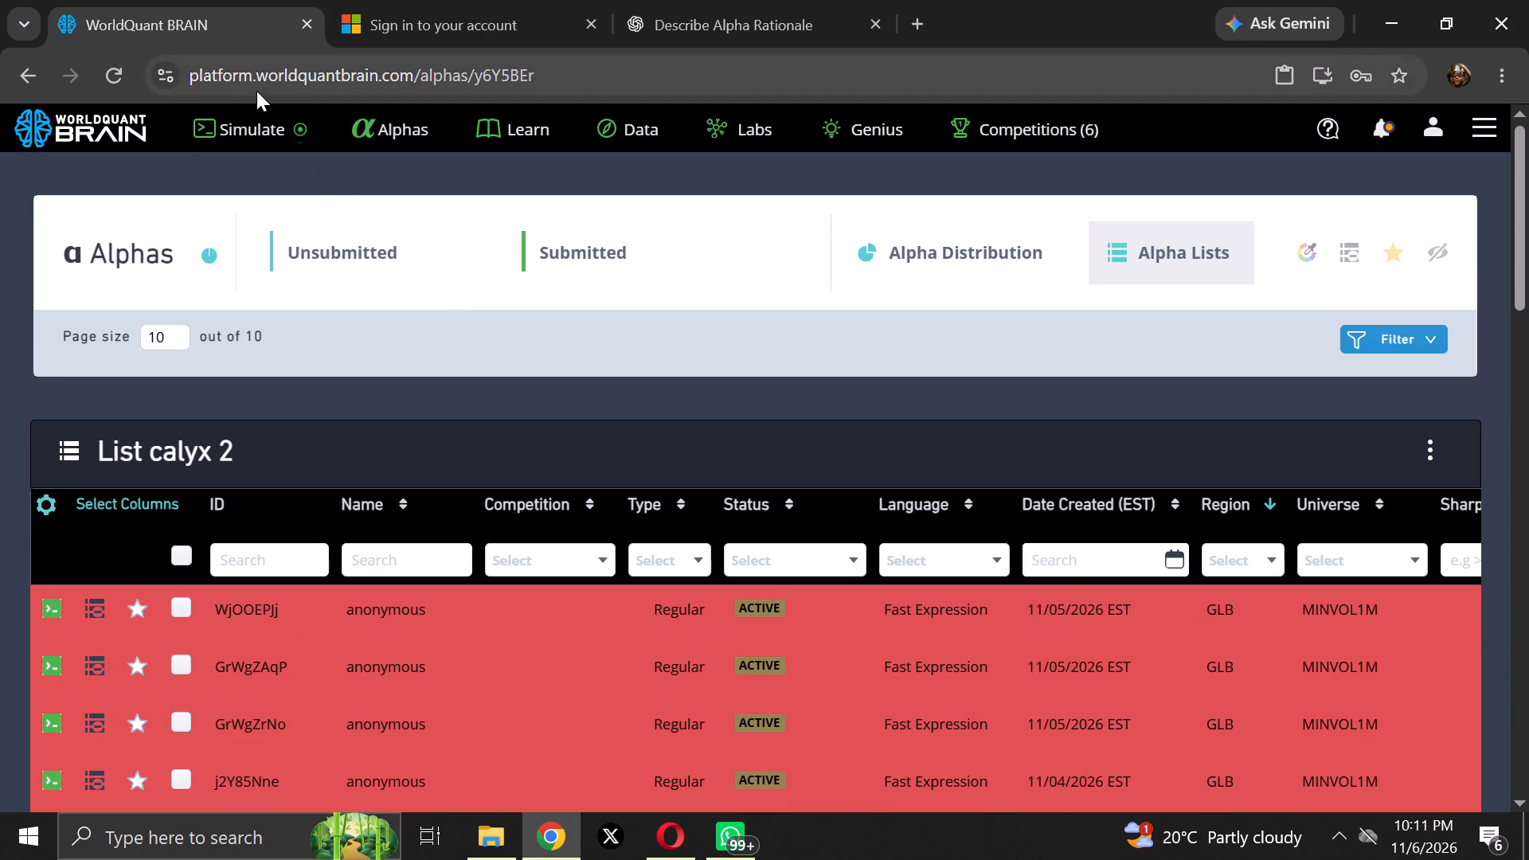
{"action": "left_click", "coordinate": [255, 121]}
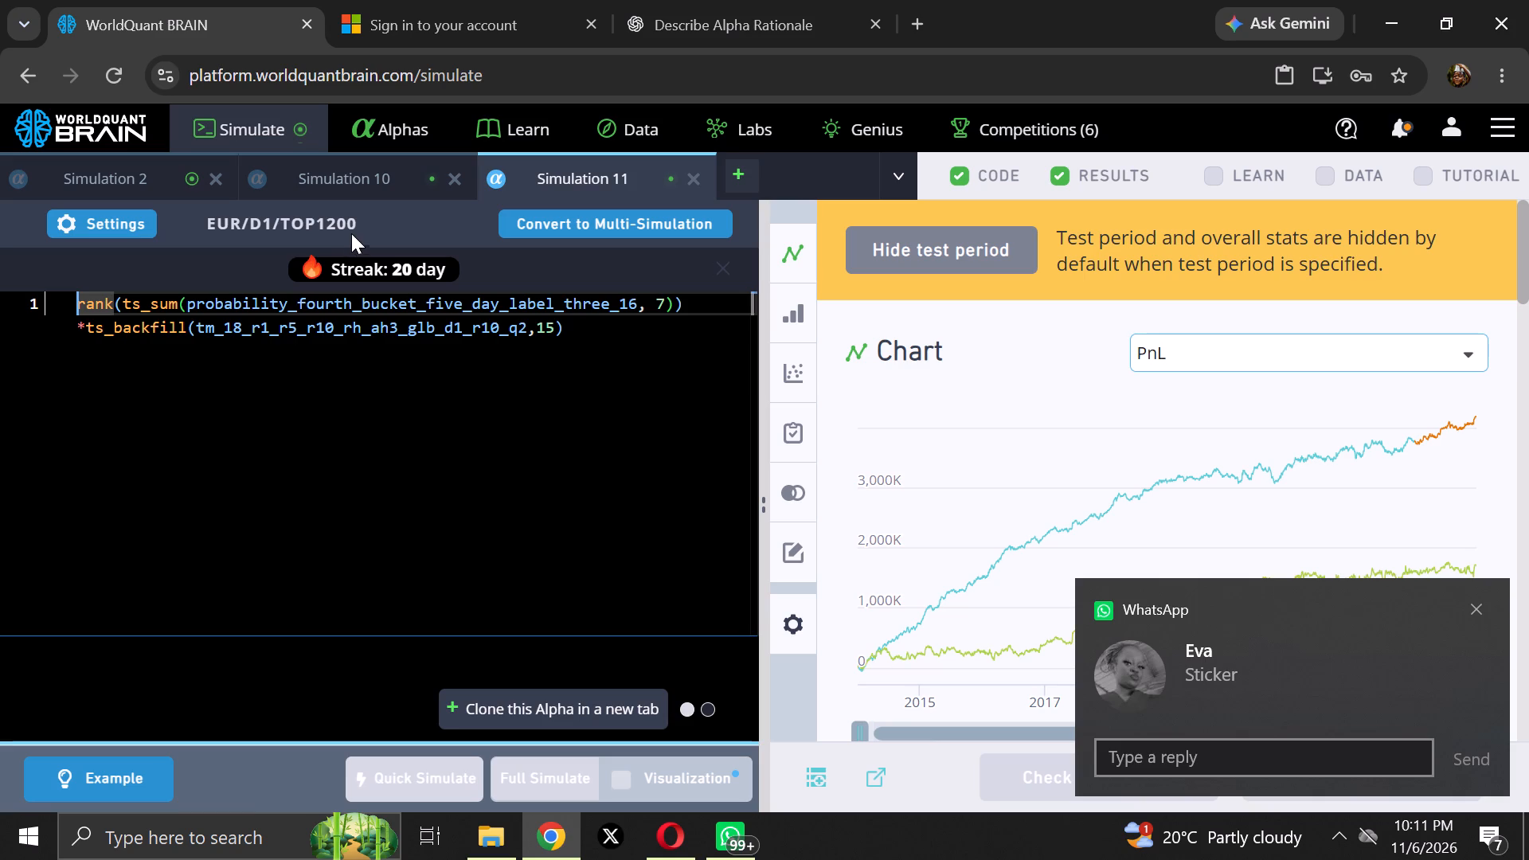
{"action": "left_click", "coordinate": [420, 122]}
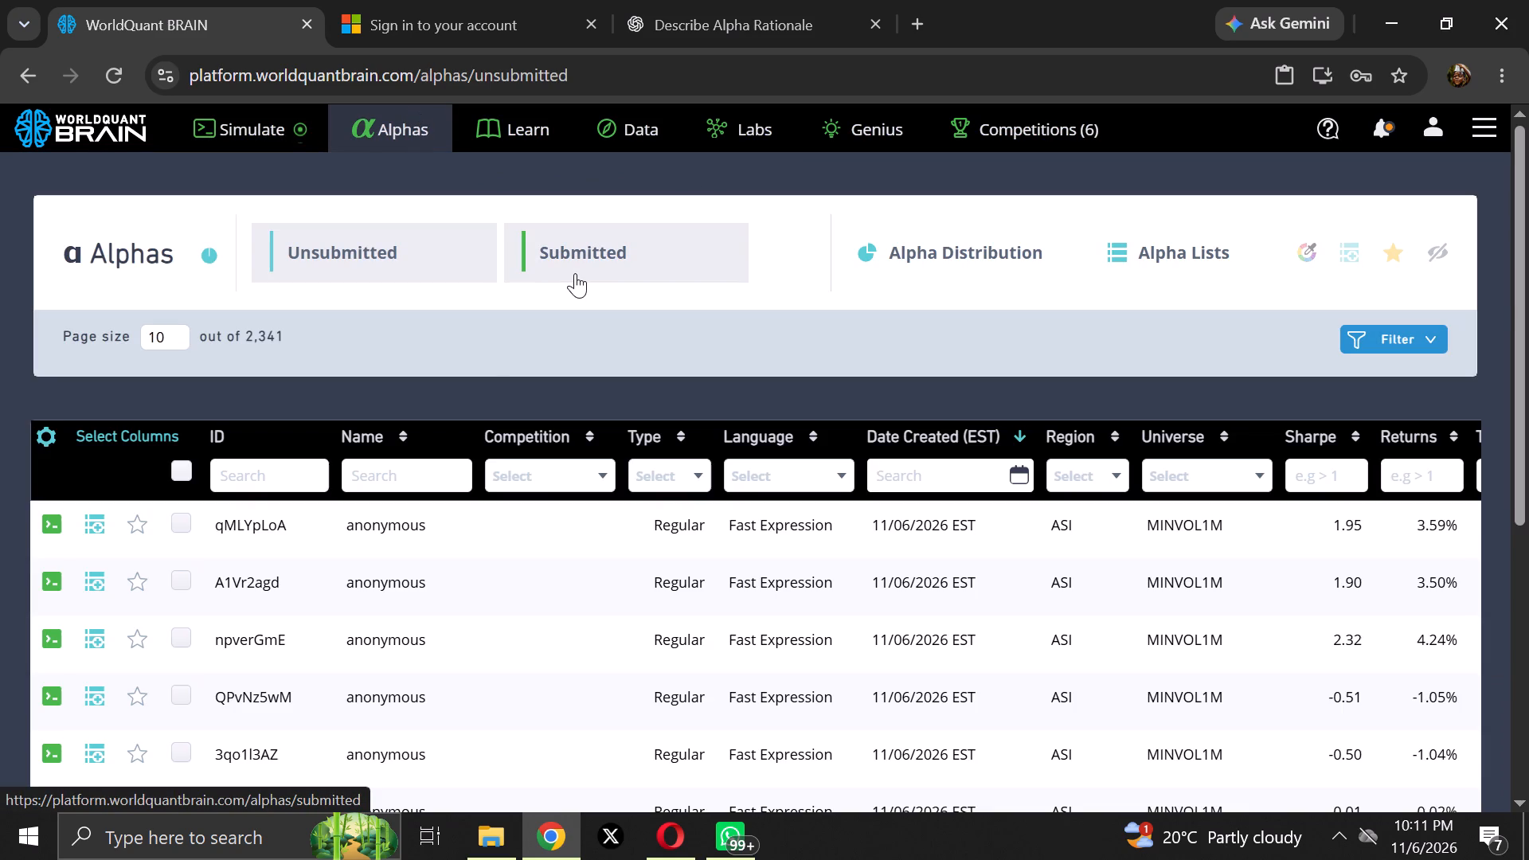
{"action": "scroll", "coordinate": [621, 334], "scroll_direction": "down", "scroll_amount": 1}
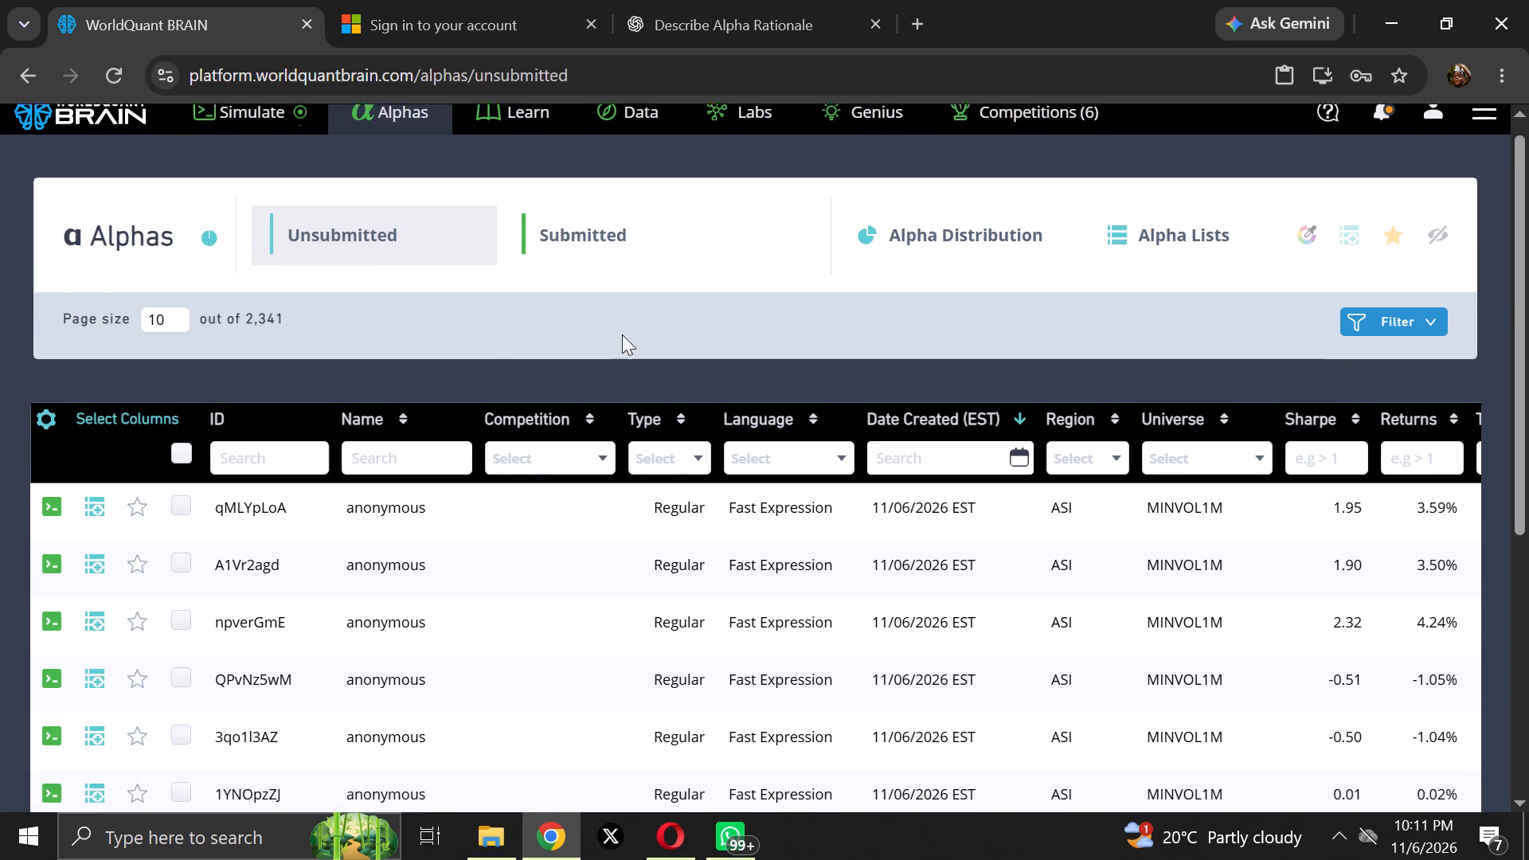
{"action": "scroll", "coordinate": [622, 334], "scroll_direction": "down", "scroll_amount": 3}
{"action": "scroll", "coordinate": [622, 334], "scroll_direction": "up", "scroll_amount": 2}
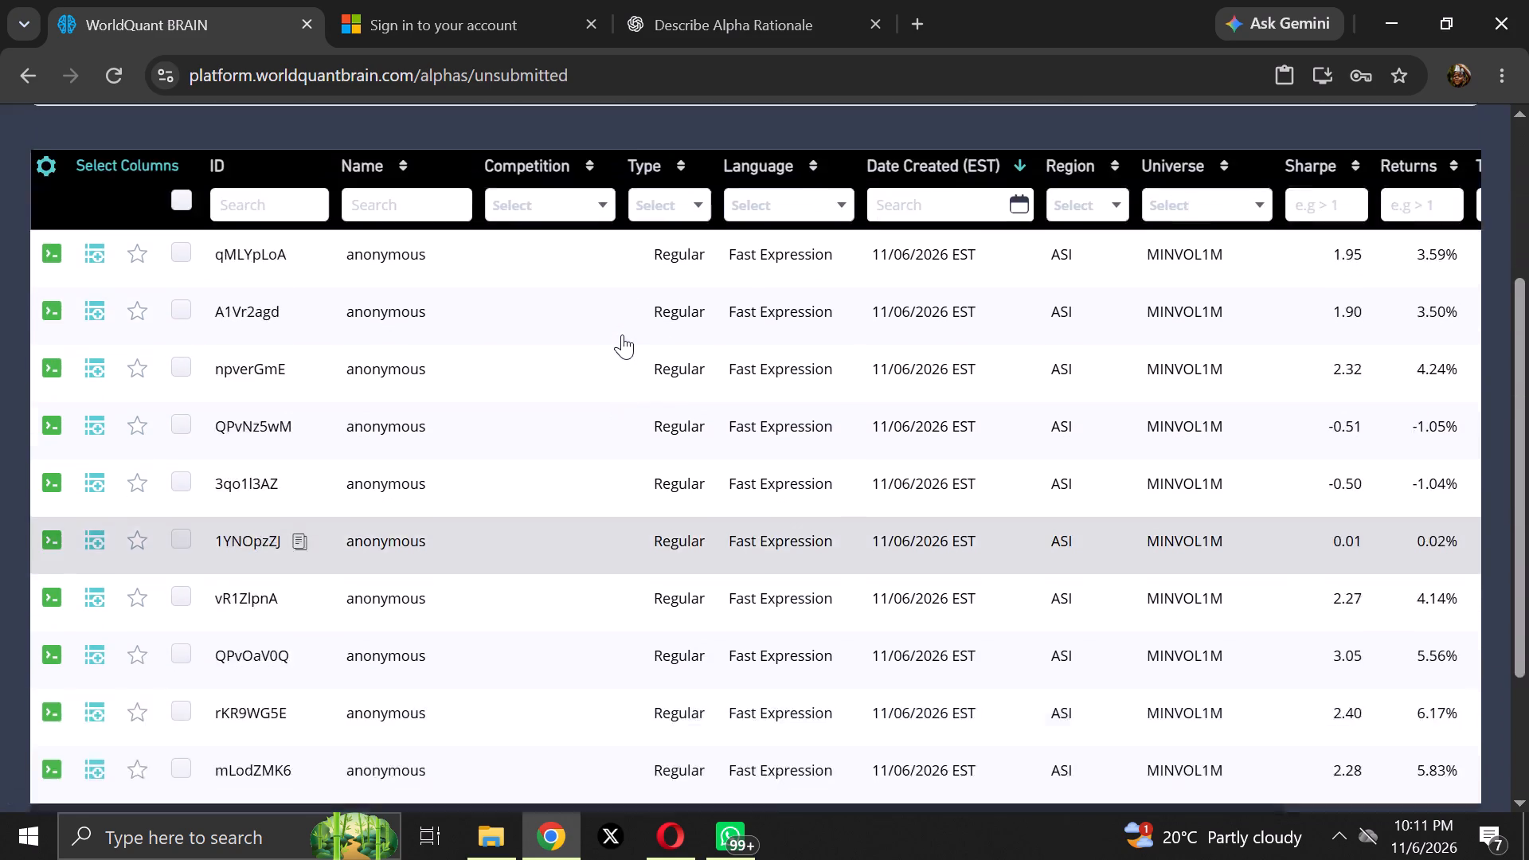
{"action": "scroll", "coordinate": [622, 334], "scroll_direction": "up", "scroll_amount": 1}
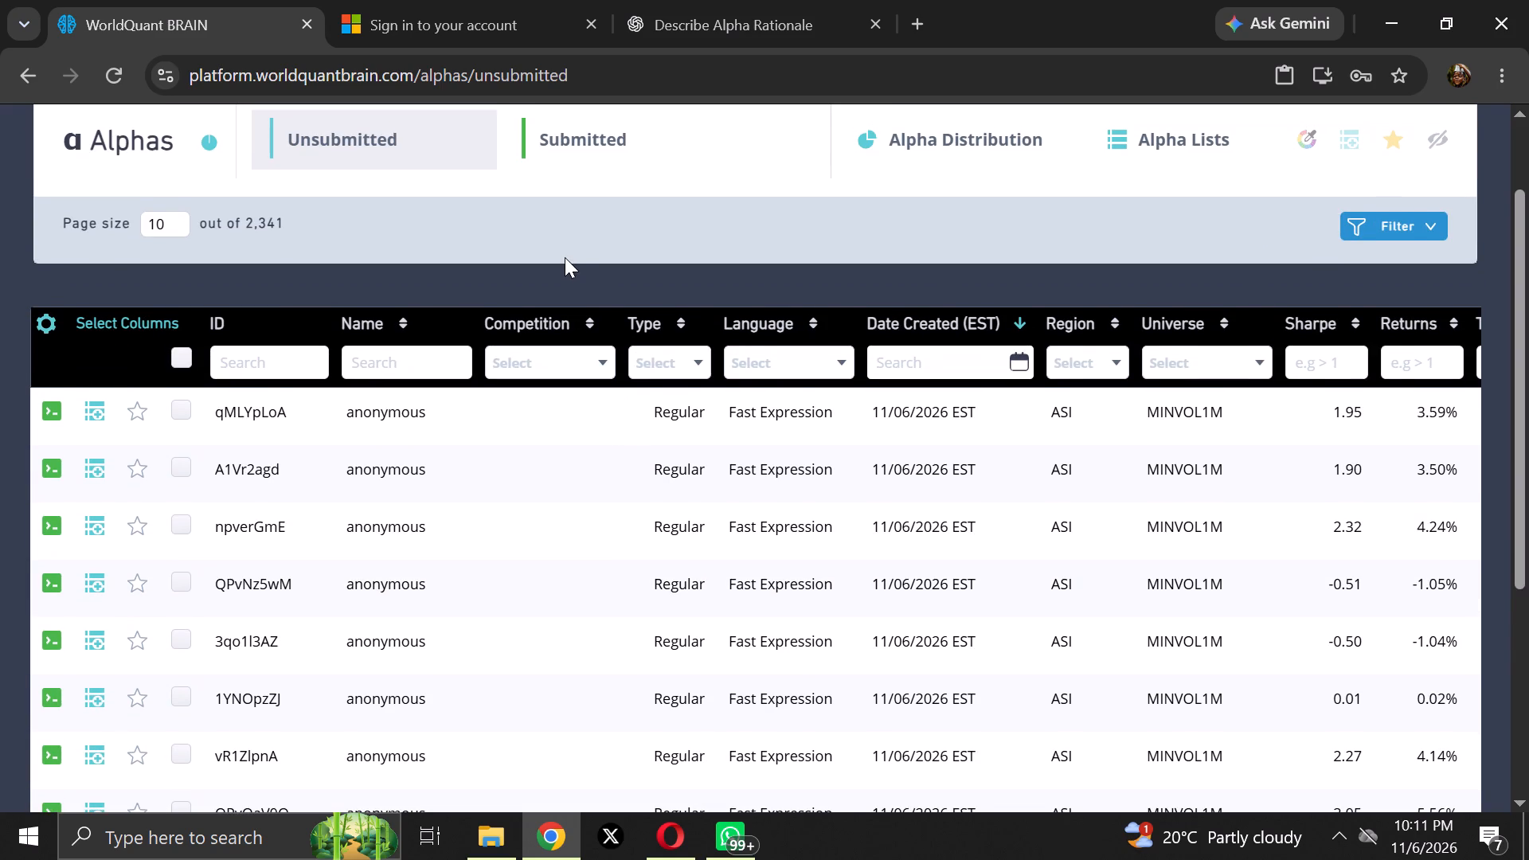
{"action": "scroll", "coordinate": [565, 257], "scroll_direction": "down", "scroll_amount": 3}
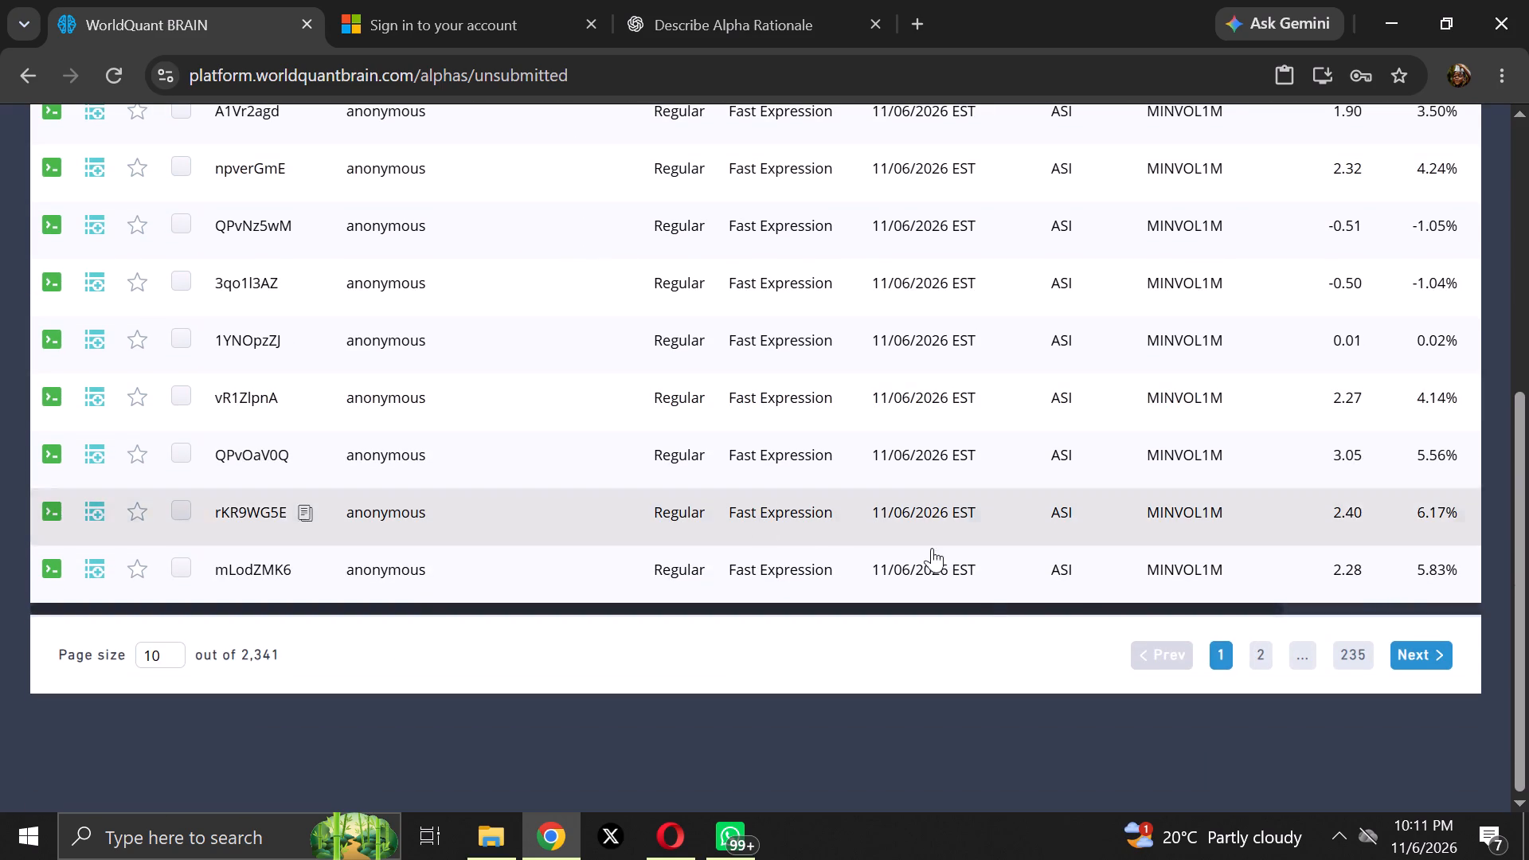
{"action": "left_click", "coordinate": [1248, 645]}
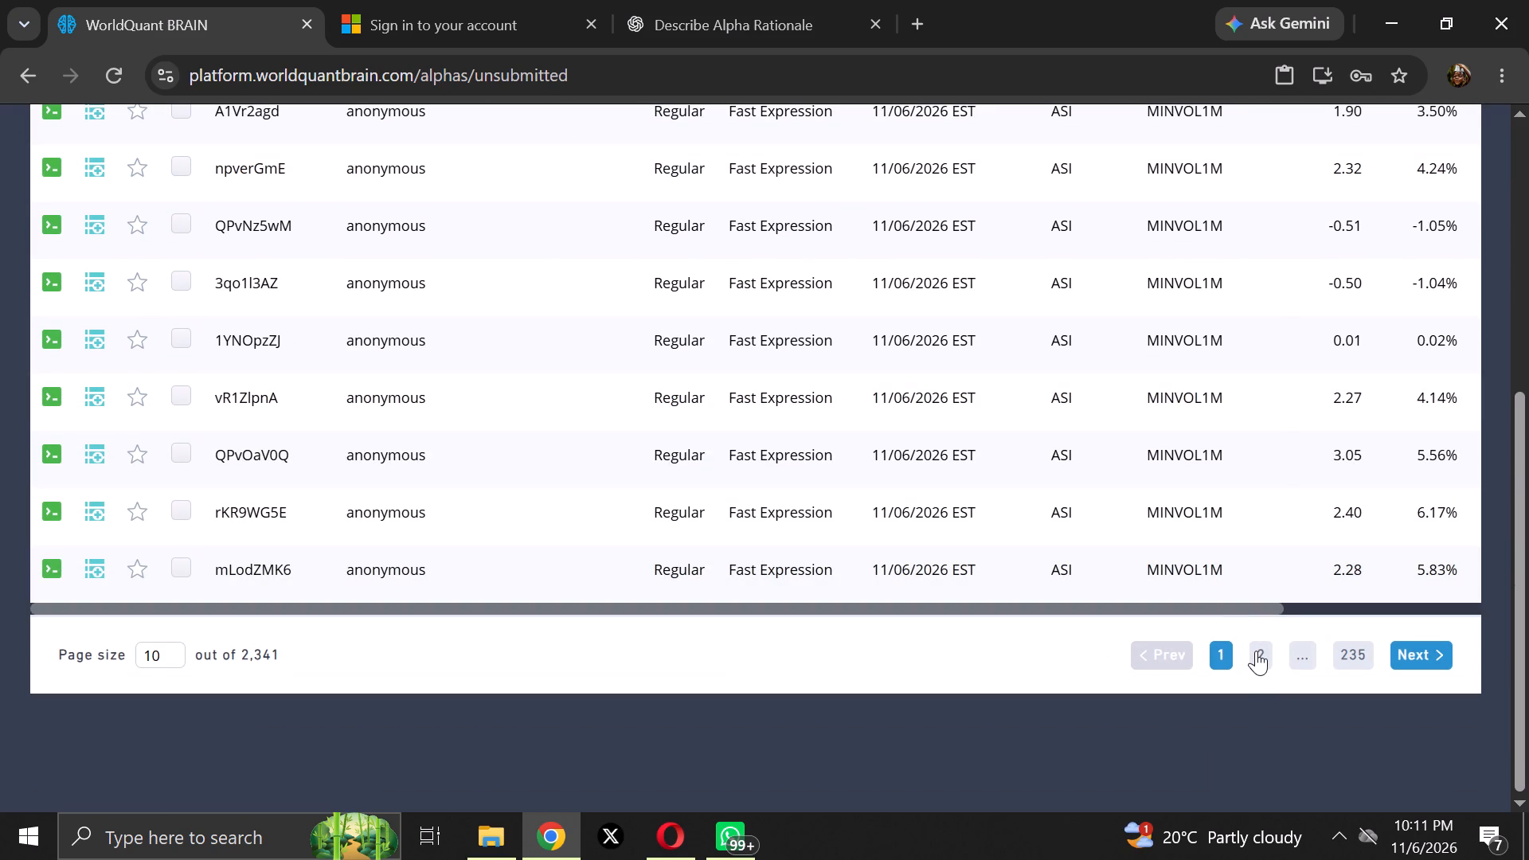
{"action": "left_click", "coordinate": [1256, 651]}
{"action": "scroll", "coordinate": [1058, 440], "scroll_direction": "up", "scroll_amount": 2}
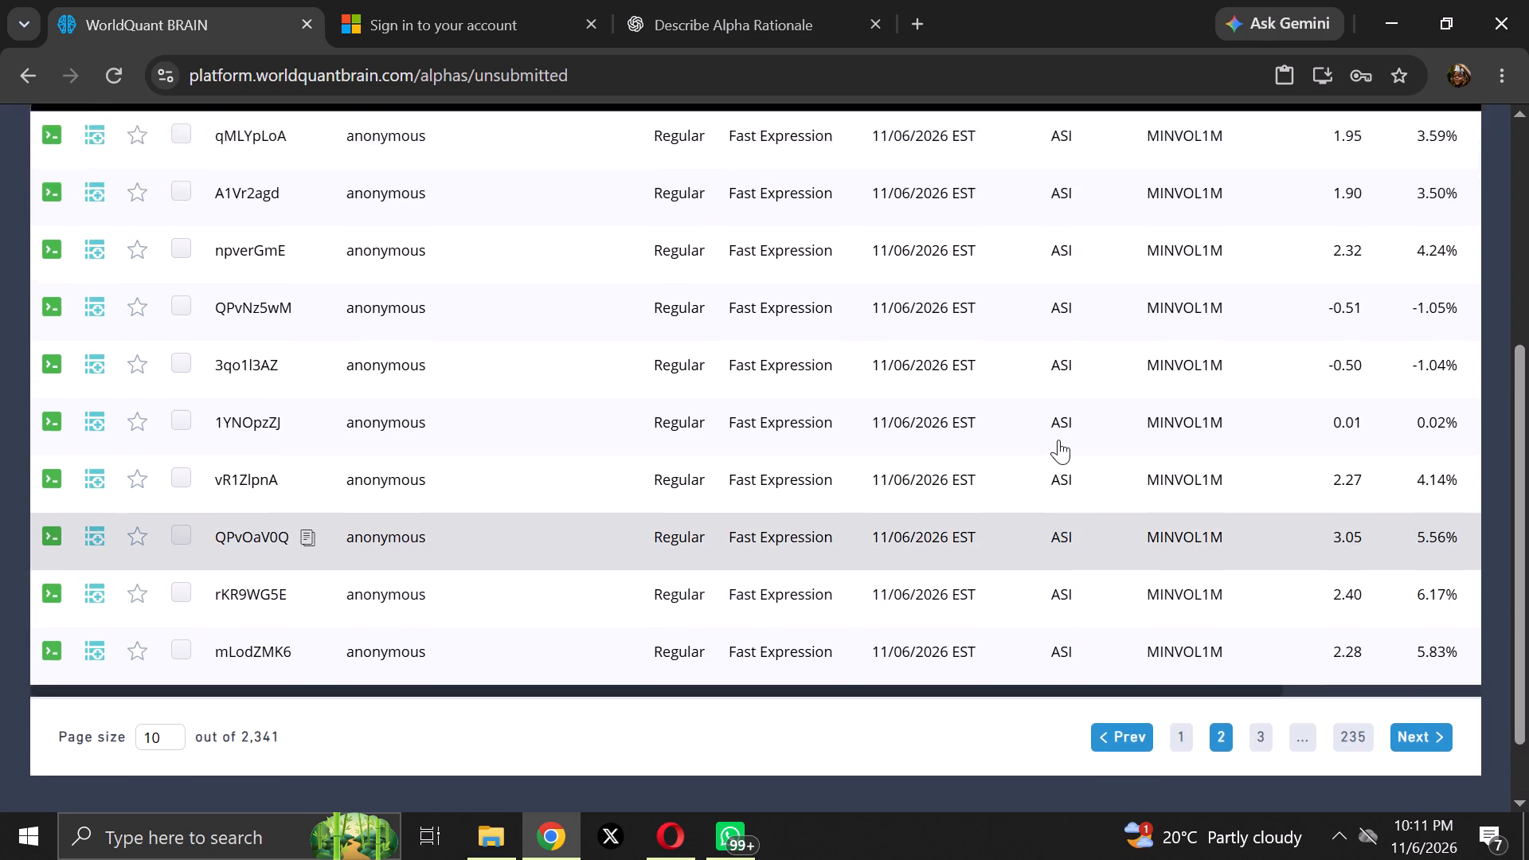
{"action": "scroll", "coordinate": [1058, 440], "scroll_direction": "down", "scroll_amount": 4}
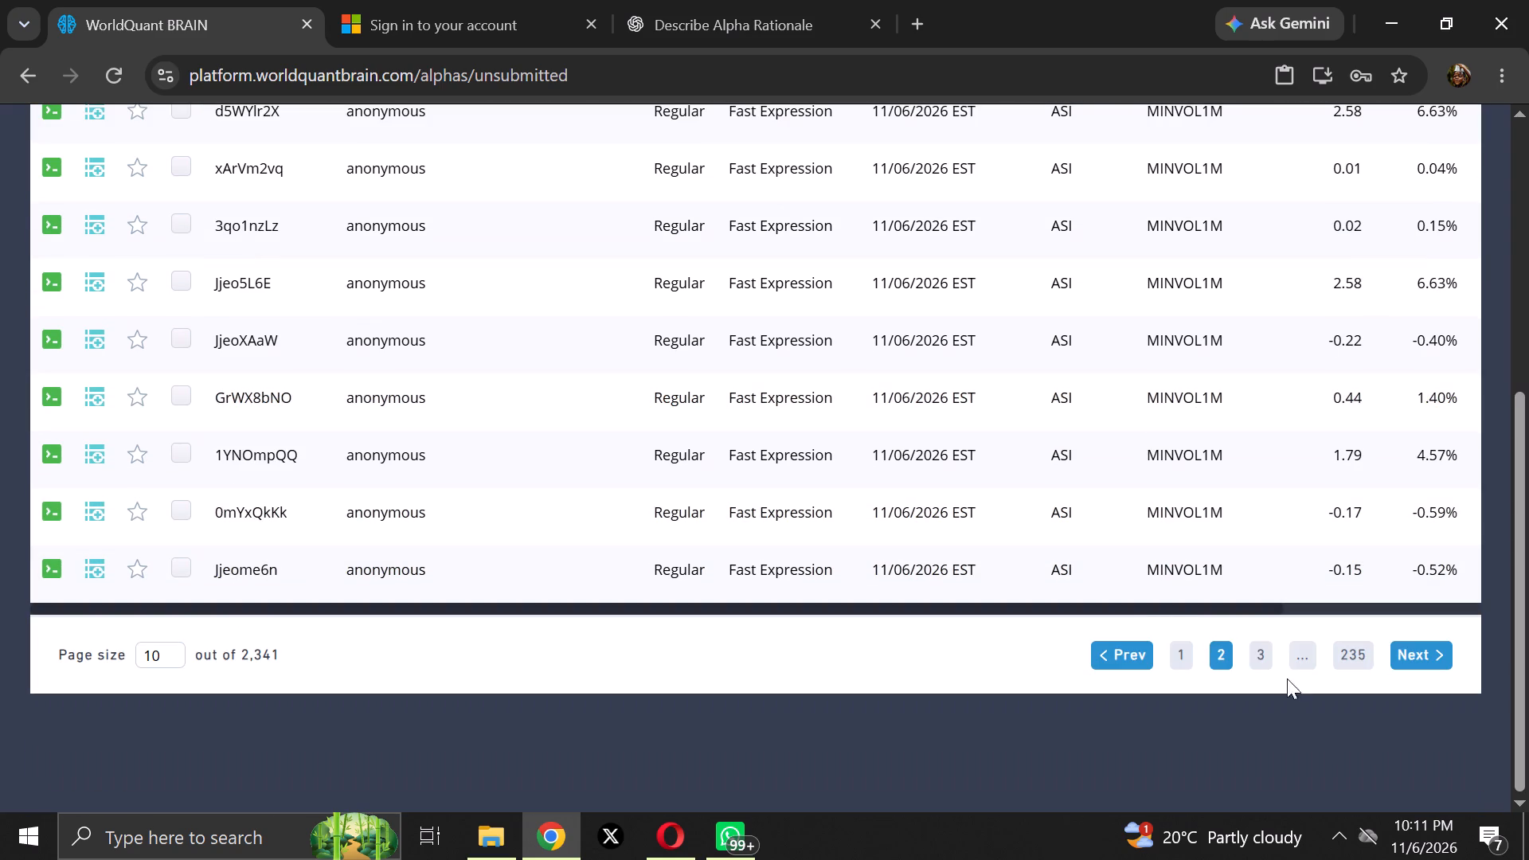
{"action": "left_click", "coordinate": [1269, 655]}
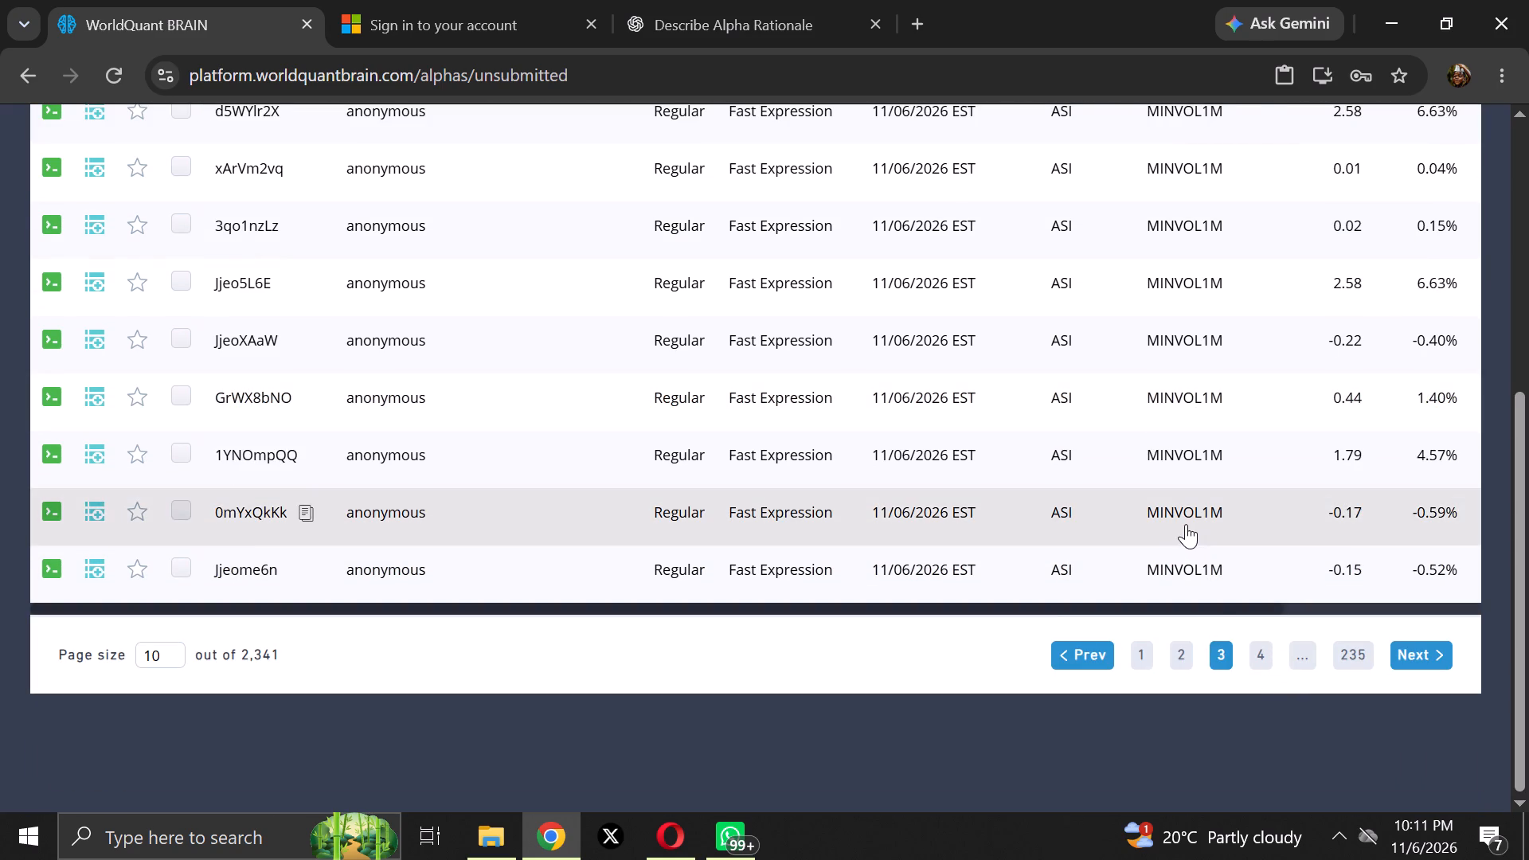
{"action": "left_click", "coordinate": [1246, 651]}
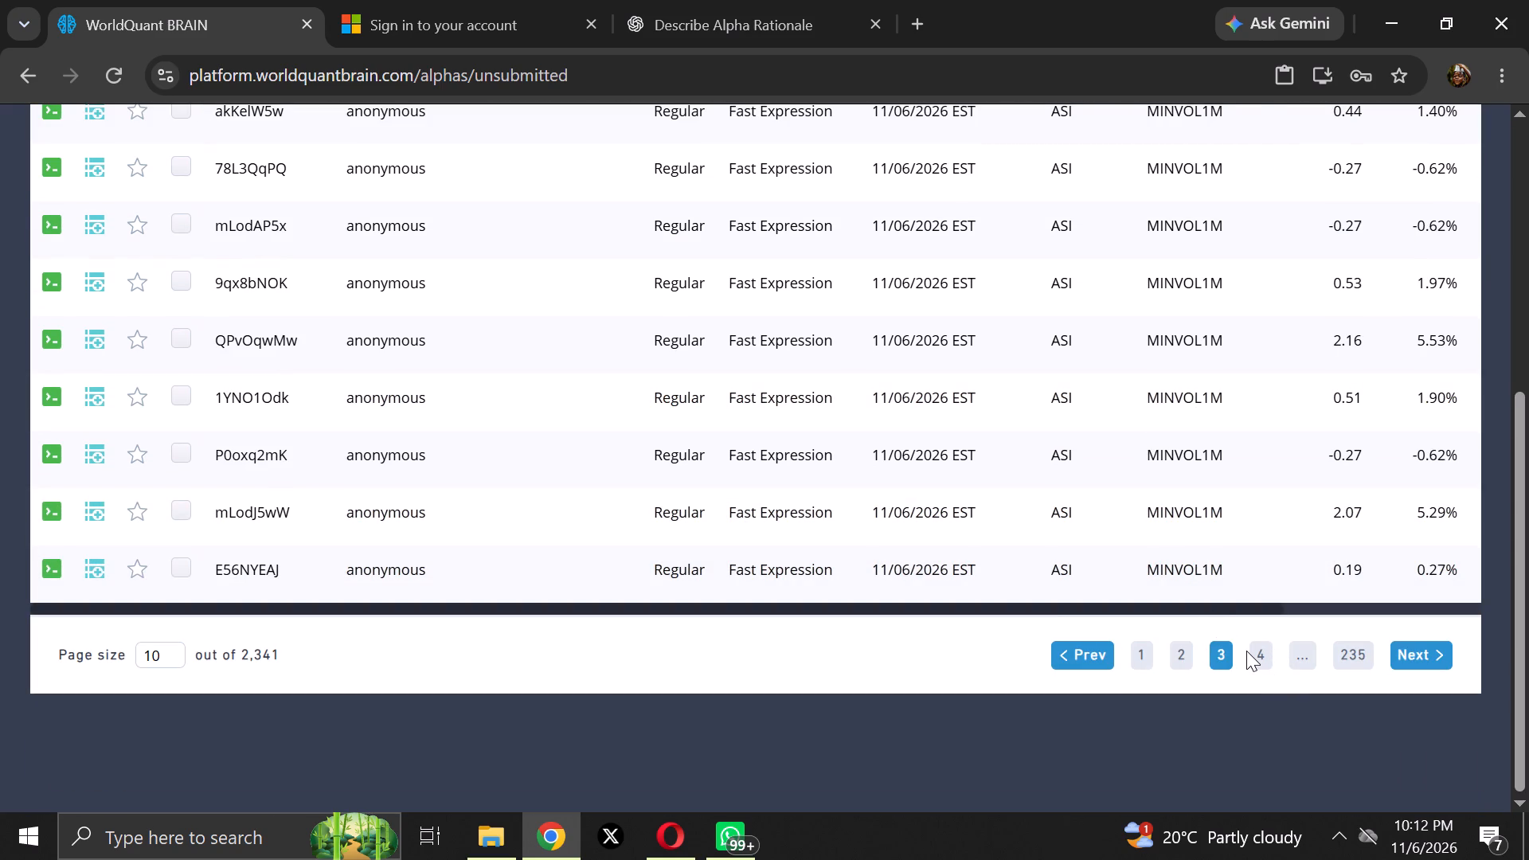
{"action": "scroll", "coordinate": [1078, 494], "scroll_direction": "up", "scroll_amount": 2}
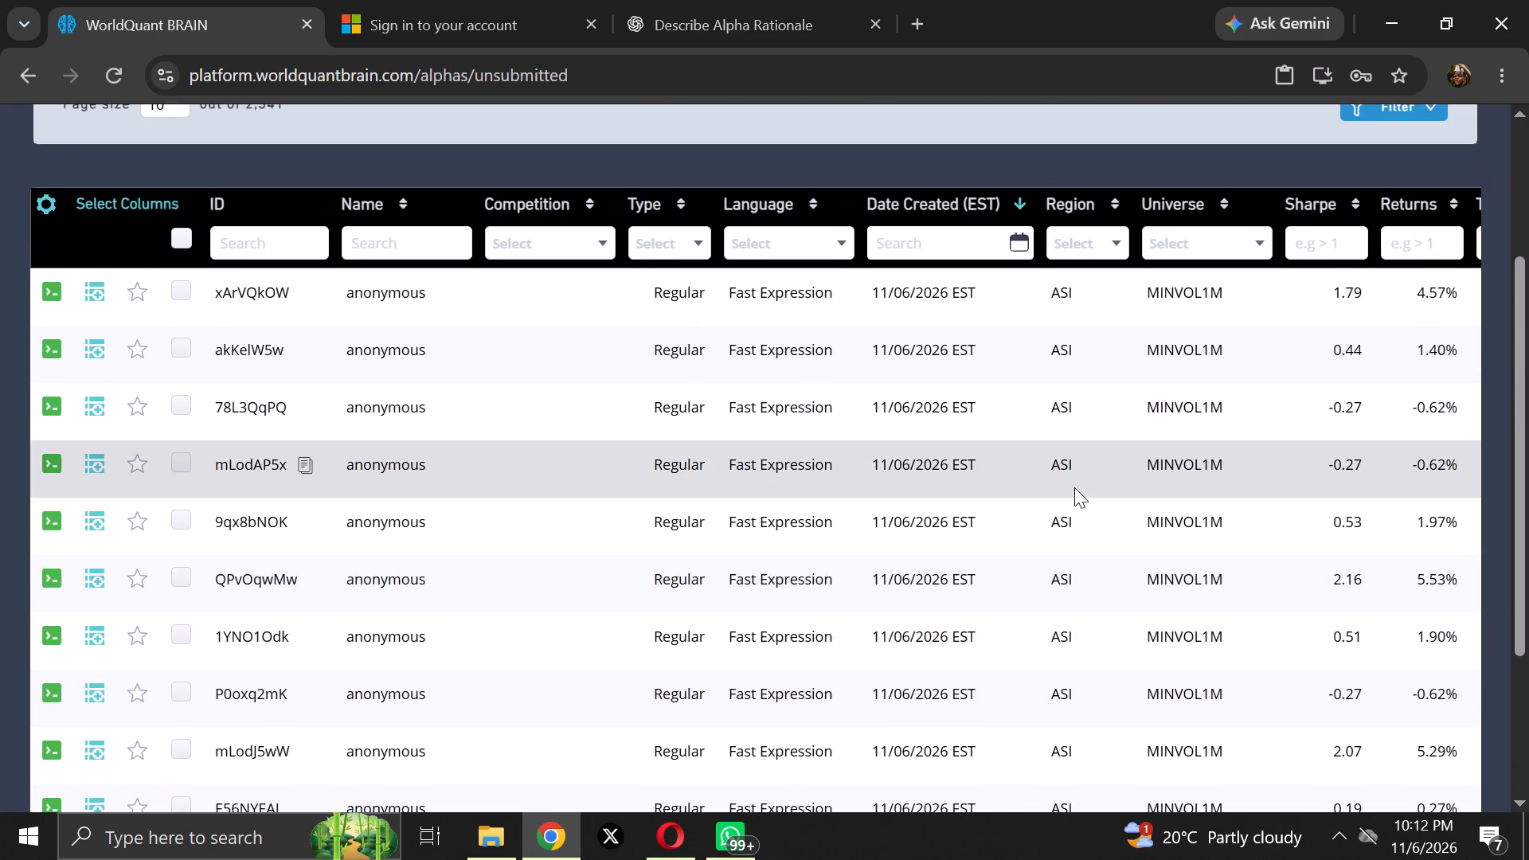
{"action": "scroll", "coordinate": [1034, 478], "scroll_direction": "up", "scroll_amount": 4}
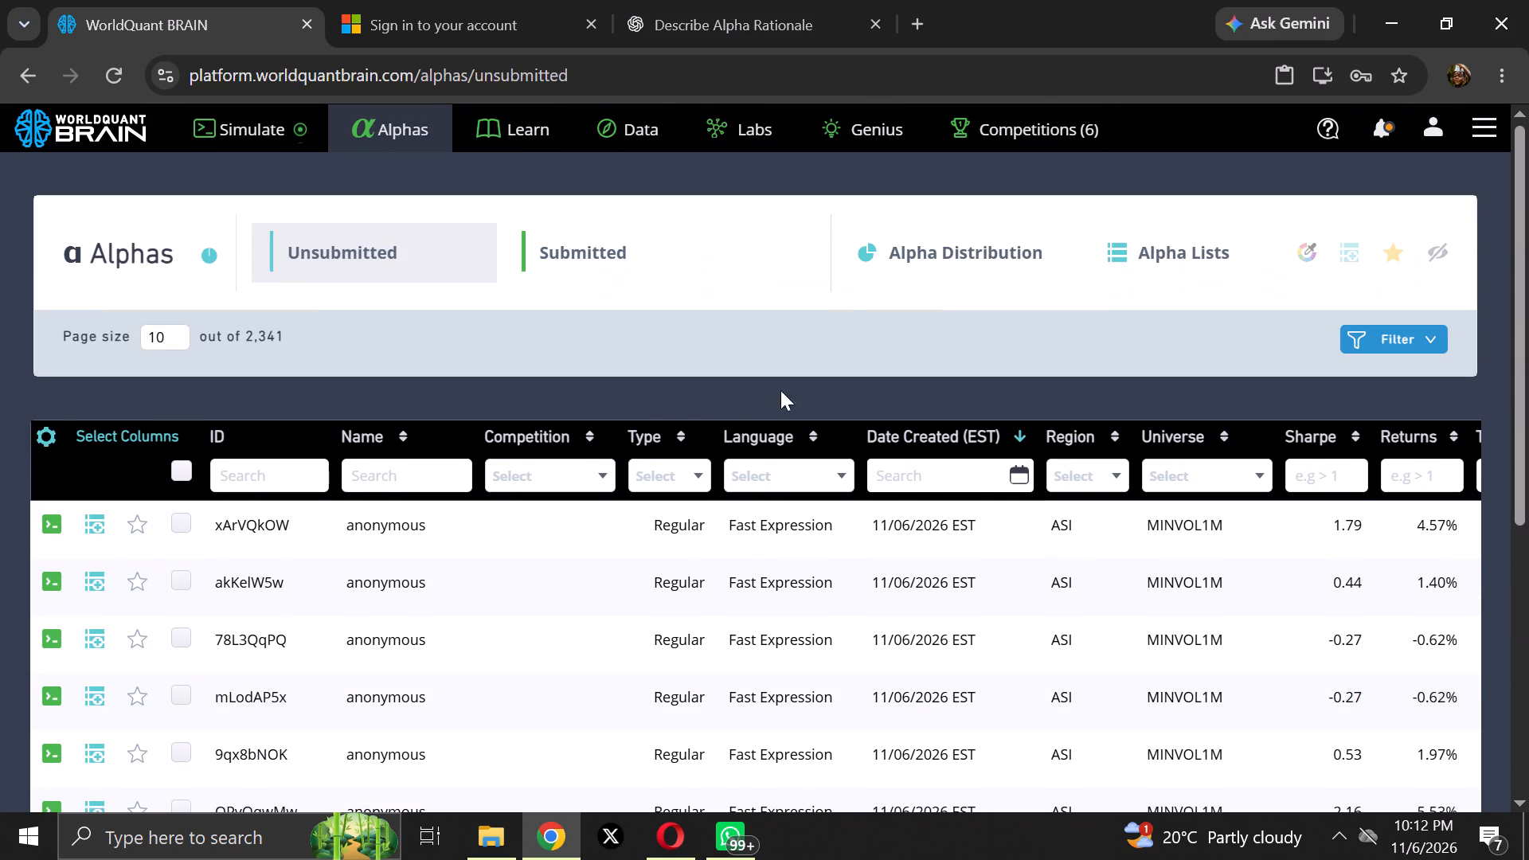
Return to the simulation workspace of the Chrome account.
{"action": "left_click", "coordinate": [242, 123]}
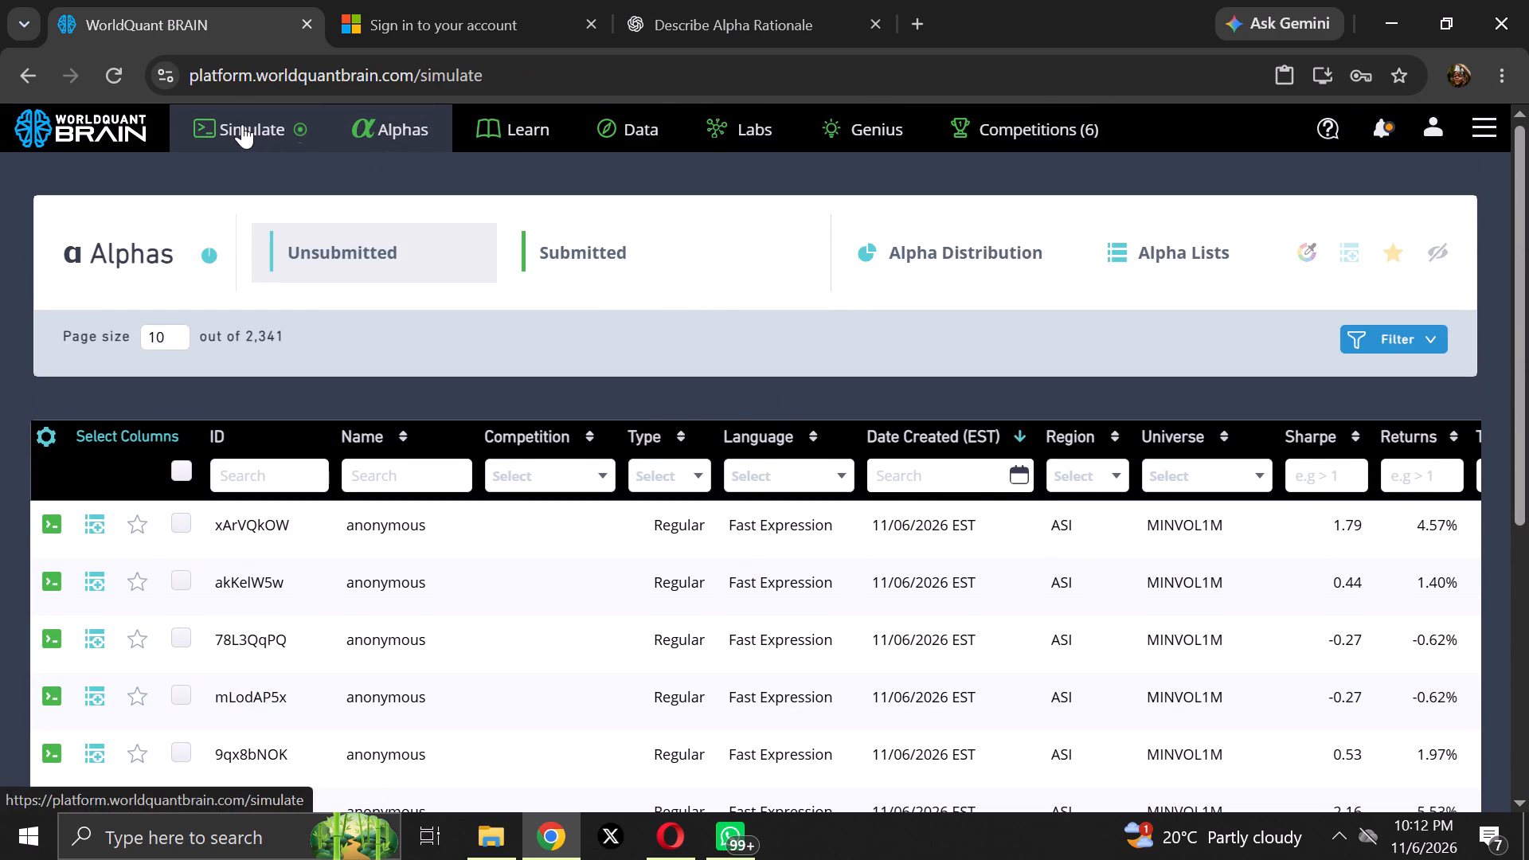
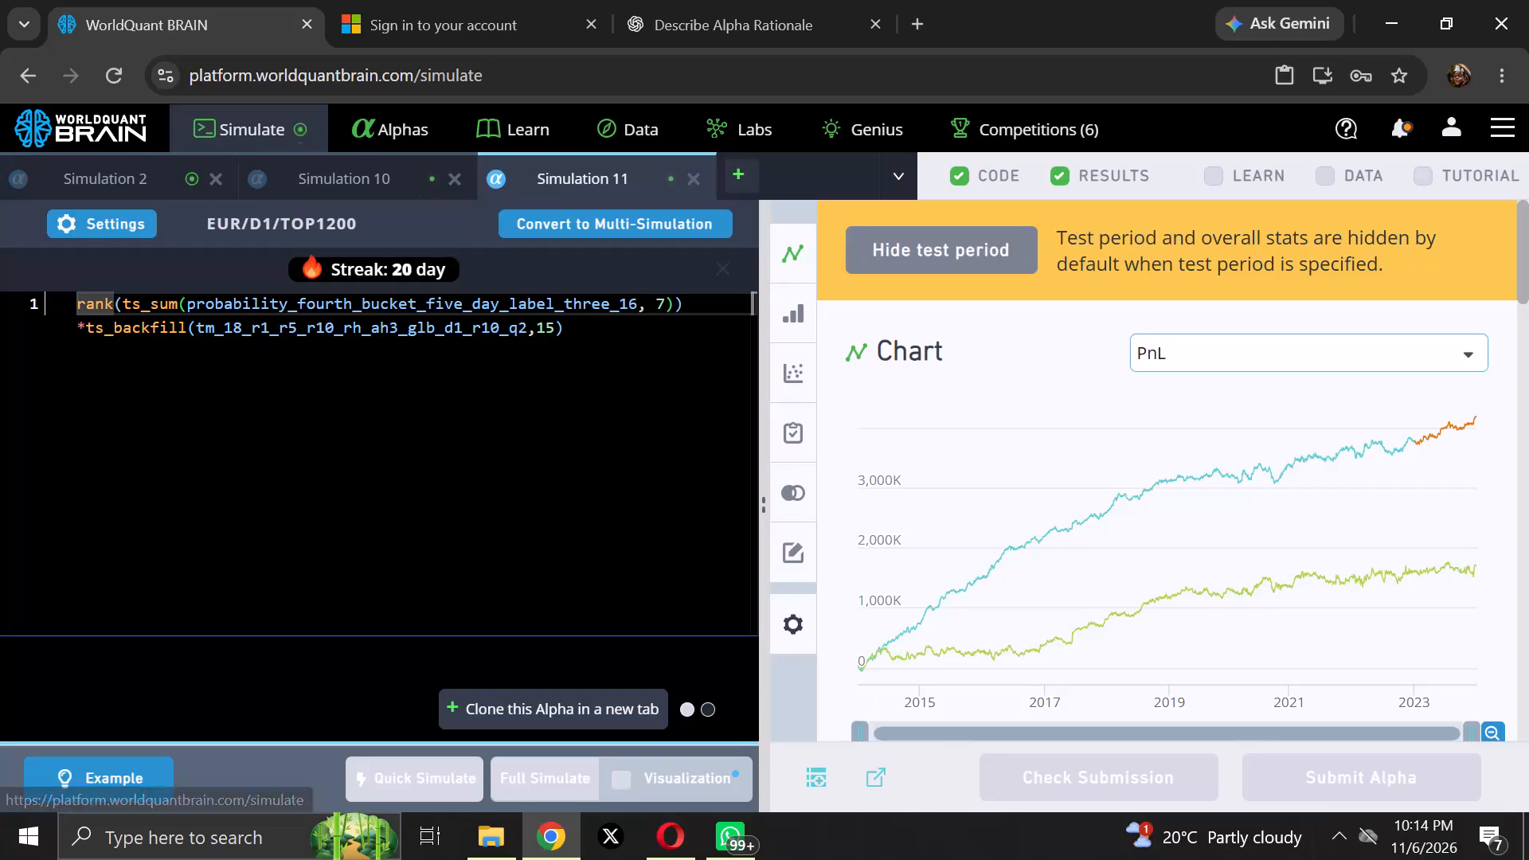
Open the settings of Simulation 11.
{"action": "left_click", "coordinate": [118, 216]}
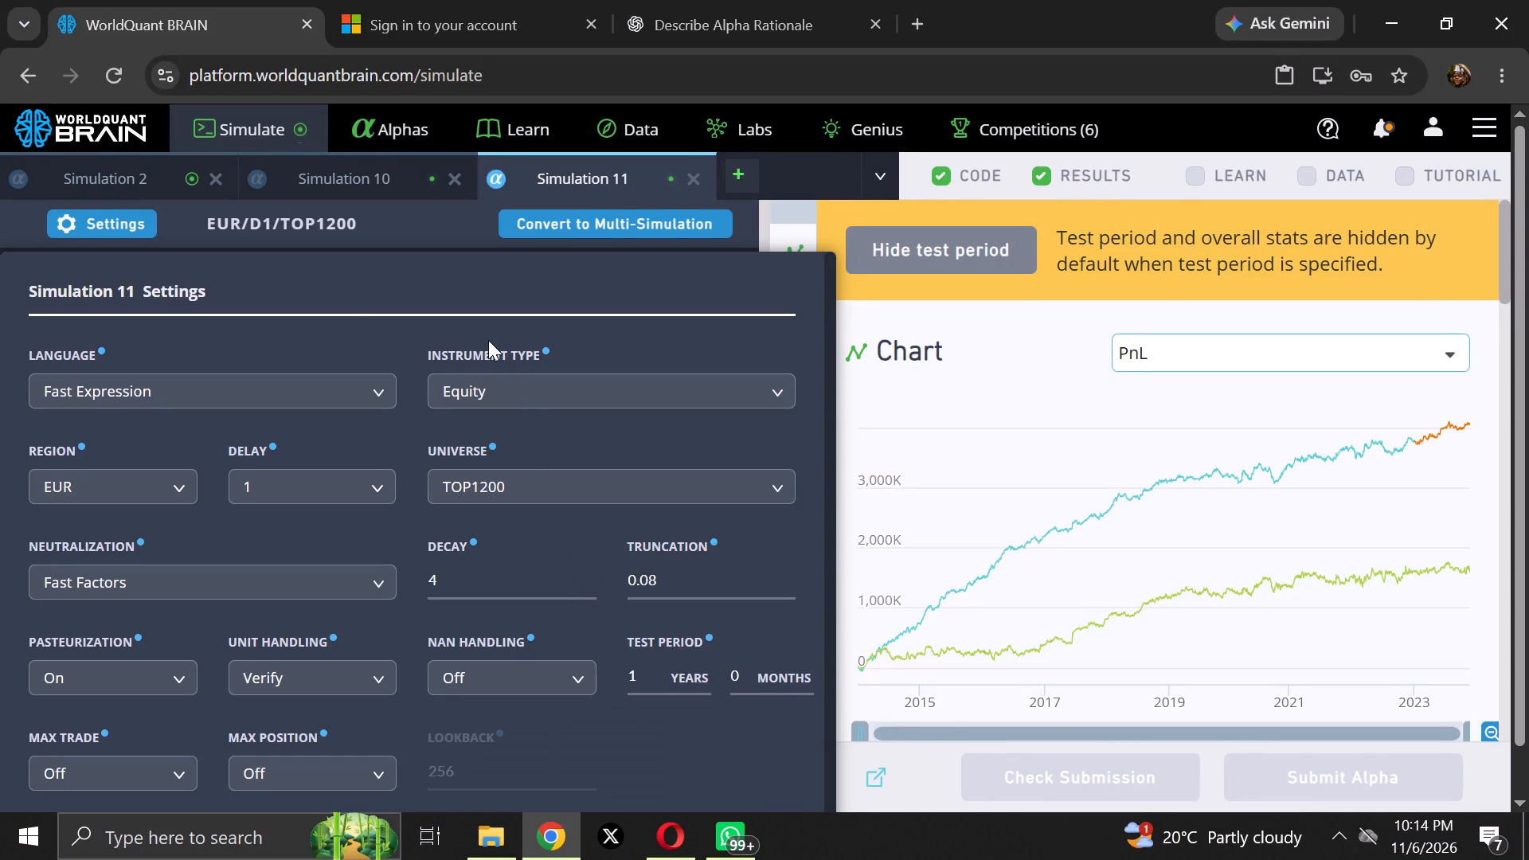
Switch to the Opera account, set the decay of Simulation 1 to 10 in its settings and run the simulation.
{"action": "left_click", "coordinate": [679, 843]}
{"action": "left_click", "coordinate": [163, 206]}
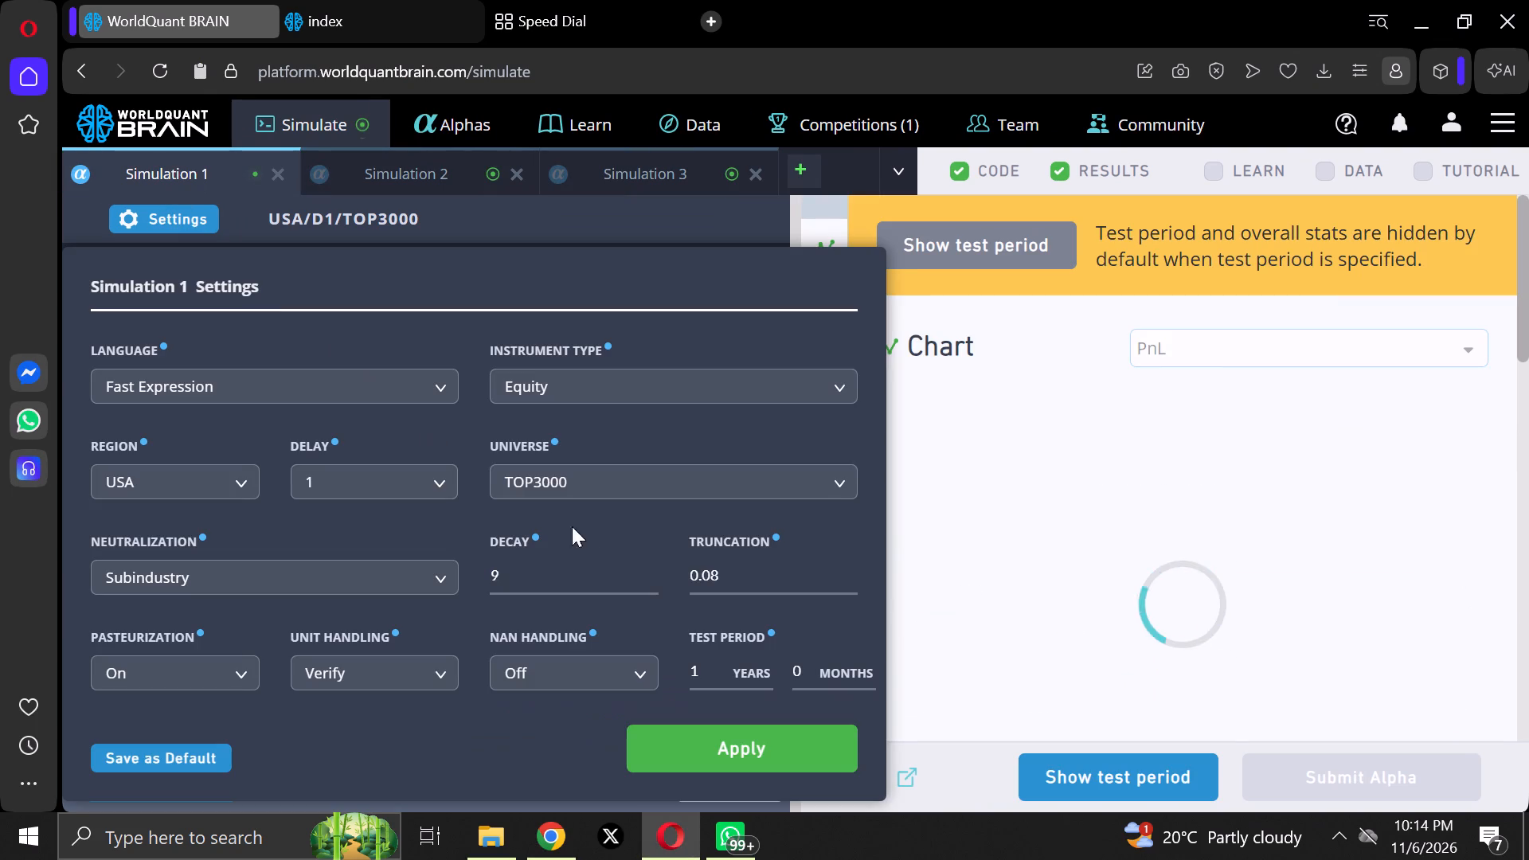
{"action": "left_click", "coordinate": [646, 566]}
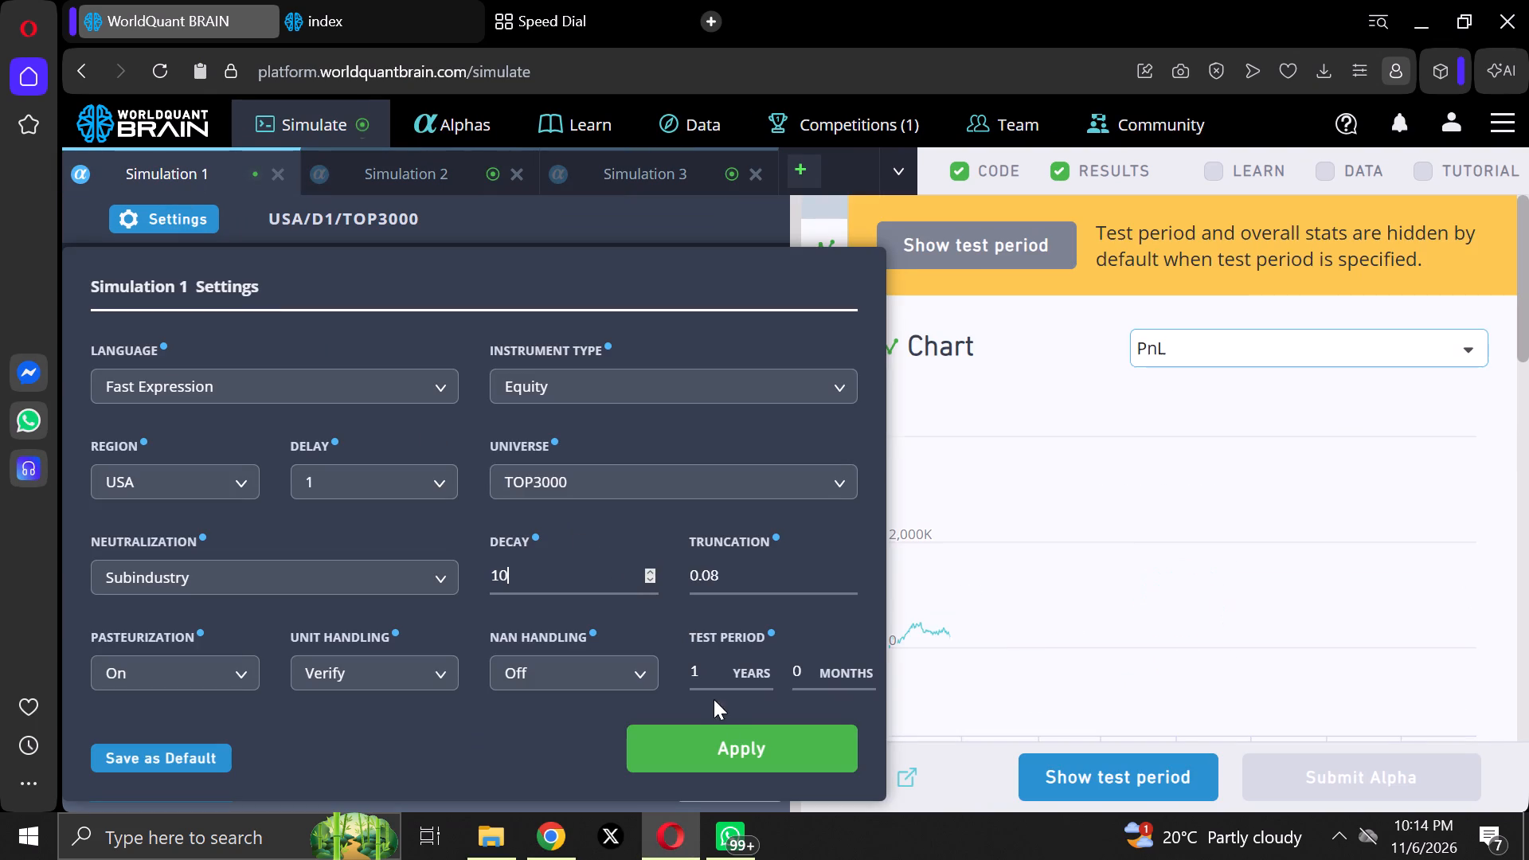
{"action": "left_click", "coordinate": [728, 734]}
{"action": "left_click", "coordinate": [736, 770]}
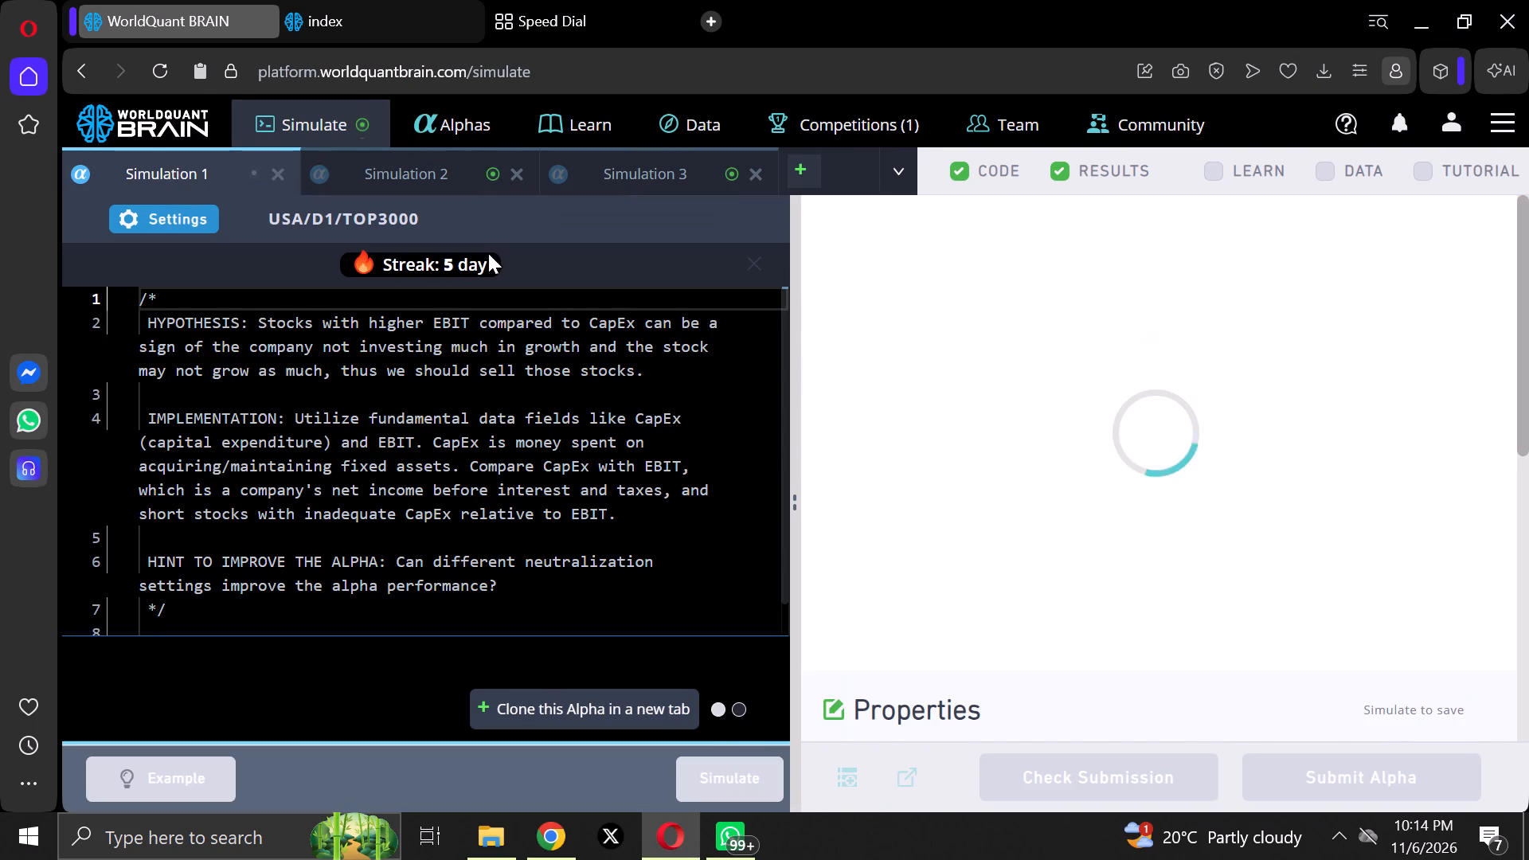
Raise the decay of Simulation 2 by one in its settings and run the simulation.
{"action": "left_click", "coordinate": [376, 156]}
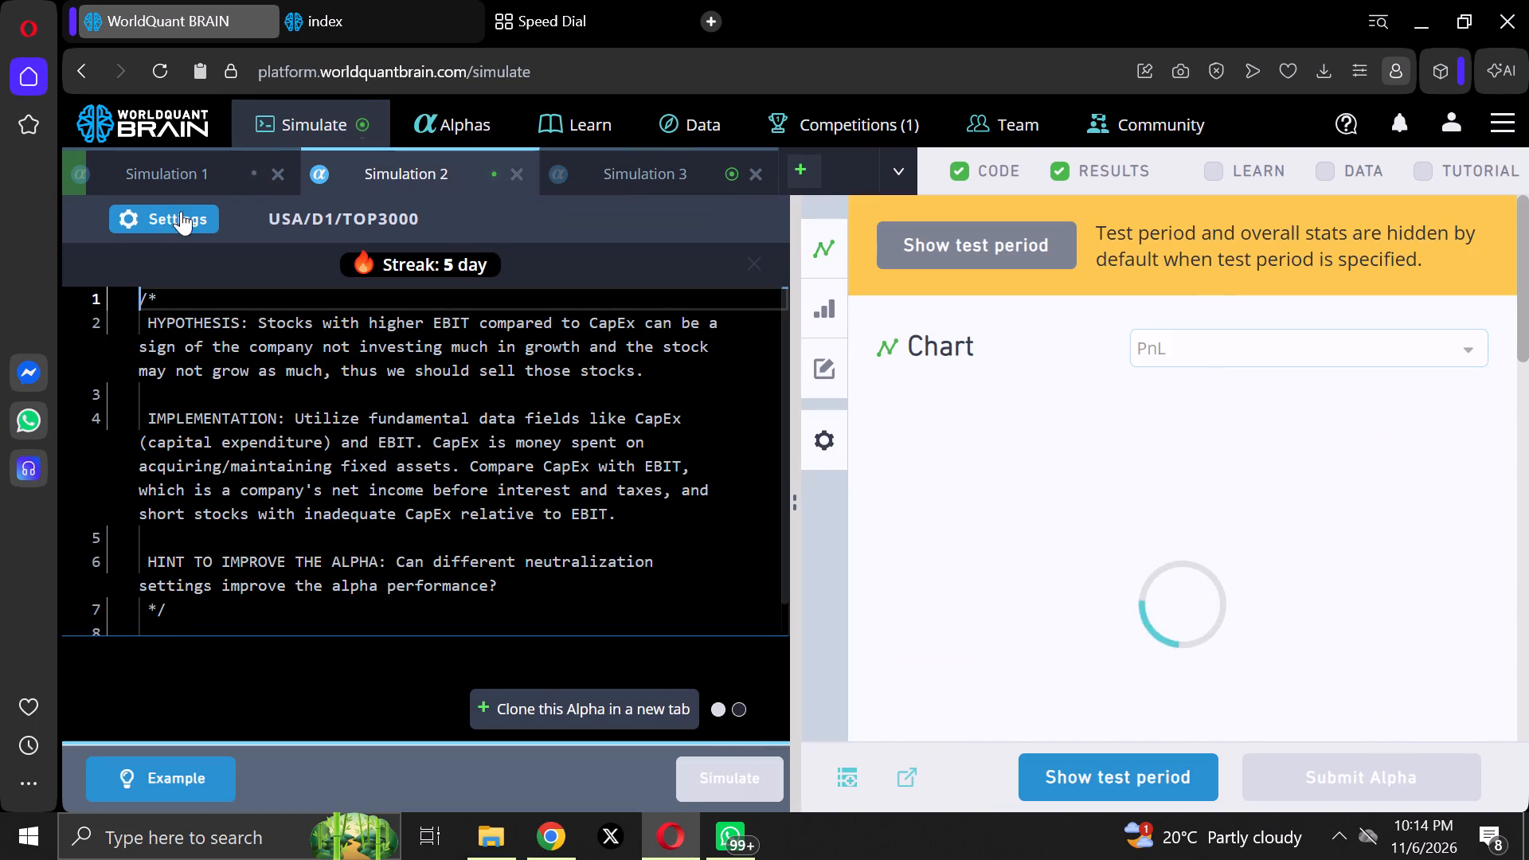
{"action": "left_click", "coordinate": [181, 225]}
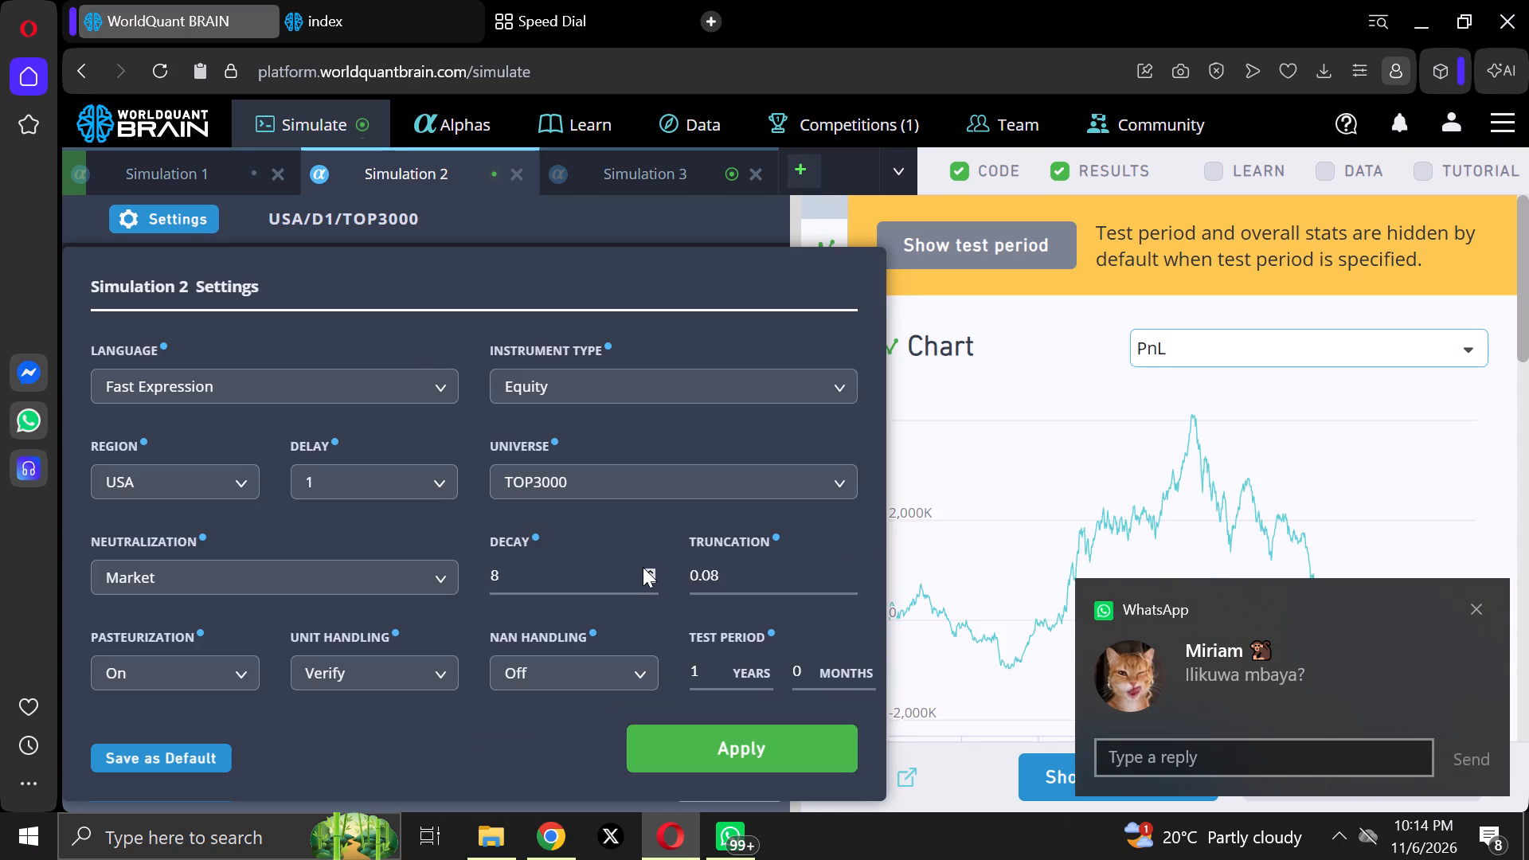
{"action": "left_click", "coordinate": [643, 567]}
{"action": "left_click", "coordinate": [732, 752]}
{"action": "left_click", "coordinate": [725, 764]}
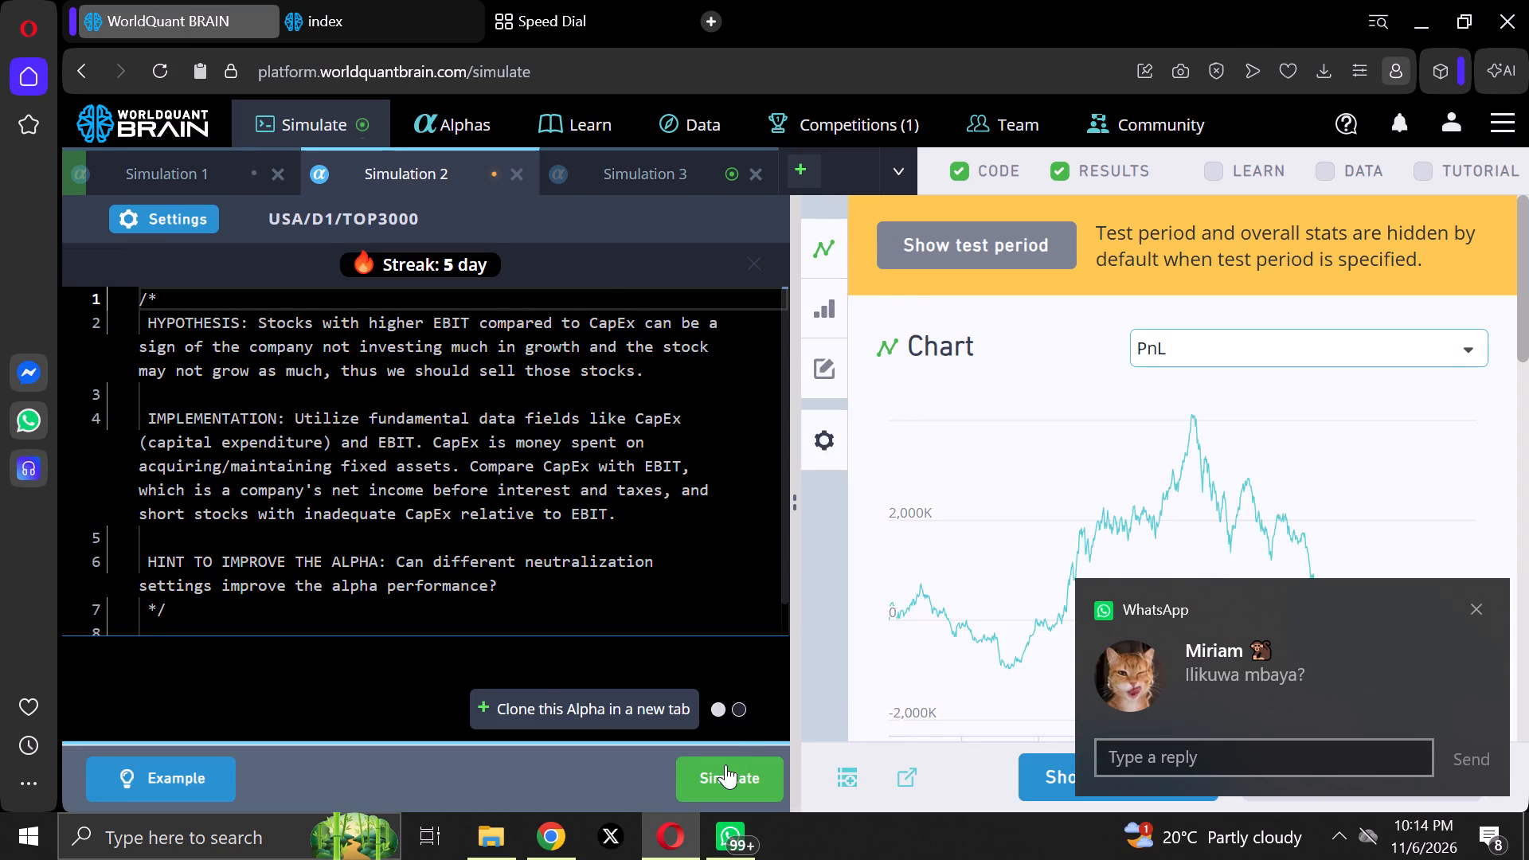
Raise the decay of Simulation 3 by one in its settings and run the simulation.
{"action": "left_click", "coordinate": [598, 159]}
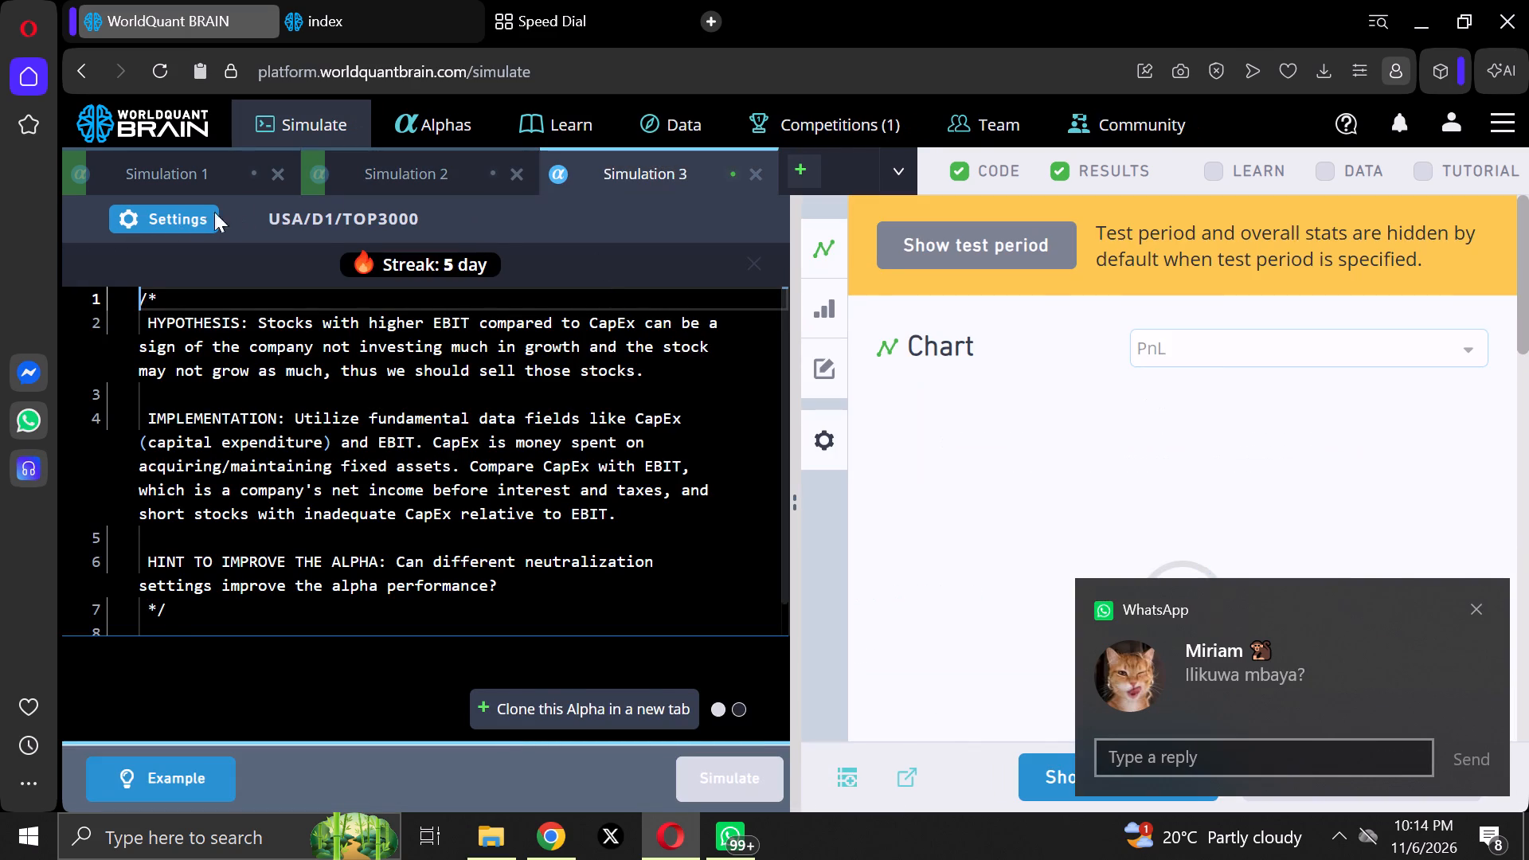
{"action": "left_click", "coordinate": [181, 213]}
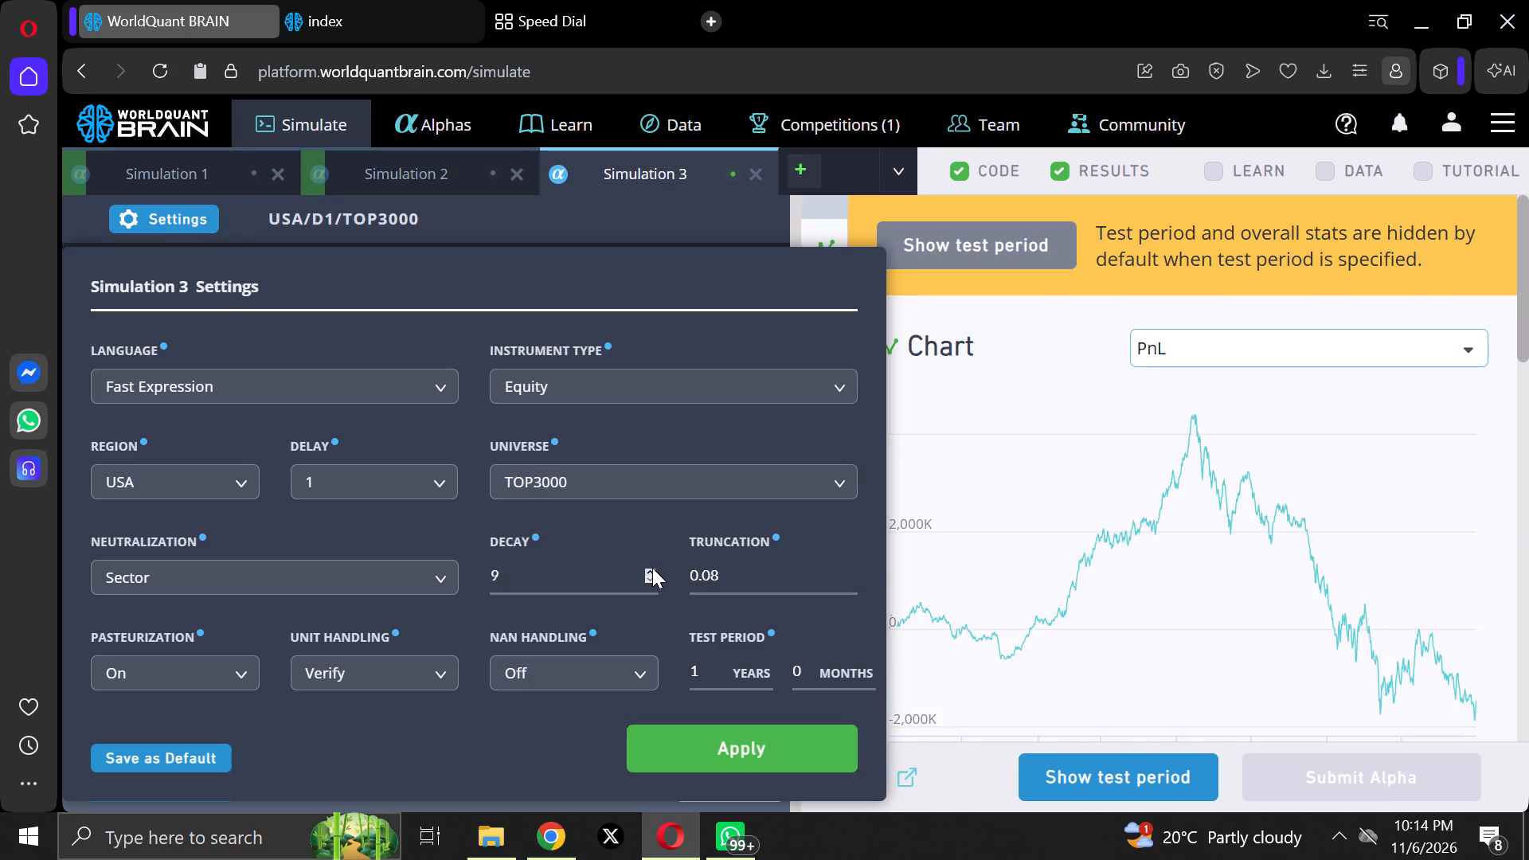
{"action": "left_click", "coordinate": [652, 568]}
{"action": "left_click", "coordinate": [734, 757]}
{"action": "left_click", "coordinate": [732, 759]}
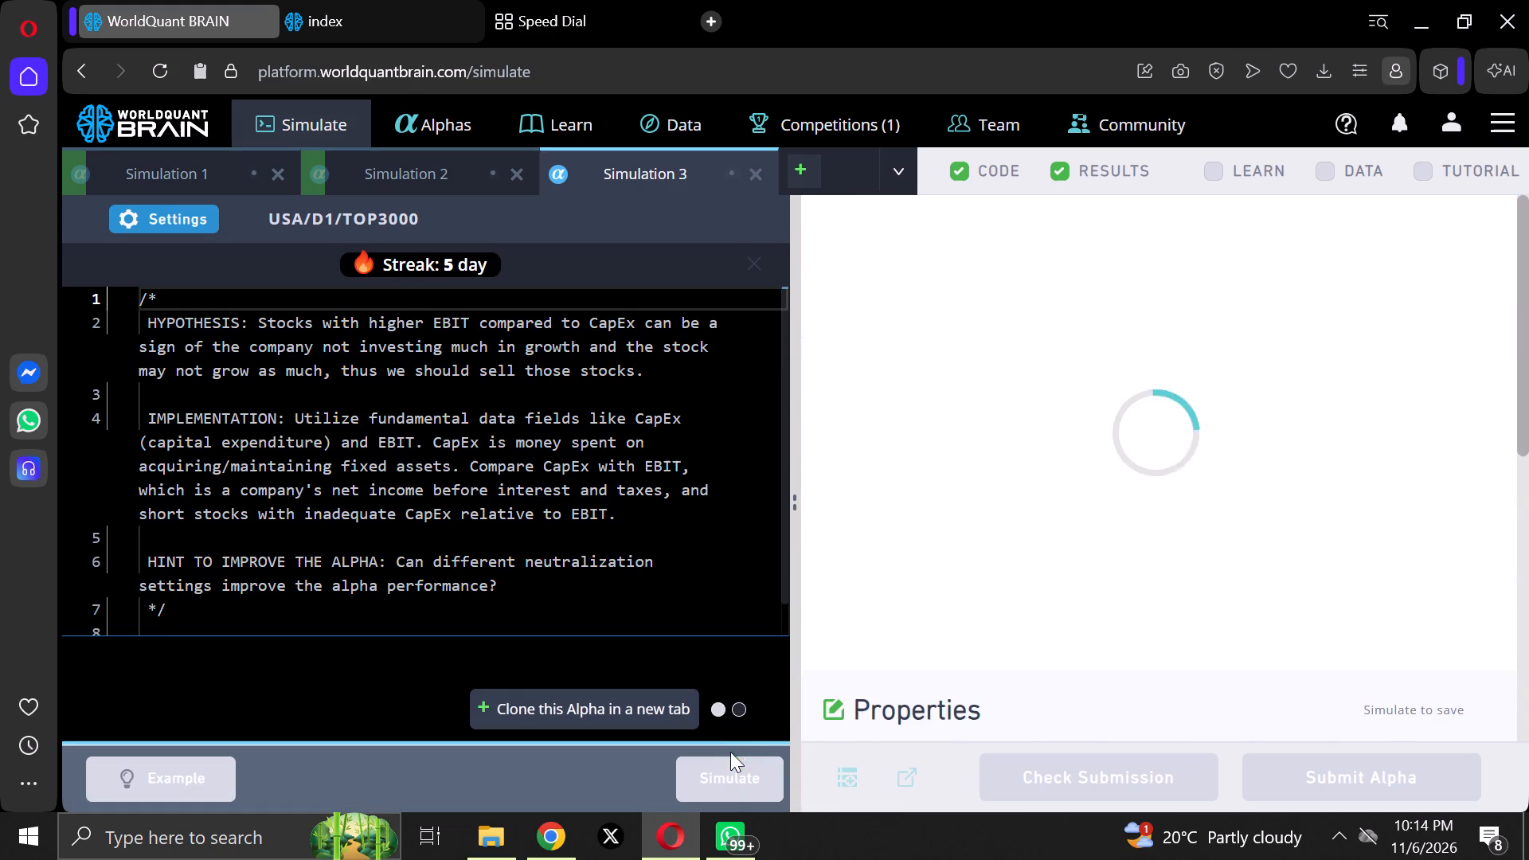
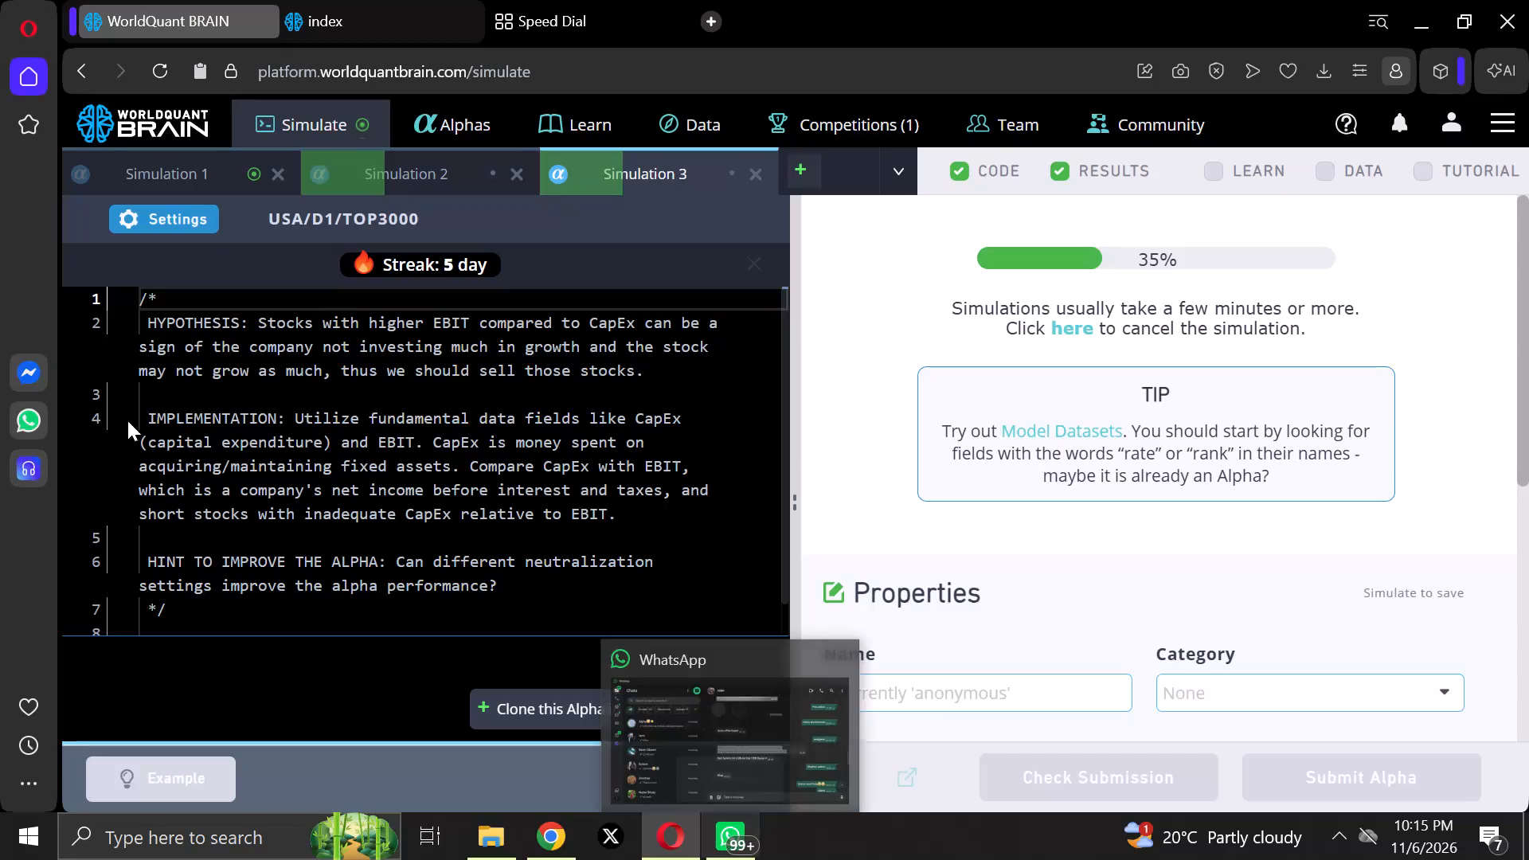
Raise the decay of Simulation 1 by one in its settings and run the simulation.
{"action": "left_click", "coordinate": [147, 156]}
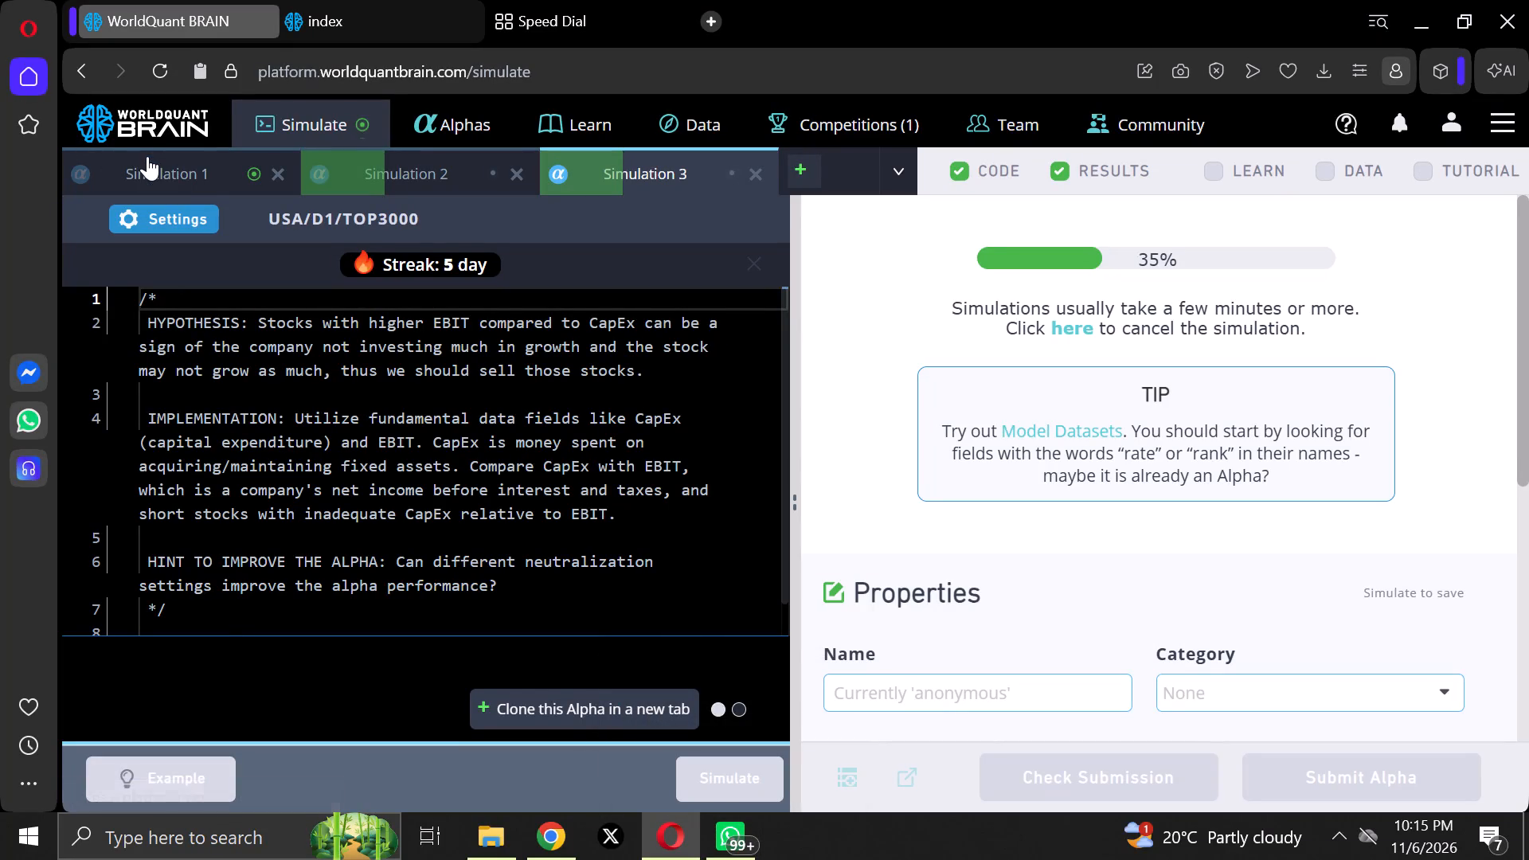
{"action": "left_click", "coordinate": [174, 213]}
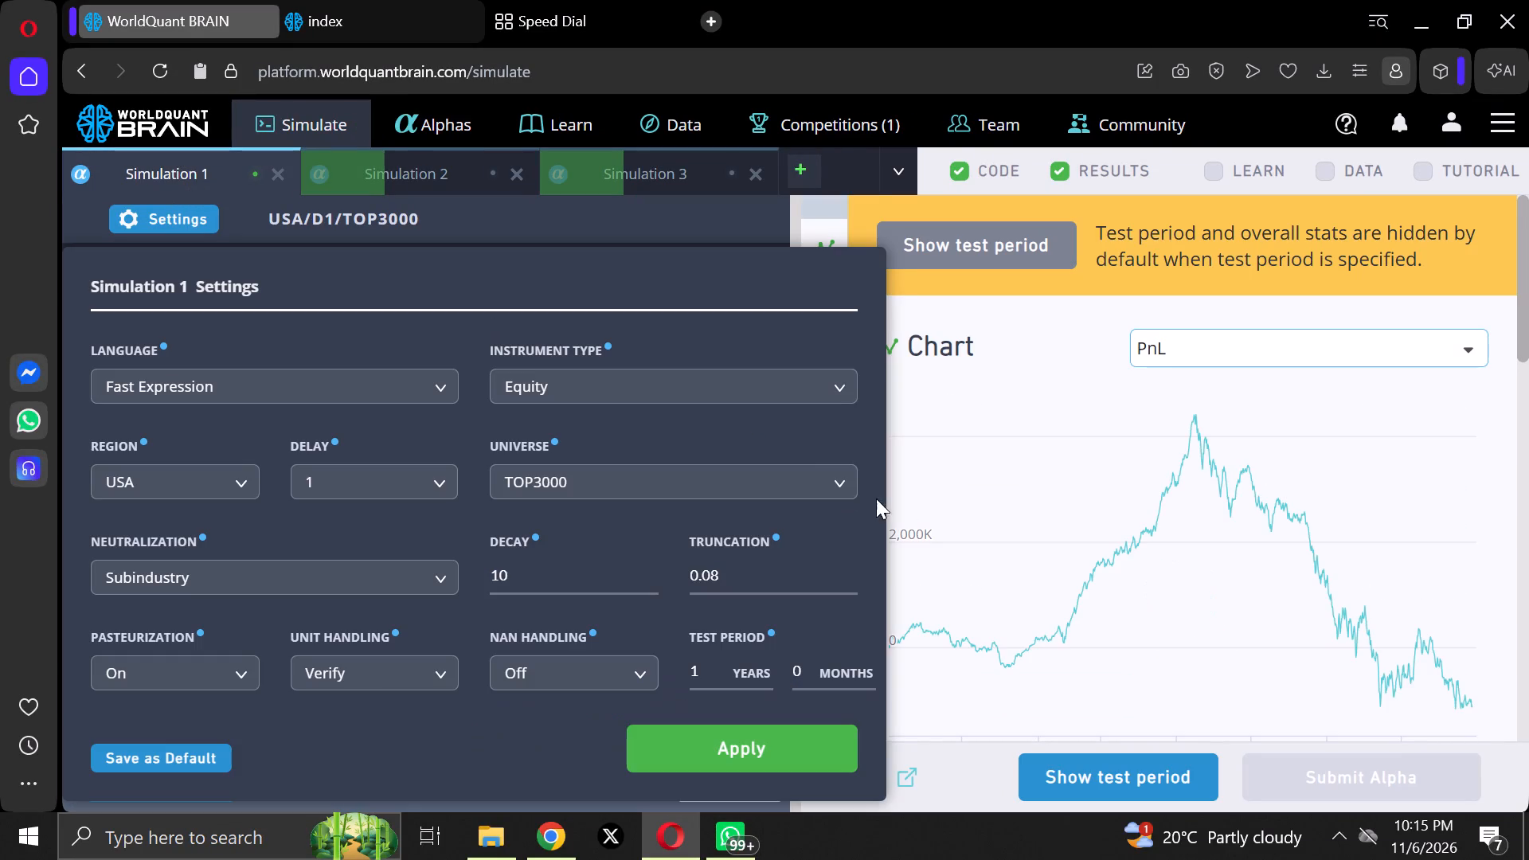
{"action": "left_click", "coordinate": [655, 572]}
{"action": "left_click", "coordinate": [745, 749]}
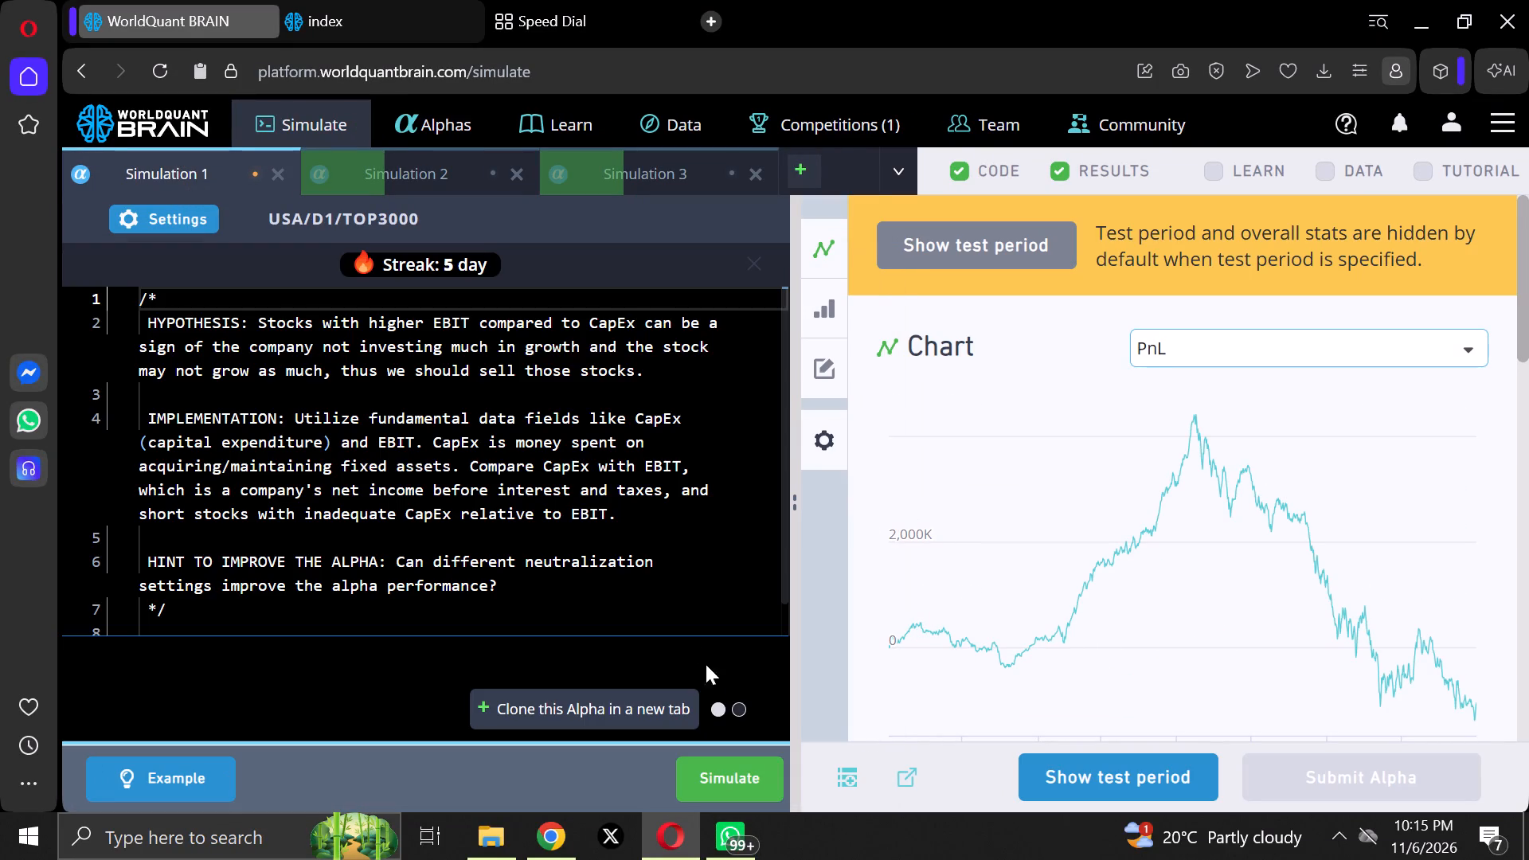
{"action": "left_click", "coordinate": [755, 772]}
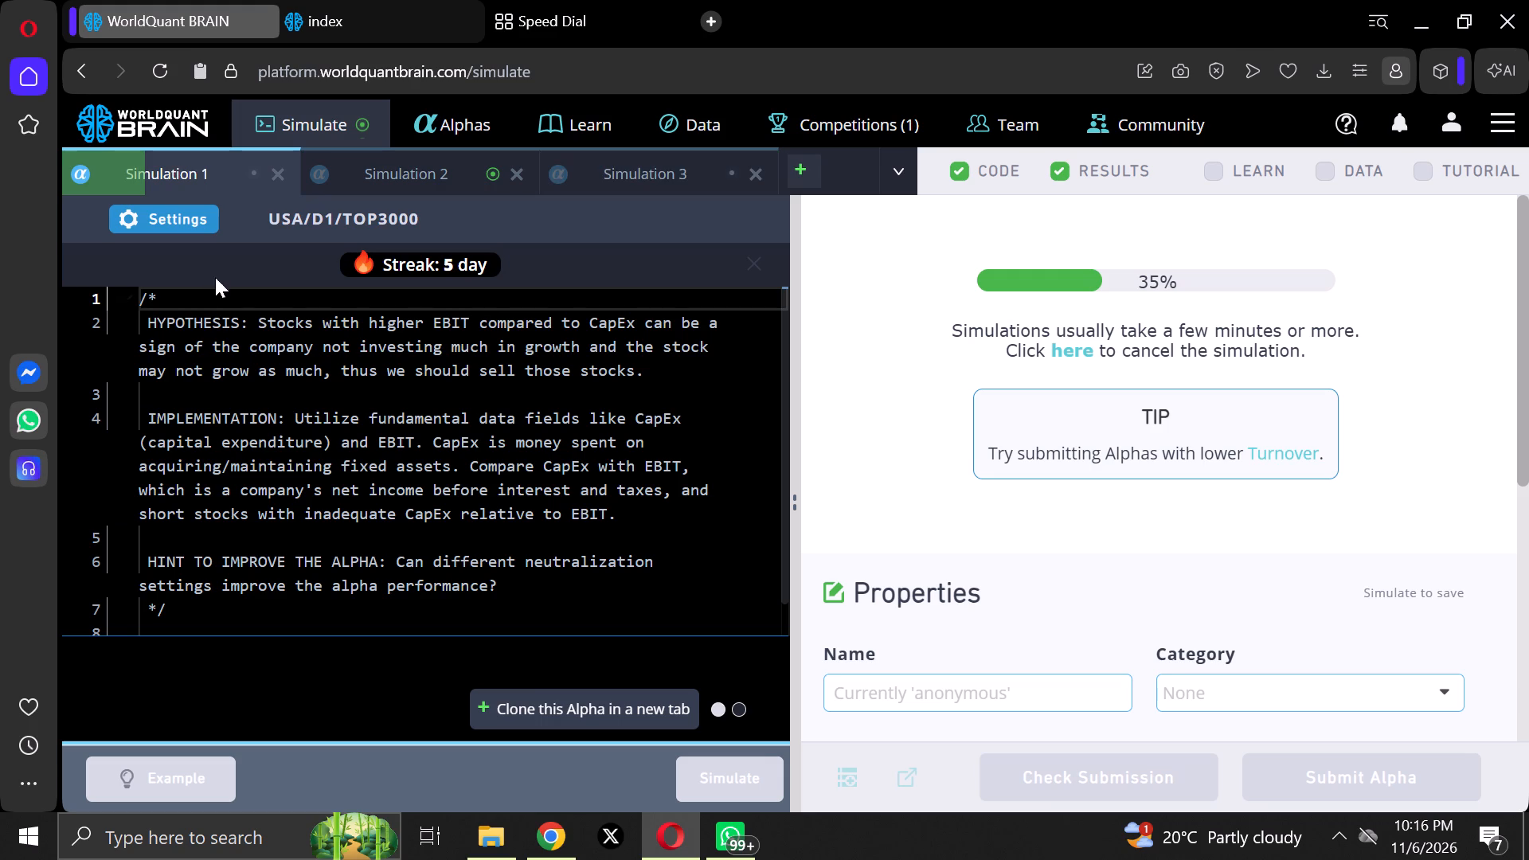
Raise the decay of Simulation 2 by one in its settings and run the simulation.
{"action": "left_click", "coordinate": [415, 176]}
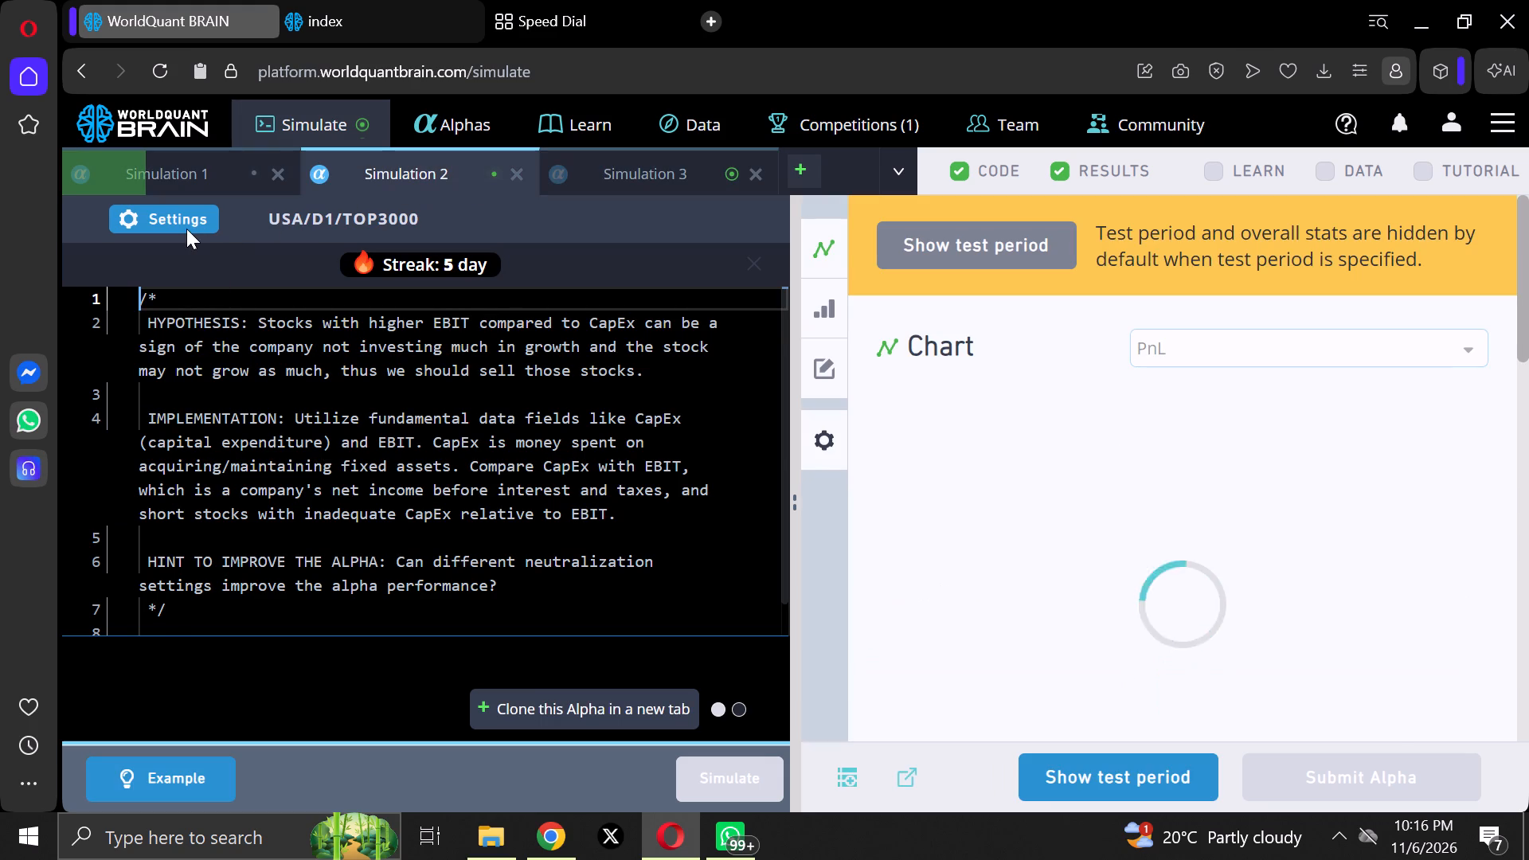
{"action": "left_click", "coordinate": [186, 229]}
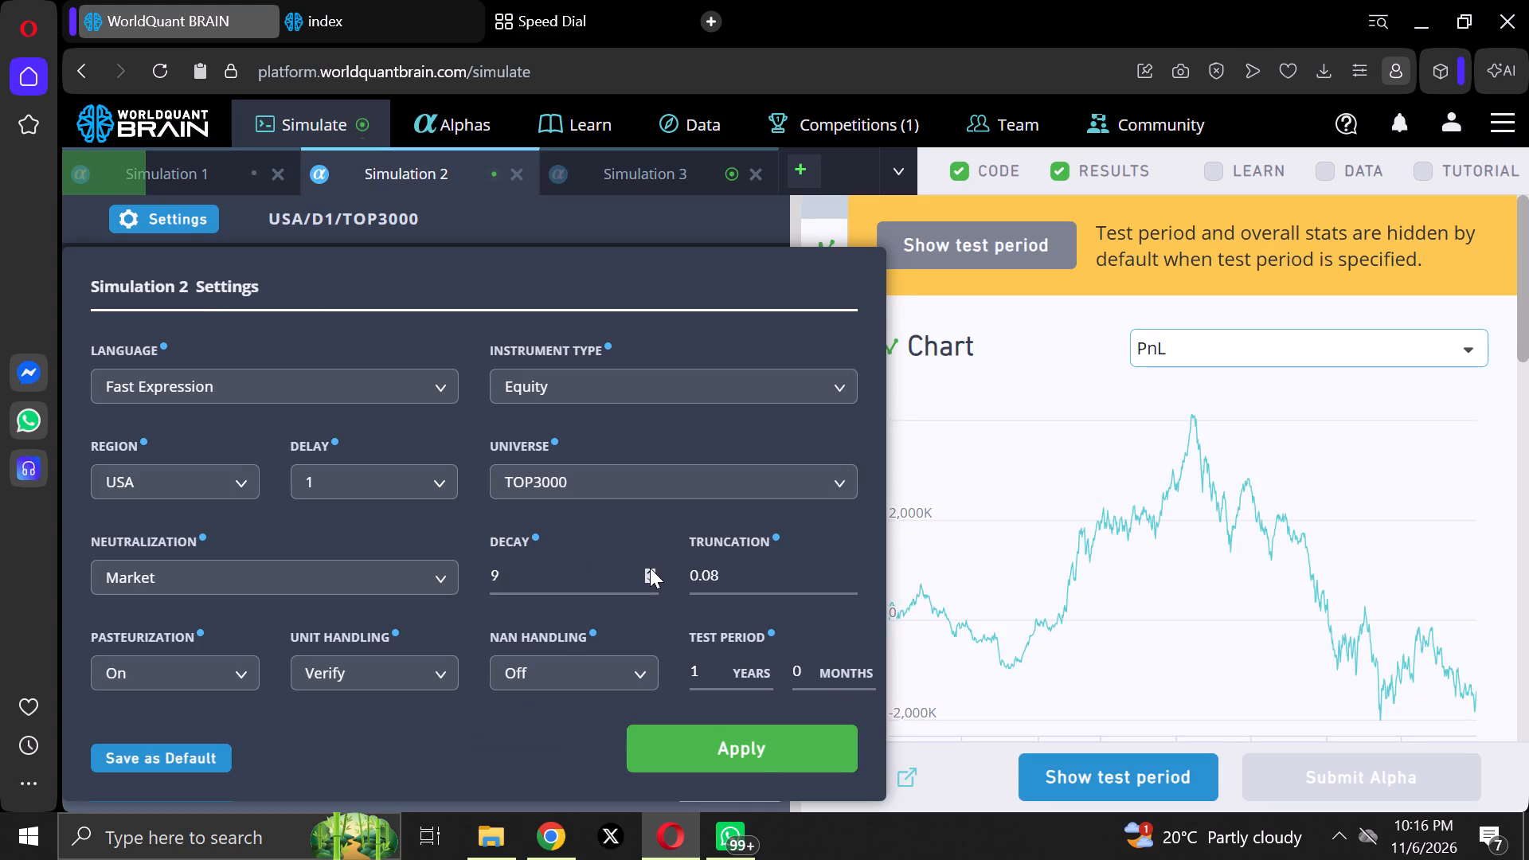
{"action": "left_click", "coordinate": [650, 568]}
{"action": "left_click", "coordinate": [753, 744]}
{"action": "left_click", "coordinate": [732, 772]}
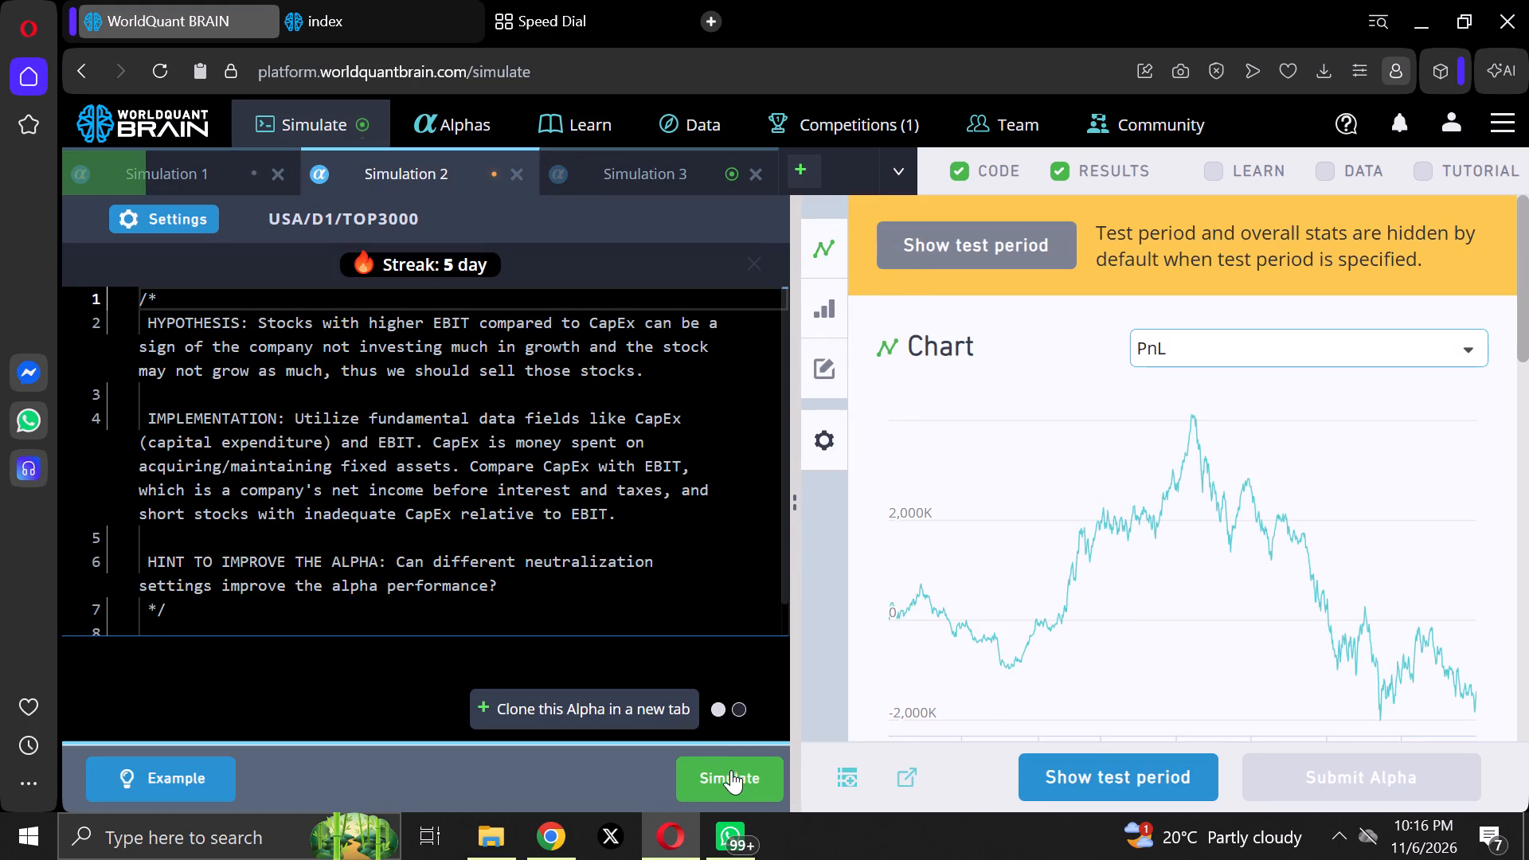
Set the decay of Simulation 3 to 11 in its settings and run the simulation.
{"action": "left_click", "coordinate": [608, 166]}
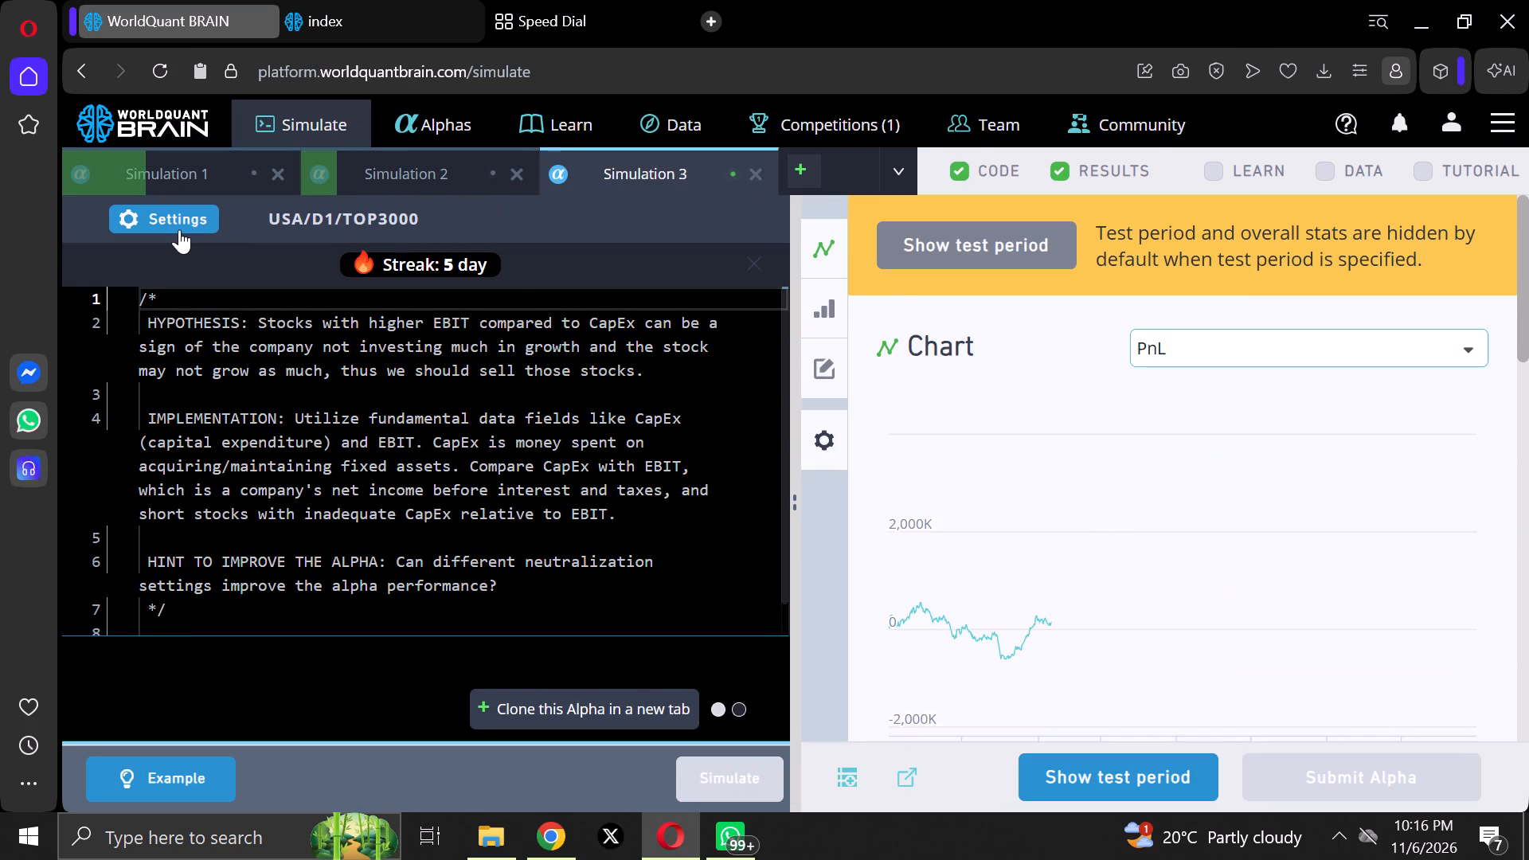
{"action": "left_click", "coordinate": [179, 224]}
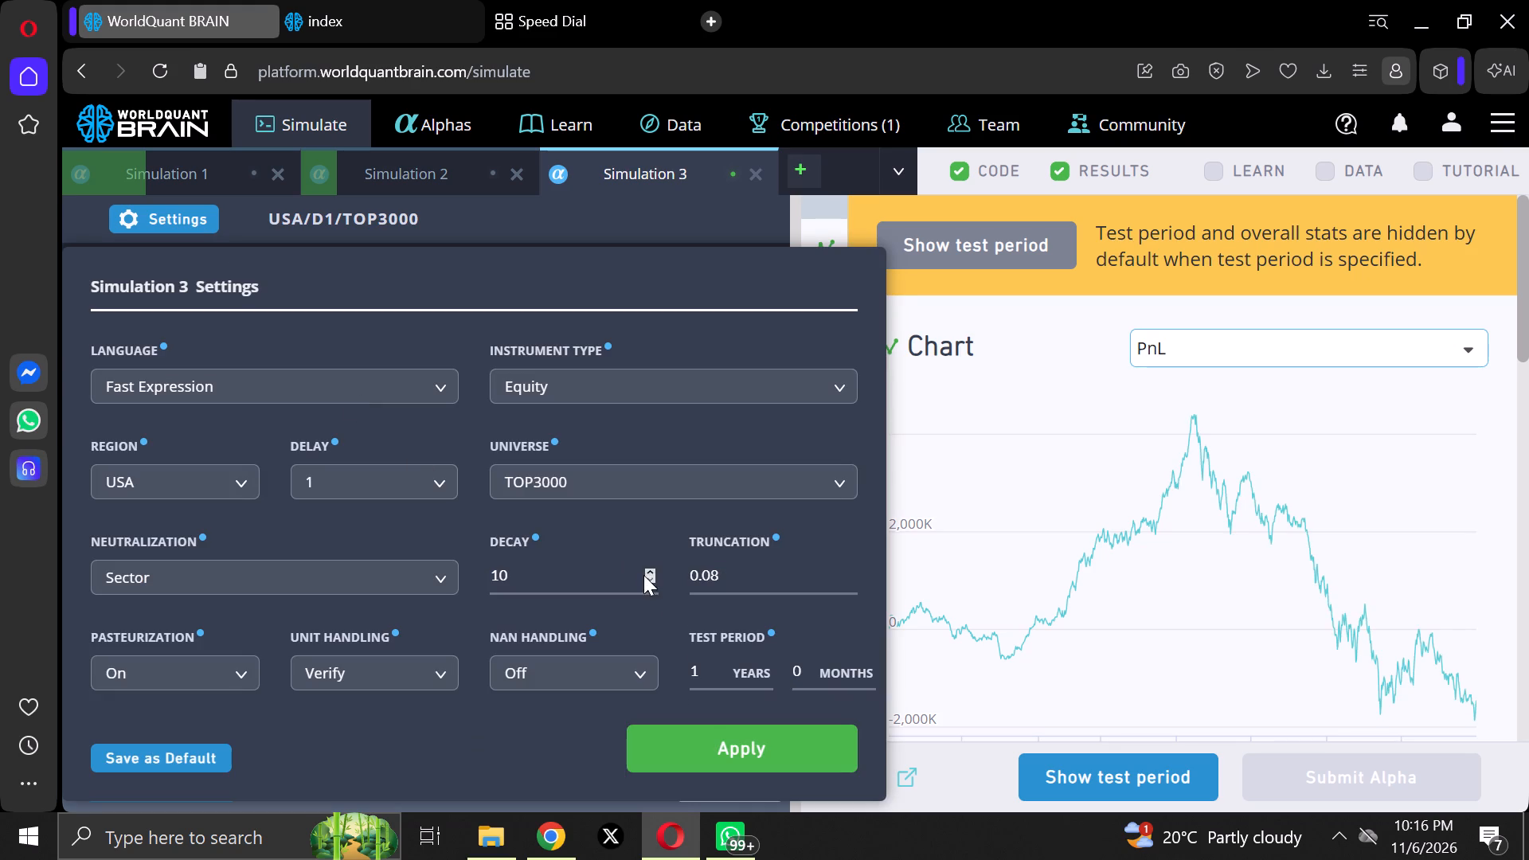
{"action": "left_click_drag", "start_coordinate": [646, 565], "coordinate": [655, 570]}
{"action": "left_click", "coordinate": [655, 570]}
{"action": "left_click", "coordinate": [721, 732]}
{"action": "left_click", "coordinate": [717, 772]}
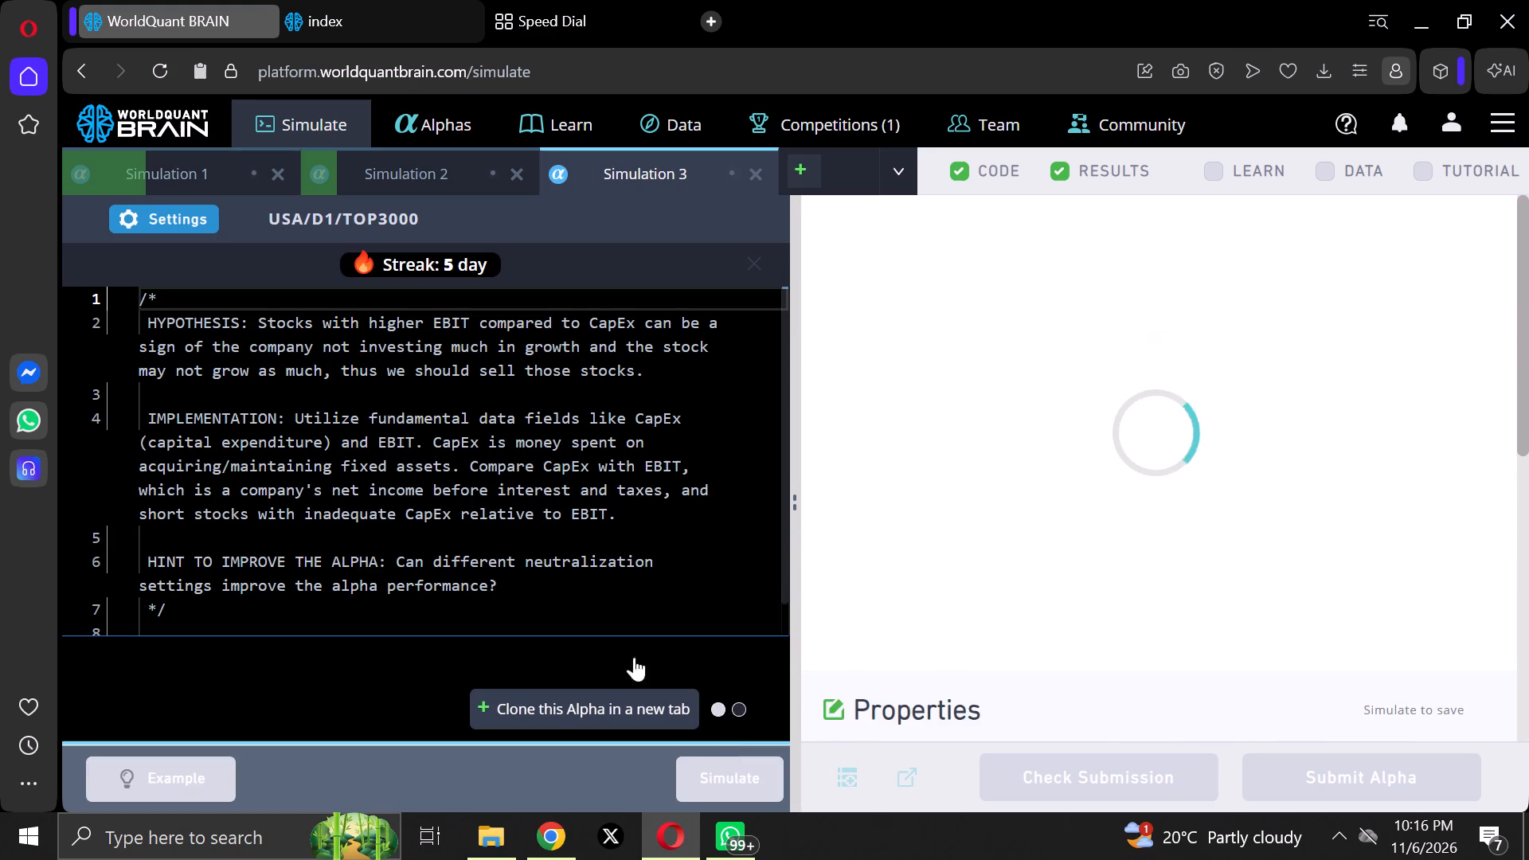
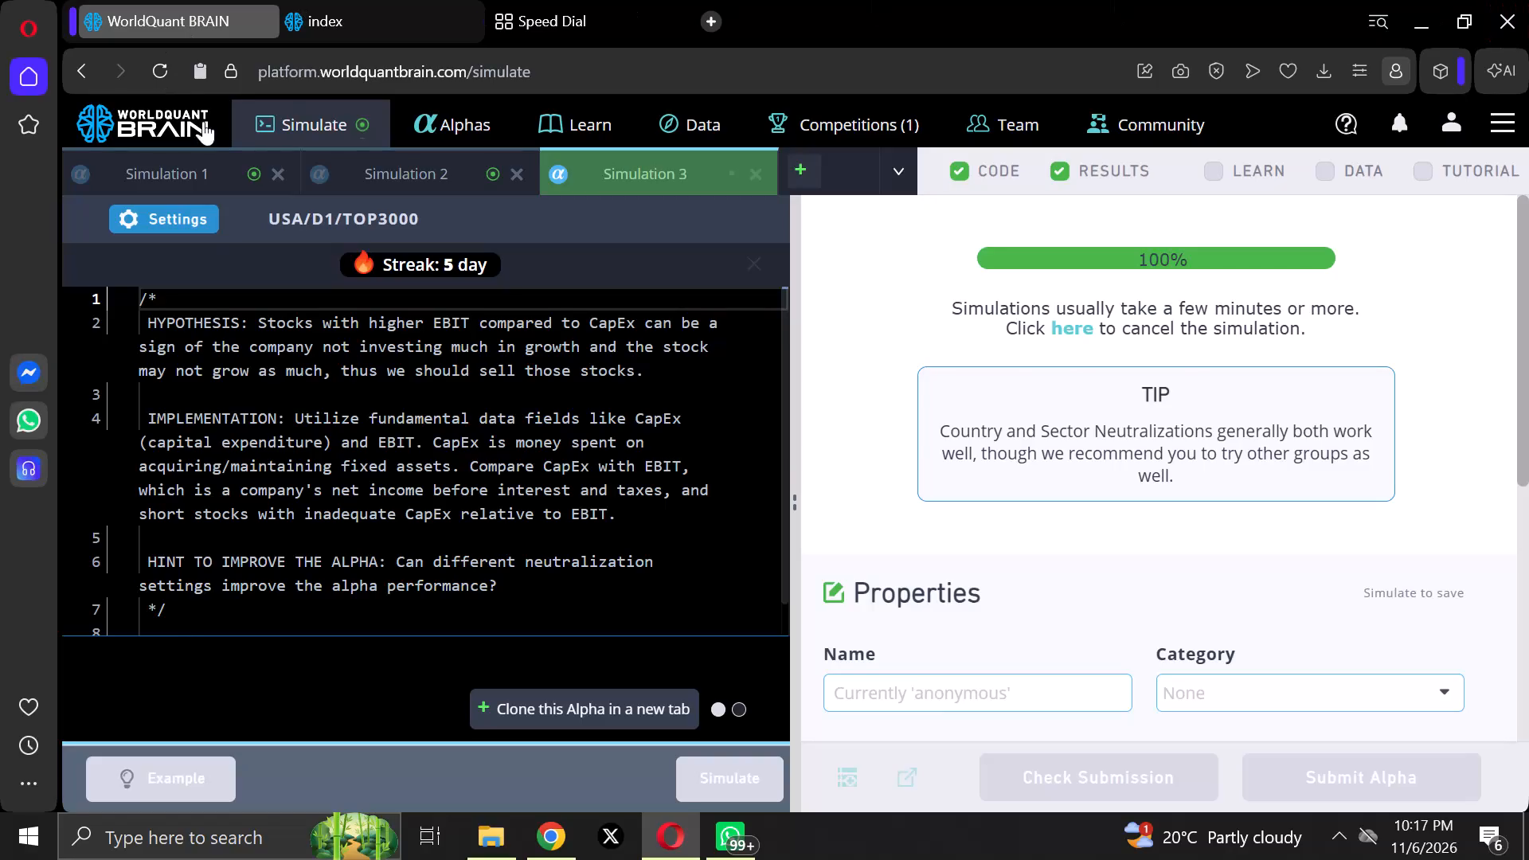
Raise the decay of Simulation 2 by one in its settings and run the simulation.
{"action": "left_click", "coordinate": [391, 166]}
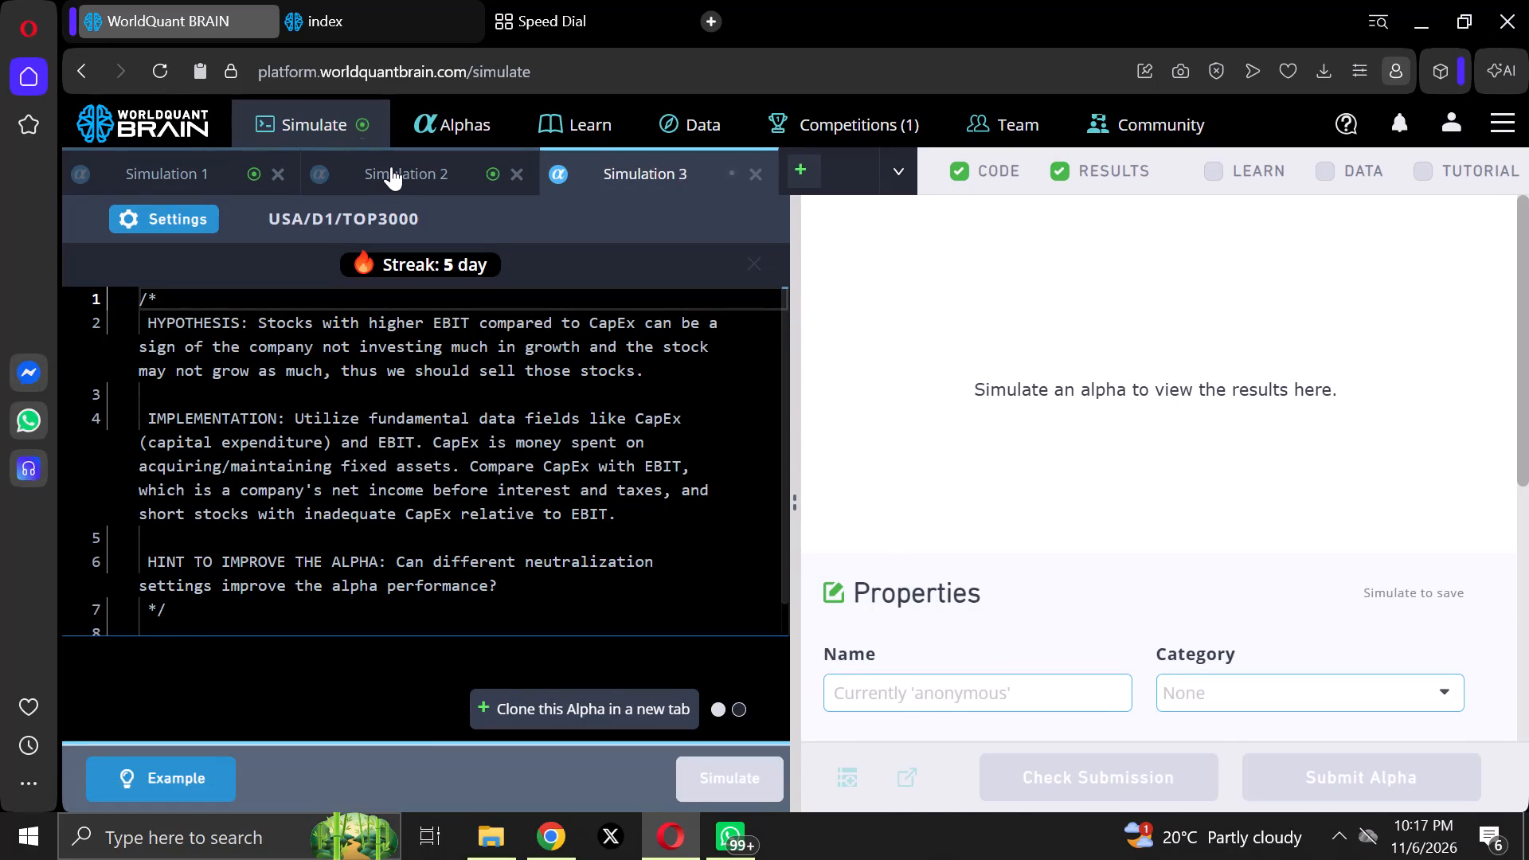
{"action": "left_click", "coordinate": [151, 210]}
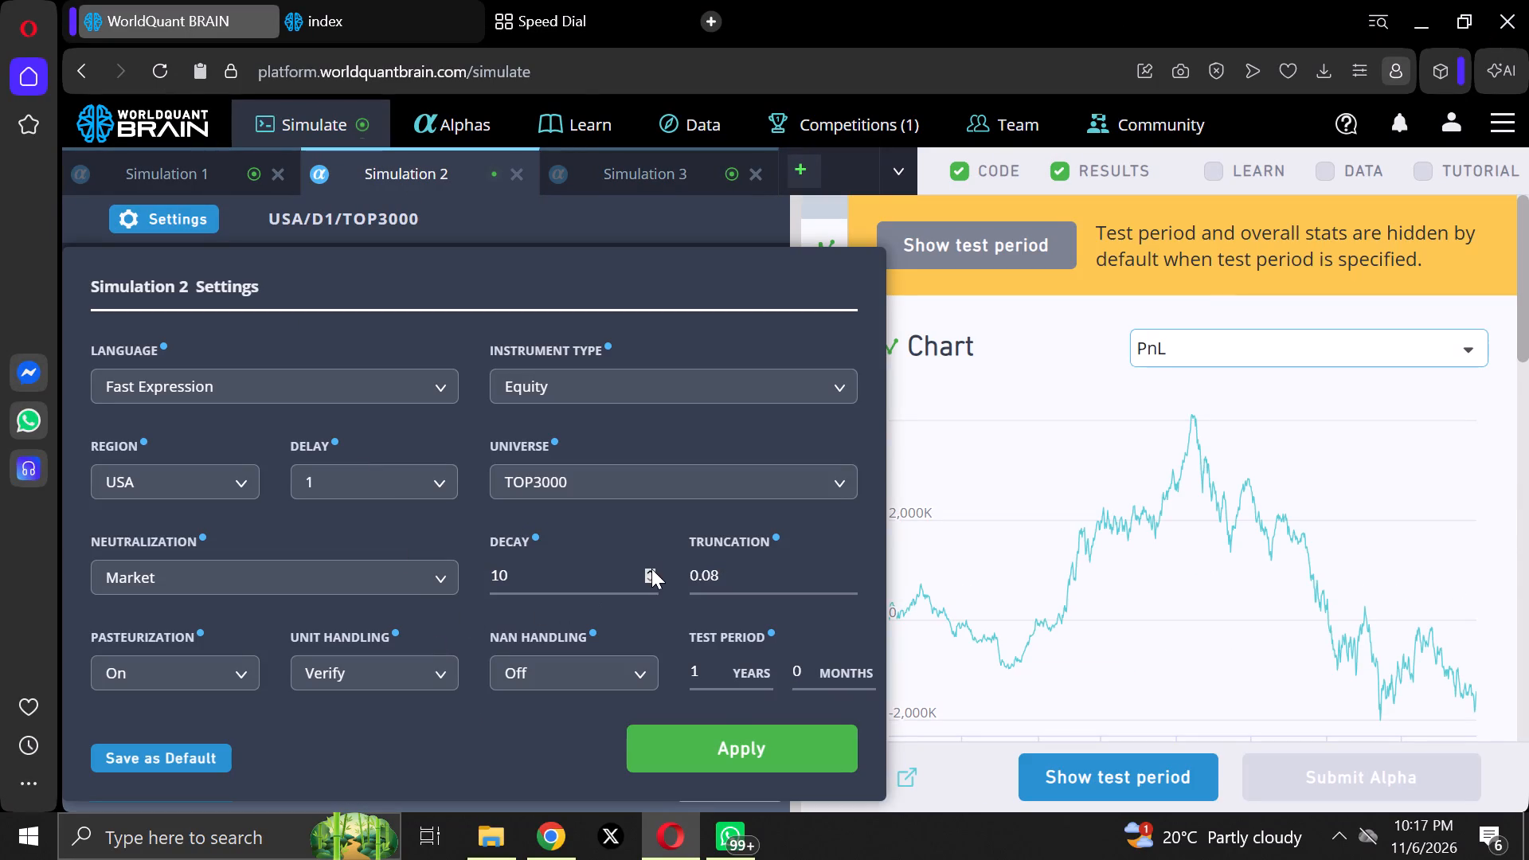
{"action": "left_click", "coordinate": [651, 569]}
{"action": "left_click", "coordinate": [729, 737]}
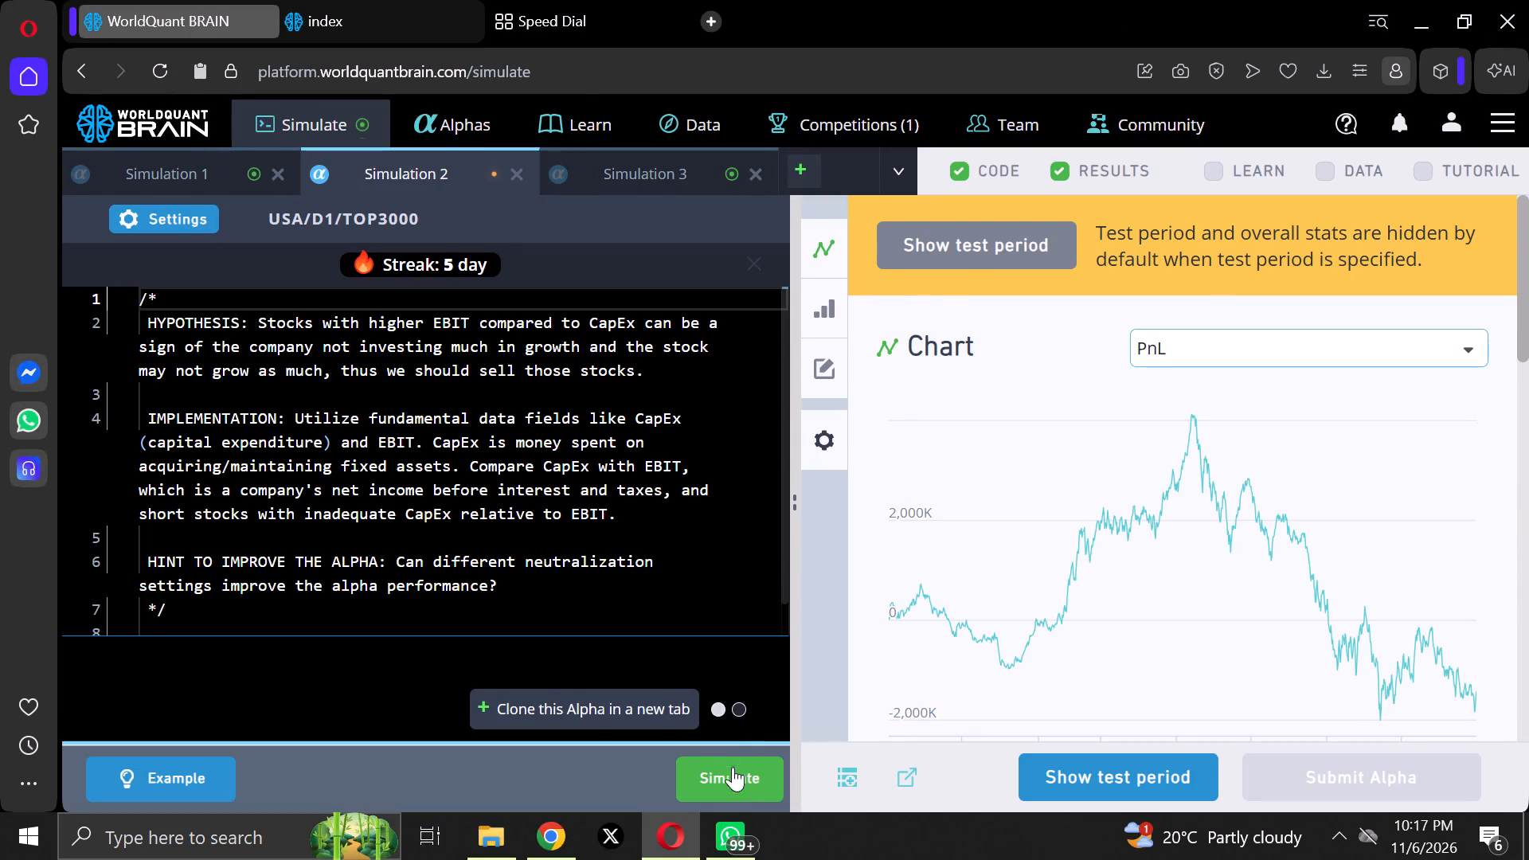
{"action": "left_click", "coordinate": [733, 767]}
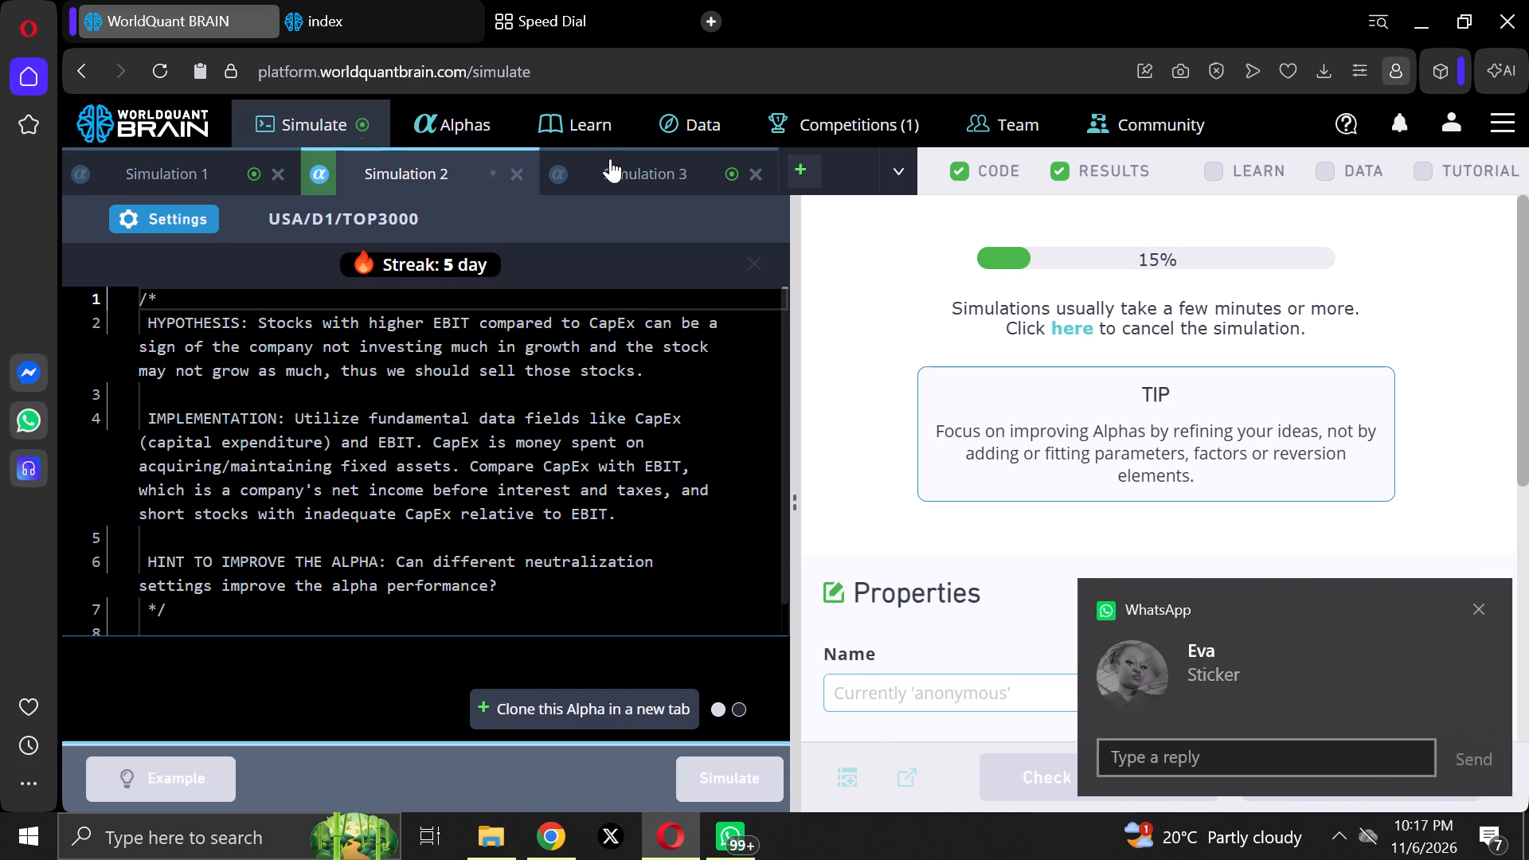
Raise the decay of Simulation 3 by one in its settings and run the simulation.
{"action": "left_click", "coordinate": [610, 158]}
{"action": "left_click", "coordinate": [188, 232]}
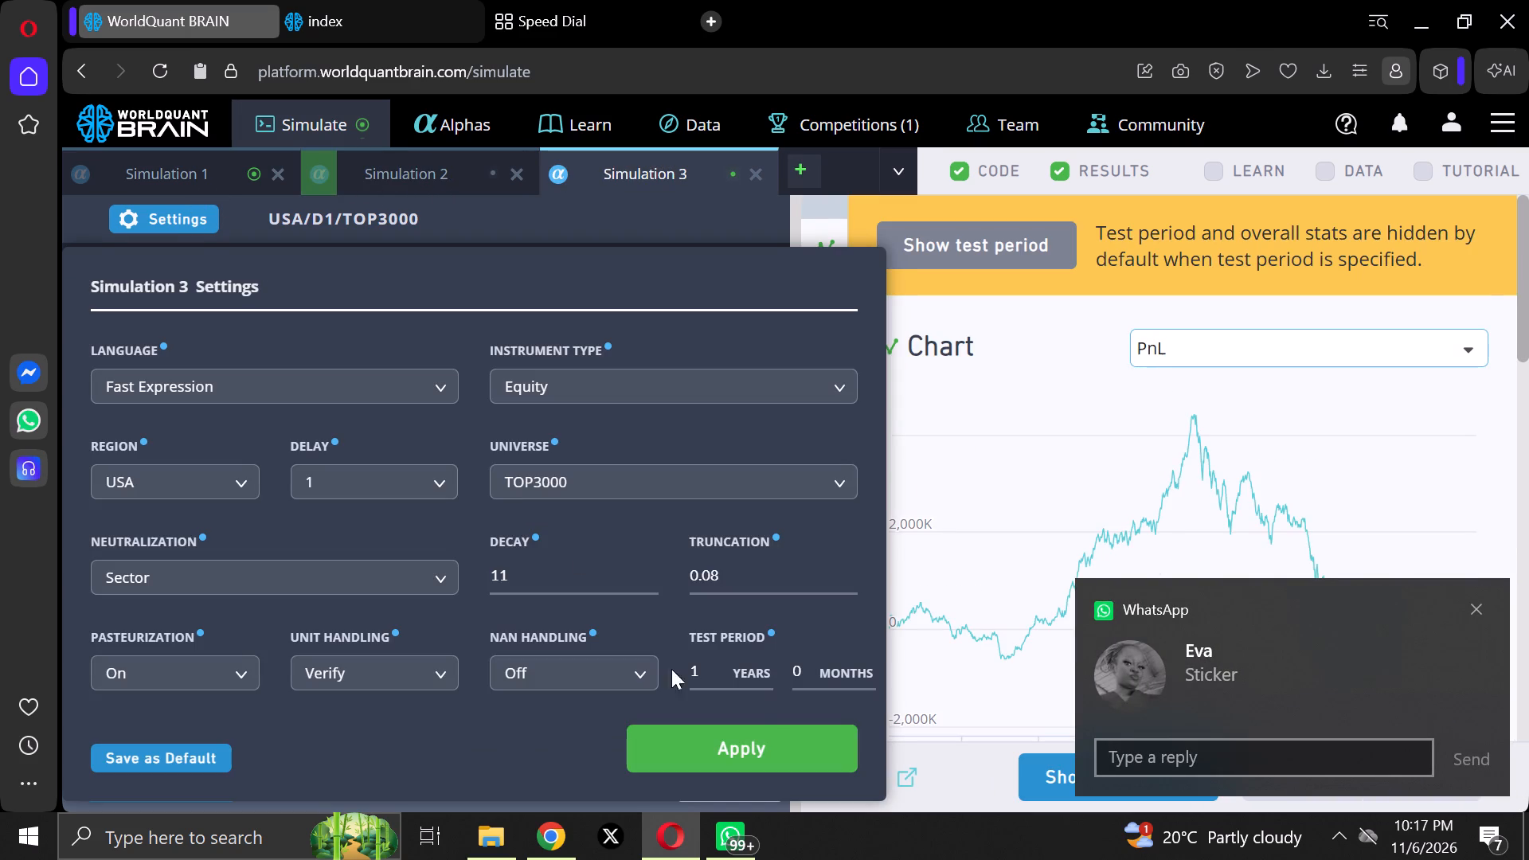
{"action": "left_click", "coordinate": [647, 568]}
{"action": "left_click", "coordinate": [725, 756]}
{"action": "left_click", "coordinate": [727, 773]}
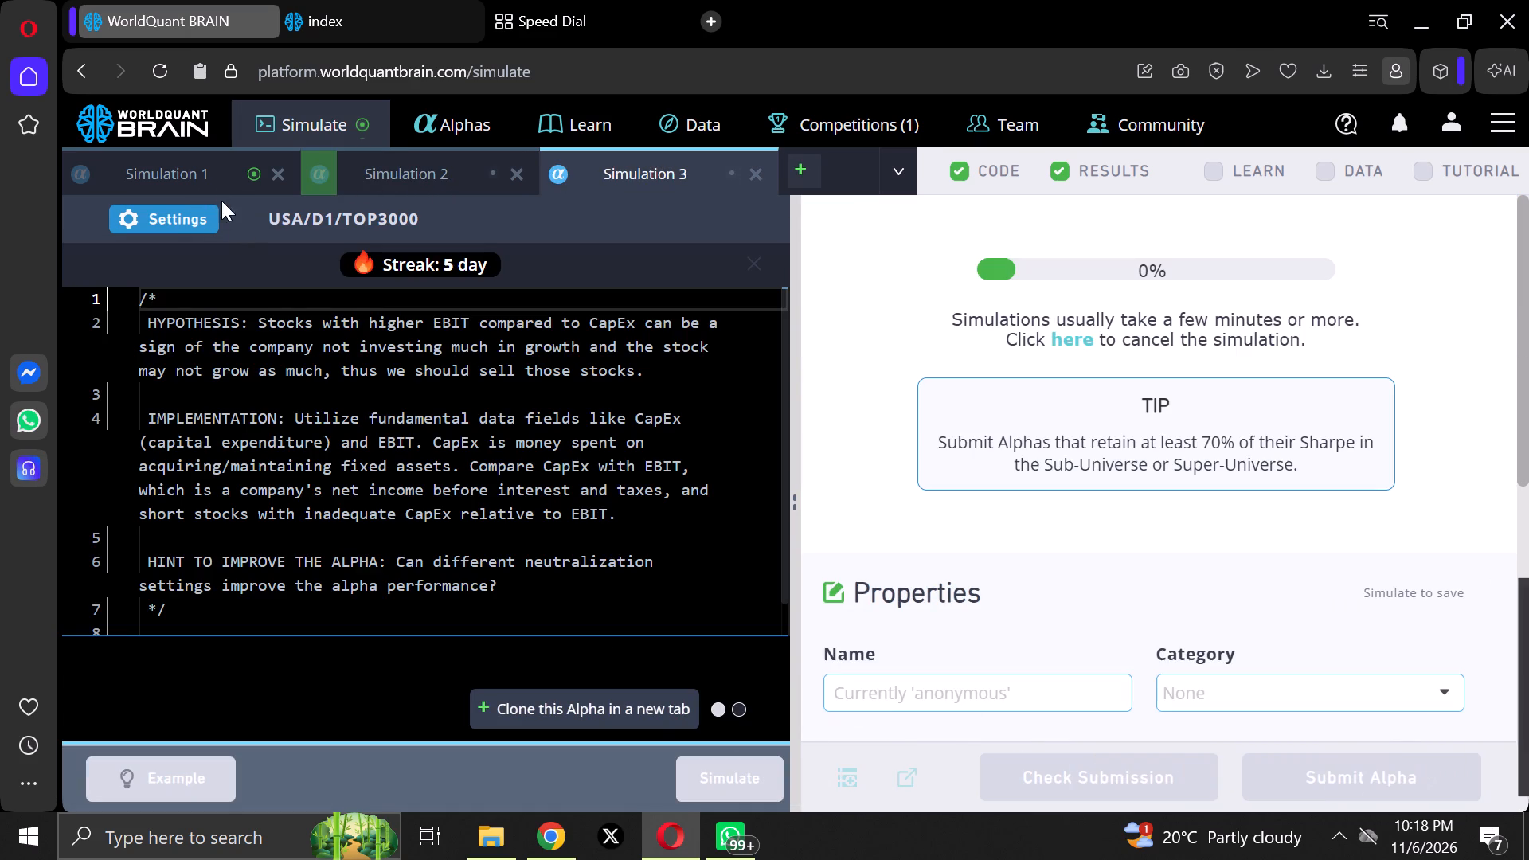
Set the decay of Simulation 1 to 12 in its settings and run the simulation.
{"action": "left_click", "coordinate": [200, 176]}
{"action": "left_click", "coordinate": [182, 221]}
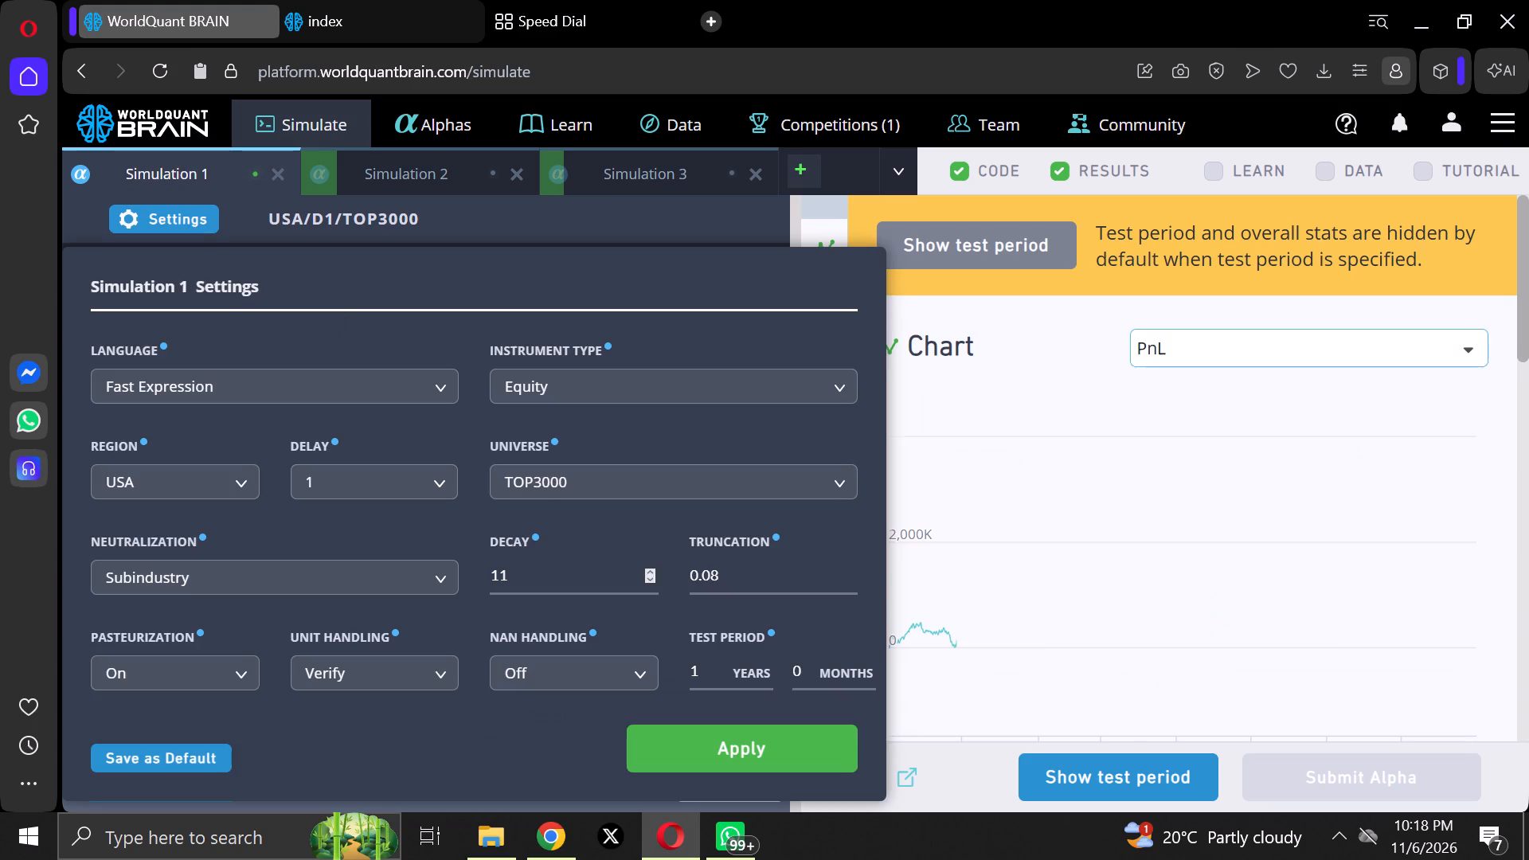
{"action": "left_click", "coordinate": [644, 568]}
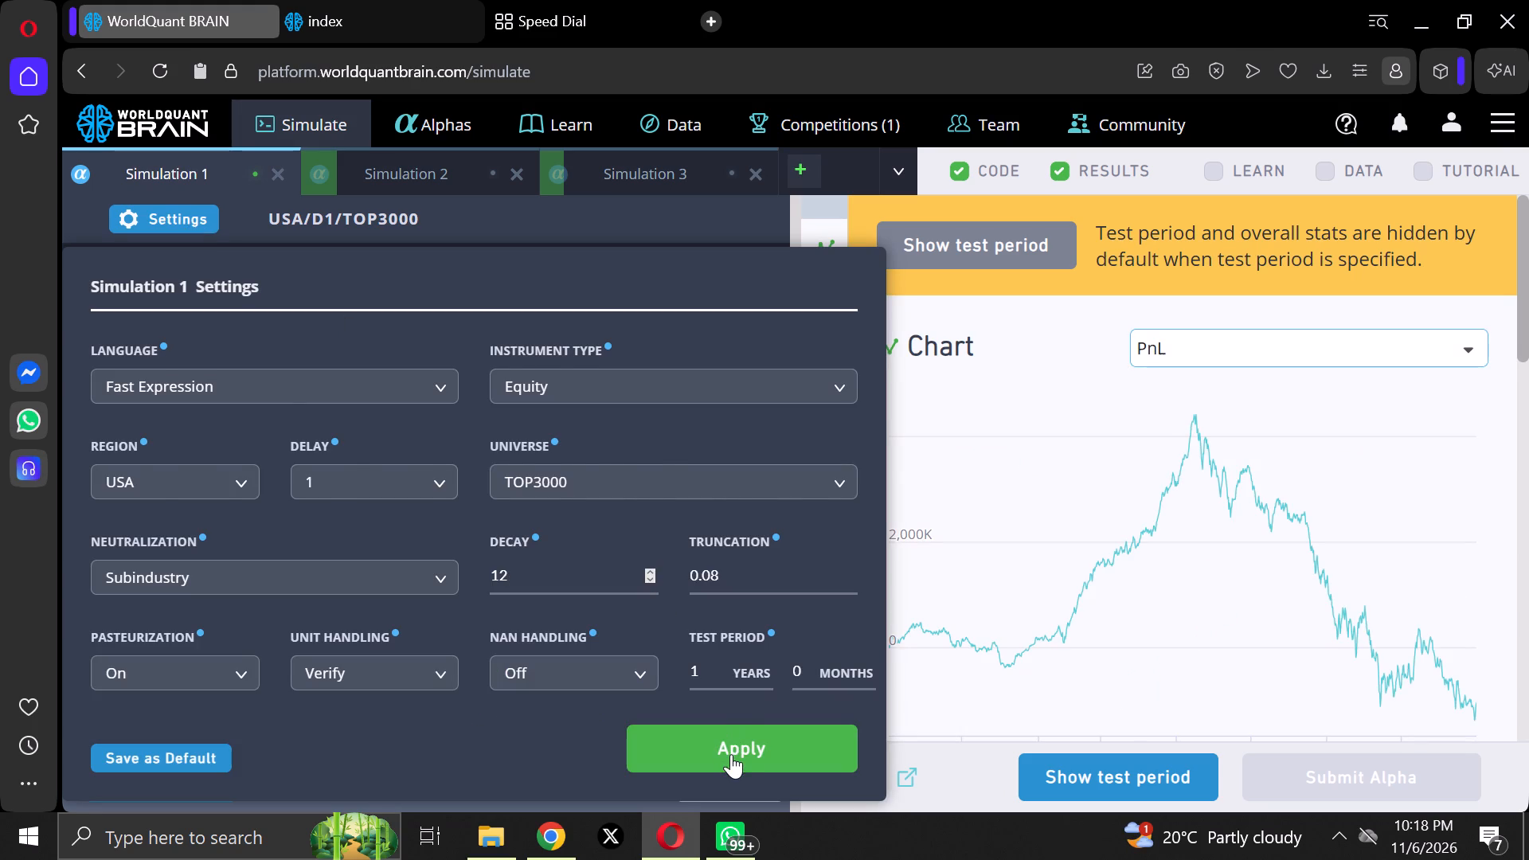
{"action": "left_click", "coordinate": [731, 754]}
{"action": "left_click", "coordinate": [743, 779]}
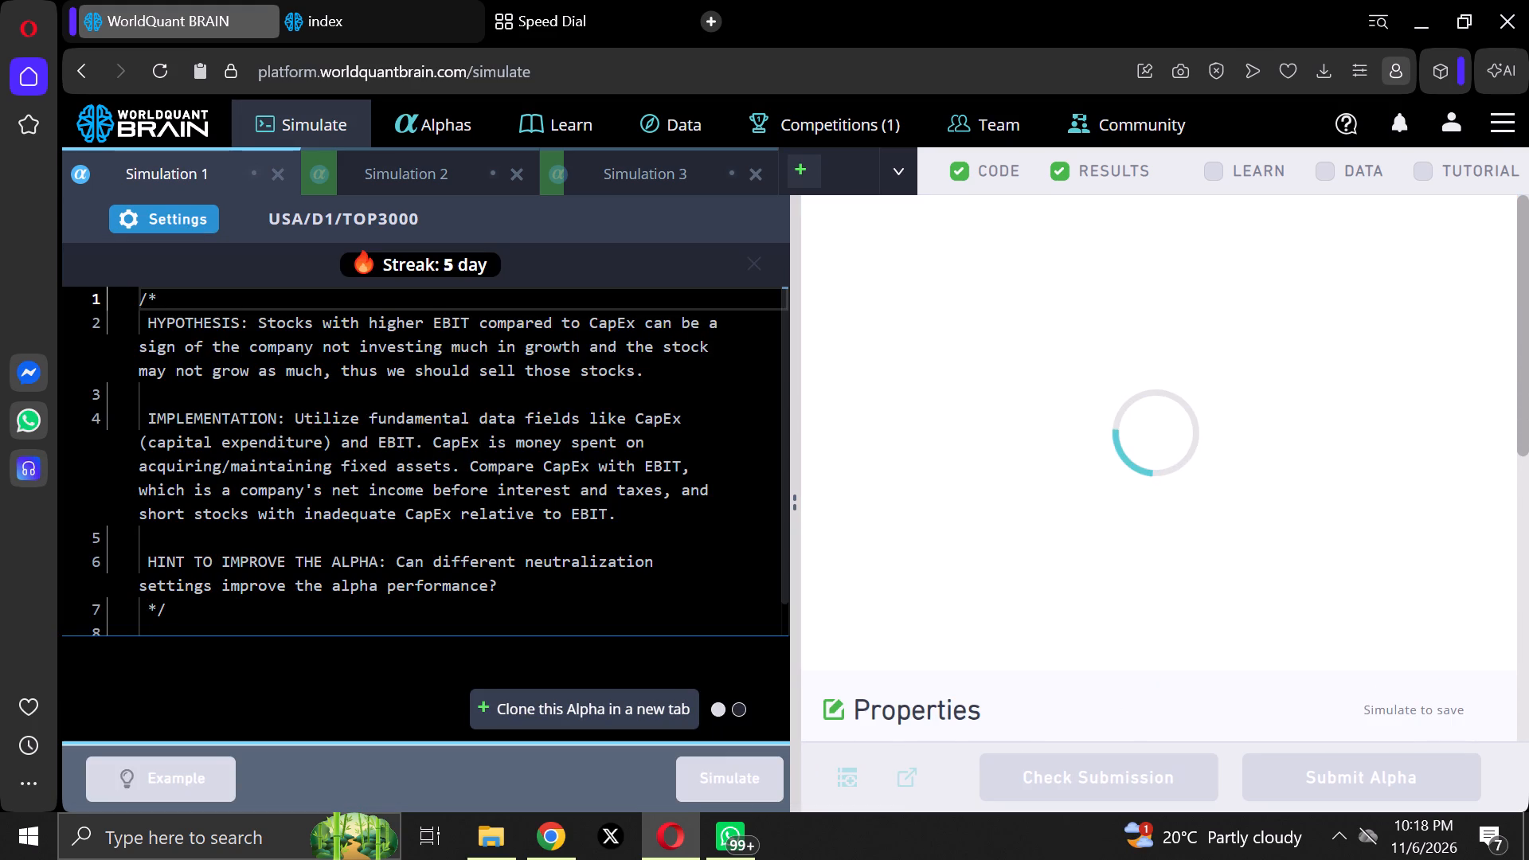
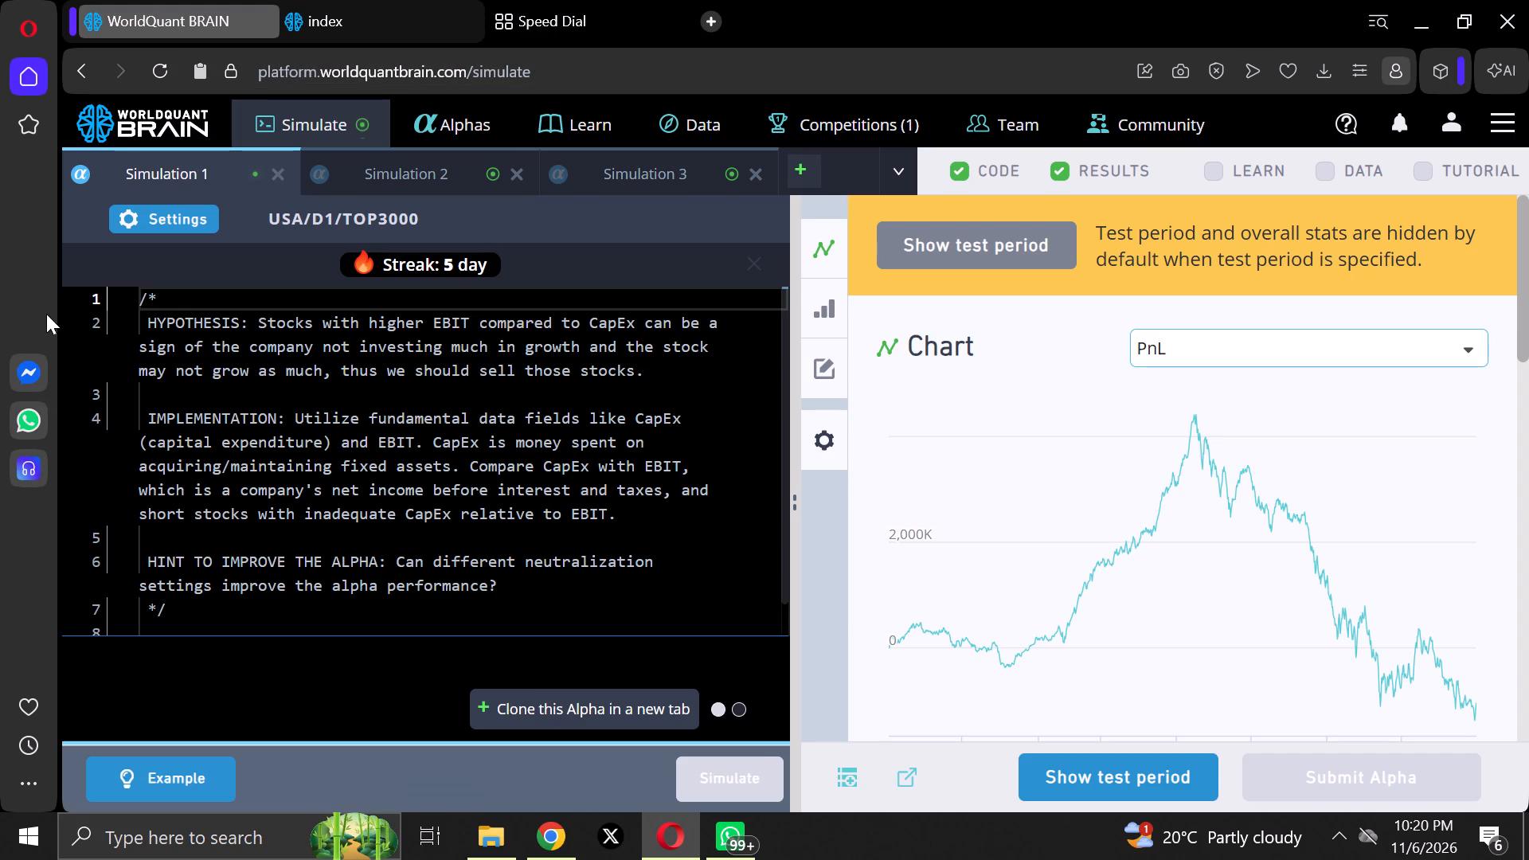
Set the decay of Simulation 1 to 13 in its settings and run the simulation.
{"action": "left_click", "coordinate": [187, 212]}
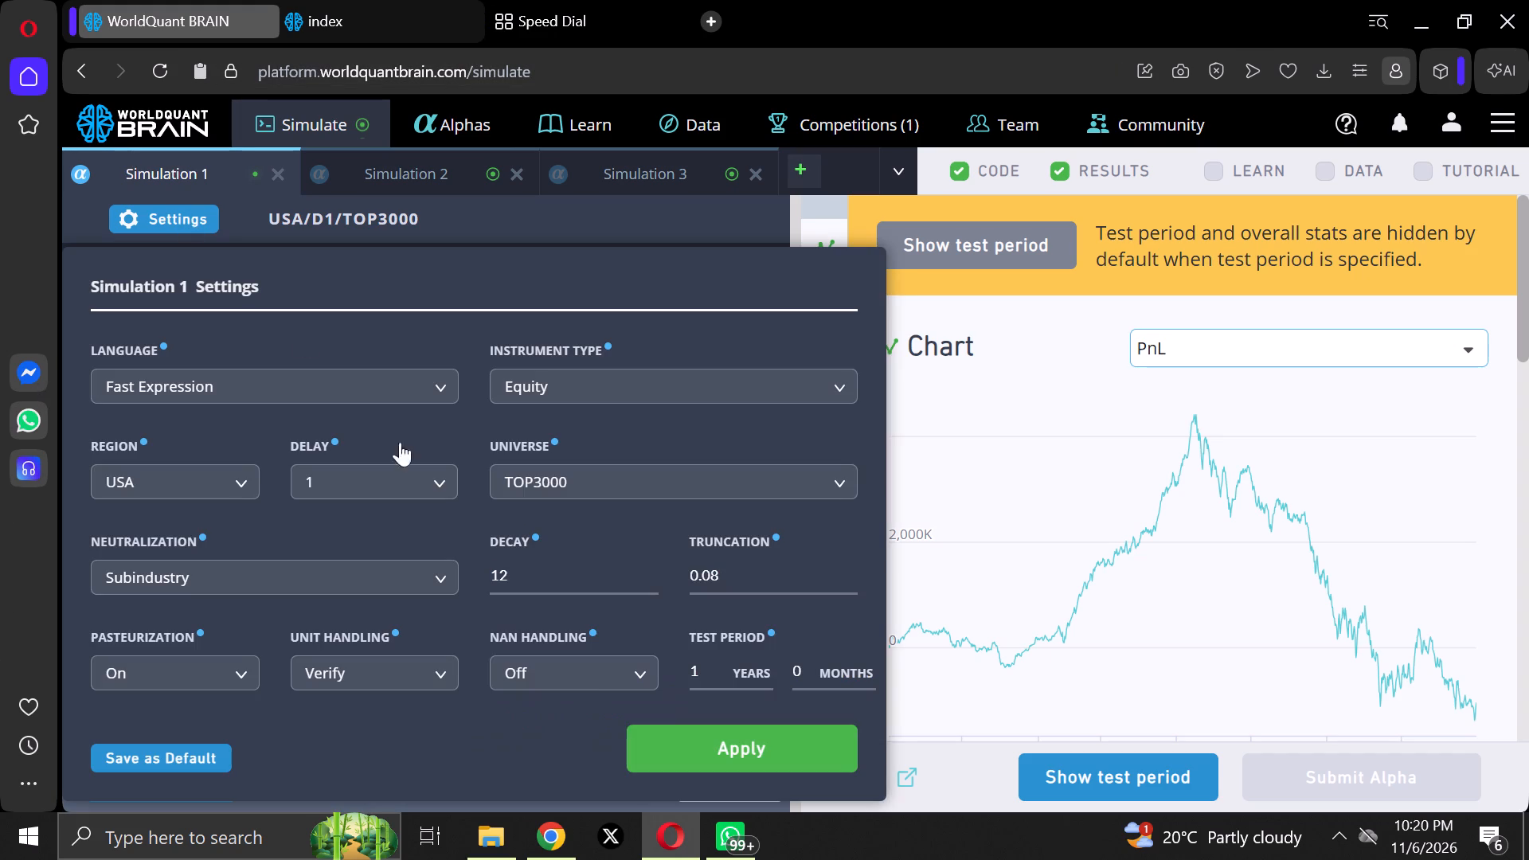
{"action": "left_click", "coordinate": [654, 571]}
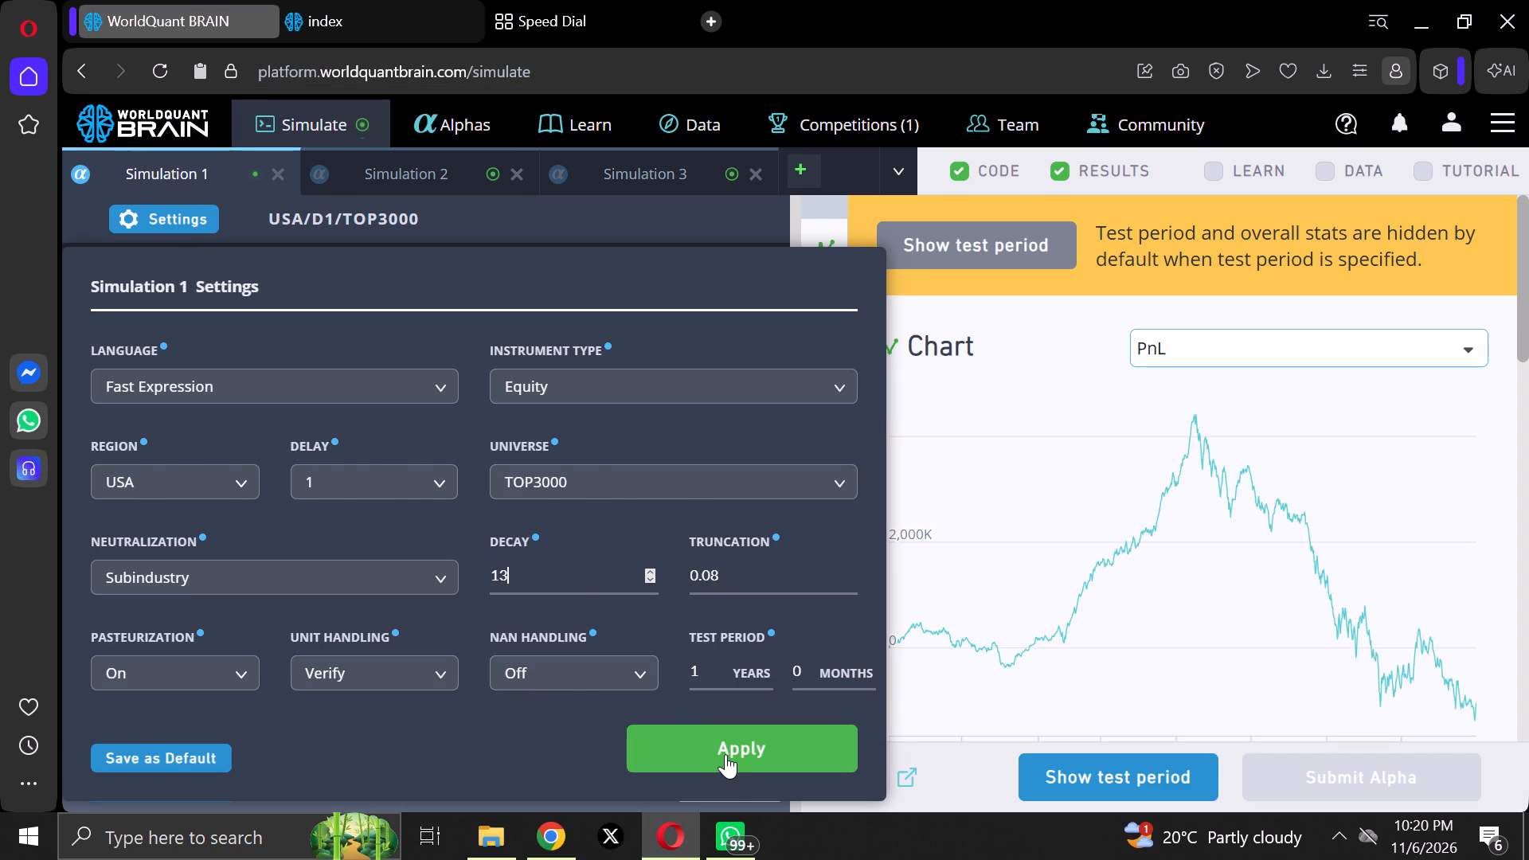
{"action": "left_click", "coordinate": [725, 754]}
{"action": "left_click", "coordinate": [725, 754]}
{"action": "left_click", "coordinate": [725, 775]}
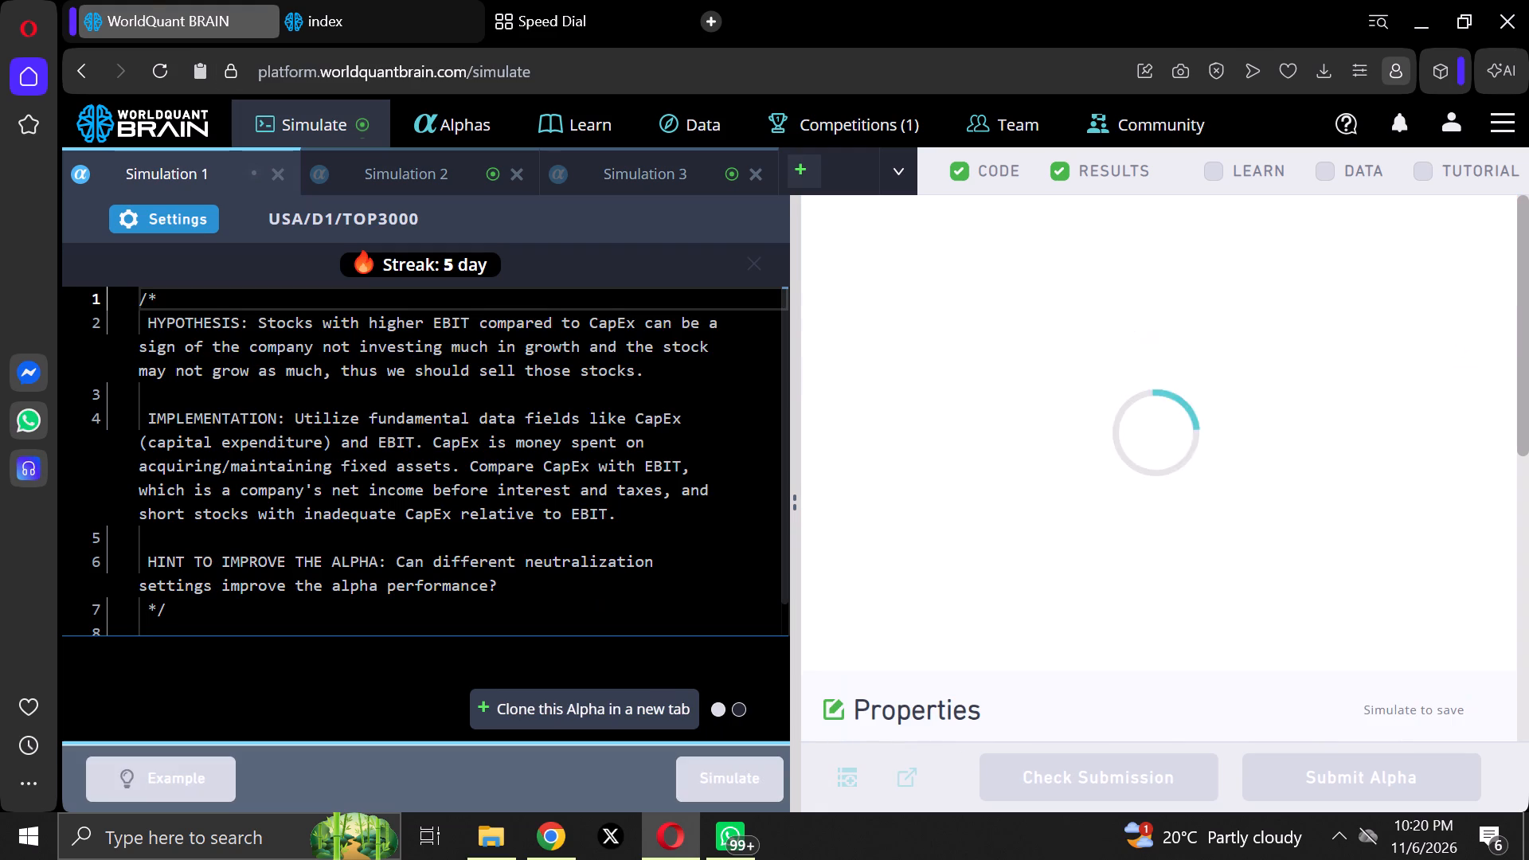
Raise the decay of Simulation 2 by one in its settings and run the simulation.
{"action": "left_click", "coordinate": [410, 174]}
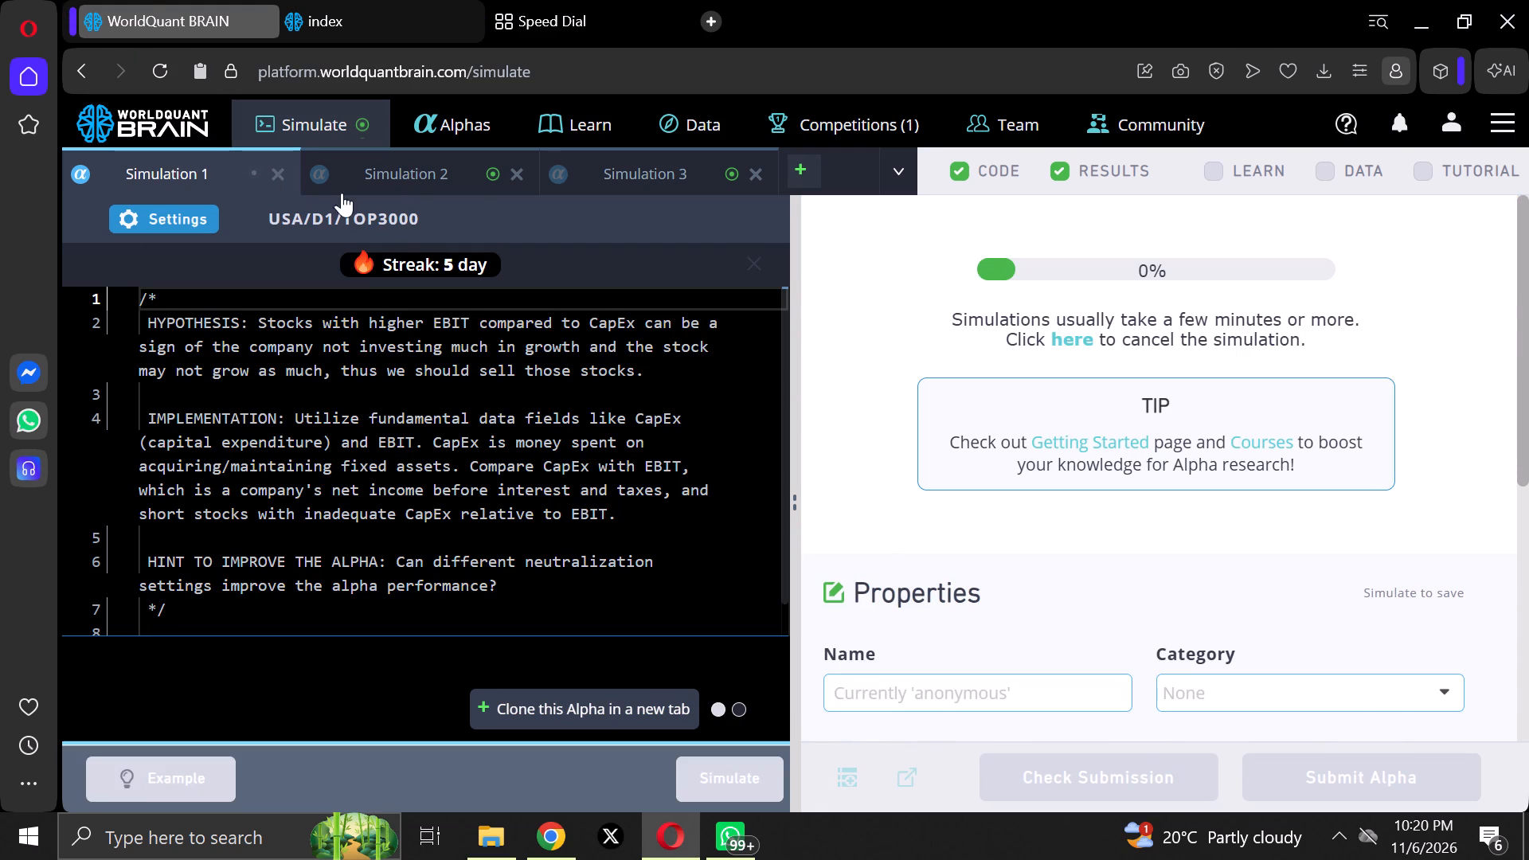
{"action": "left_click", "coordinate": [178, 221]}
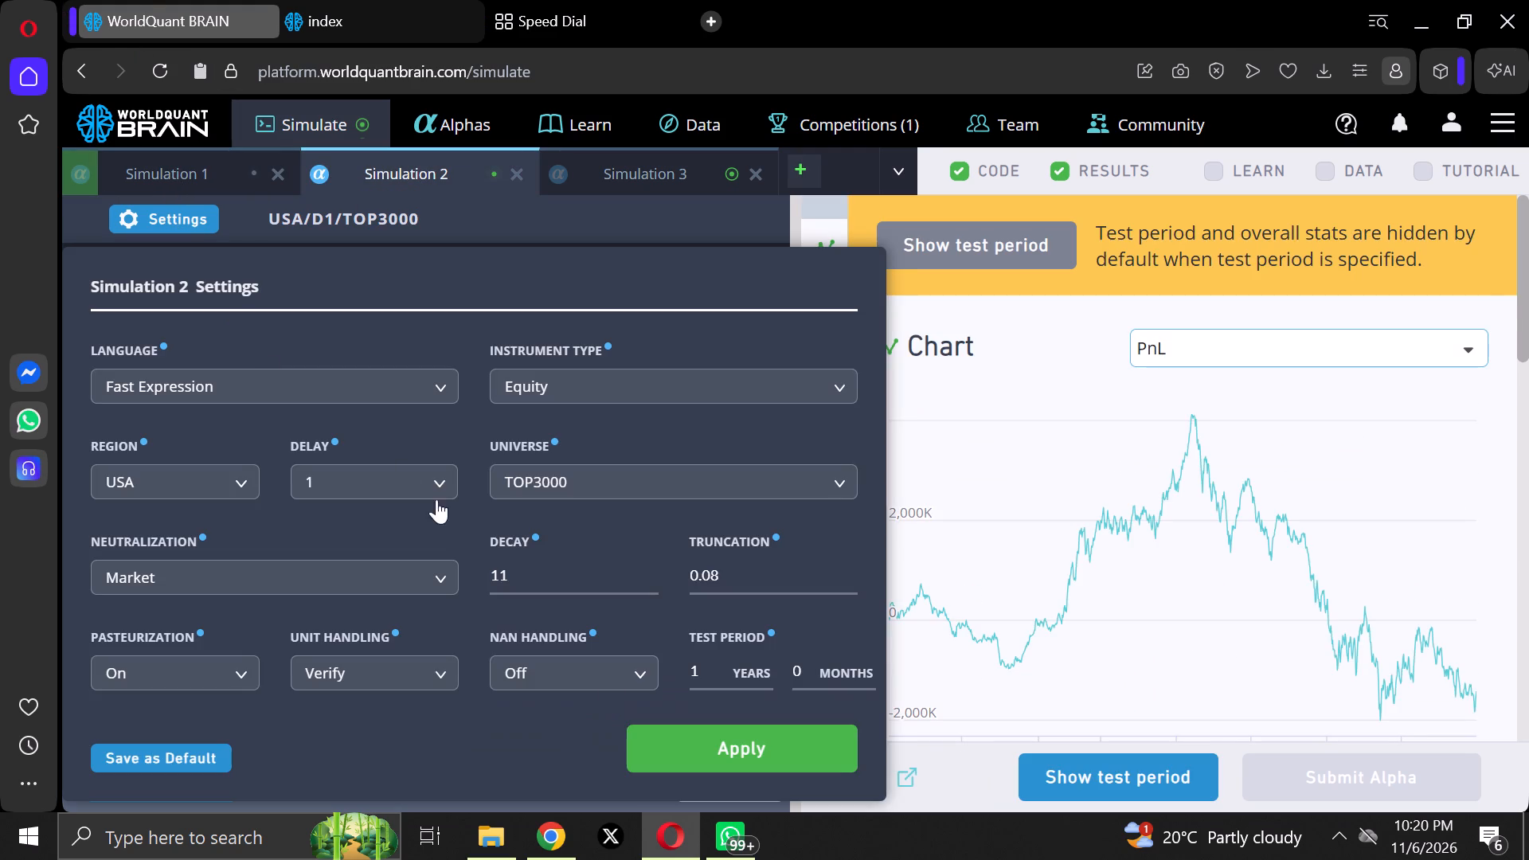
{"action": "left_click", "coordinate": [645, 572]}
{"action": "left_click", "coordinate": [717, 740]}
{"action": "left_click", "coordinate": [727, 774]}
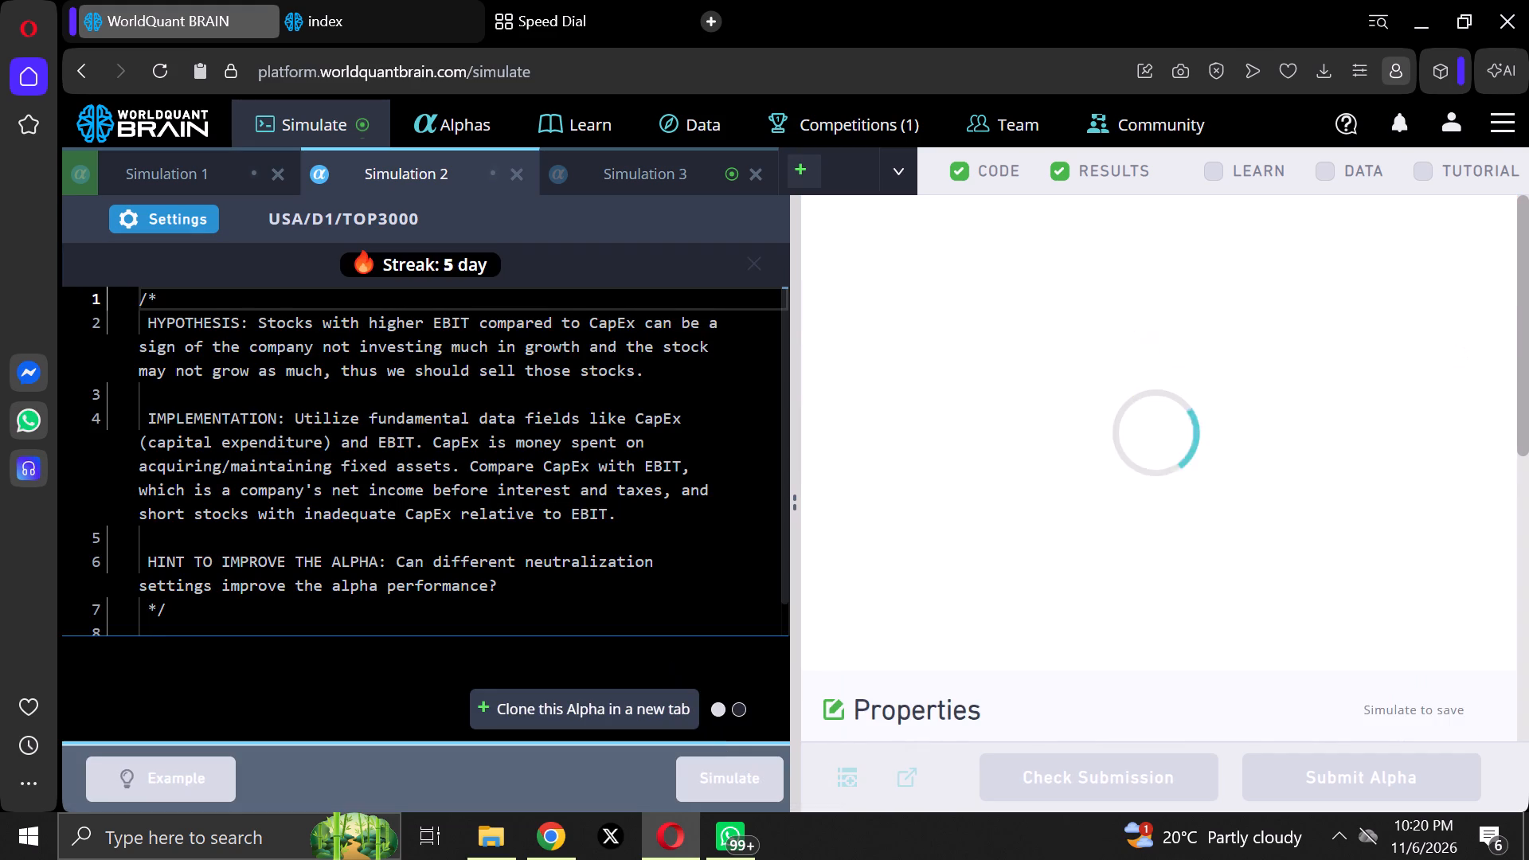
Raise the decay of Simulation 3 by one in its settings and run the simulation.
{"action": "left_click", "coordinate": [575, 168]}
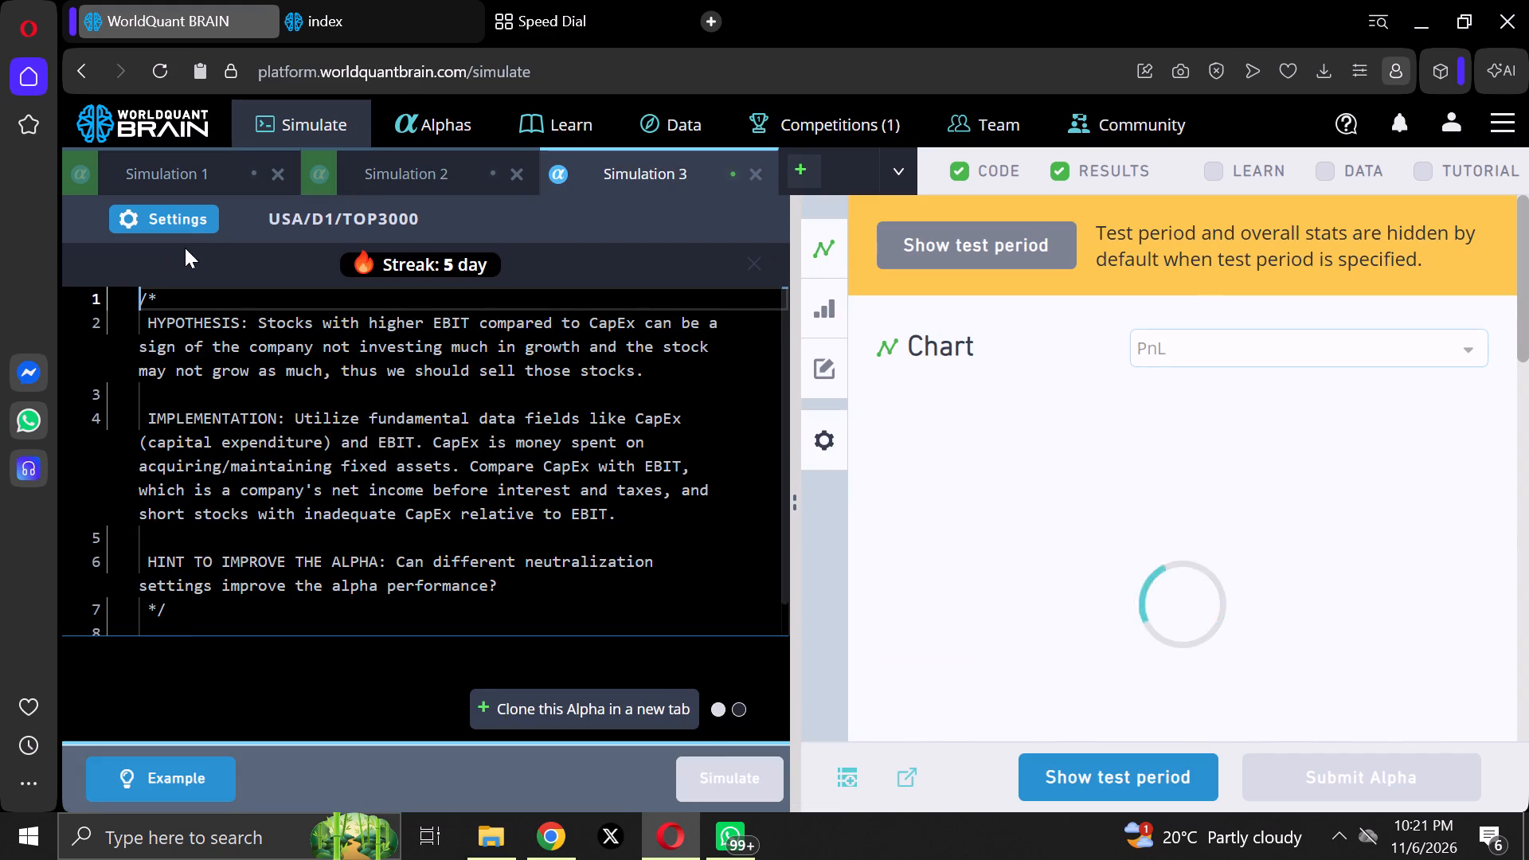
{"action": "left_click", "coordinate": [183, 221]}
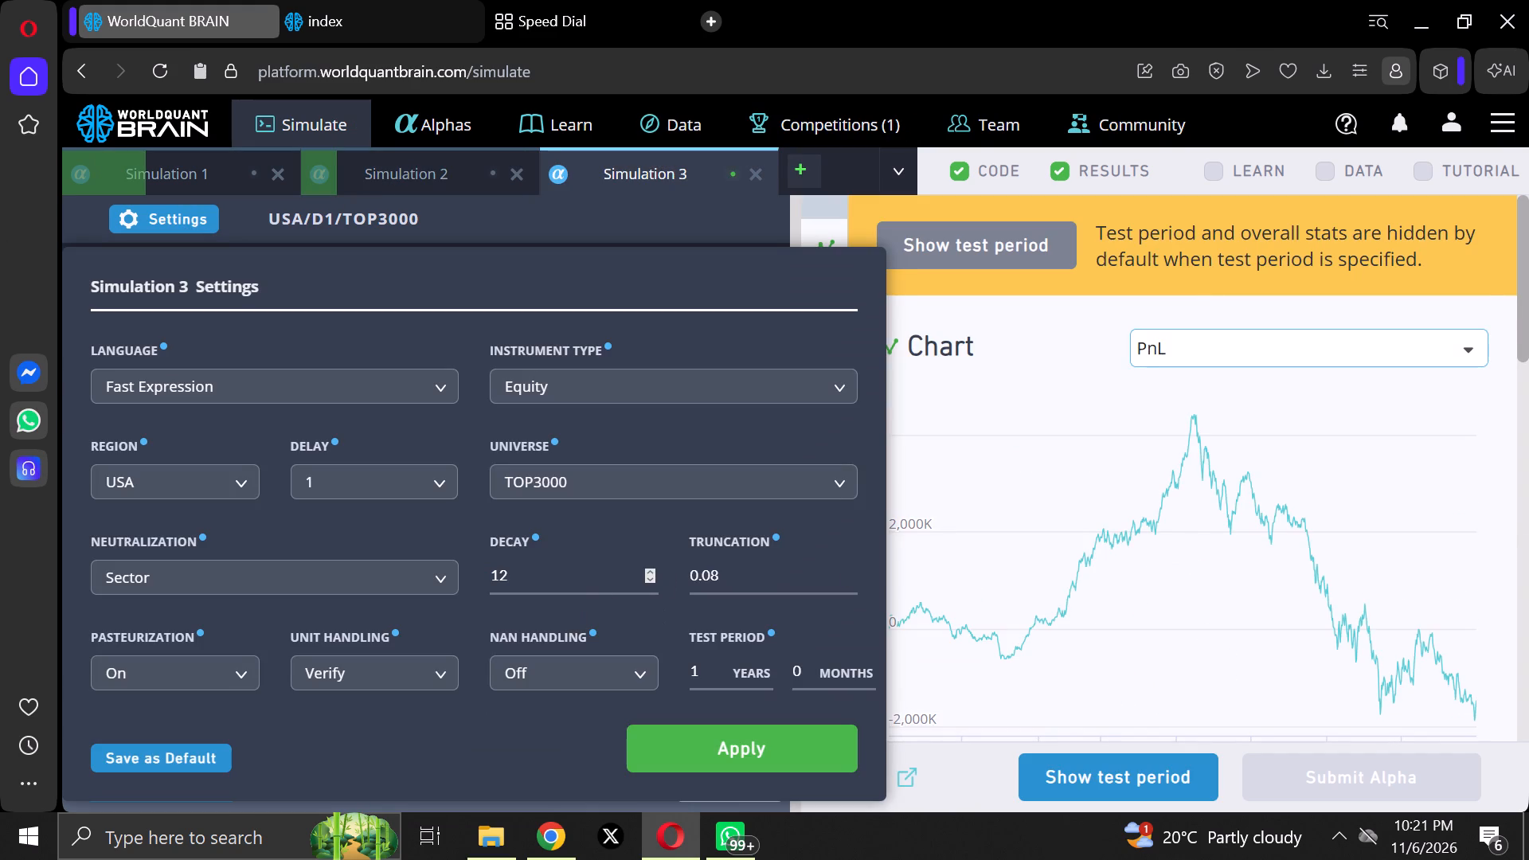
{"action": "left_click", "coordinate": [657, 576]}
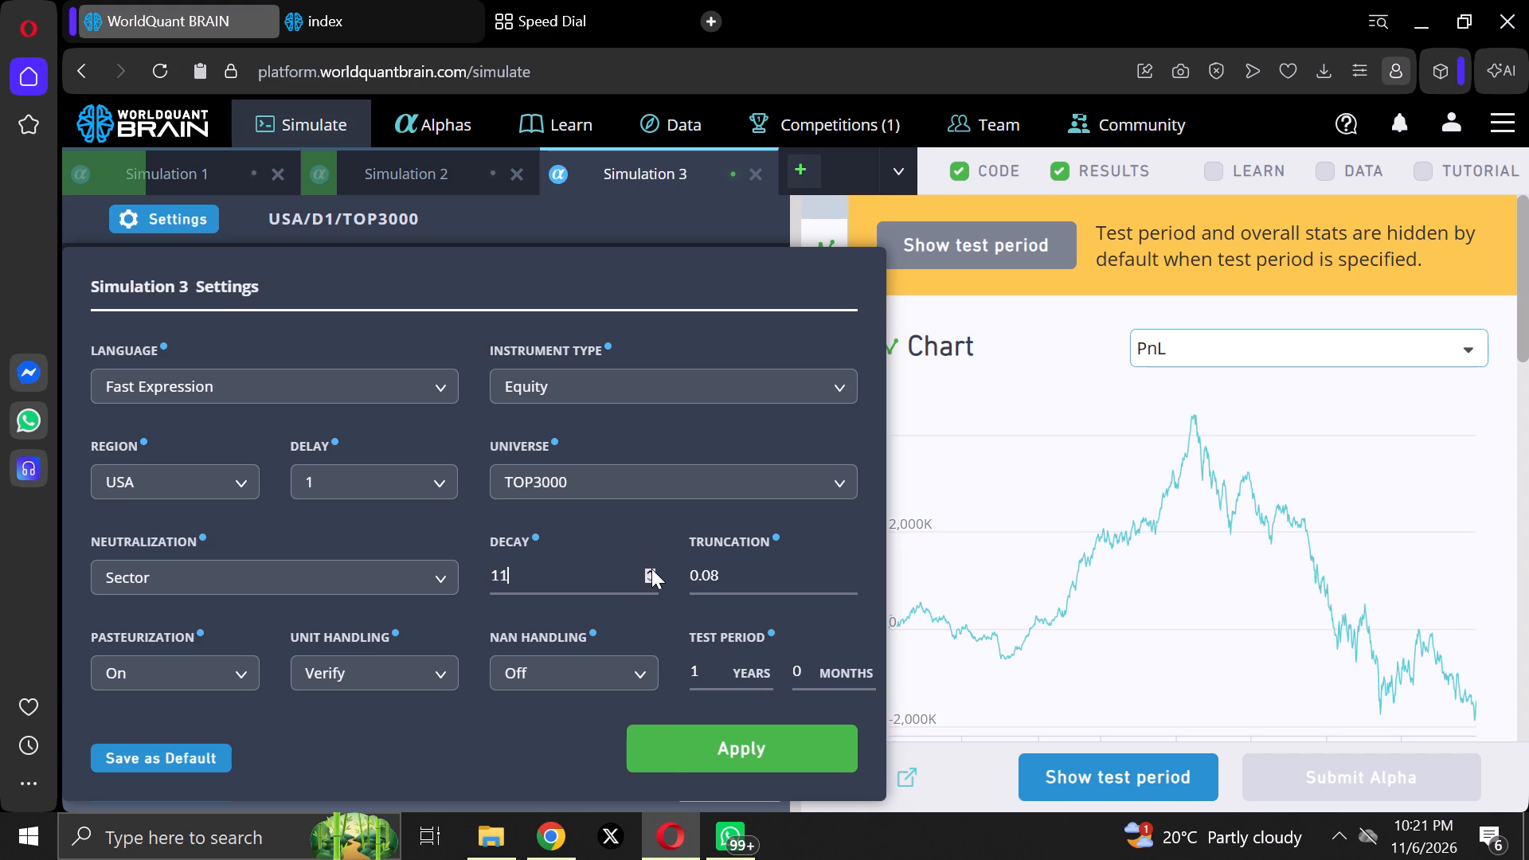
{"action": "double_click", "coordinate": [651, 569]}
{"action": "left_click", "coordinate": [698, 744]}
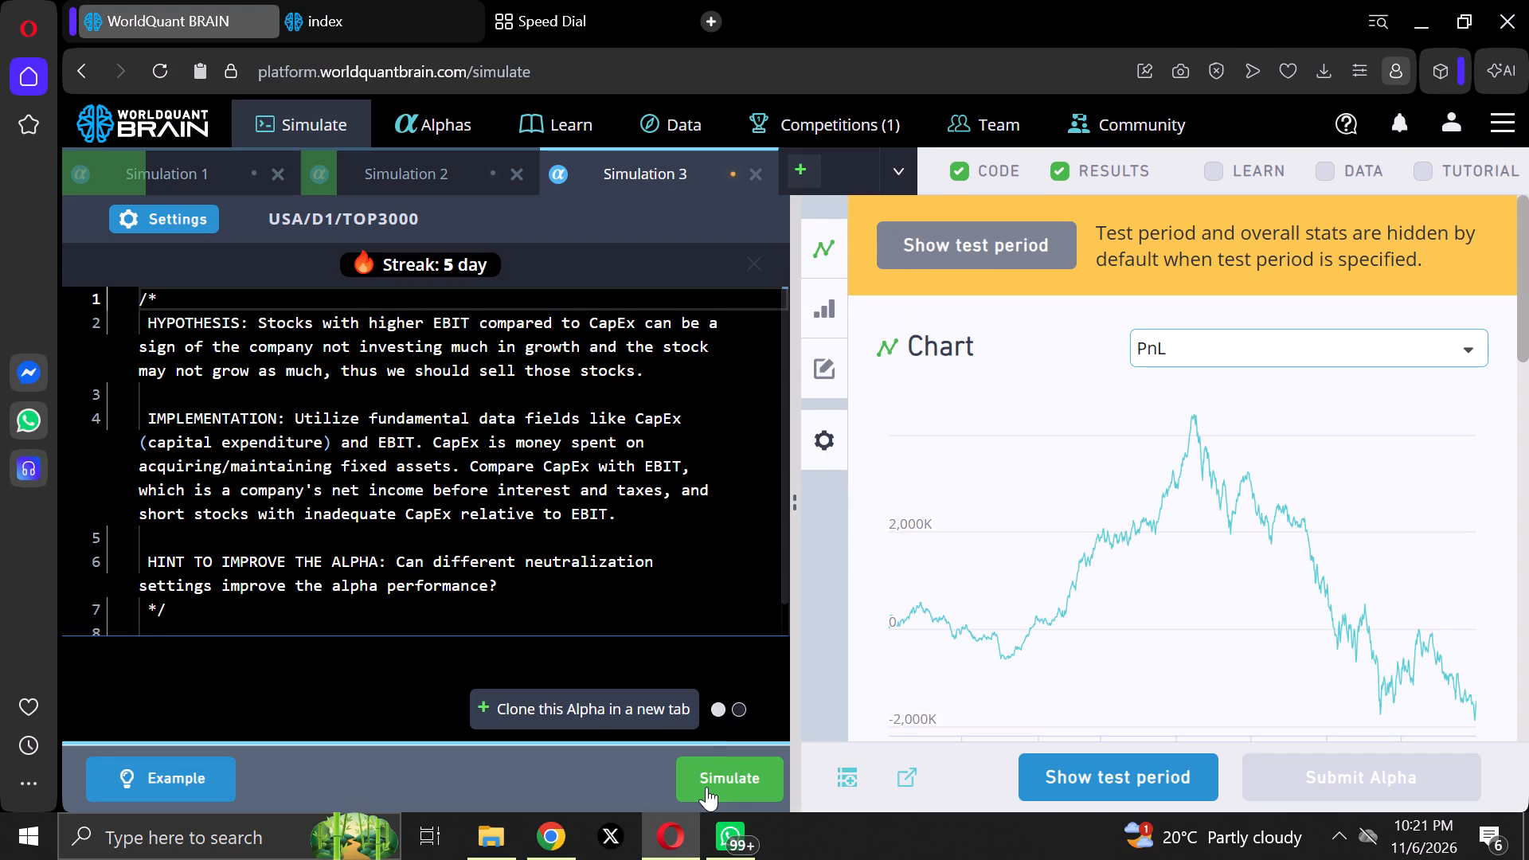
{"action": "left_click", "coordinate": [706, 787]}
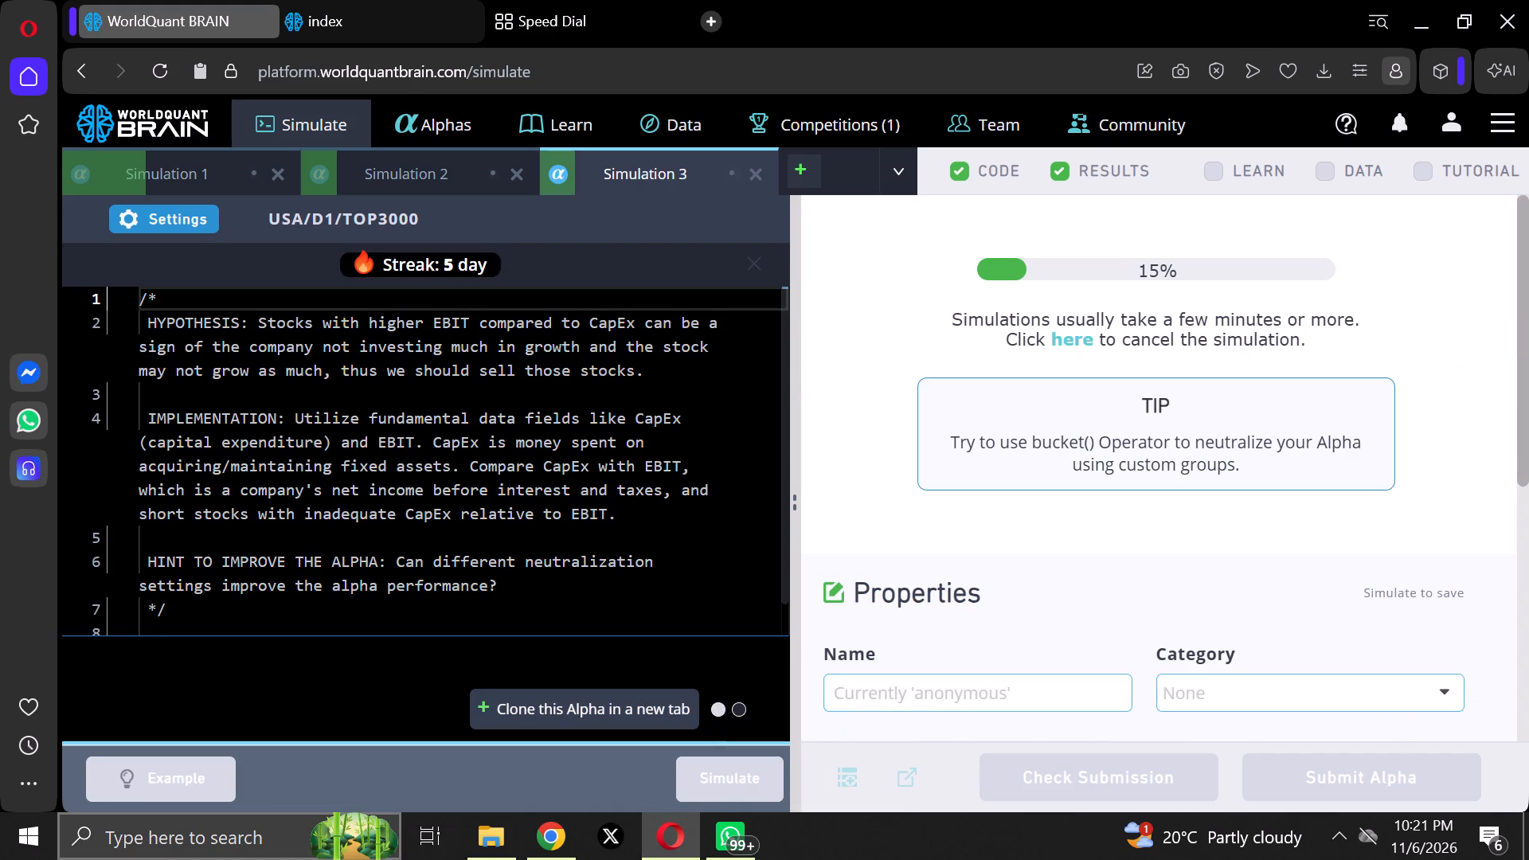
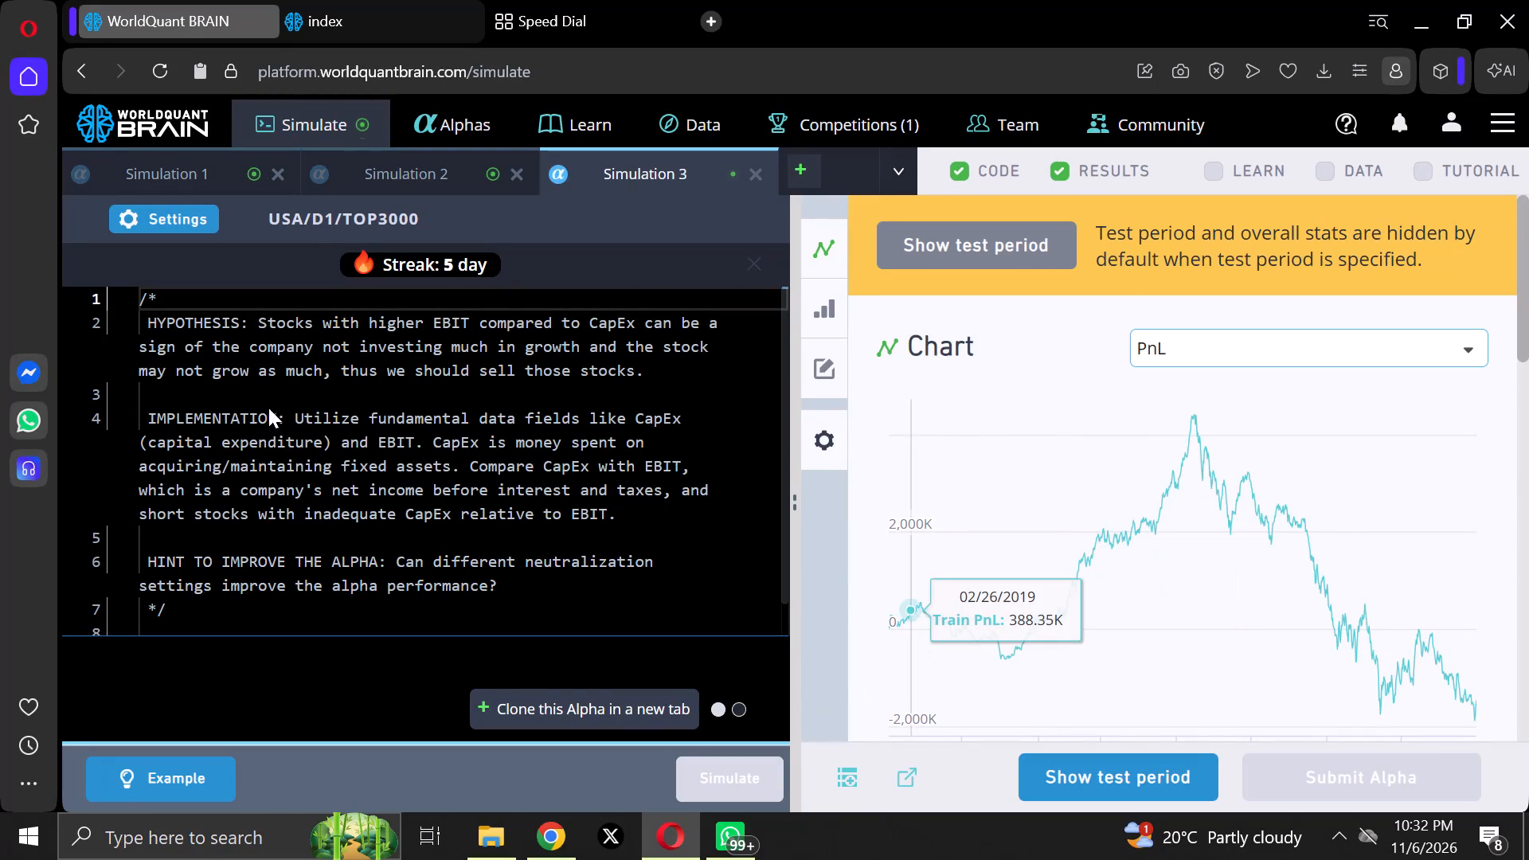
Set the decay of Simulation 3 to 14 in its settings.
{"action": "left_click", "coordinate": [172, 229]}
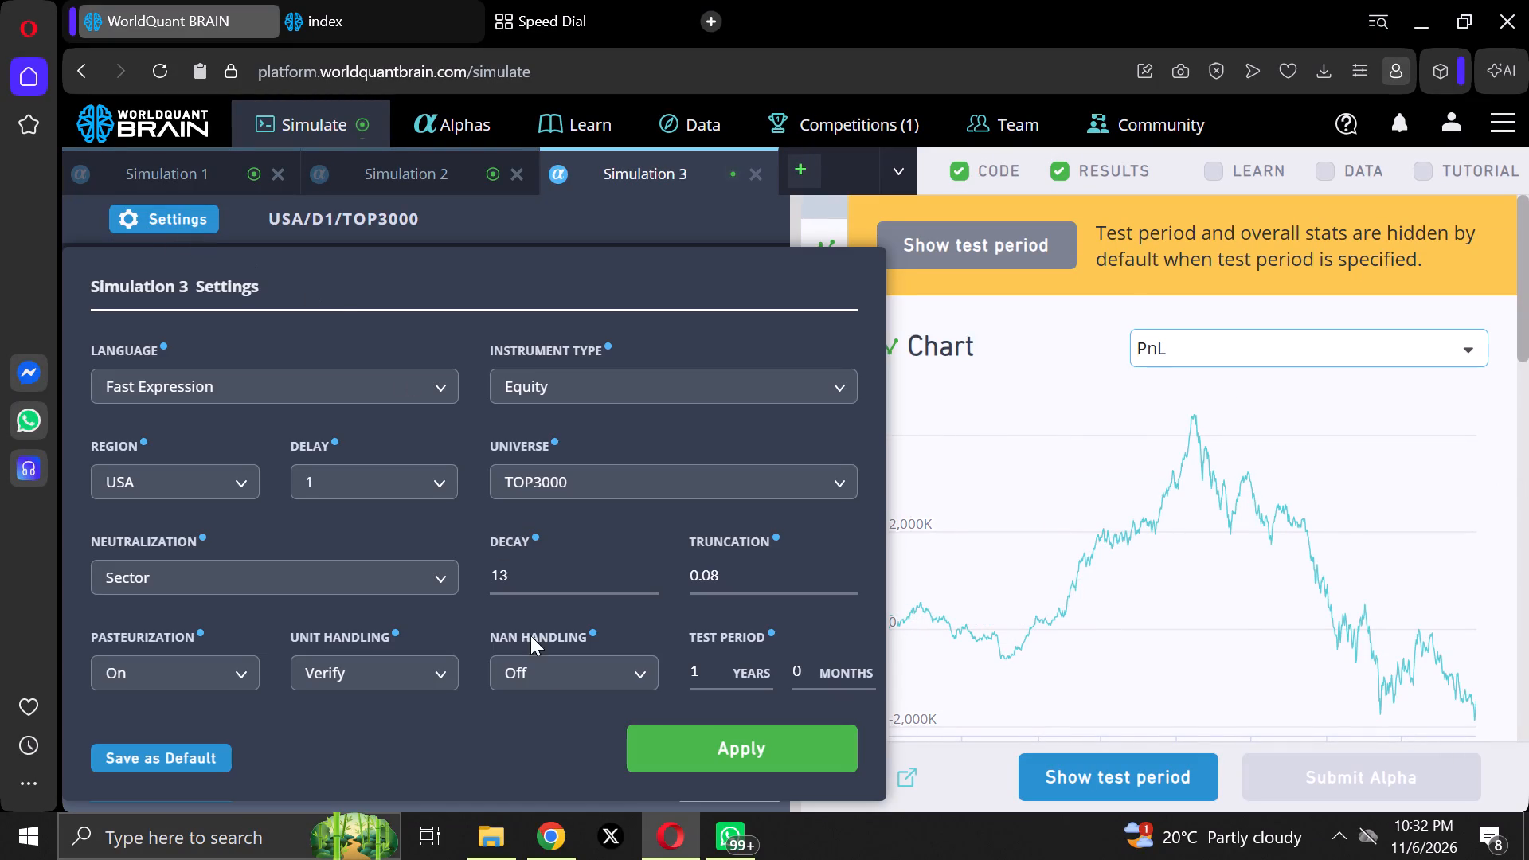
{"action": "left_click", "coordinate": [650, 568]}
Apply the changed decay setting of Simulation 3 and run the simulation.
{"action": "left_click", "coordinate": [718, 745]}
{"action": "left_click", "coordinate": [718, 793]}
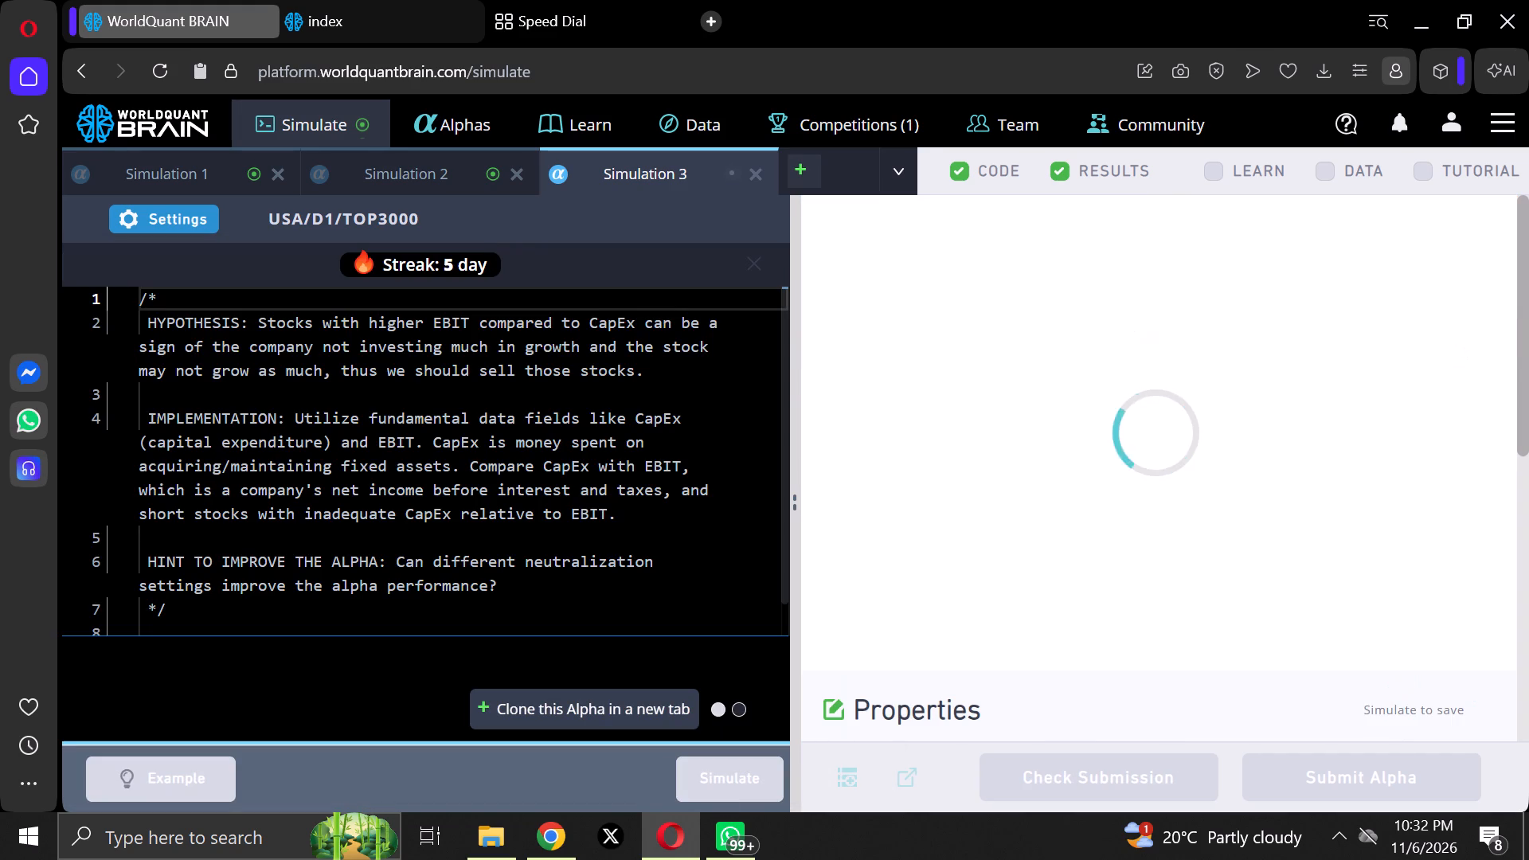
Raise the decay of Simulation 2 by one in its settings and run the simulation.
{"action": "left_click", "coordinate": [420, 156]}
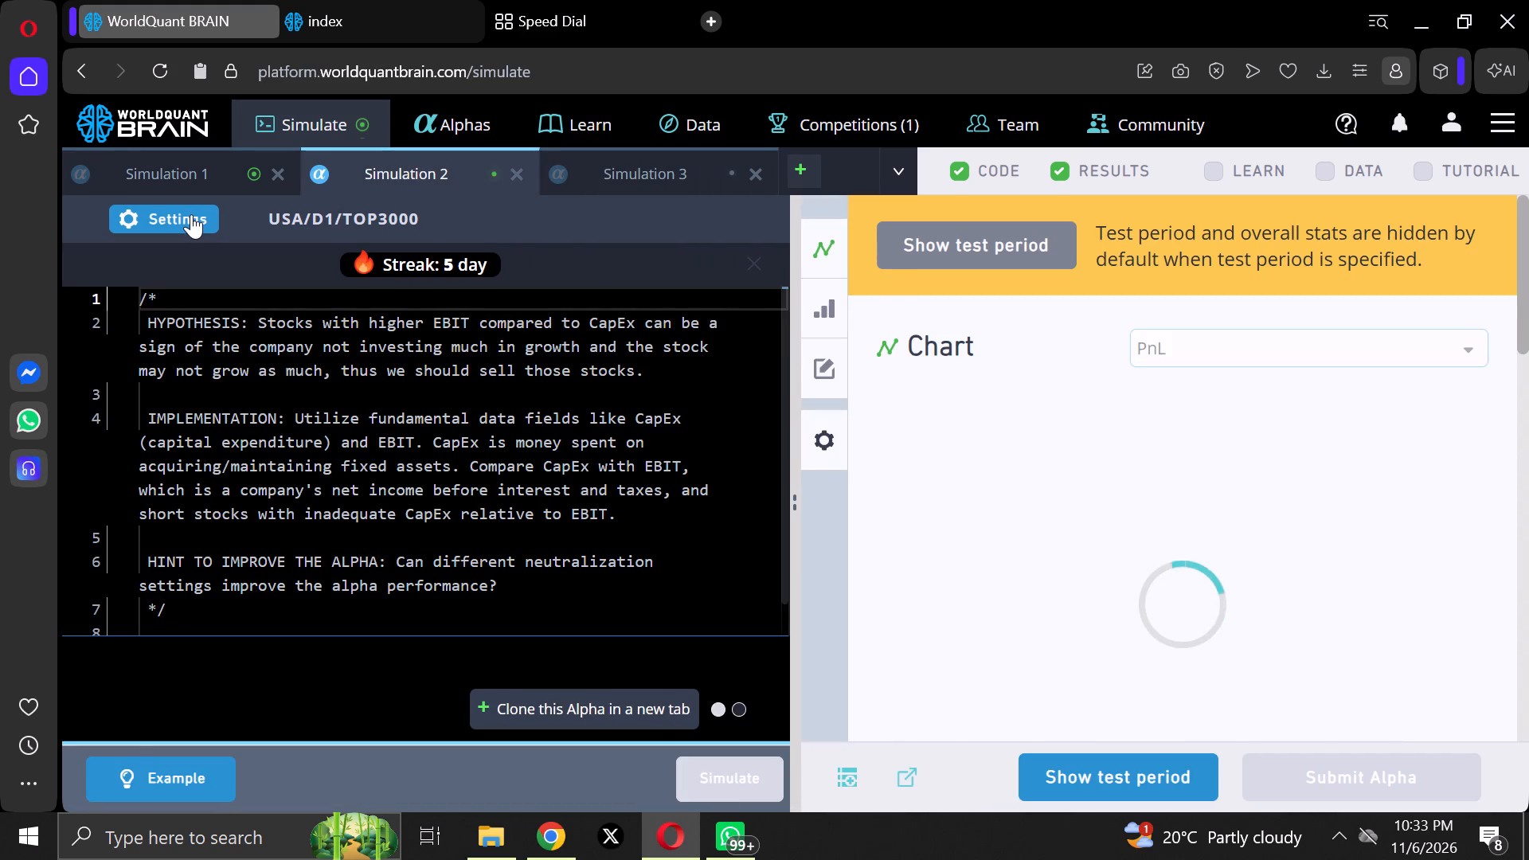
{"action": "left_click", "coordinate": [191, 214]}
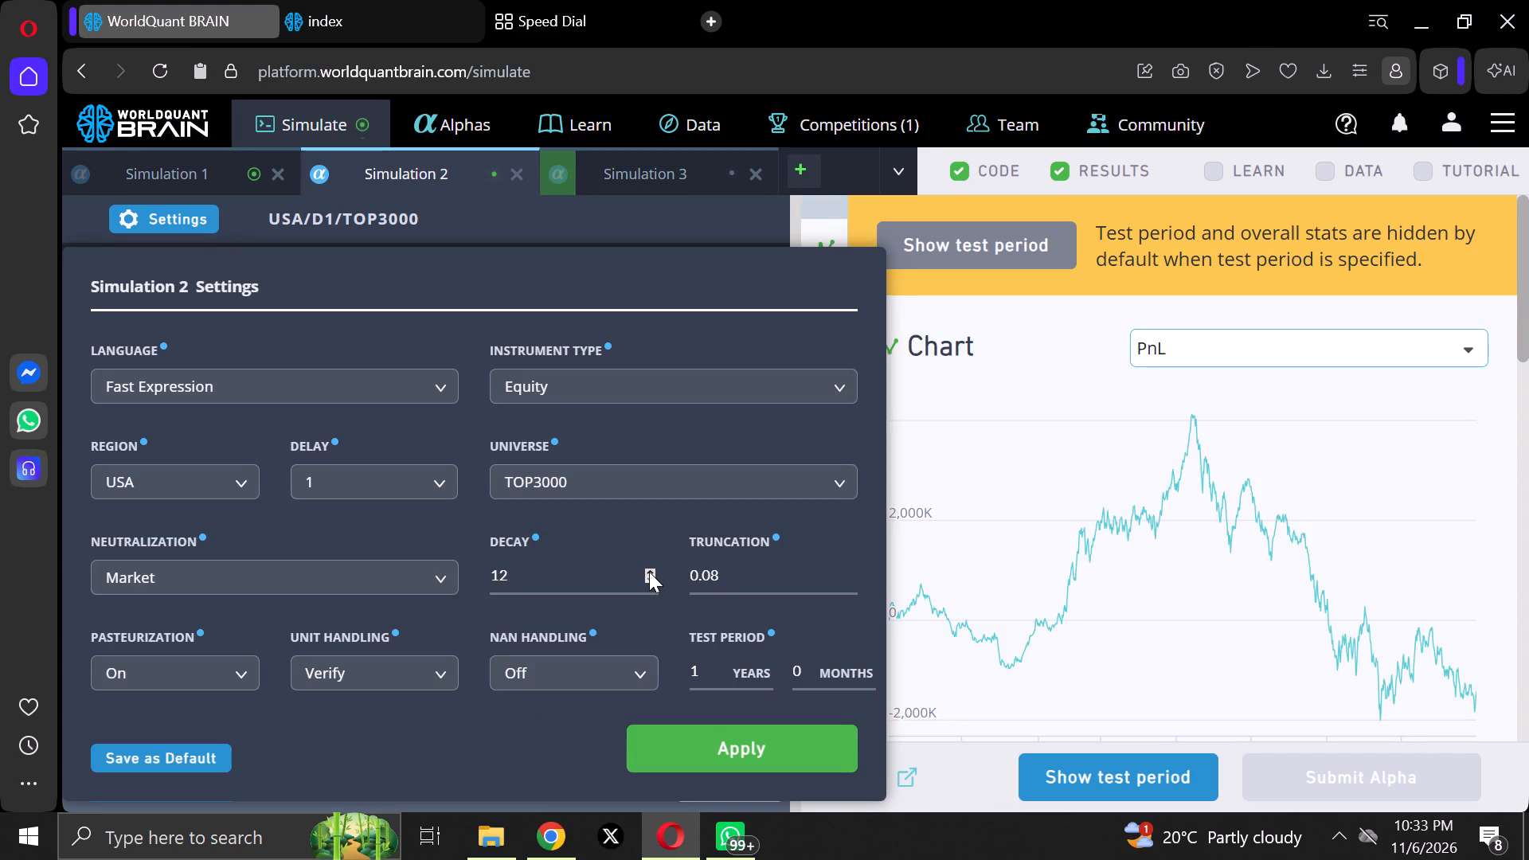
{"action": "left_click", "coordinate": [649, 569]}
{"action": "left_click", "coordinate": [699, 753]}
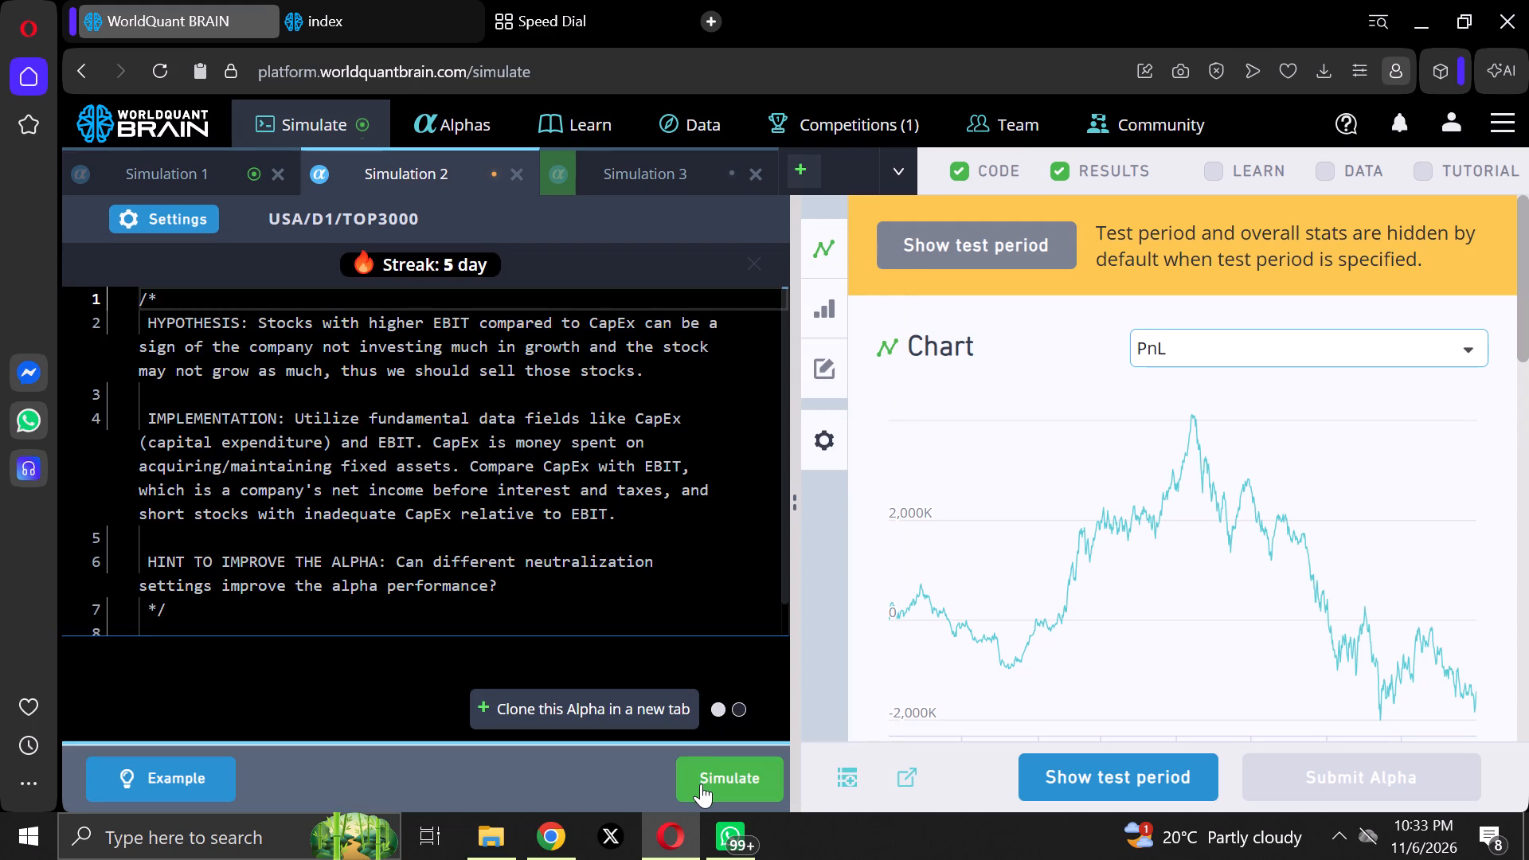
{"action": "left_click", "coordinate": [702, 784]}
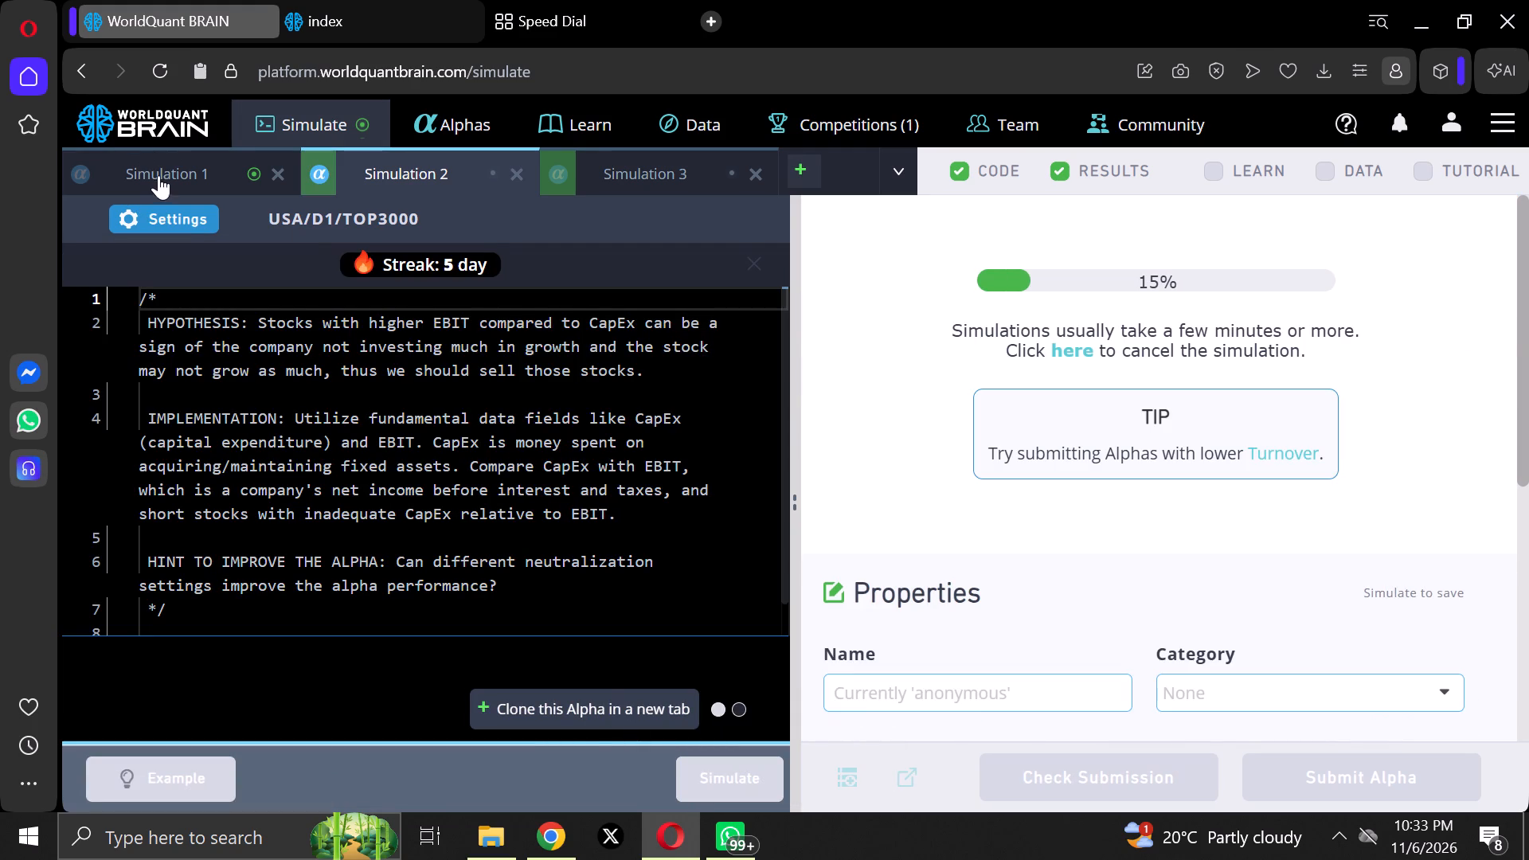
Set the decay of Simulation 1 to 14 in its settings and run the simulation.
{"action": "left_click", "coordinate": [162, 173]}
{"action": "left_click", "coordinate": [181, 224]}
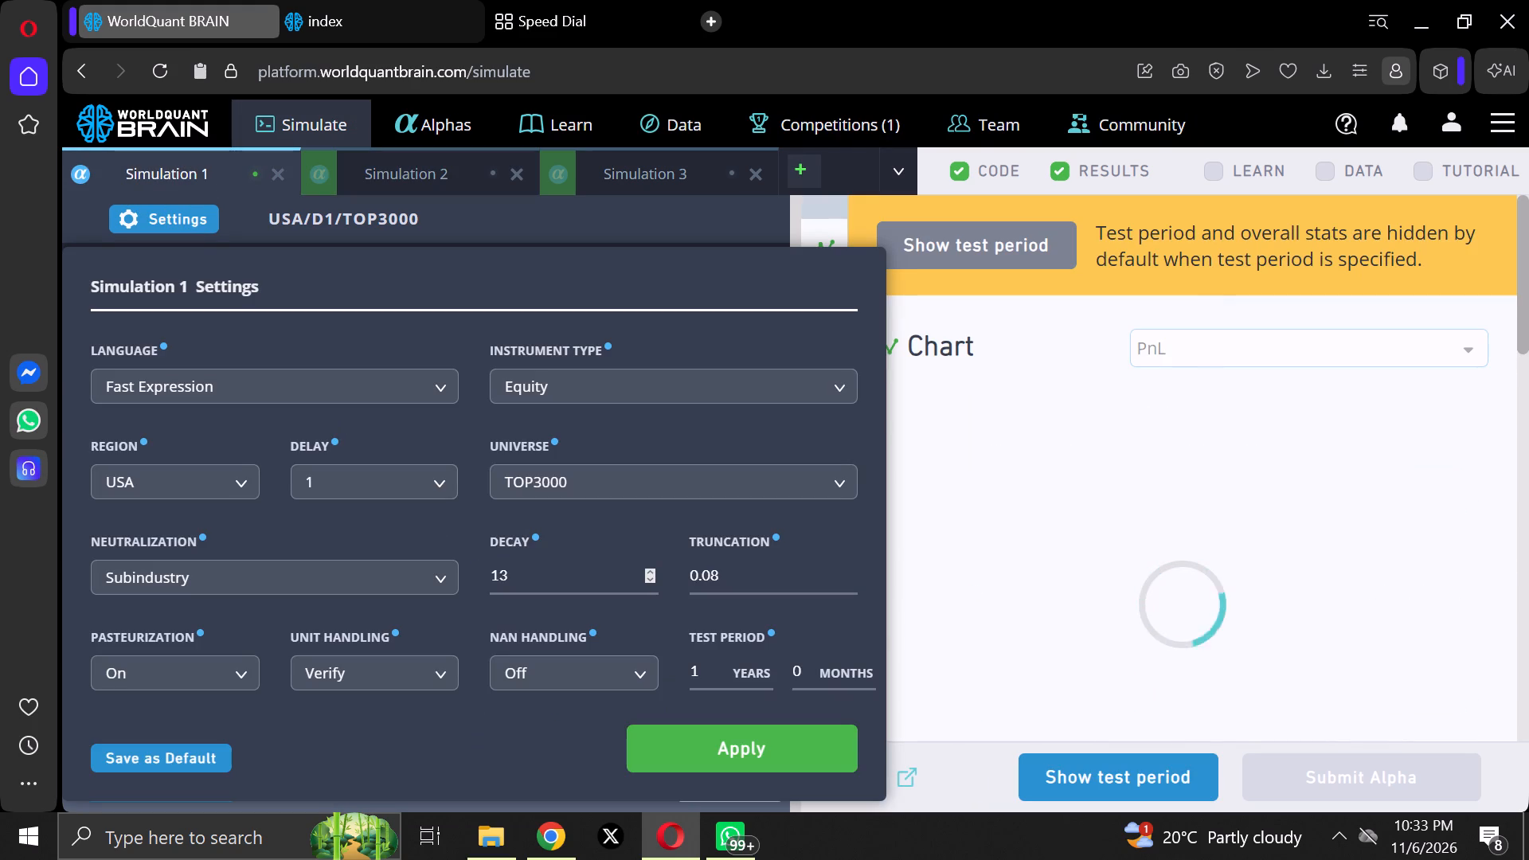
{"action": "left_click", "coordinate": [650, 568]}
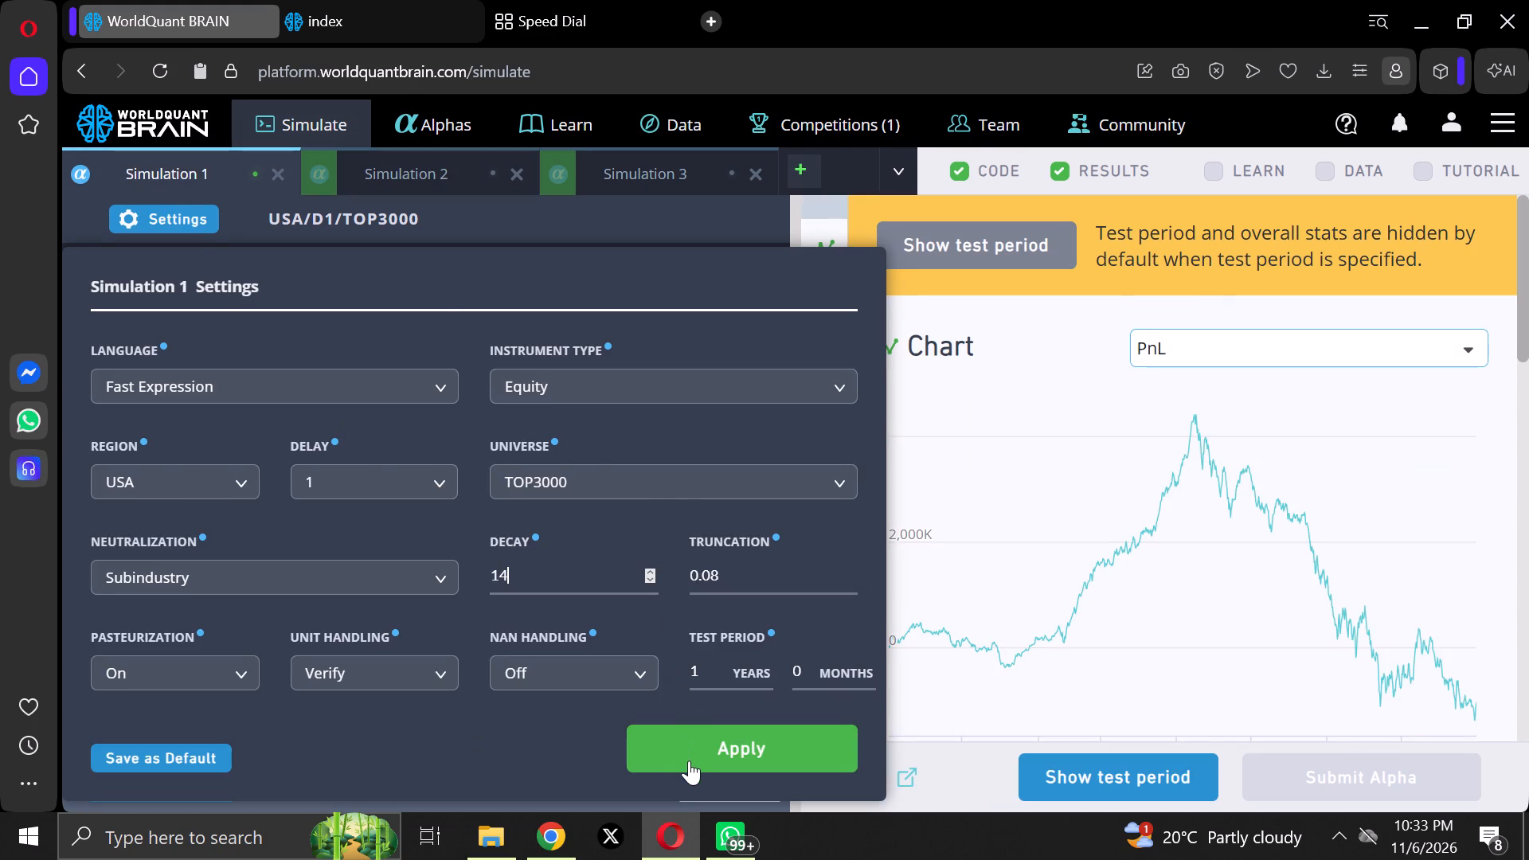
{"action": "left_click", "coordinate": [689, 760]}
{"action": "left_click", "coordinate": [694, 773]}
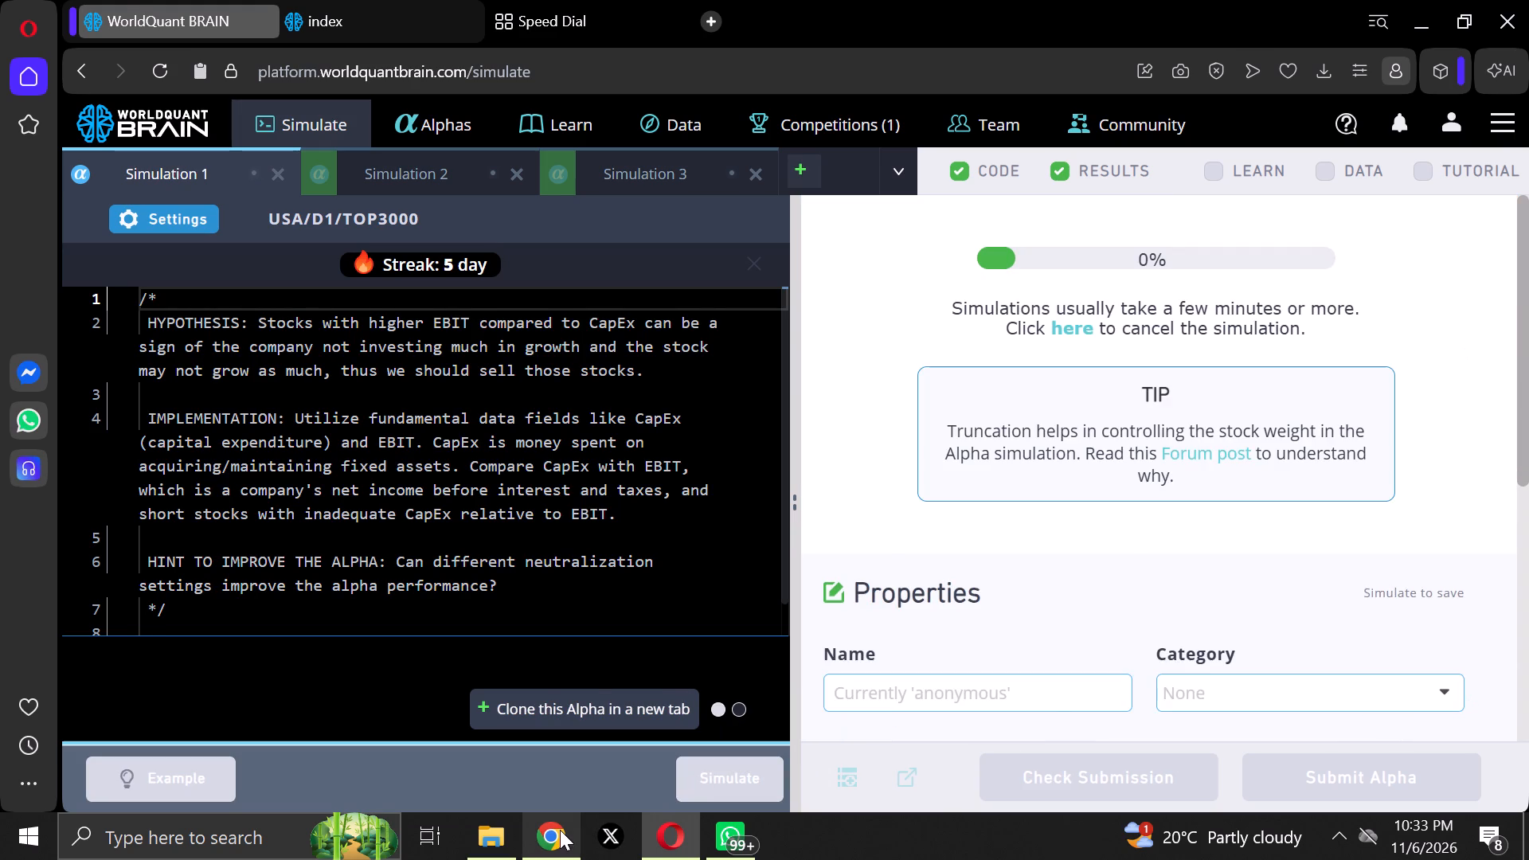
Switch to the WorldQuant BRAIN simulations open in Chrome.
{"action": "left_click", "coordinate": [560, 830]}
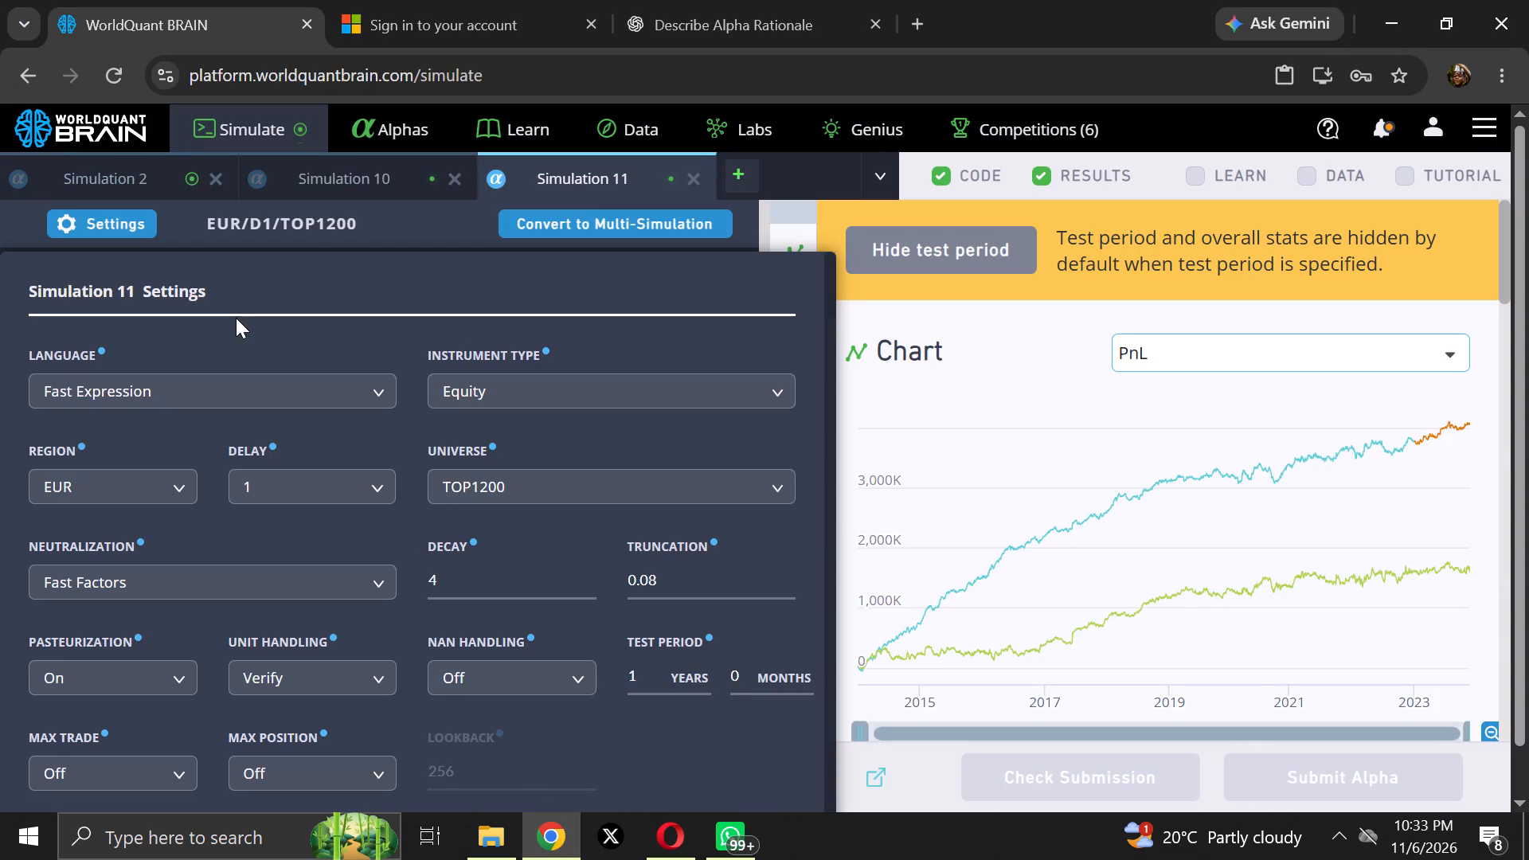